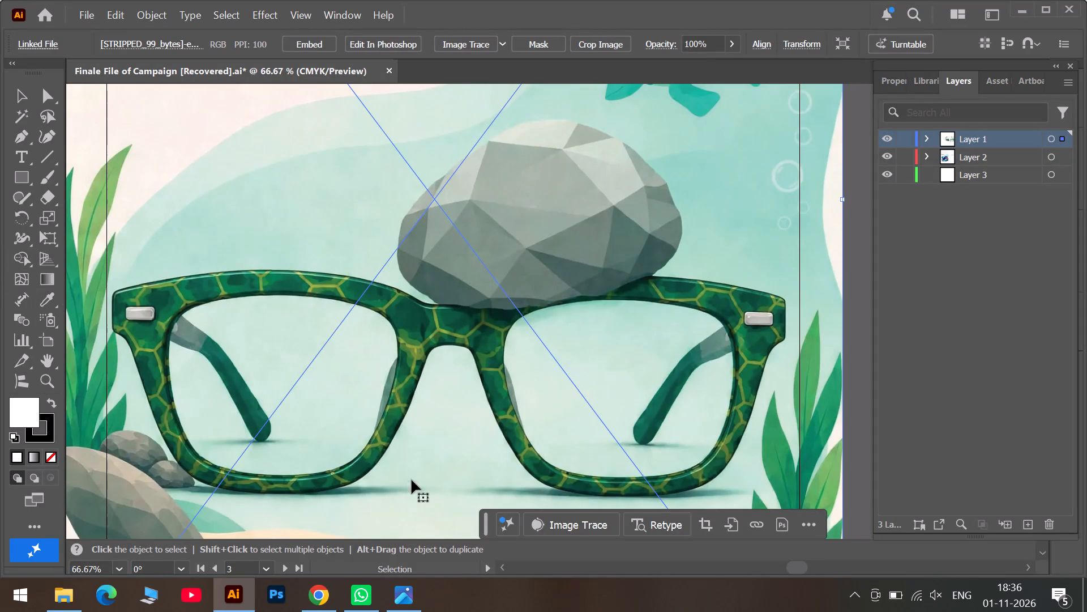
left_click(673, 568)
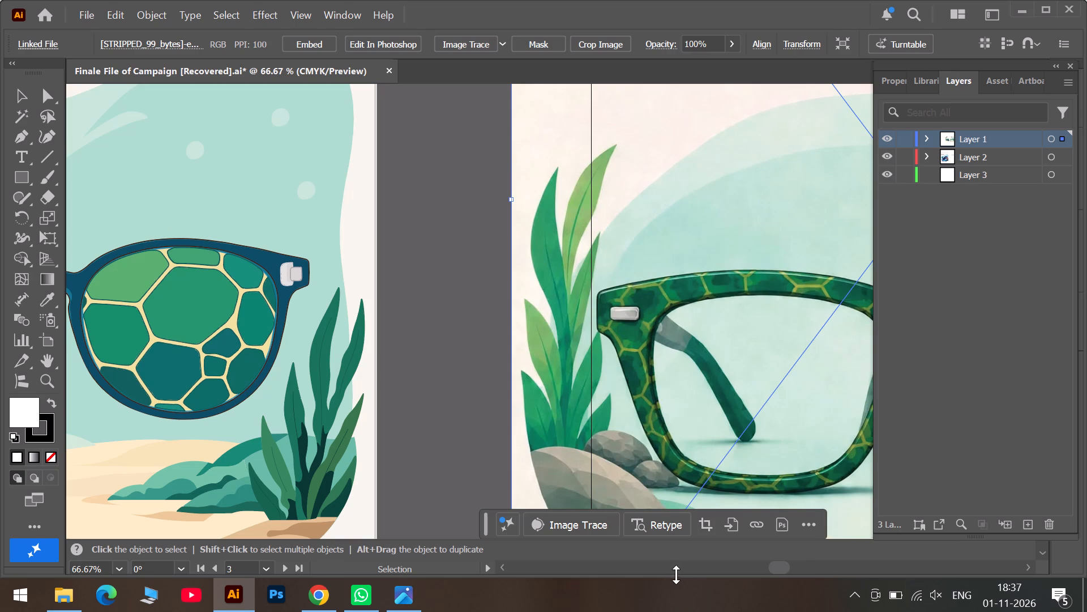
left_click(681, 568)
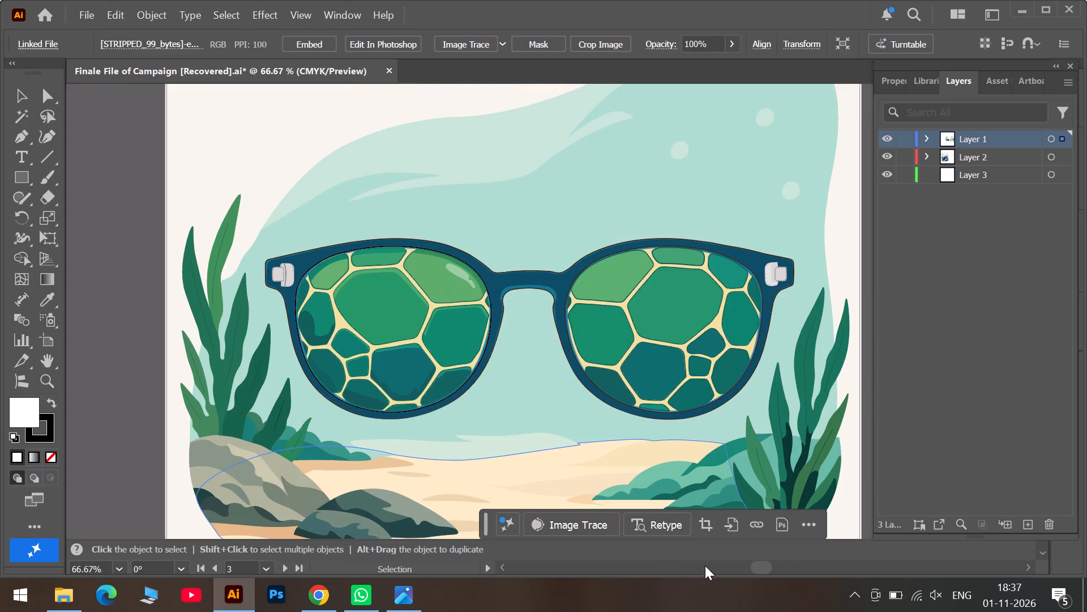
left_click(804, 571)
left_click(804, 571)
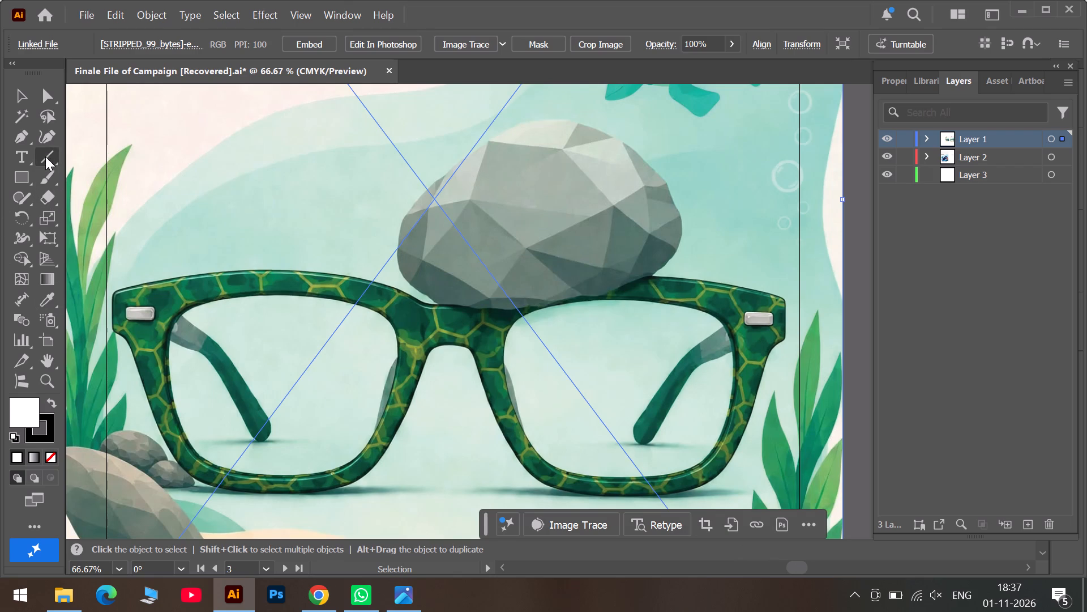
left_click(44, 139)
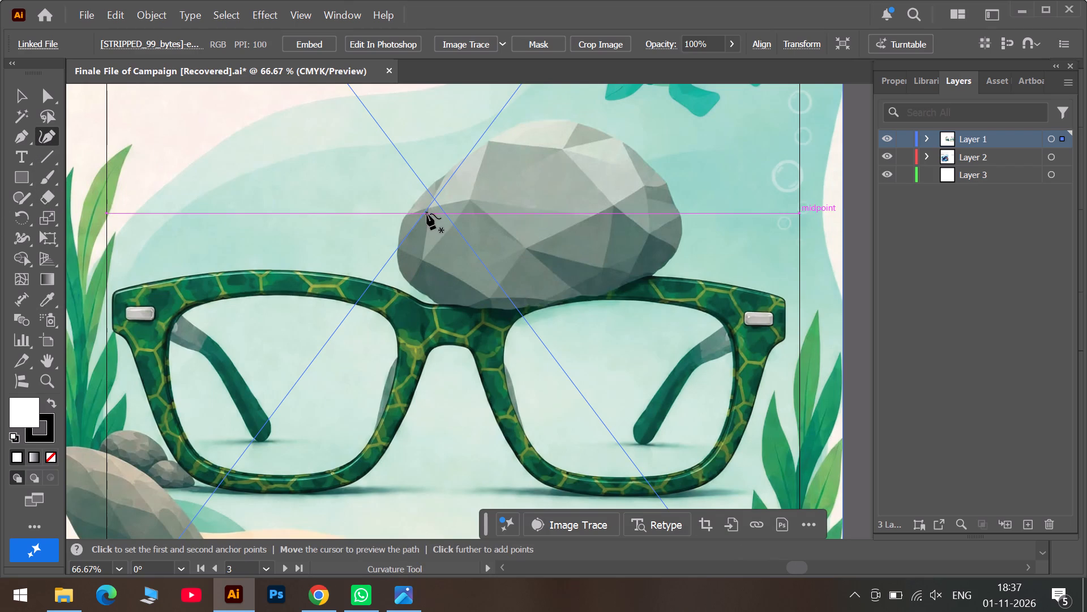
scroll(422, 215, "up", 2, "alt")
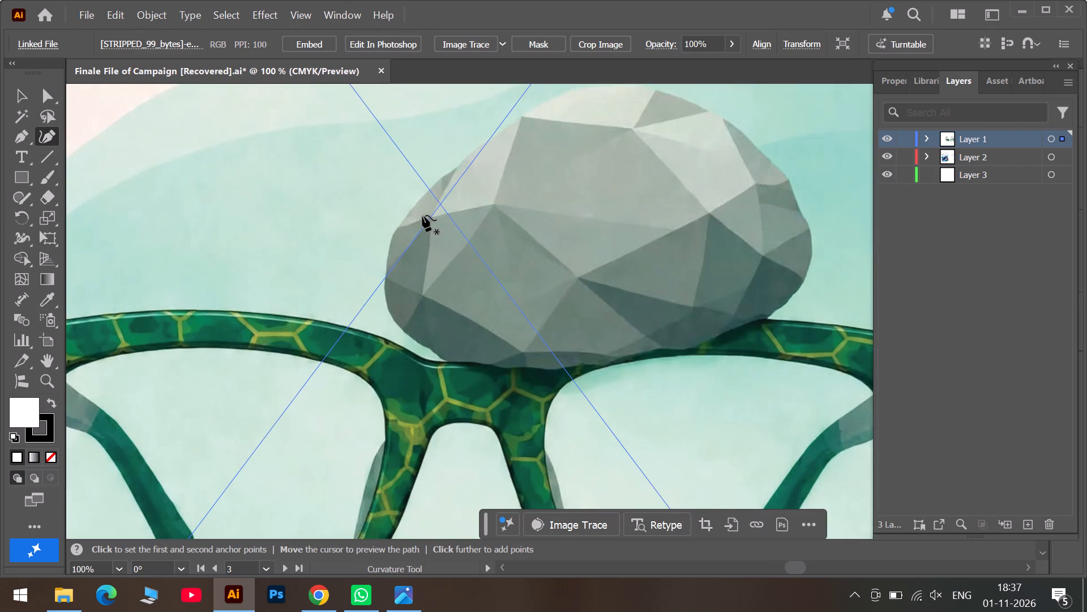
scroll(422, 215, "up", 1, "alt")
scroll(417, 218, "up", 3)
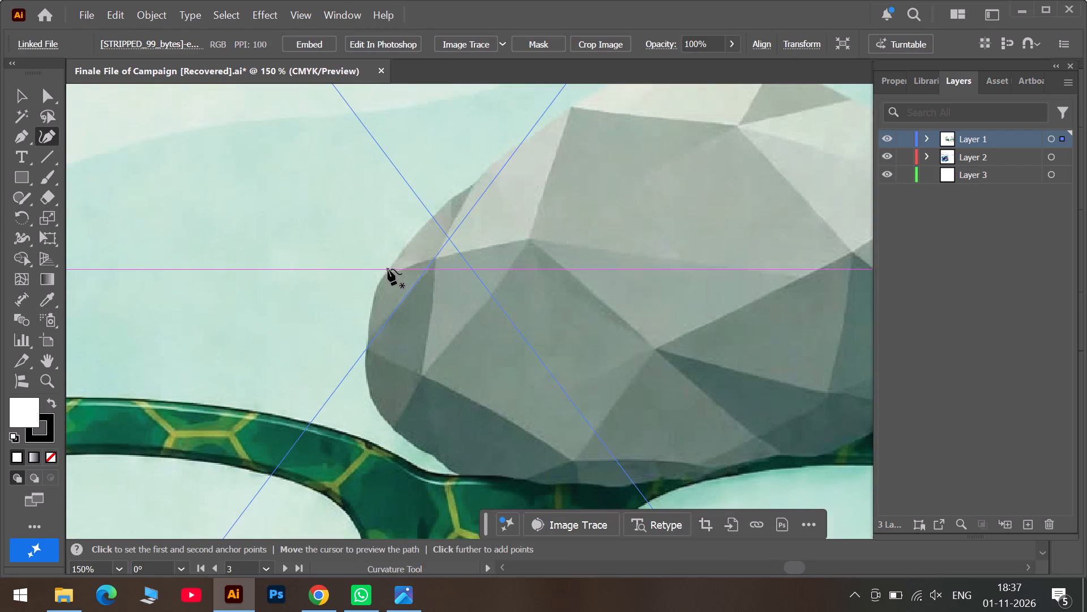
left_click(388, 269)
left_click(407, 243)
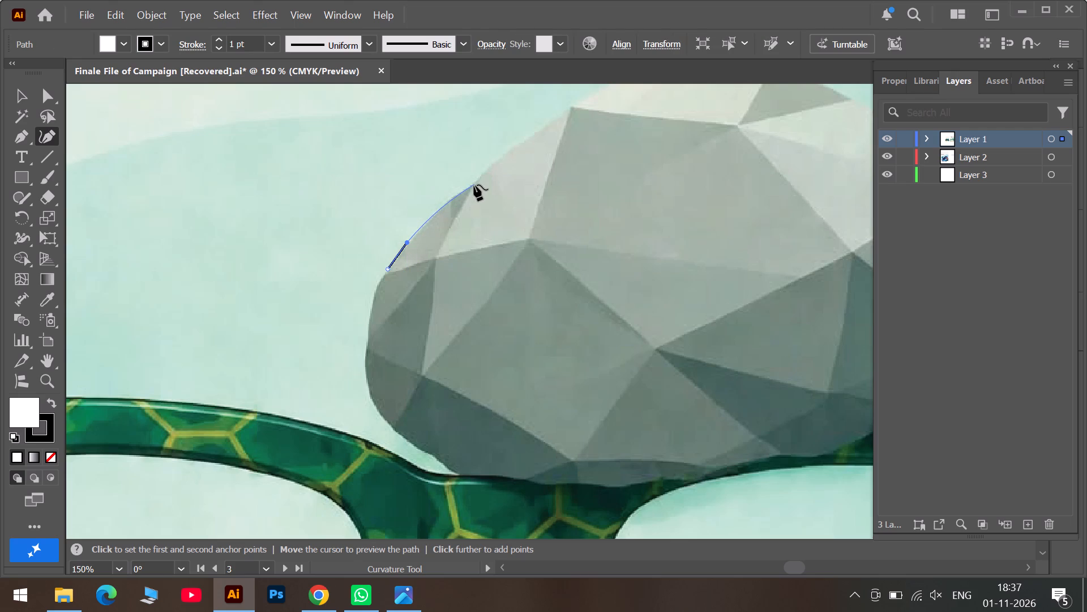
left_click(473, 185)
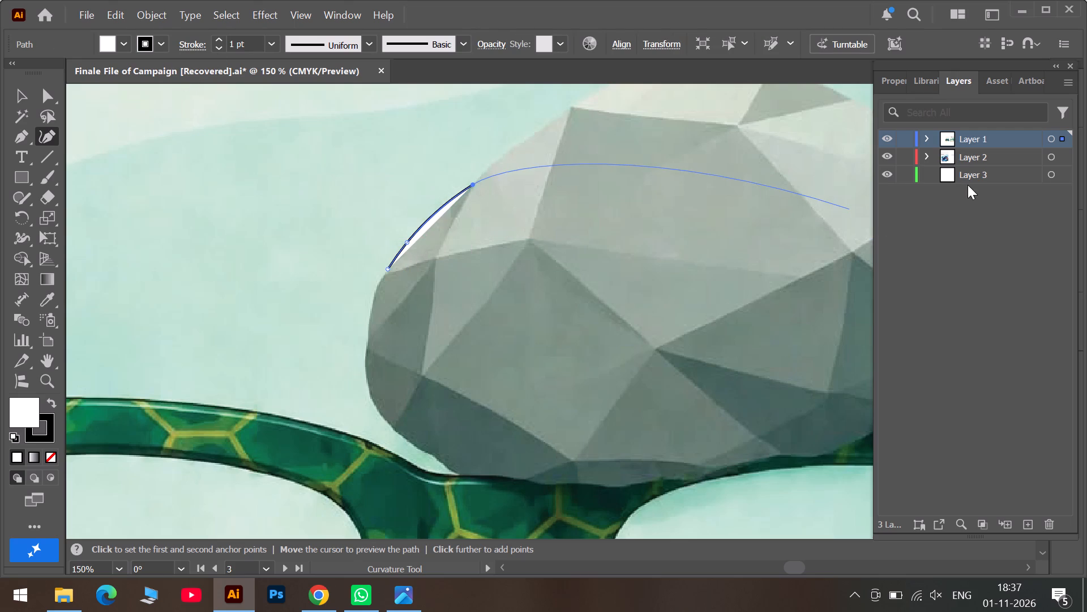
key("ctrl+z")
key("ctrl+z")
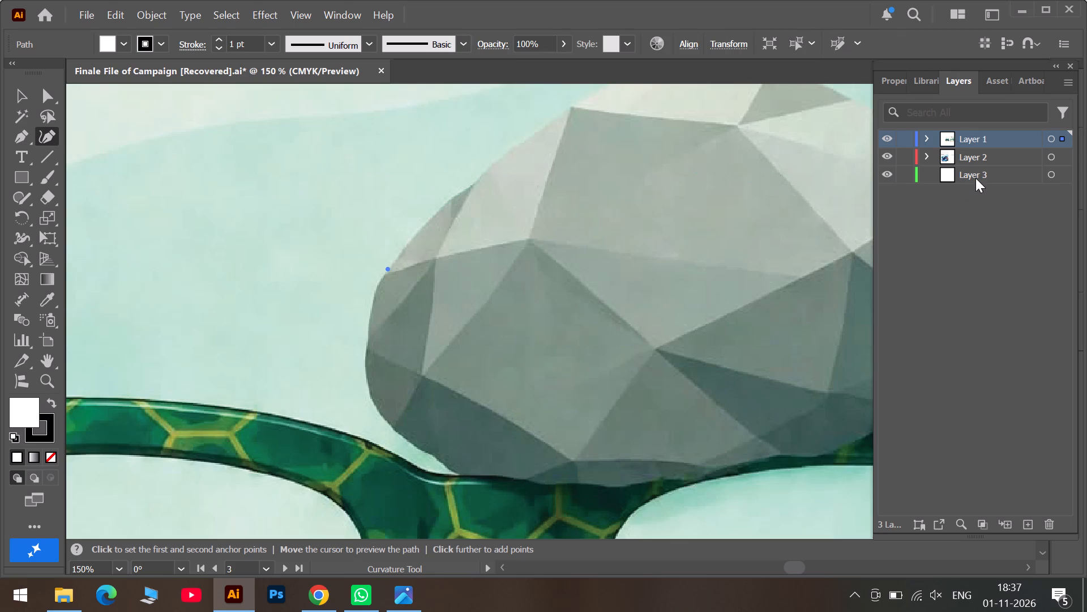
Create a new layer and move it below Layer 3 at the bottom of the layer stack.
left_click(1030, 528)
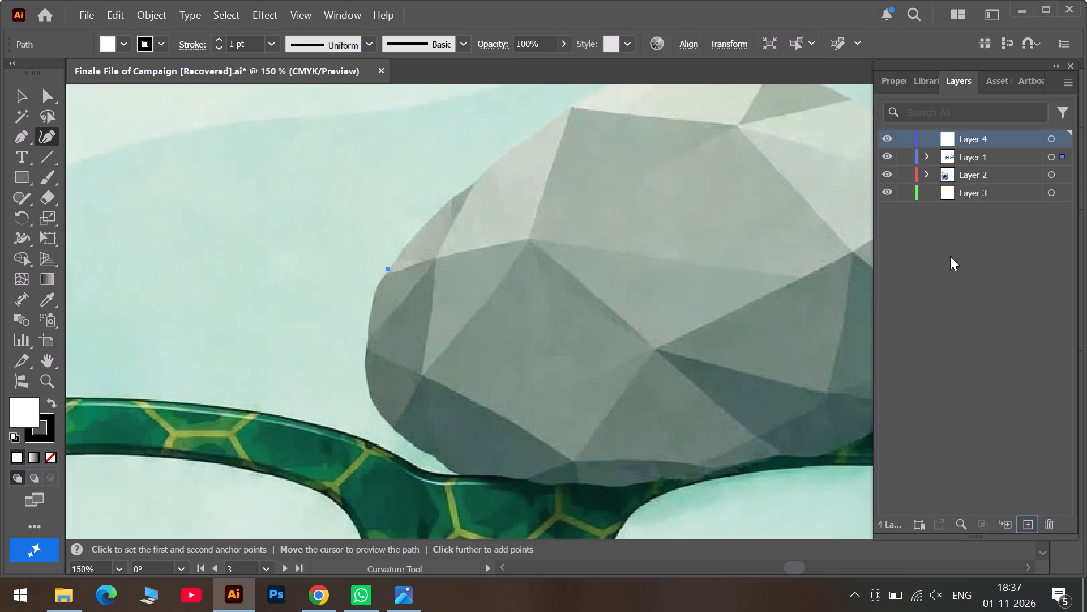
left_click_drag(968, 141, 968, 215)
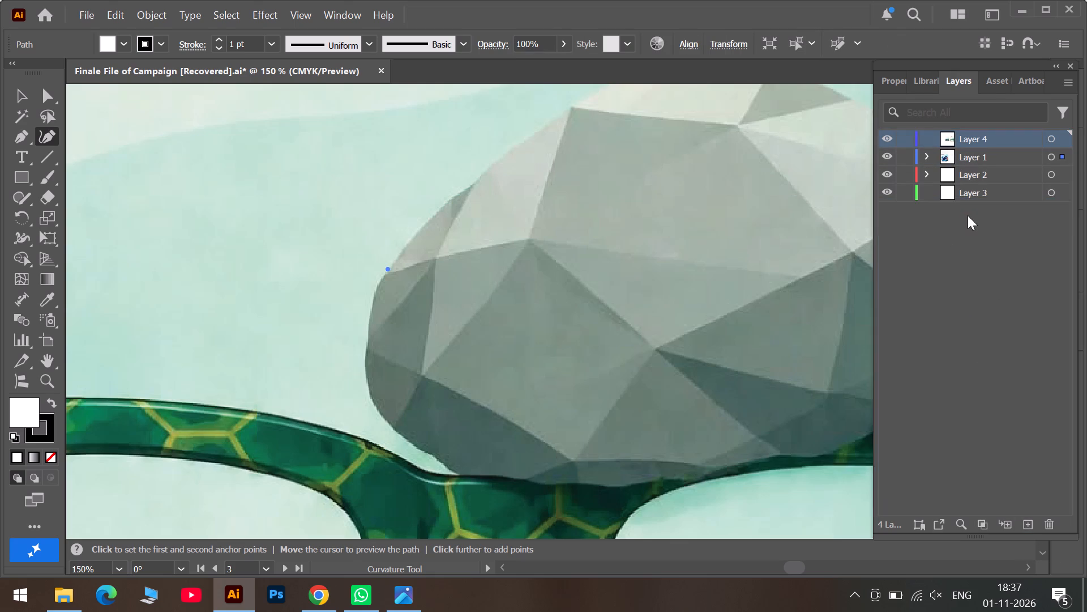
left_click(929, 175)
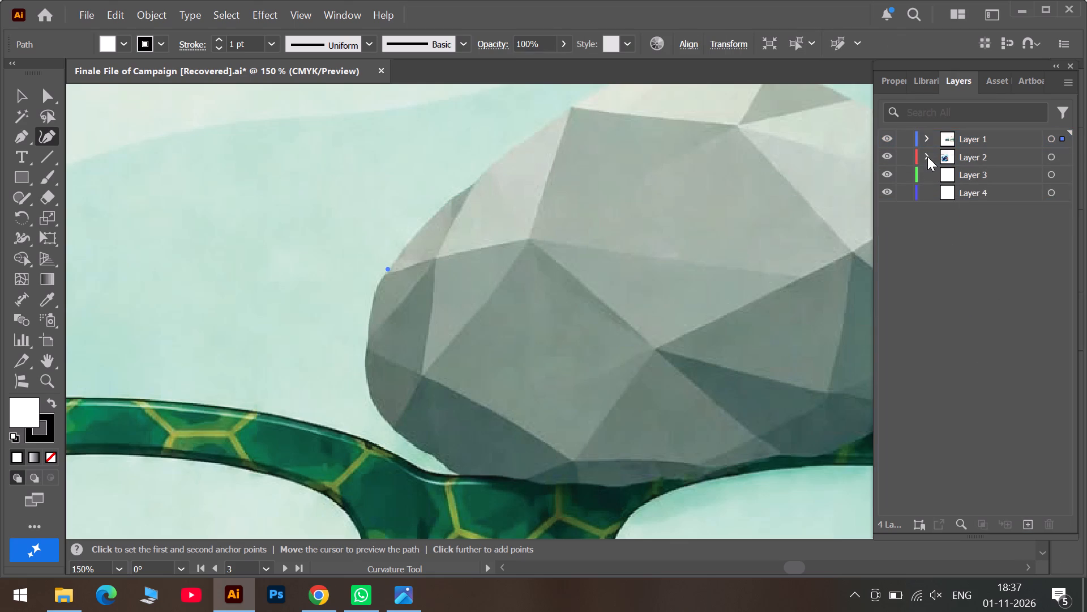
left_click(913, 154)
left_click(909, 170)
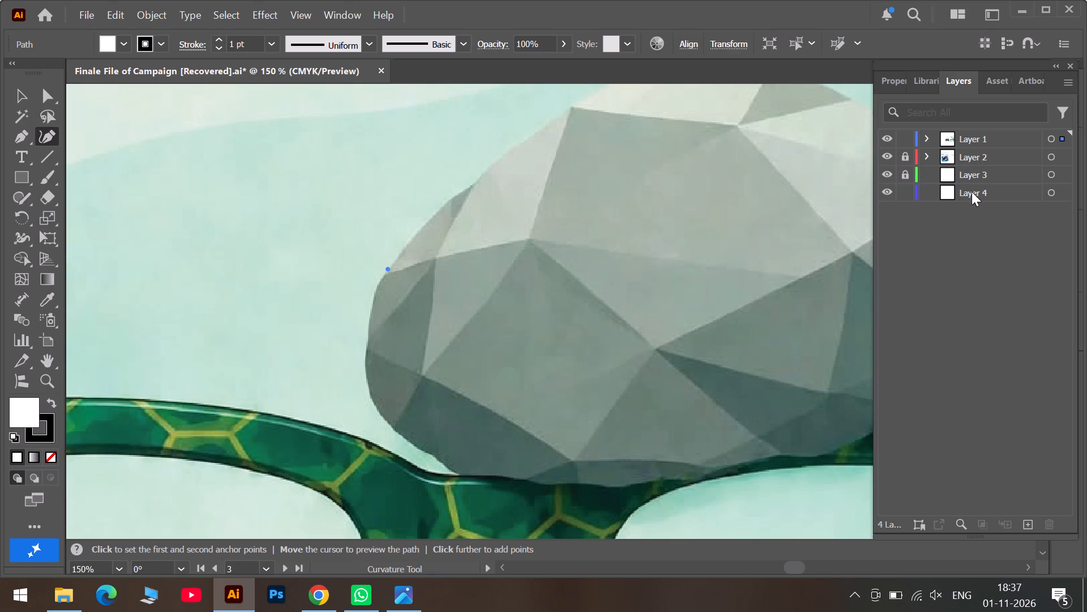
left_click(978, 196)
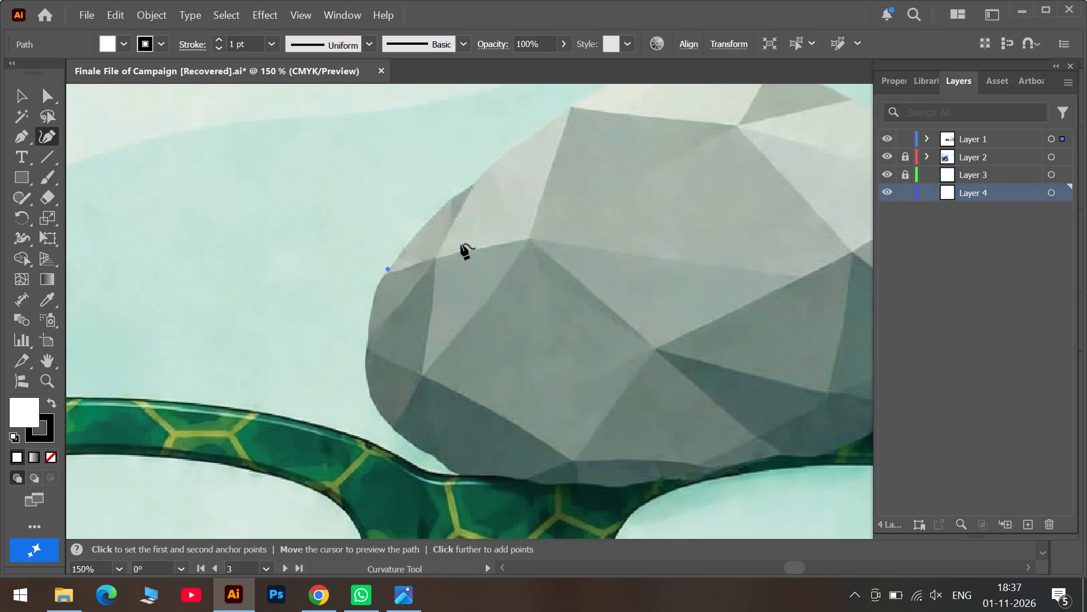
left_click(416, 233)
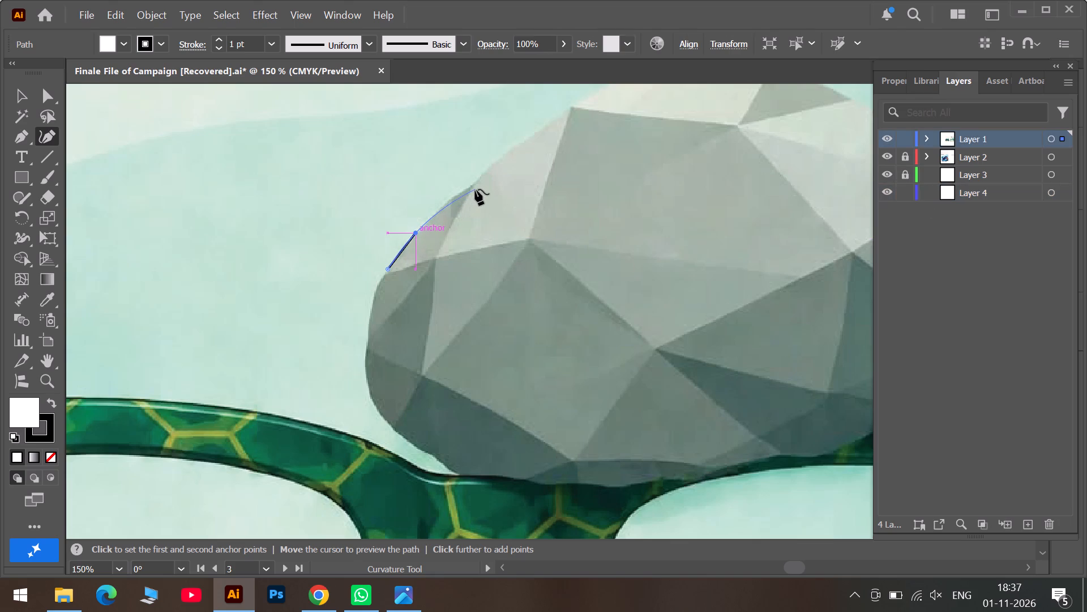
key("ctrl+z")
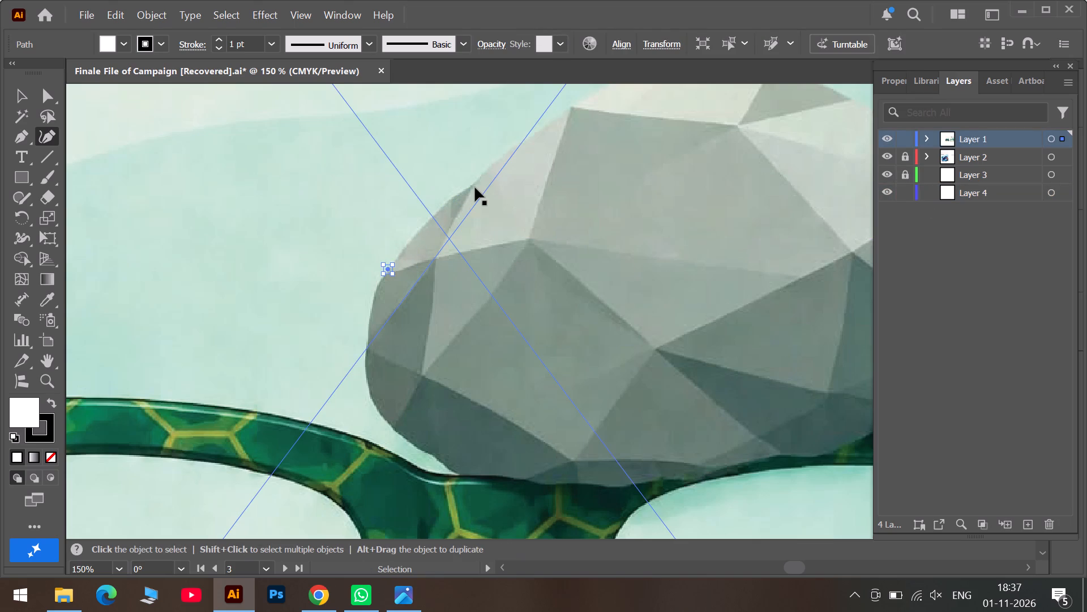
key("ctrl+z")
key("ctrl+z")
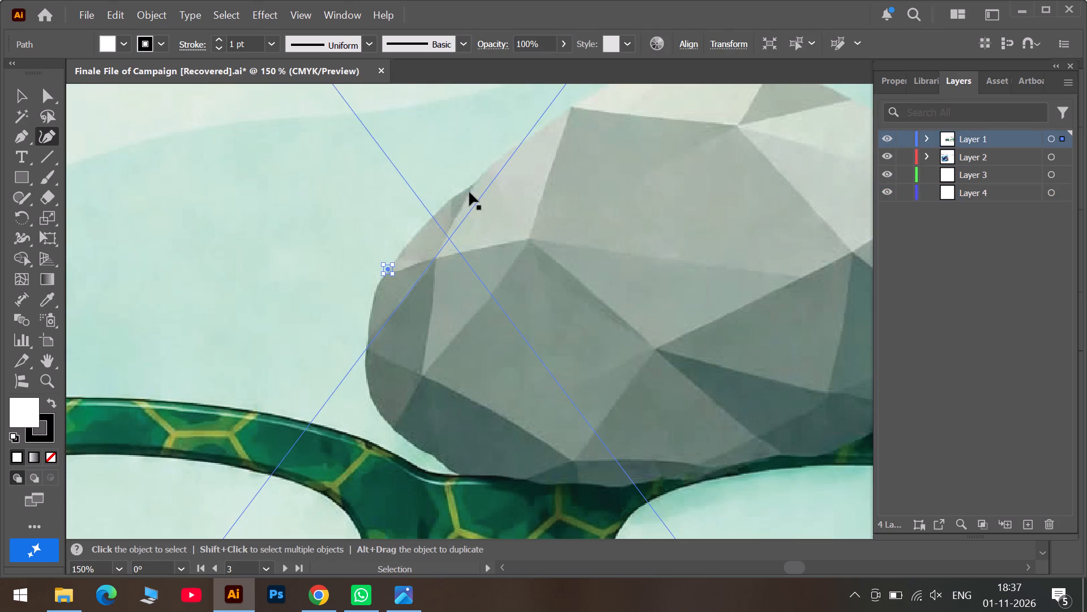
Delete the stray anchor point left on the rock's left edge.
left_click(16, 96)
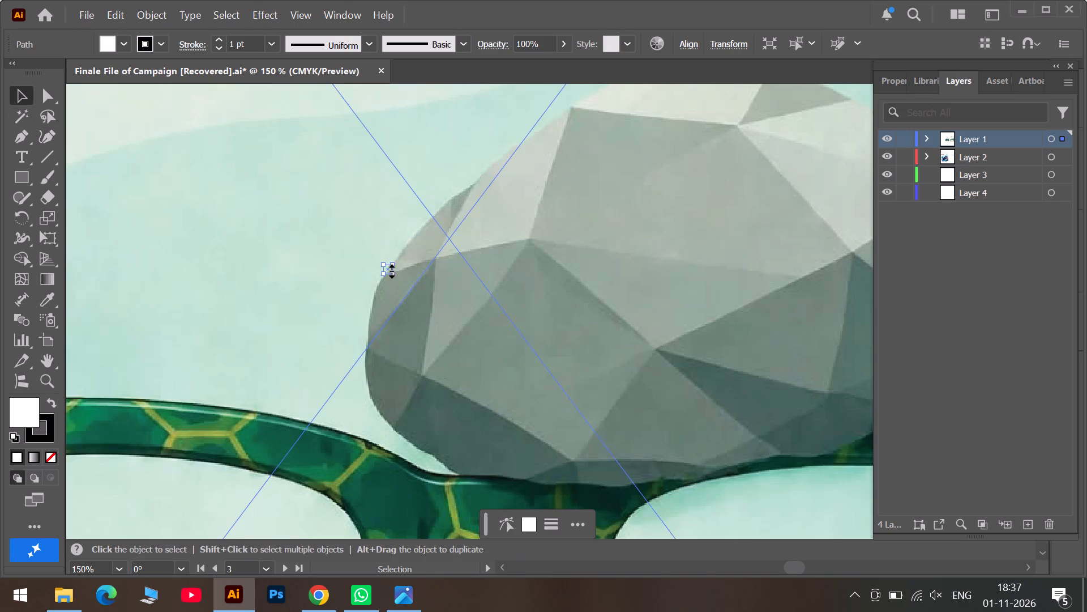
key("Delete")
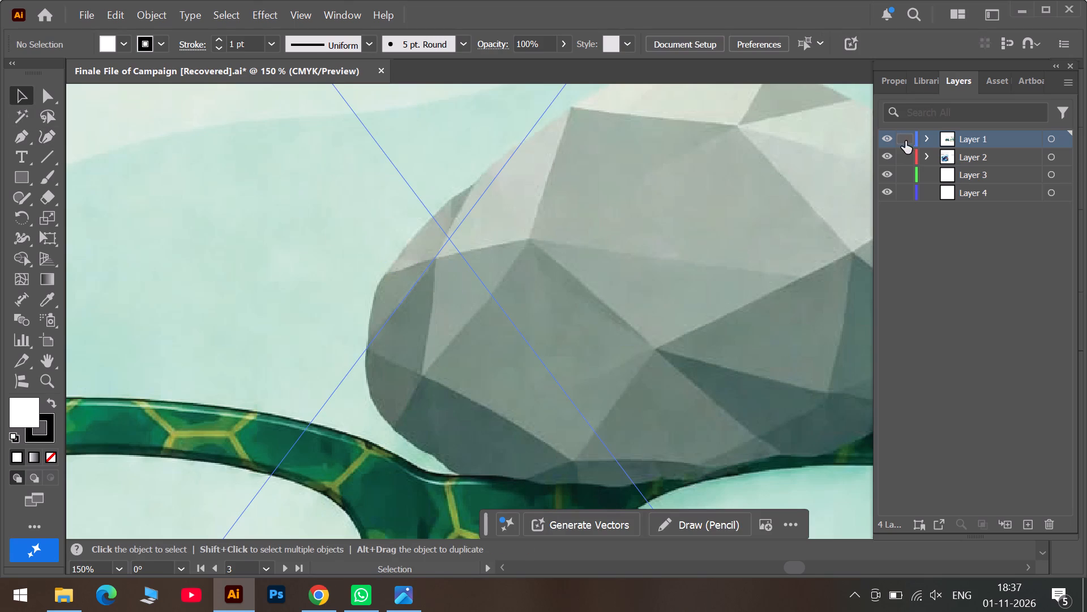
Make Layer 4 the active layer and lock Layer 1.
left_click(979, 190)
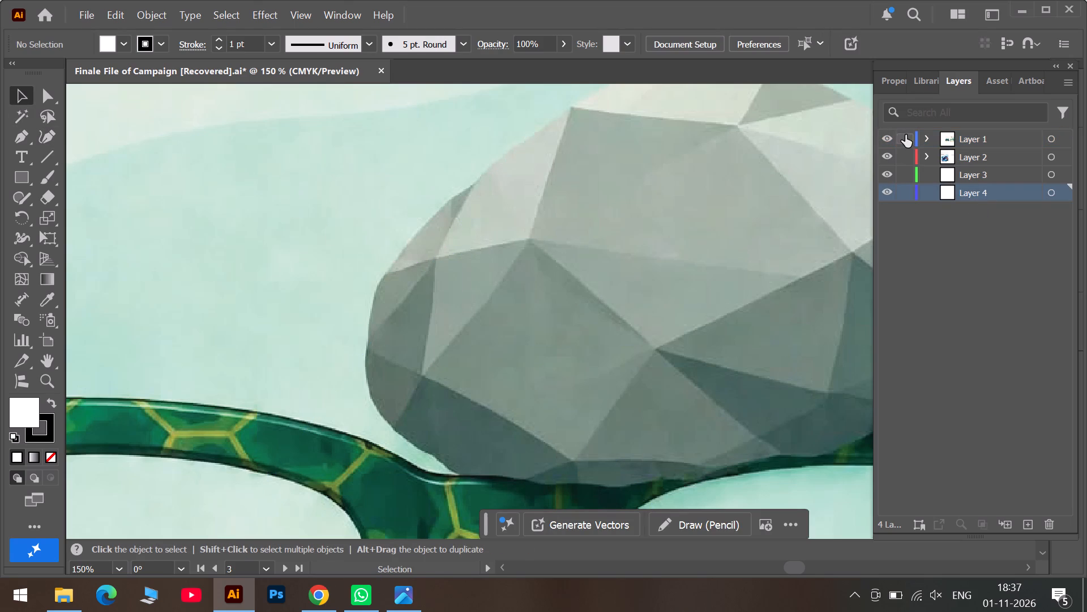
left_click(906, 135)
Trace the curved outer edge of the rock's light upper-left facet with the Curvature tool, adjusting the anchors to follow the image.
left_click(50, 134)
left_click(387, 273)
left_click(410, 241)
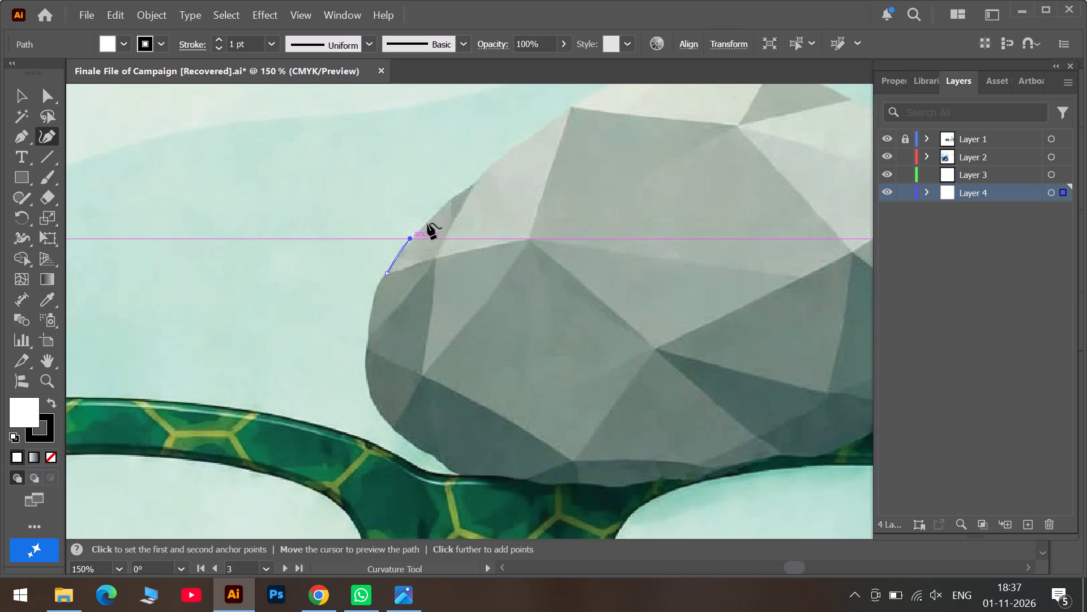
left_click(450, 200)
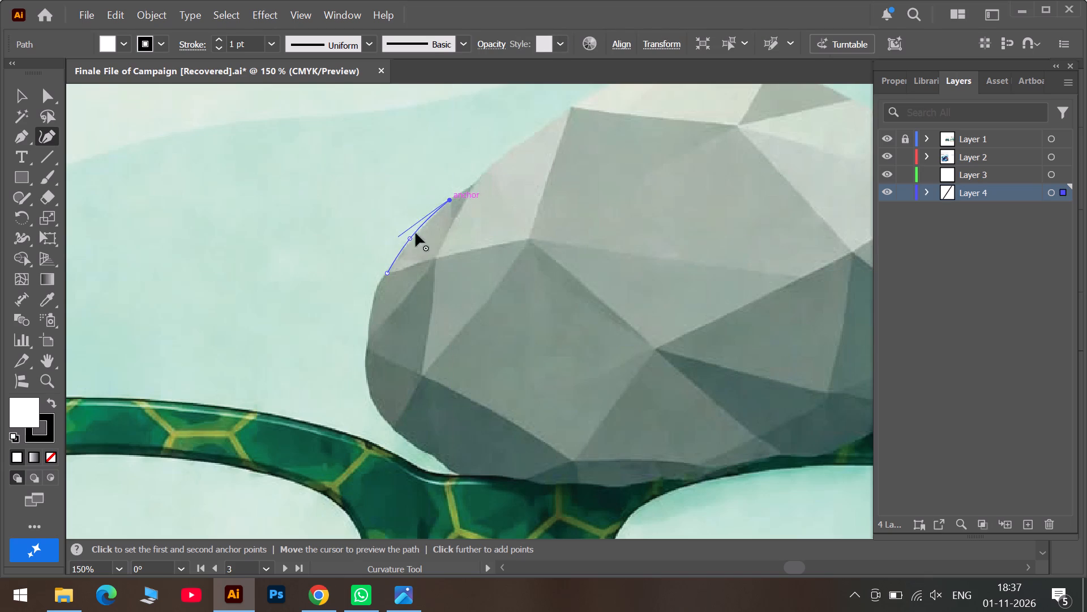
left_click_drag(409, 240, 414, 241)
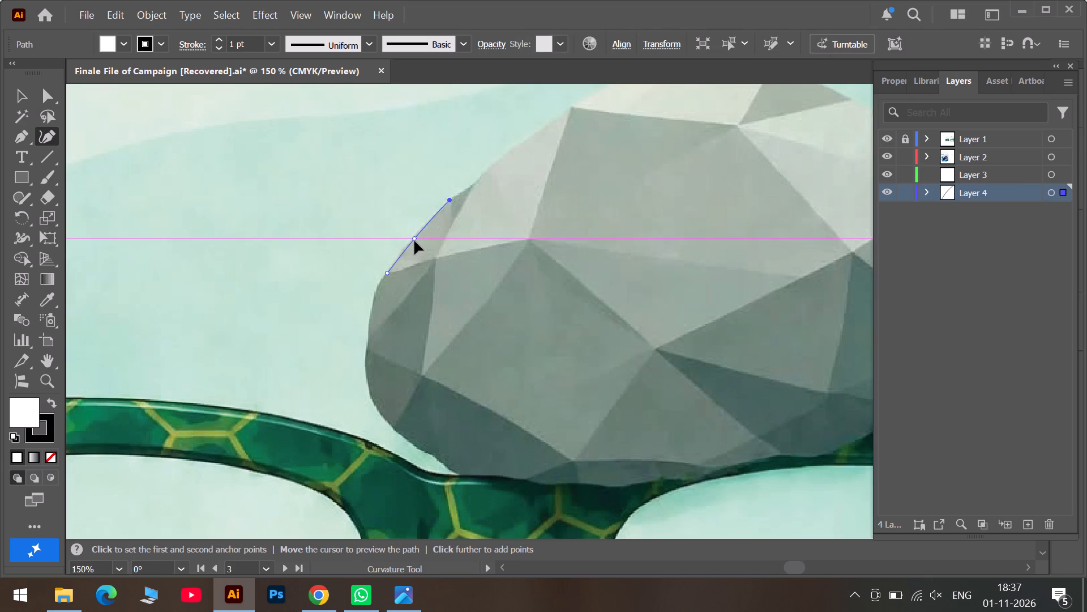
left_click_drag(414, 241, 414, 240)
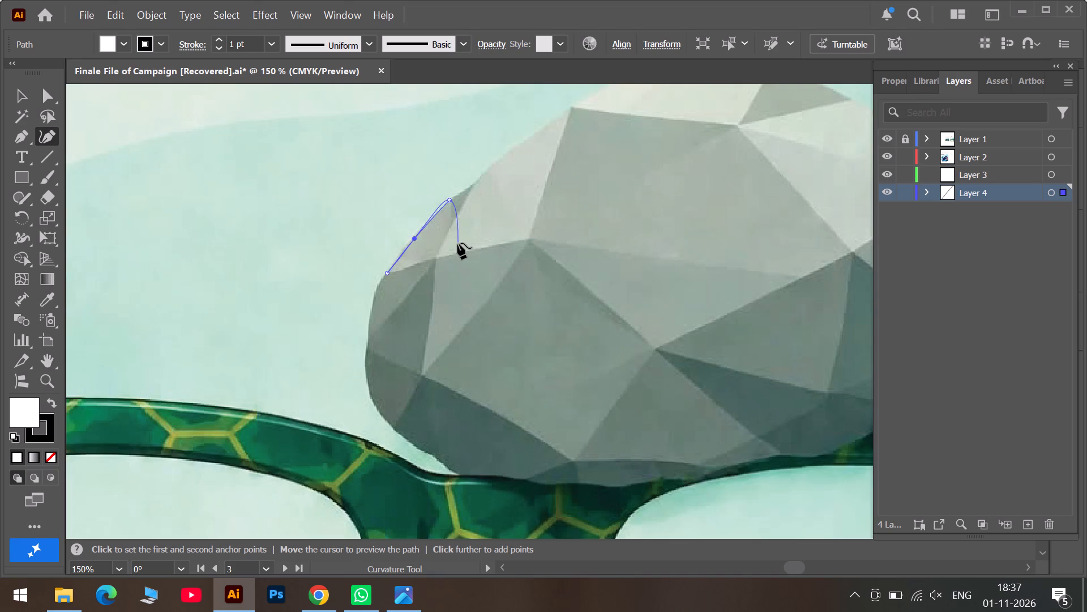
scroll(457, 243, "up", 3, "alt")
scroll(451, 194, "up", 4)
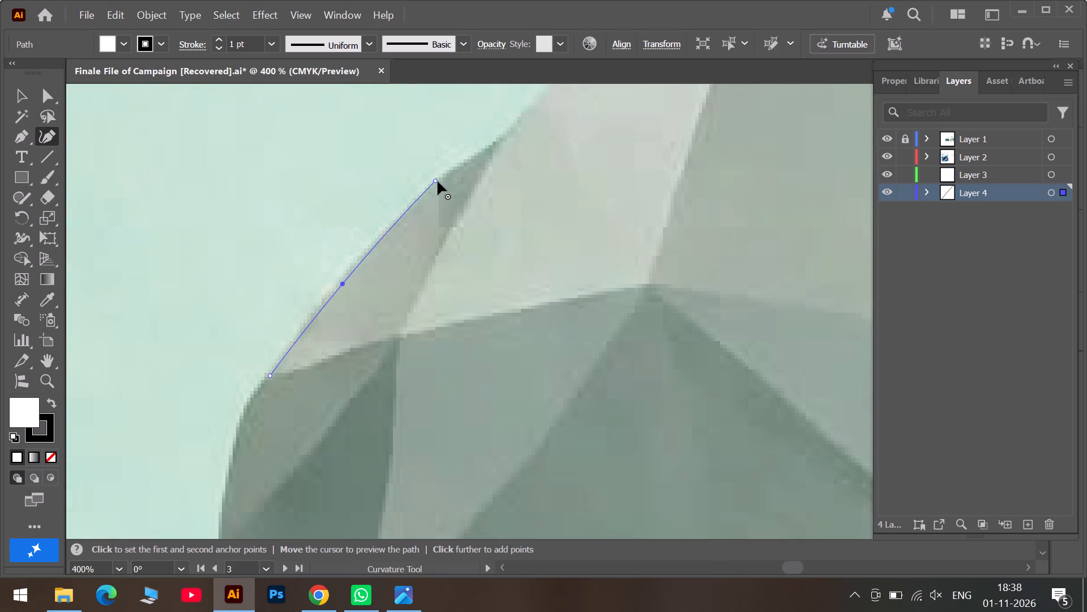
left_click_drag(435, 181, 444, 176)
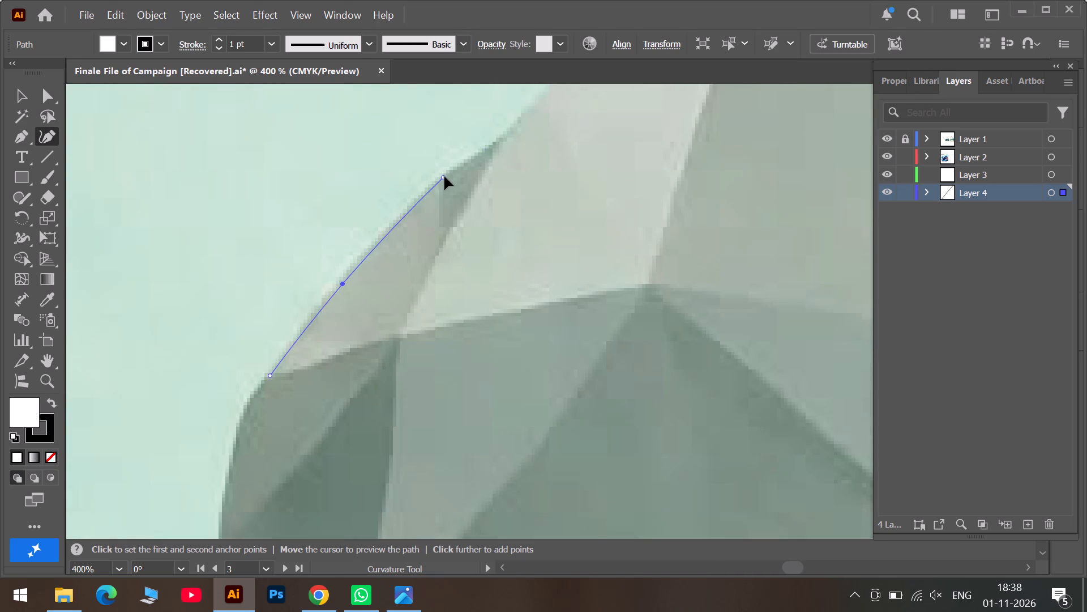
left_click_drag(444, 176, 444, 175)
left_click_drag(341, 282, 329, 295)
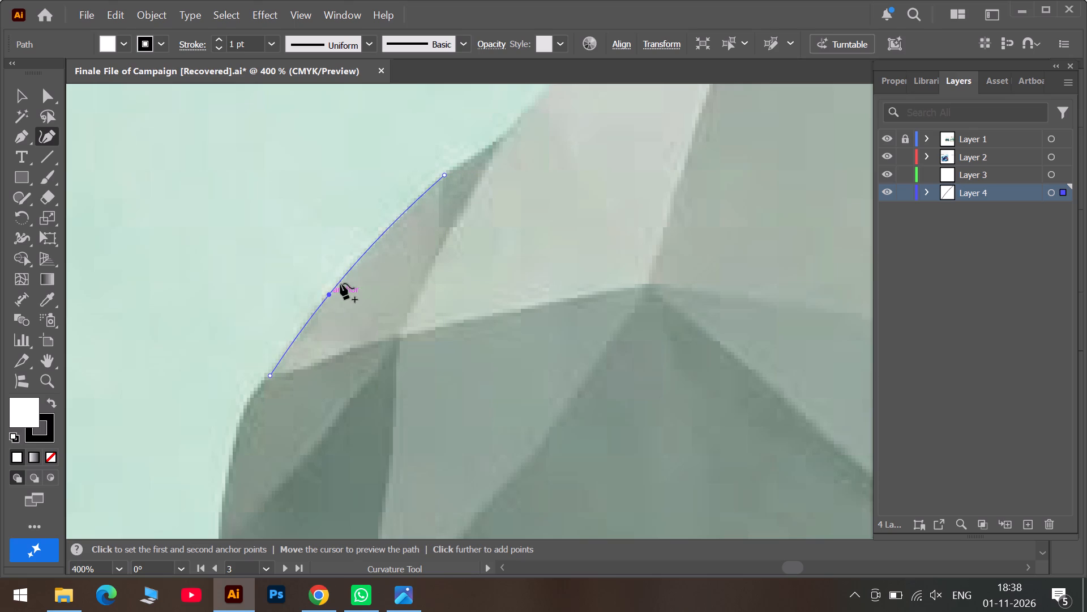
Finish outlining the light upper-left facet with corner points along its inner side and points along its lower edge, closing the path.
double_click(446, 177)
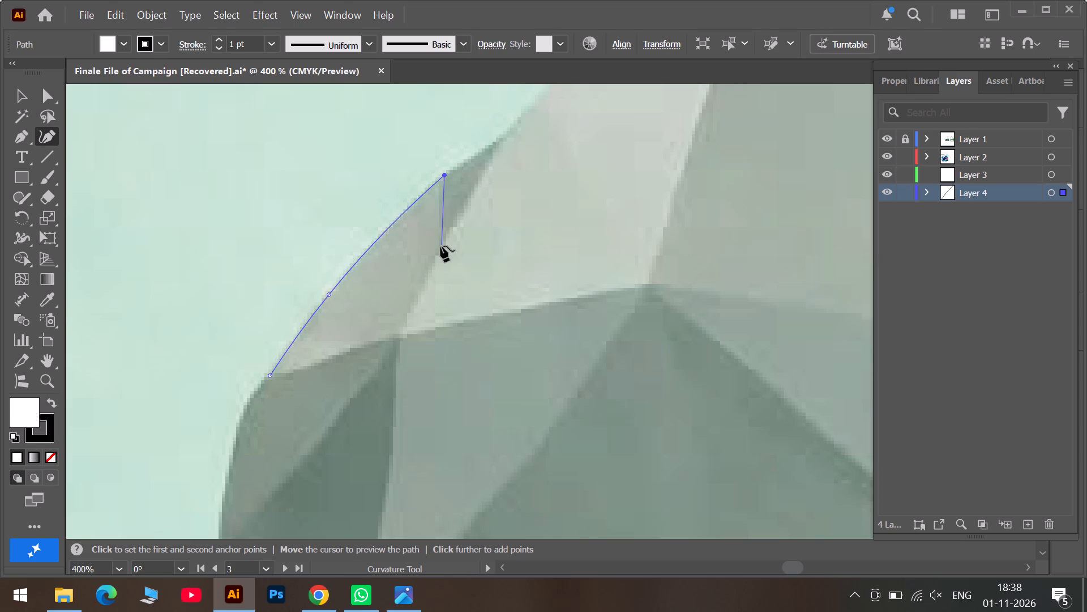
double_click(439, 247)
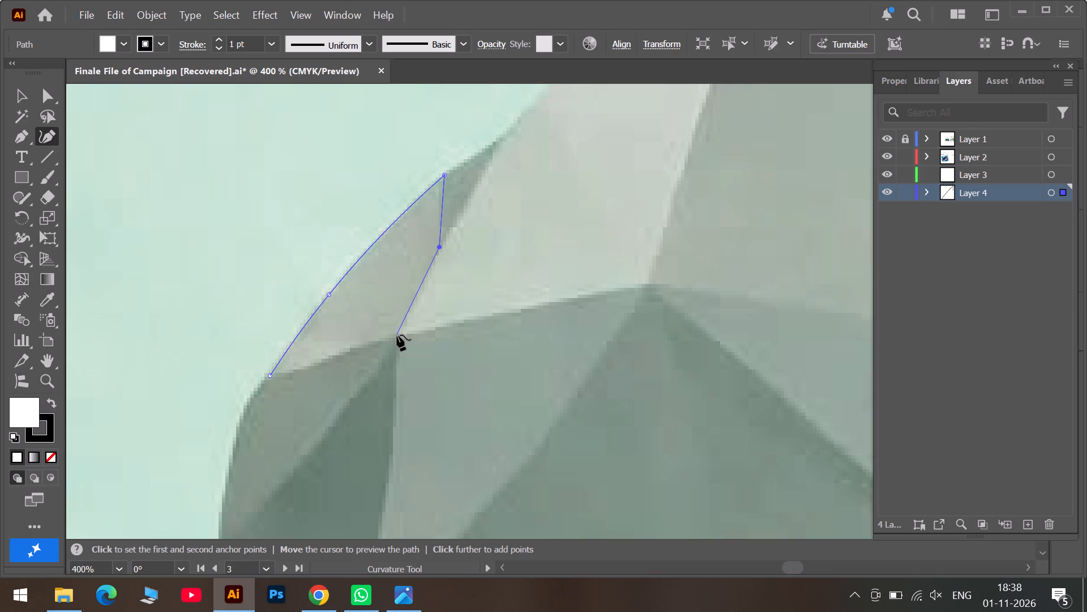
double_click(397, 335)
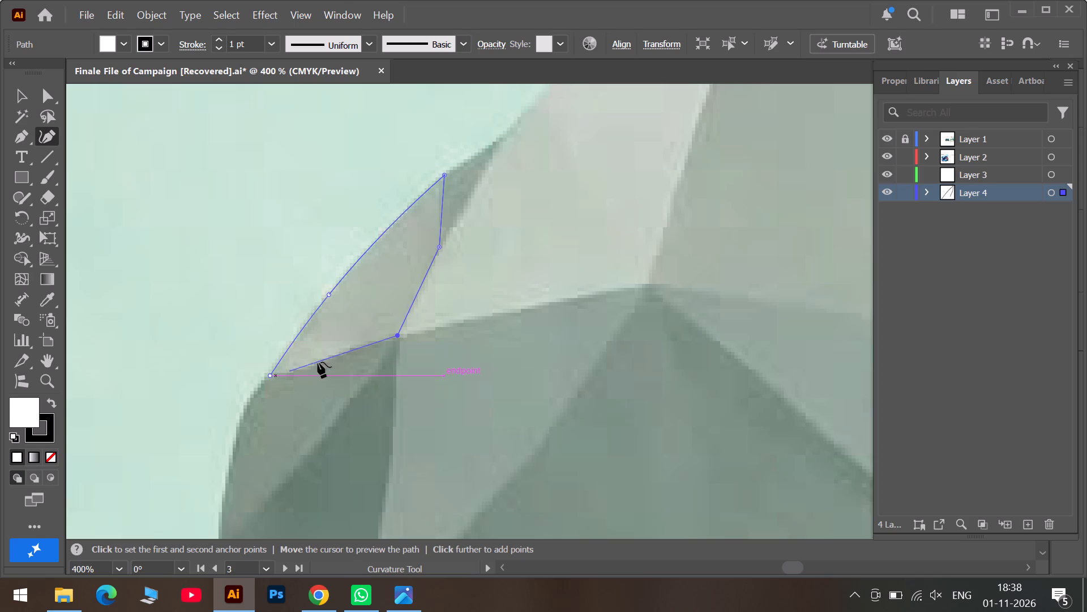
left_click(350, 350)
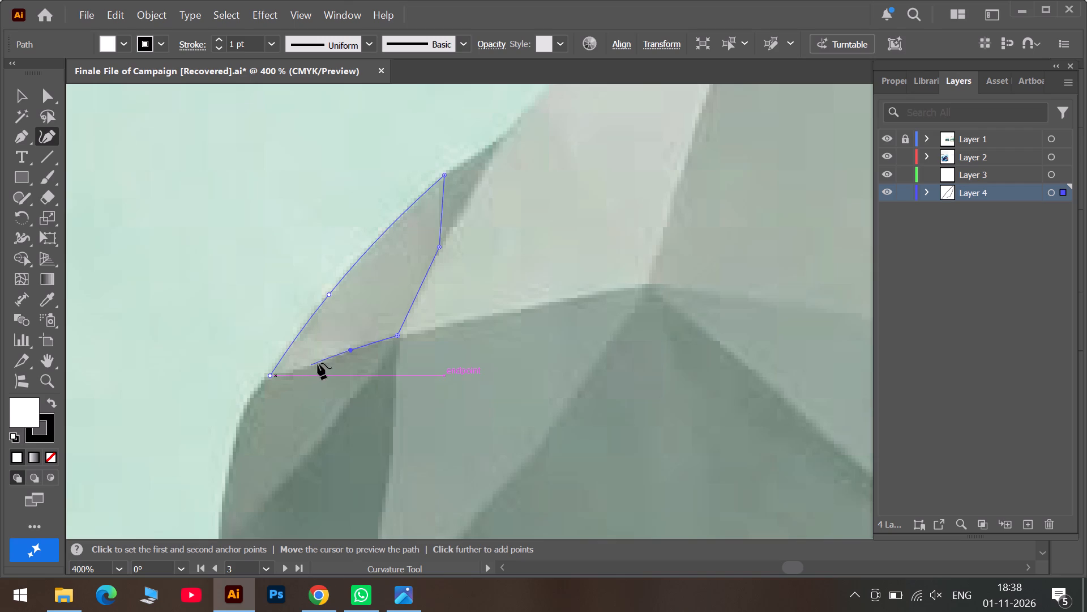
left_click(320, 362)
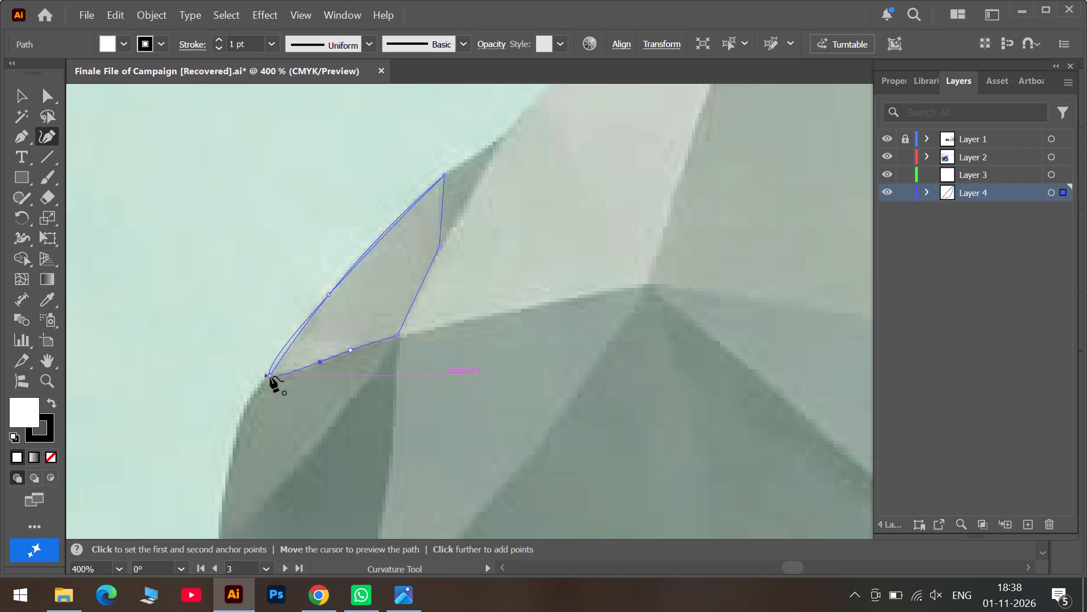
left_click(270, 376)
double_click(270, 376)
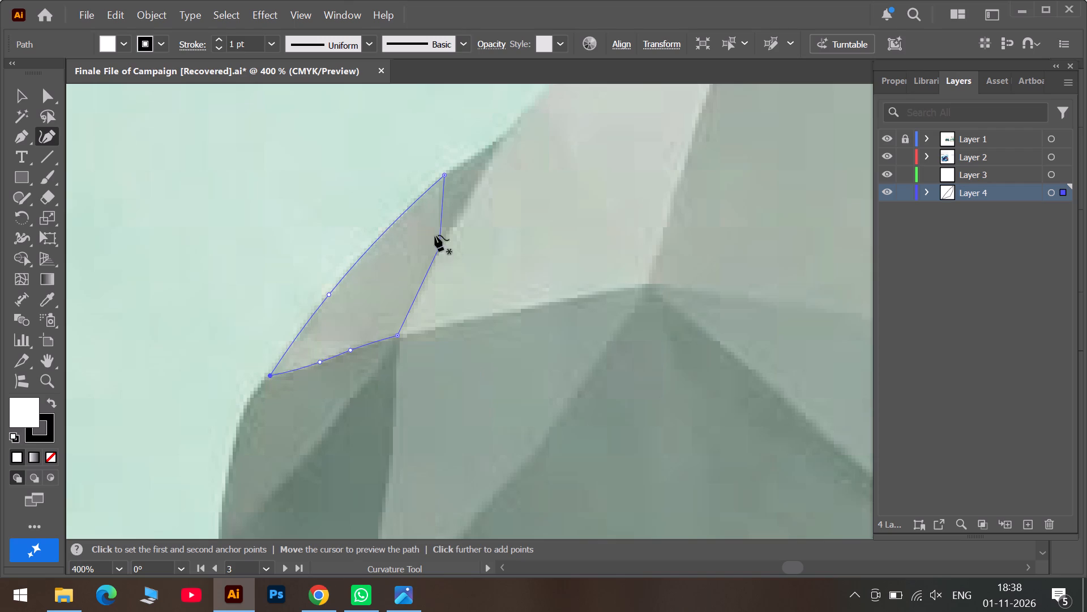
scroll(387, 353, "down", 4)
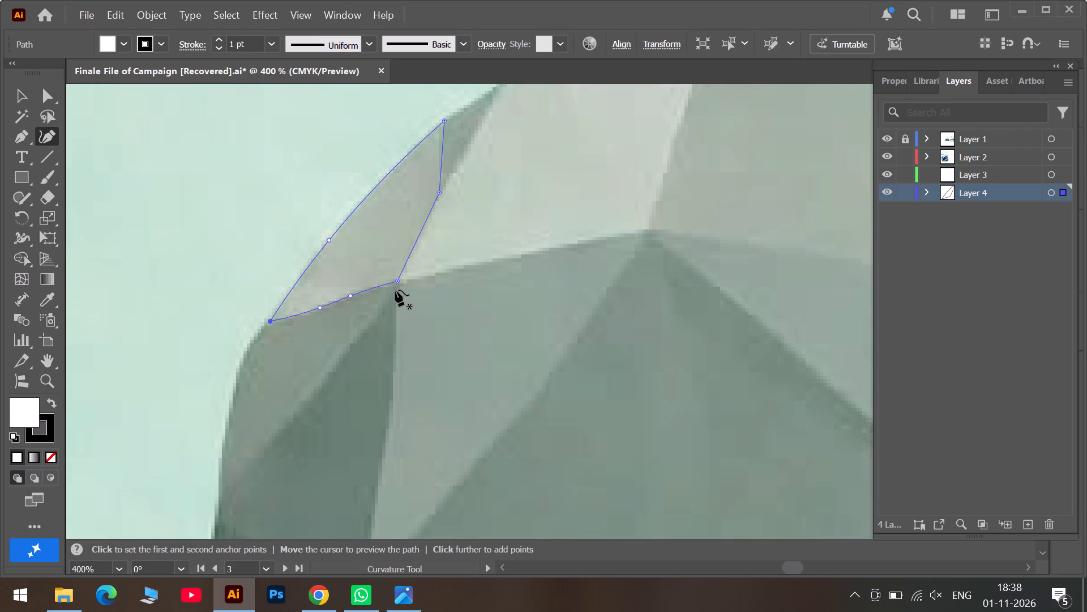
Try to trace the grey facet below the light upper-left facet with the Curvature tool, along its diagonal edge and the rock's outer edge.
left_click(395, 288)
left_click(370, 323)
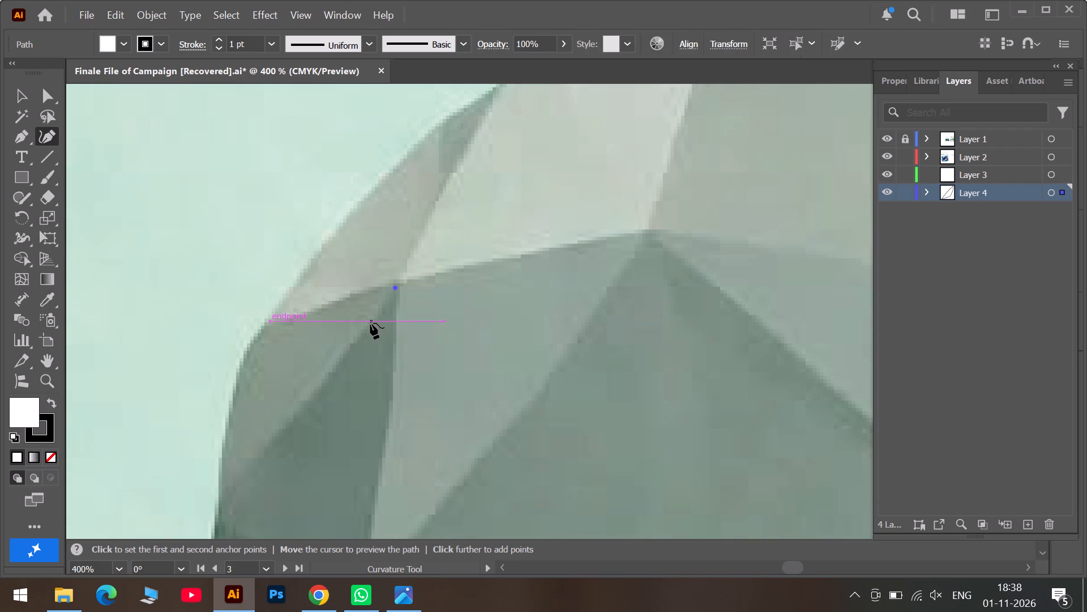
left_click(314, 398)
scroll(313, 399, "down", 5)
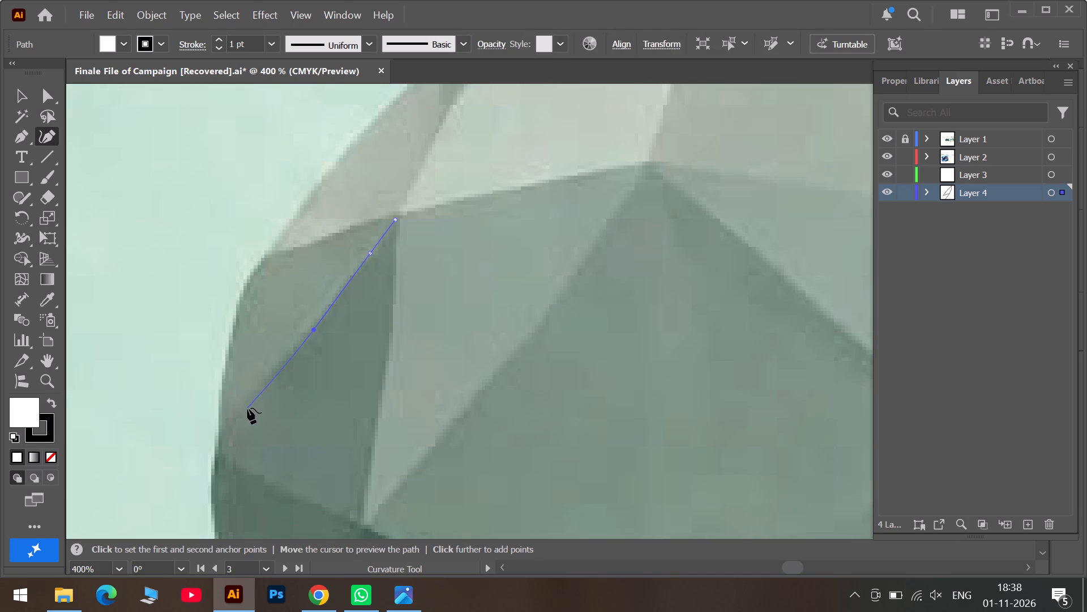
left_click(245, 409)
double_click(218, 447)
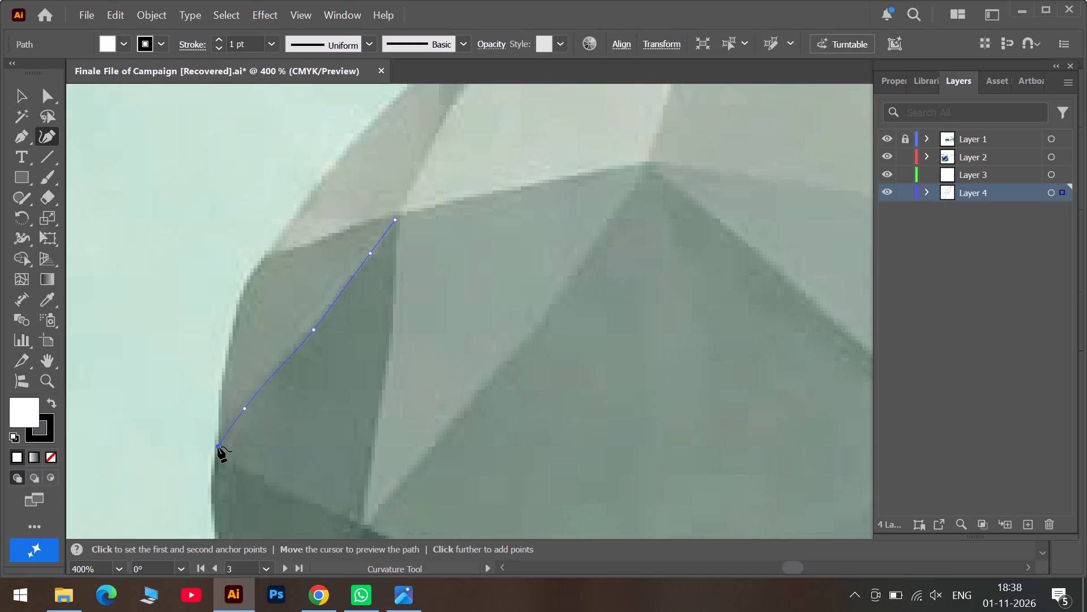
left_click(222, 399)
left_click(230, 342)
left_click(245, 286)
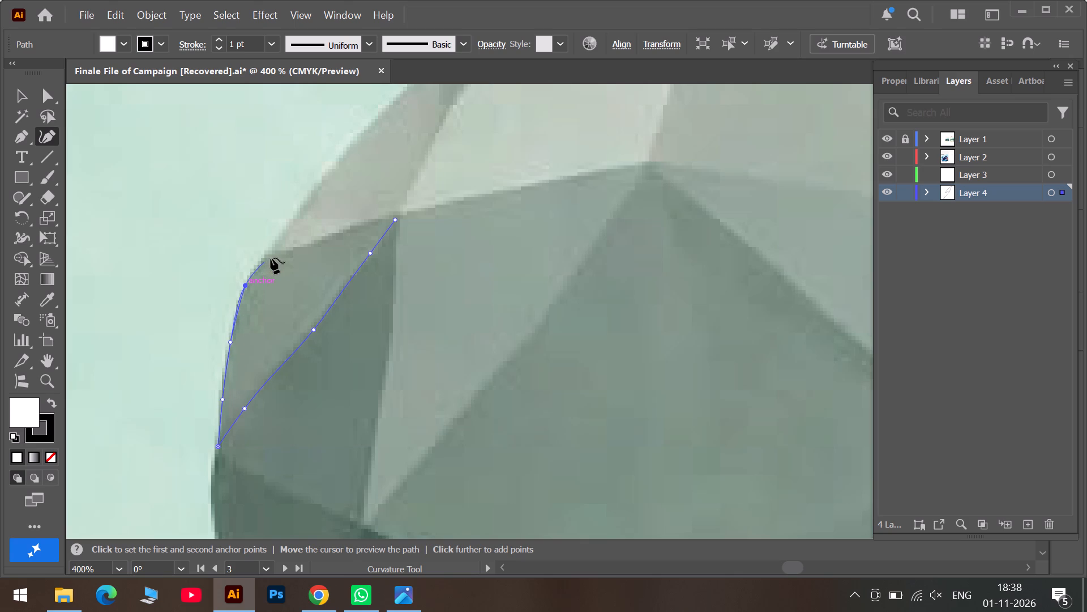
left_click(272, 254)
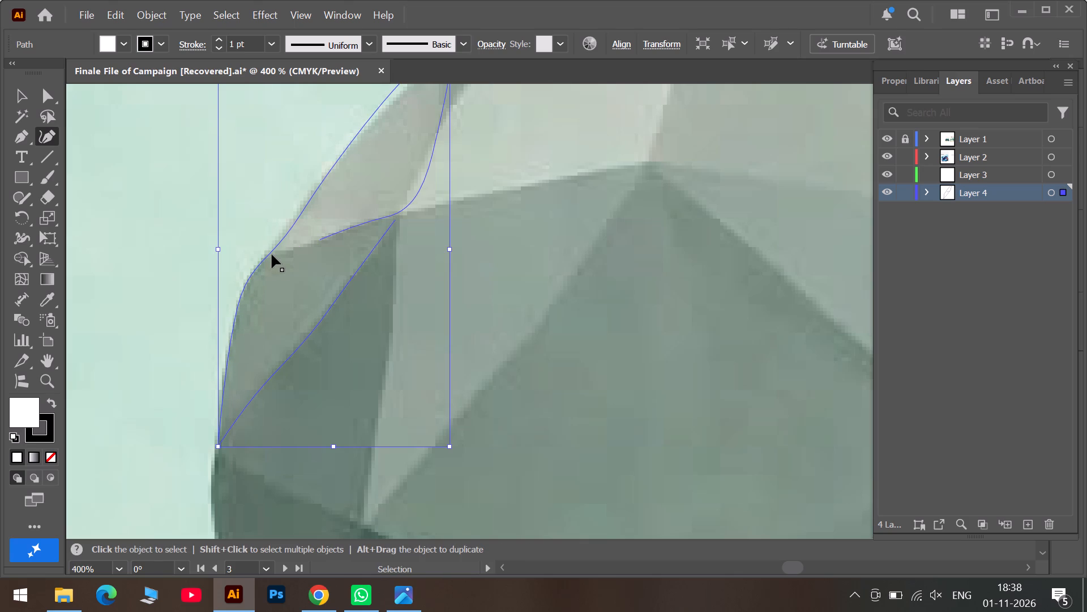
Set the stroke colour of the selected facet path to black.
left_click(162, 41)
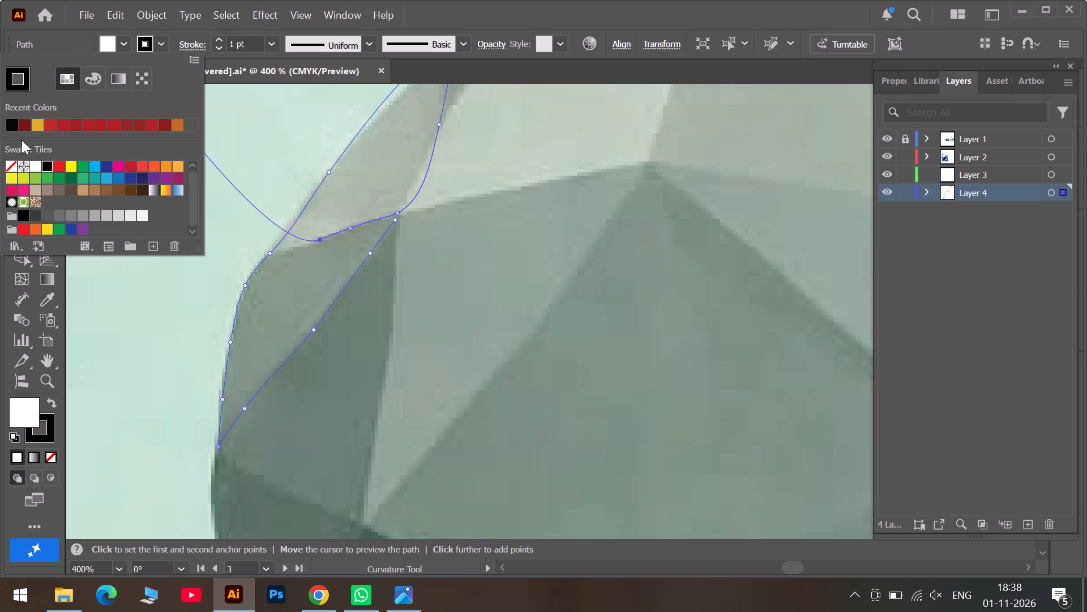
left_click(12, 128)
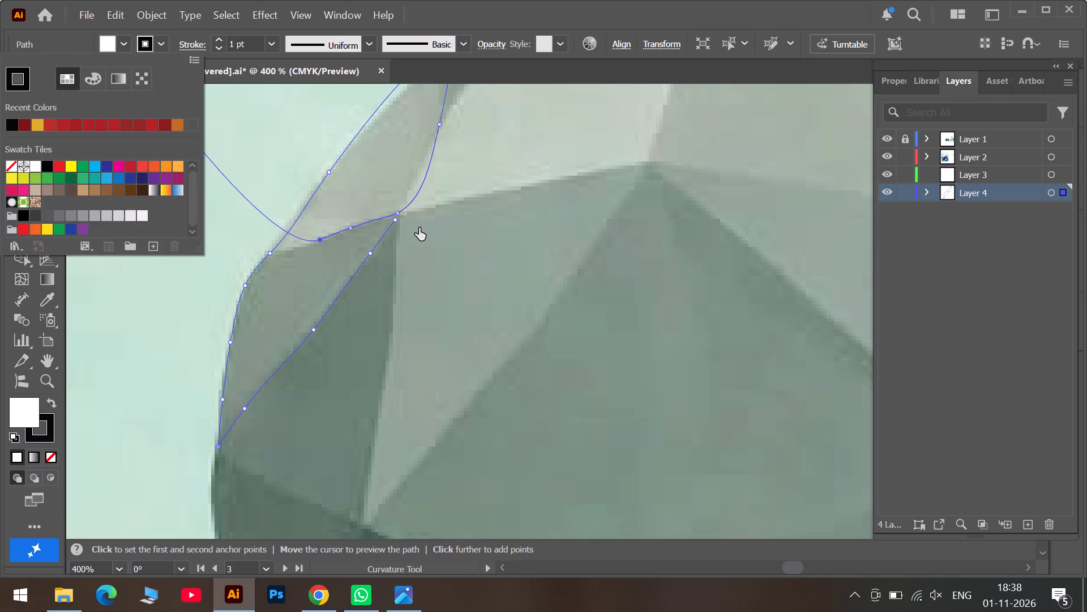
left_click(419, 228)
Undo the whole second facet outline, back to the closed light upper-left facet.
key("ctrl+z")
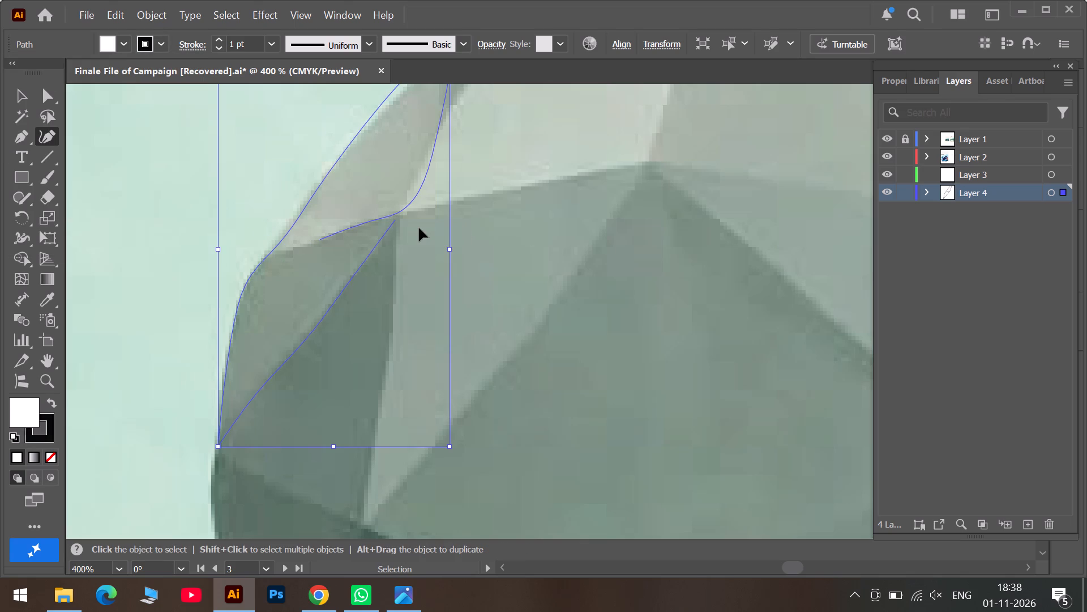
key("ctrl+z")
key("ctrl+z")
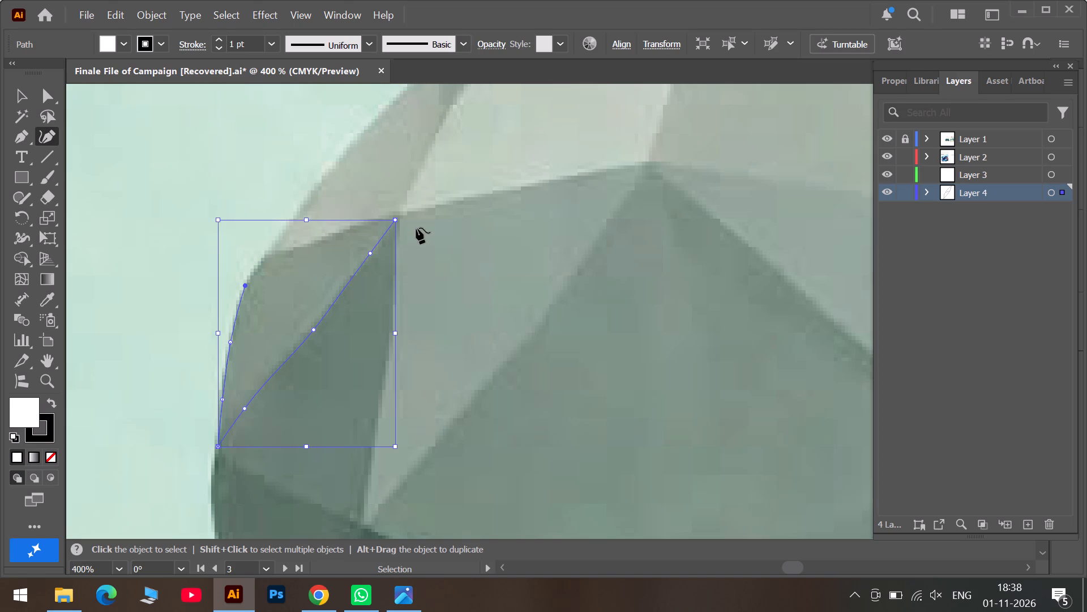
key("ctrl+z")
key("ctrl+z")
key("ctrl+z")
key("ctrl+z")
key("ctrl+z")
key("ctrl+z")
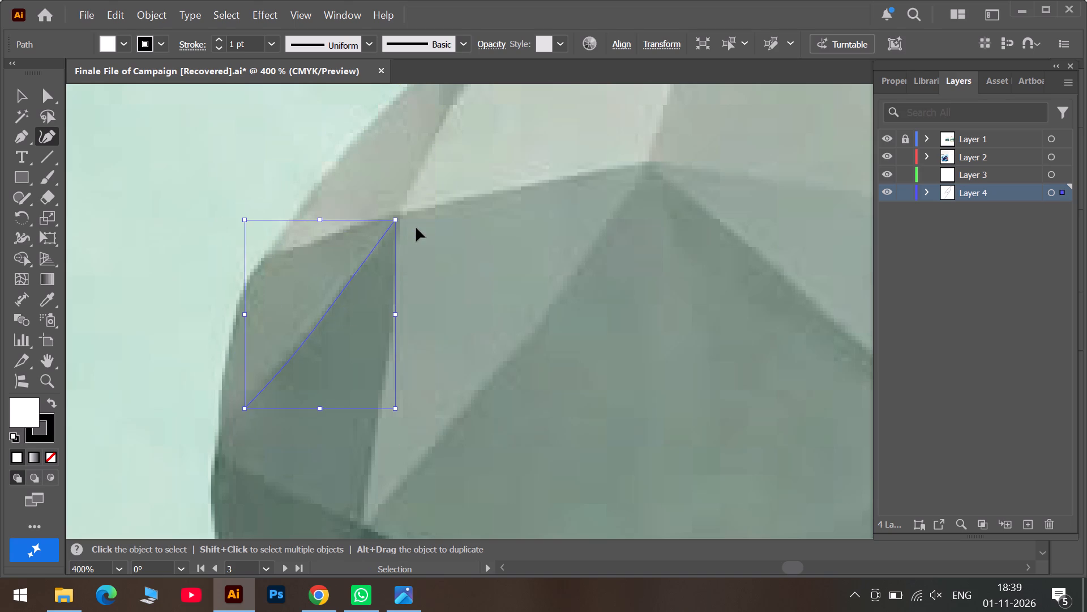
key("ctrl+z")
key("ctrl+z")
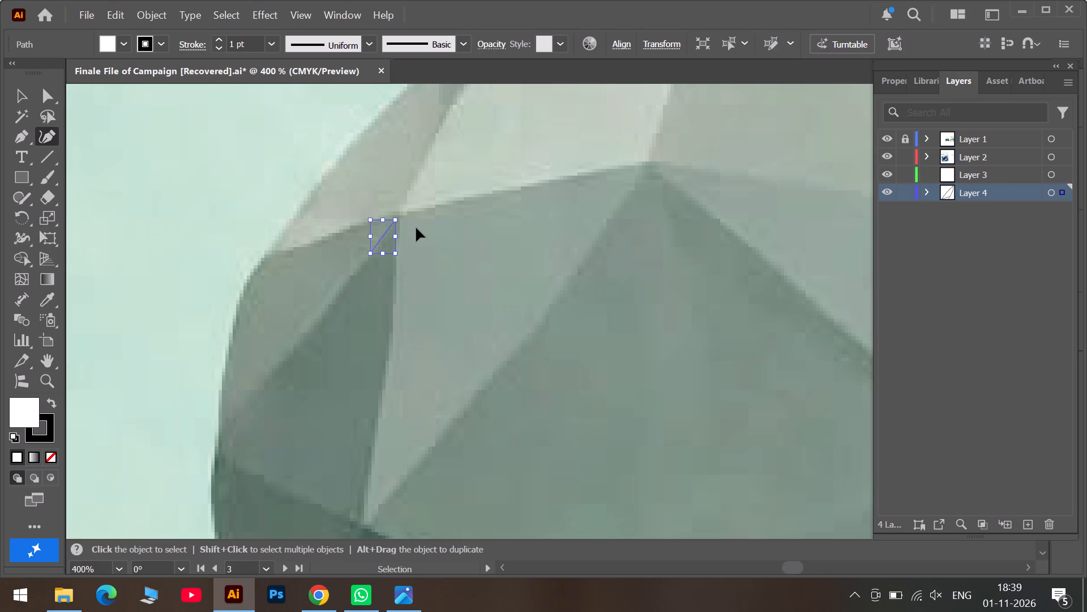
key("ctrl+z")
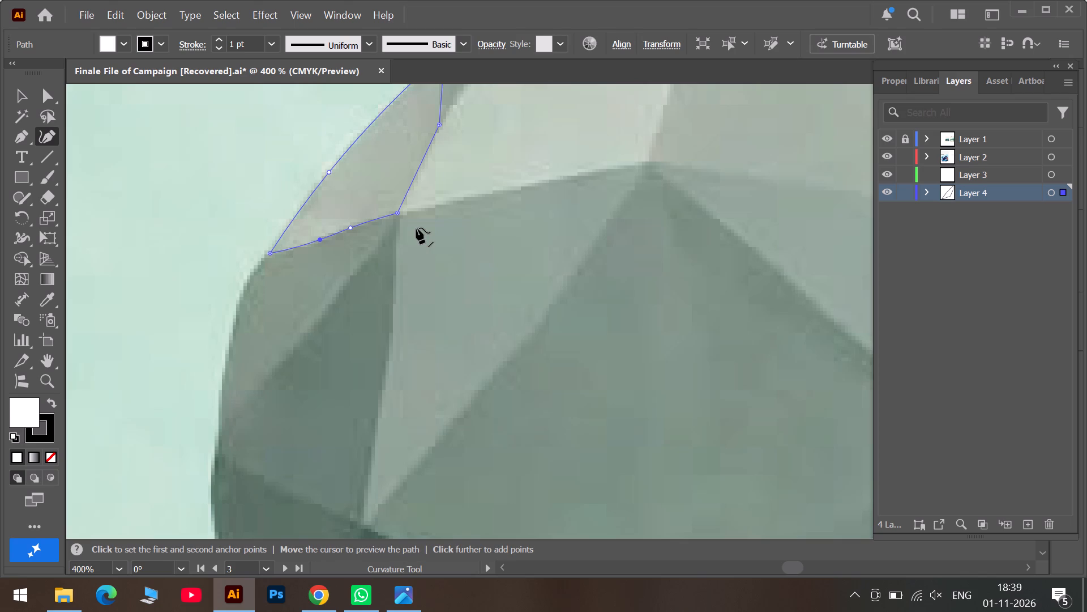
Delete the traced light upper-left facet completely by removing its anchor points, leaving Layer 4 empty.
scroll(416, 228, "down", 3, "alt")
key("Delete")
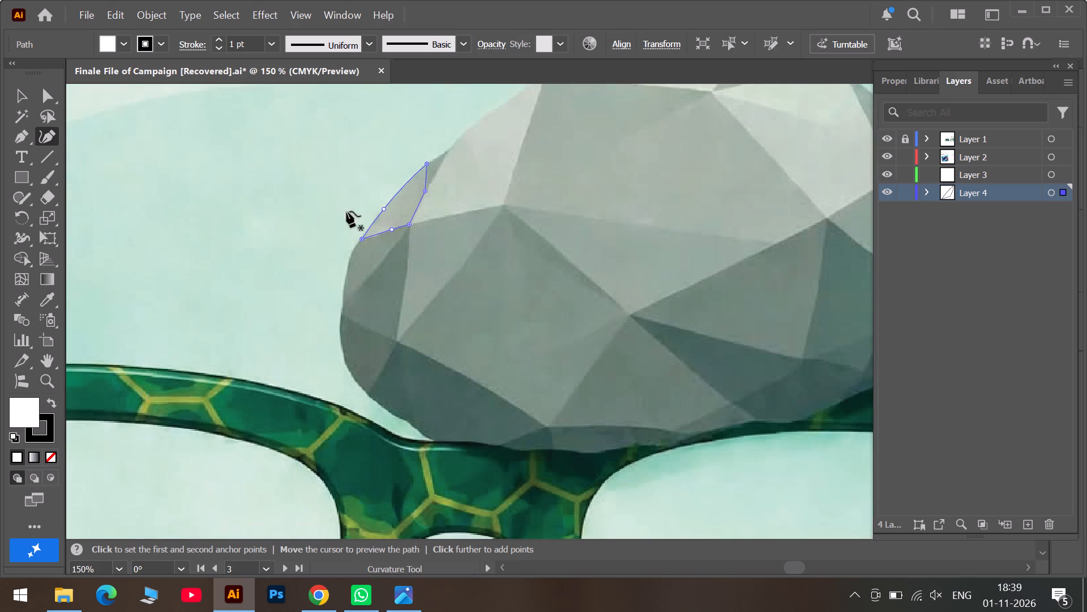
left_click(409, 223)
key("Delete")
left_click(424, 188)
key("Delete")
left_click(424, 164)
key("Delete")
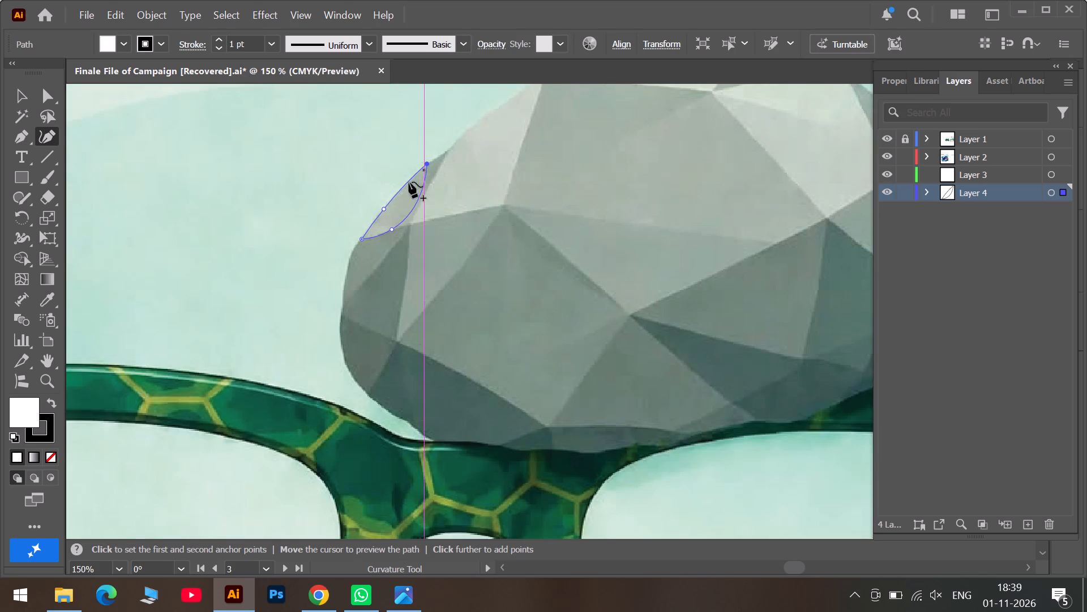
left_click(386, 209)
key("Delete")
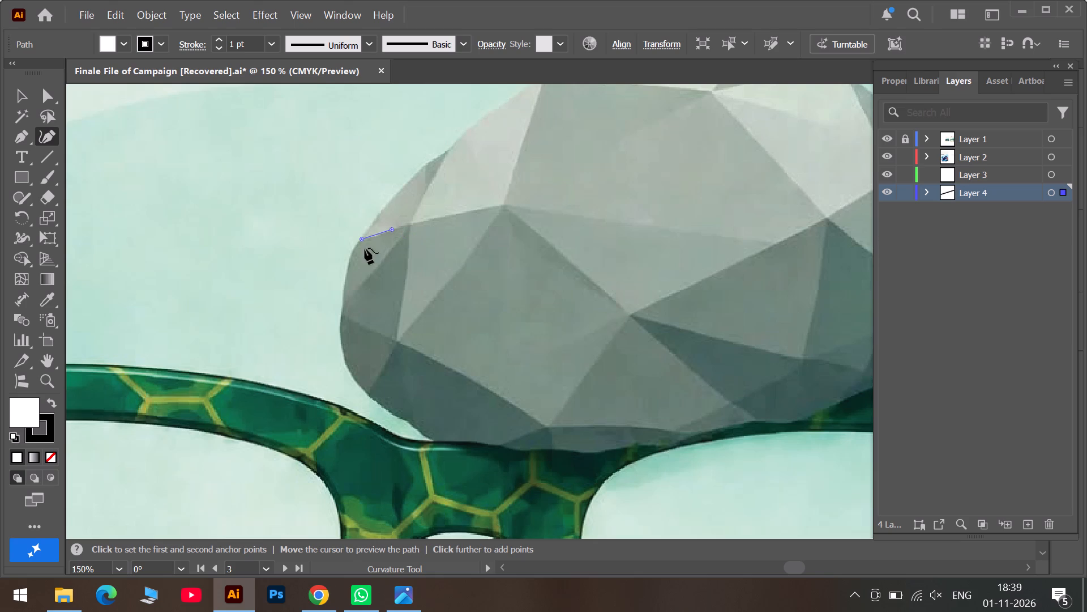
left_click(362, 239)
key("Delete")
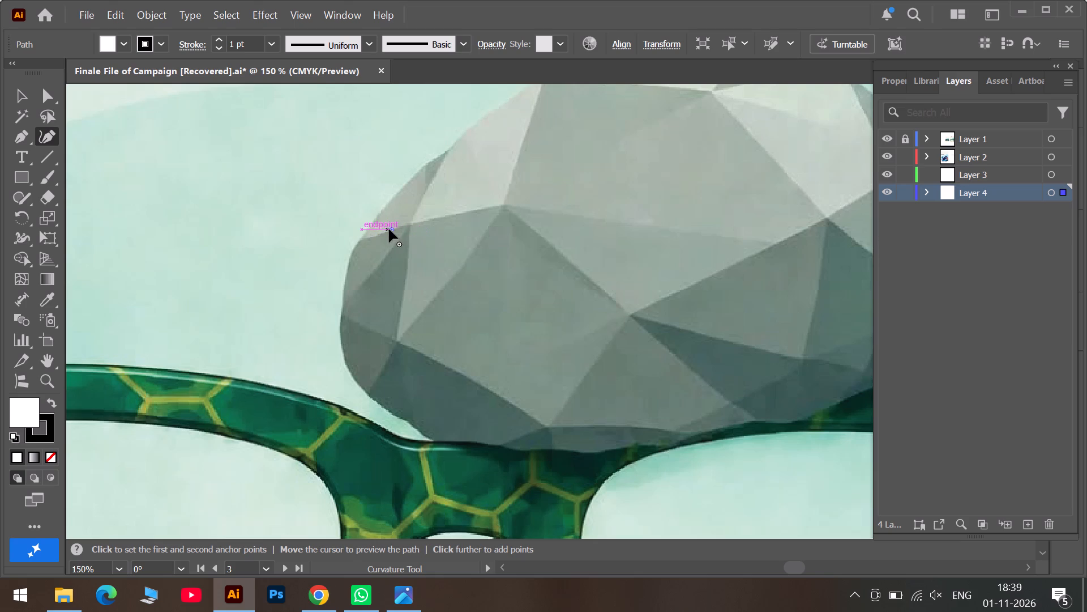
left_click(393, 229)
key("Delete")
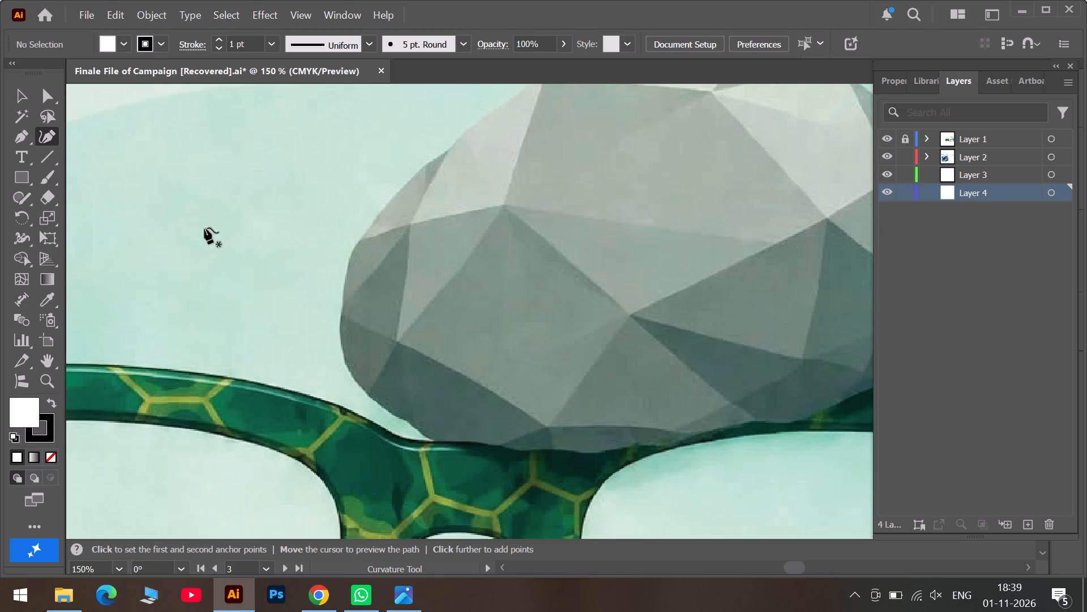
Unlock Layer 1 and delete the poster image with the rock and tortoise-pattern glasses from its artboard.
left_click(19, 93)
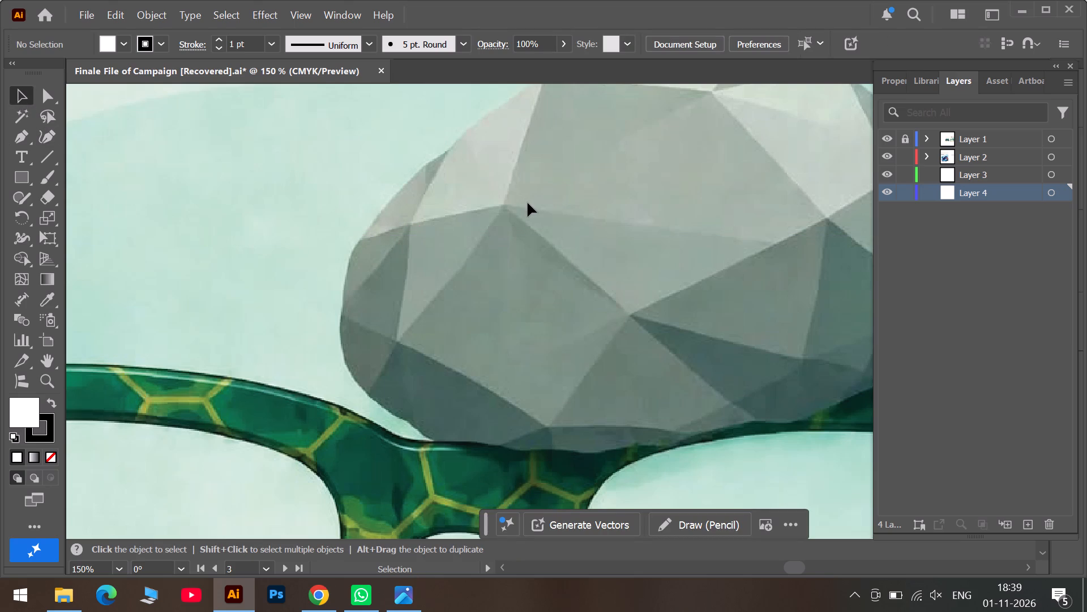
scroll(528, 203, "down", 6, "alt")
left_click_drag(490, 204, 616, 232)
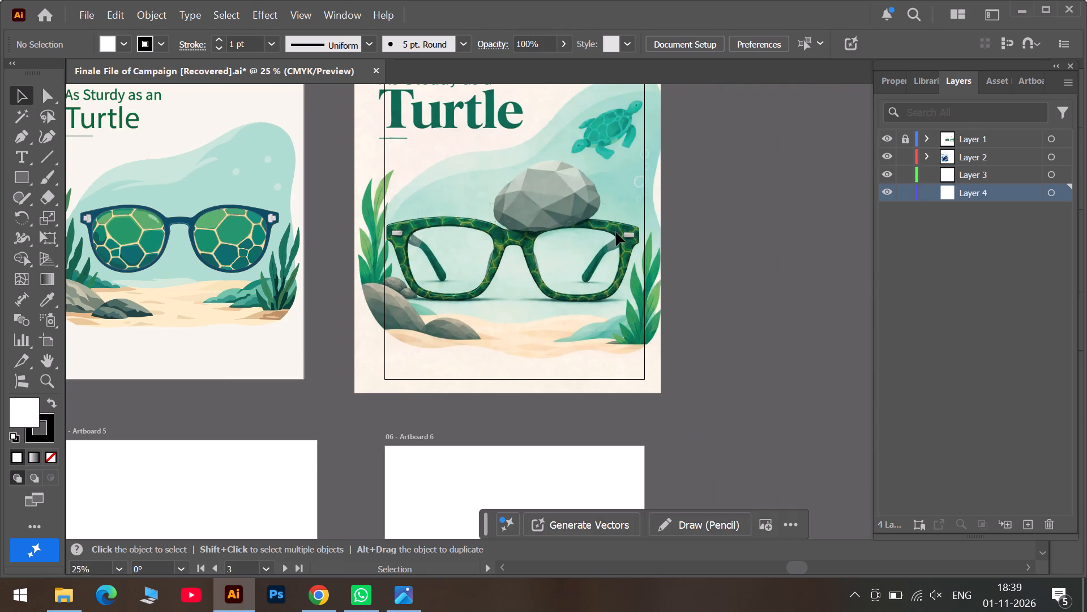
left_click_drag(616, 232, 699, 259)
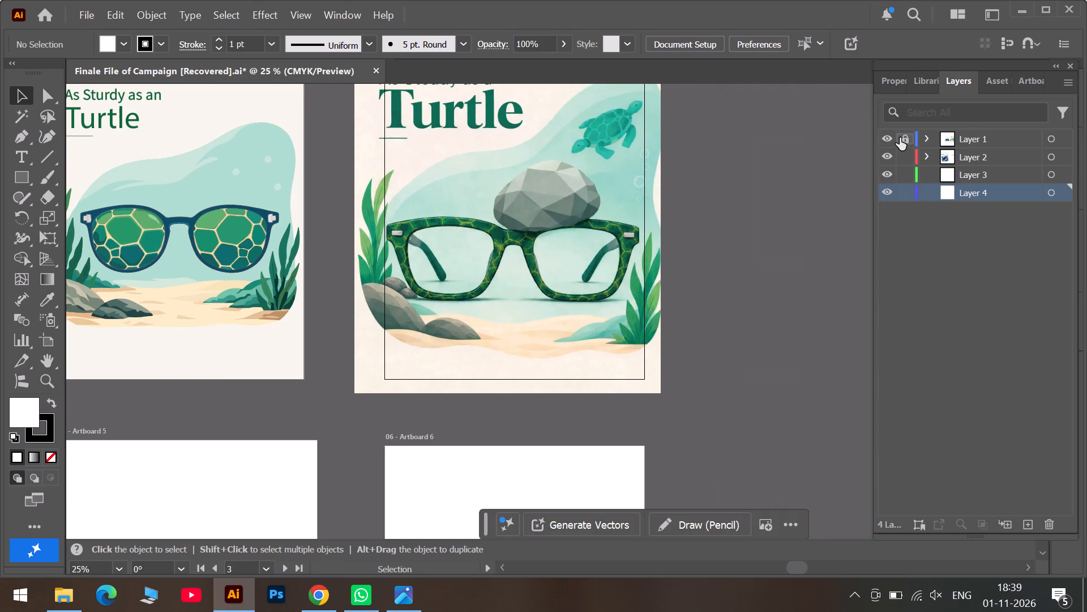
left_click(903, 136)
left_click(811, 263)
left_click_drag(535, 192, 642, 284)
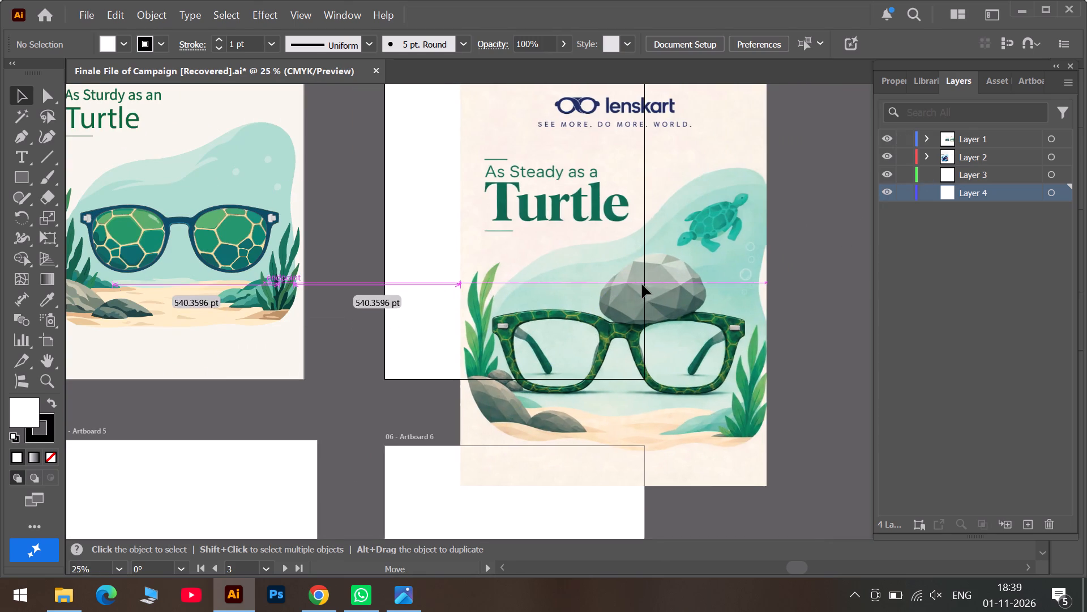
left_click_drag(642, 284, 643, 284)
key("Delete")
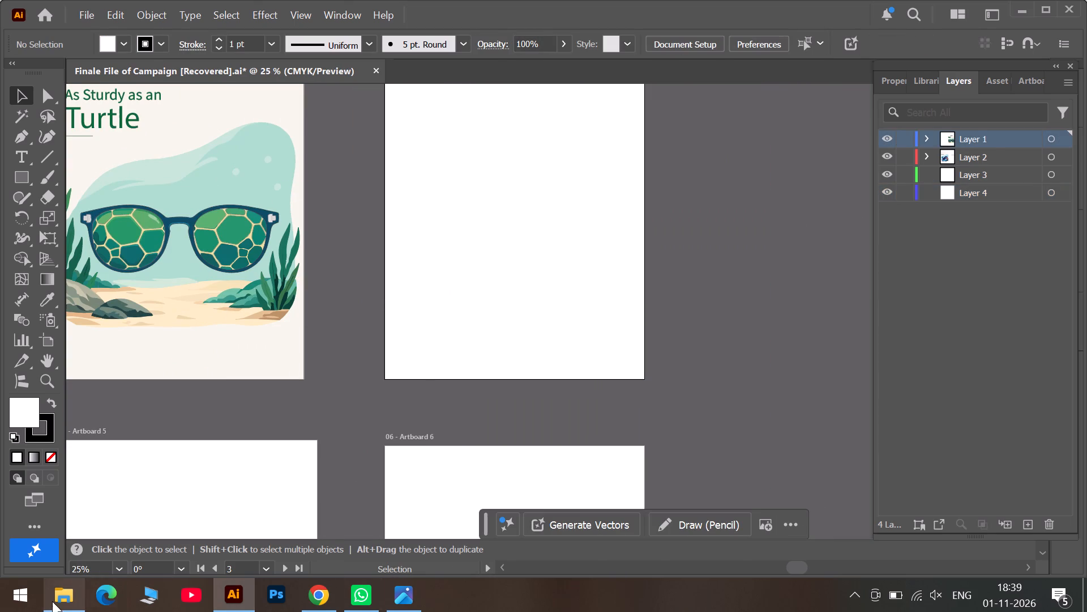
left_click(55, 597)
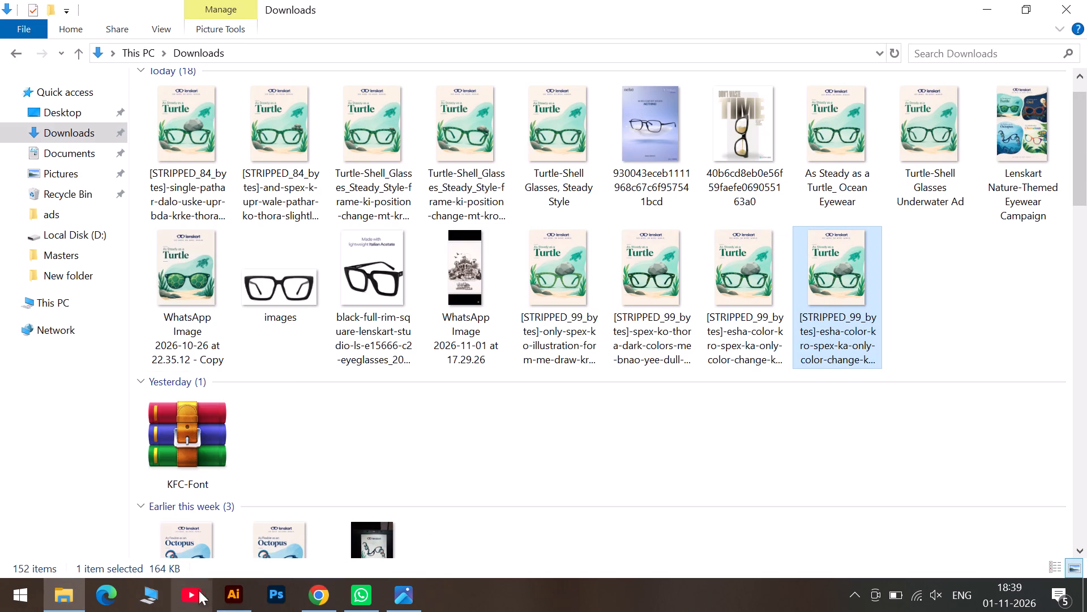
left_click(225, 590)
Lock Layer 1, Layer 2 and Layer 3, and make Layer 4 the active layer.
left_click(906, 139)
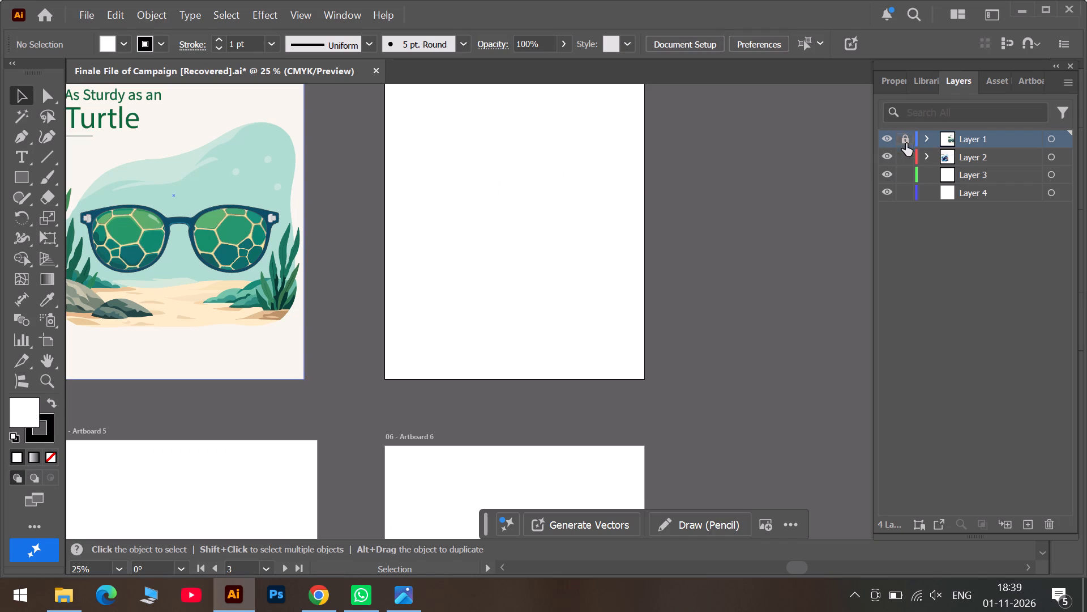
left_click(905, 161)
left_click(901, 179)
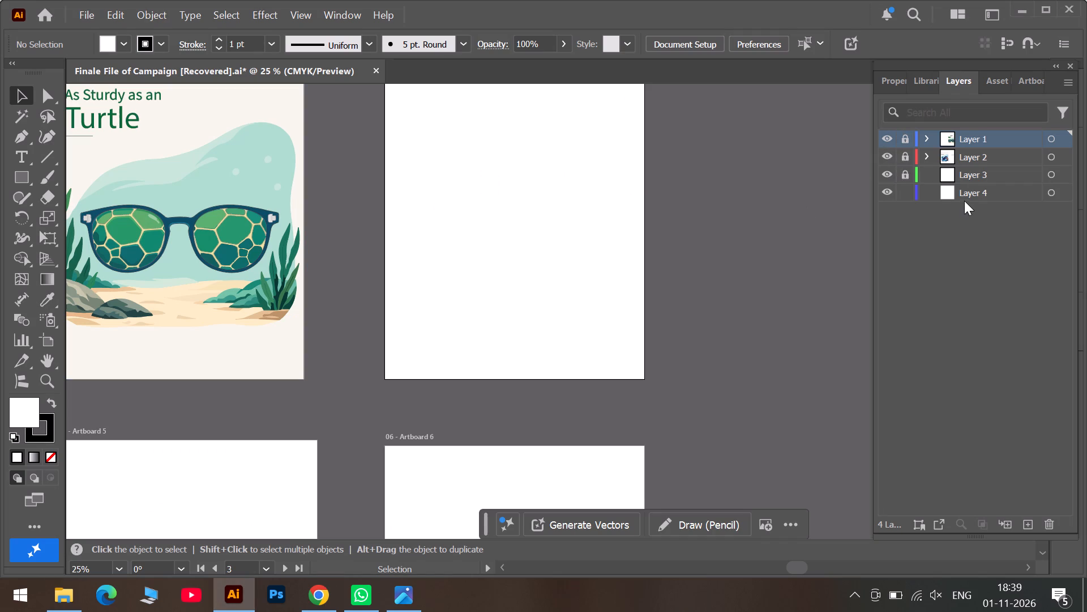
left_click(966, 195)
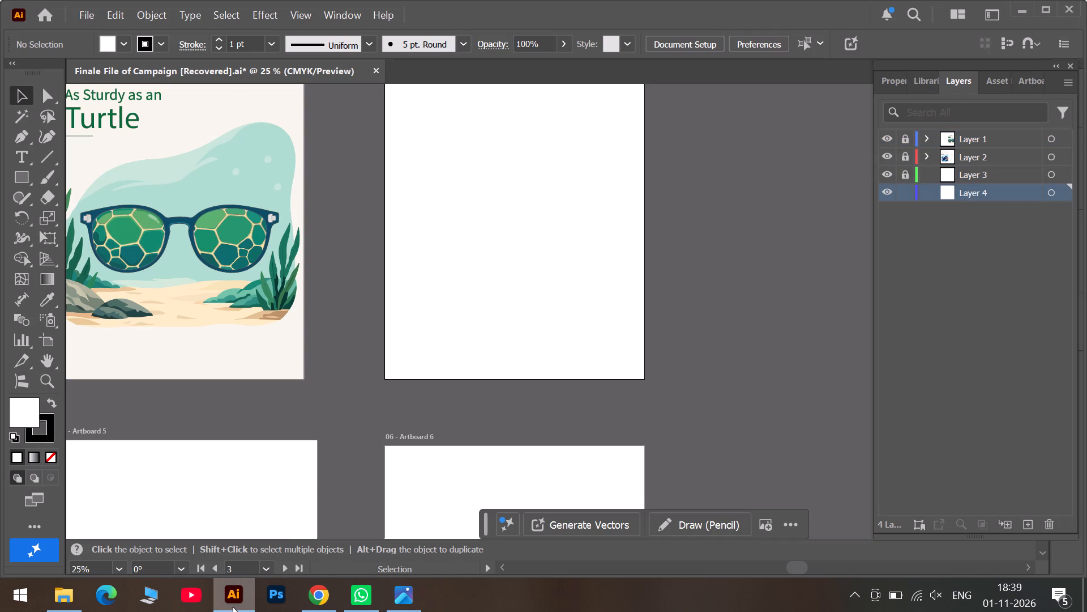
Place the already highlighted turtle poster image from the Downloads folder onto the empty third artboard in Illustrator, on Layer 4.
left_click(62, 605)
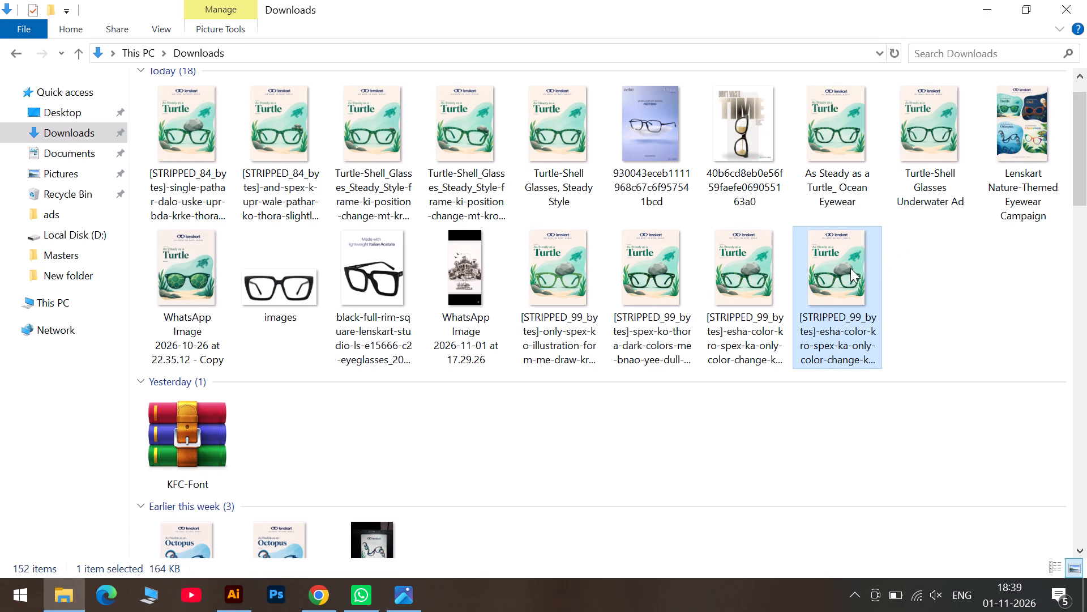
left_click_drag(848, 265, 241, 605)
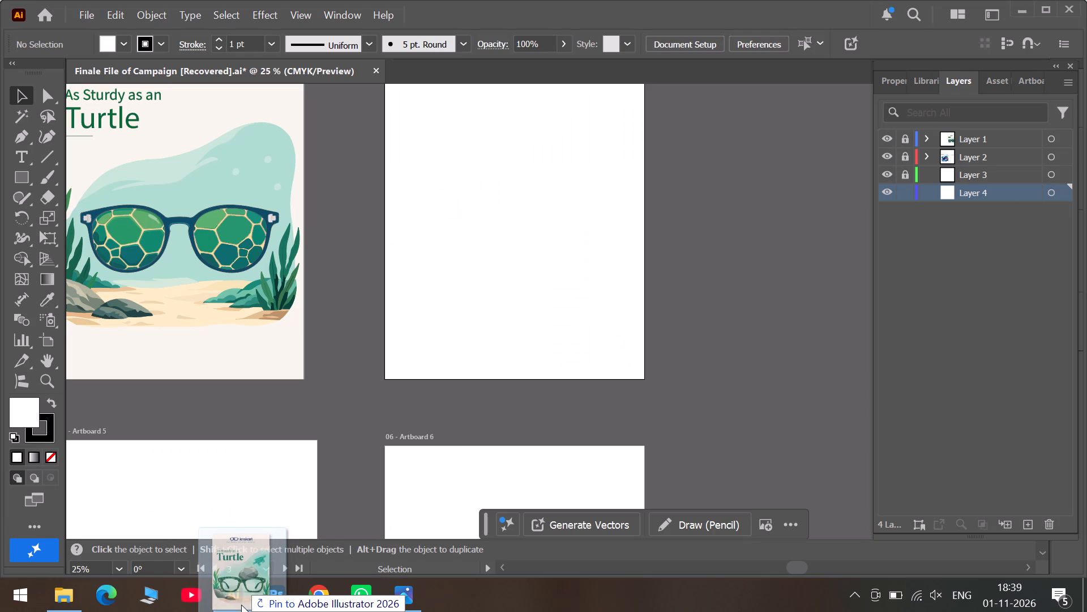
left_click_drag(241, 605, 508, 262)
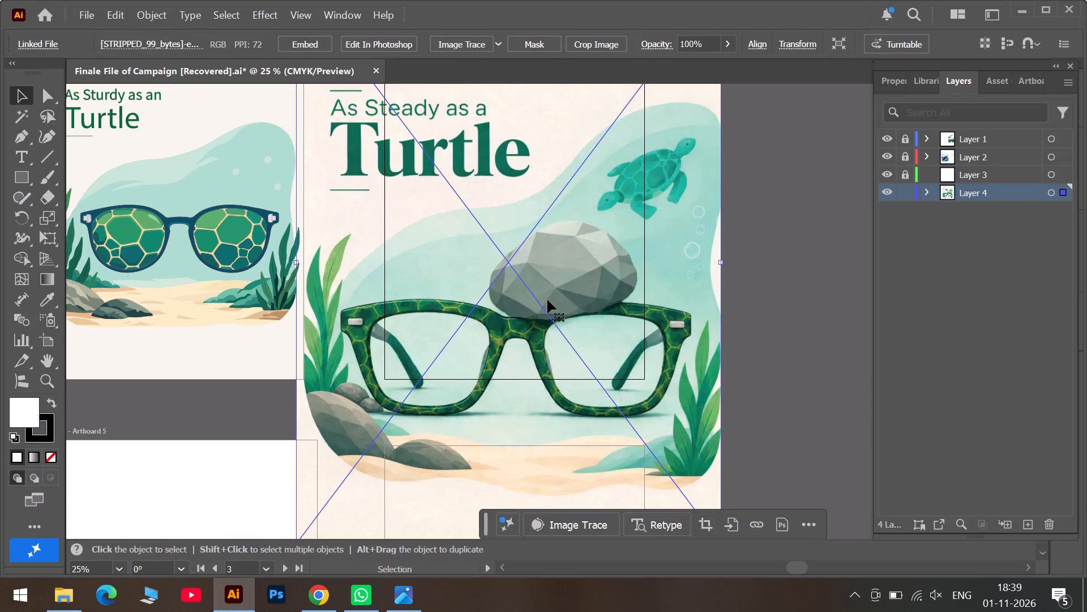
Scale the placed poster image proportionally to about 973 × 1290 pt, aligning its bottom edge with the artboard's bottom edge.
scroll(547, 300, "down", 5)
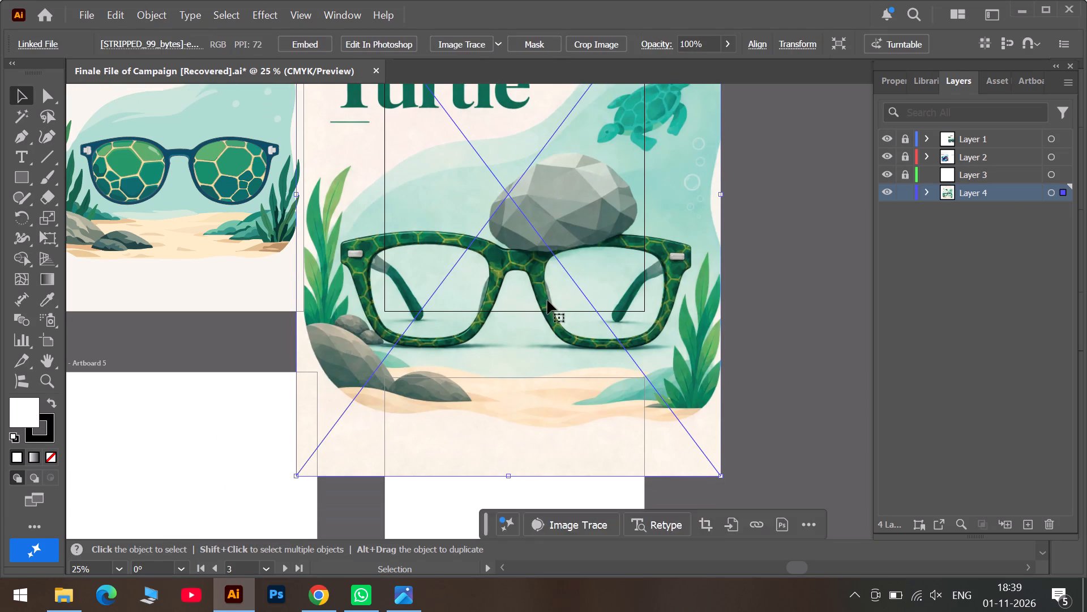
scroll(547, 300, "down", 3)
left_click_drag(508, 436, 502, 270)
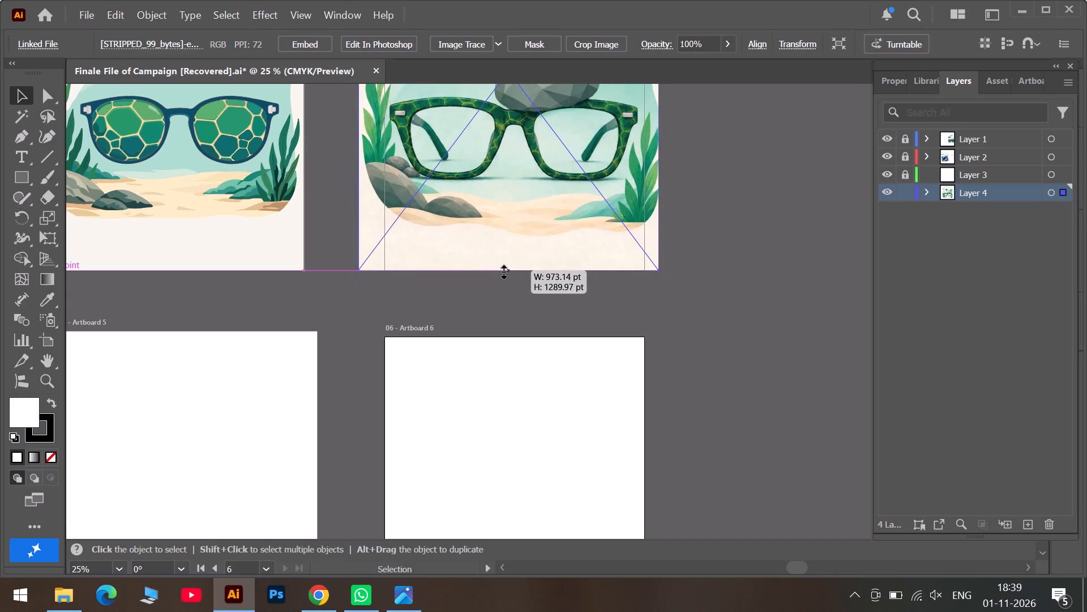
Scale the placed turtle poster down proportionally to about 912 × 1209 pt, bringing its top edge near the third artboard's top edge.
left_click_drag(502, 270, 502, 270)
scroll(516, 281, "up", 18)
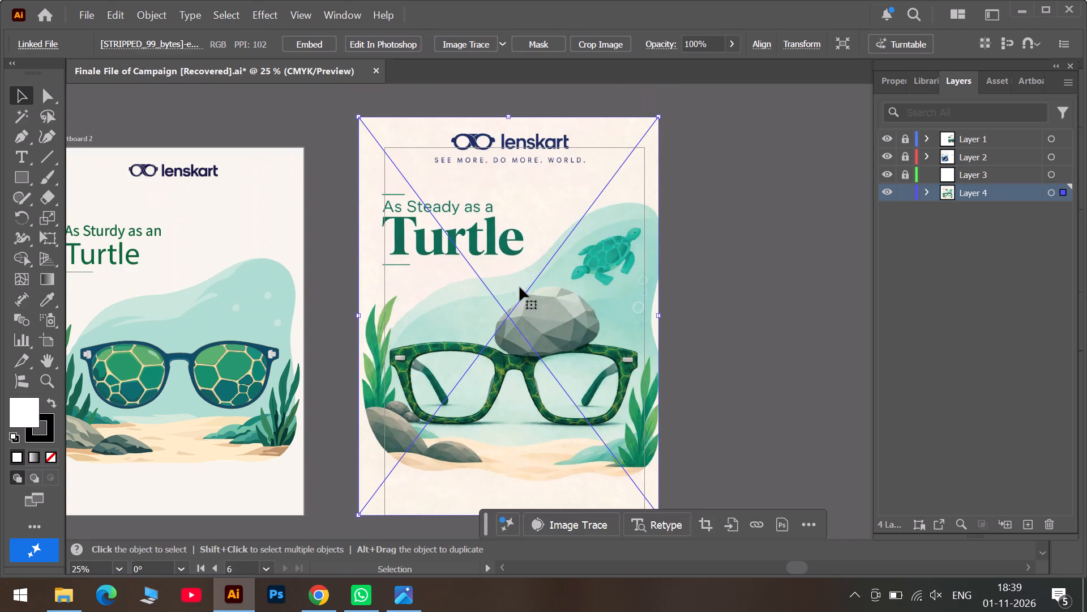
left_click_drag(507, 113, 502, 142)
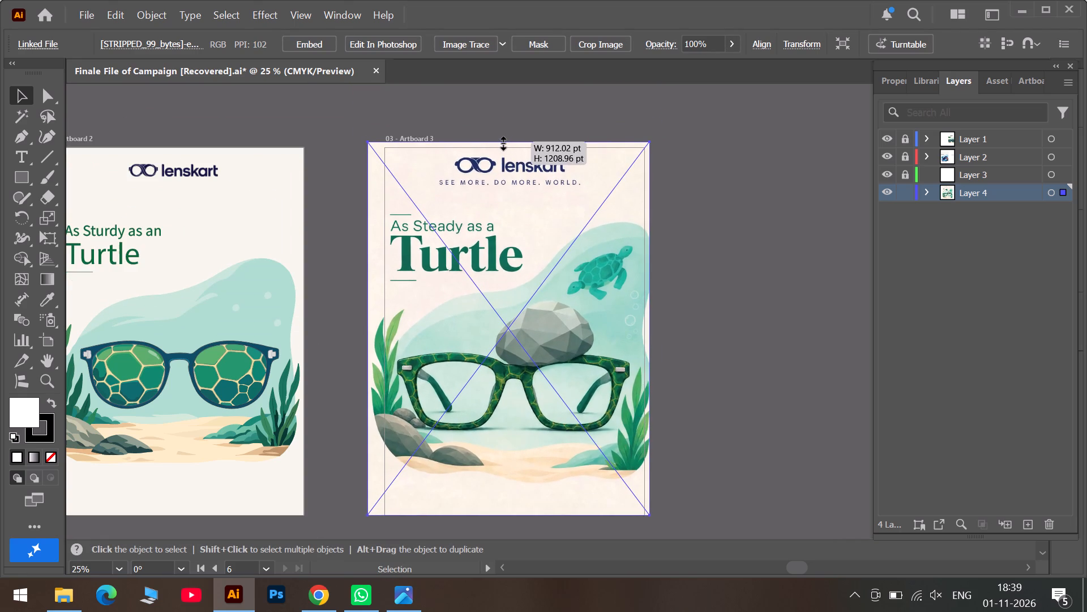
left_click_drag(502, 142, 502, 143)
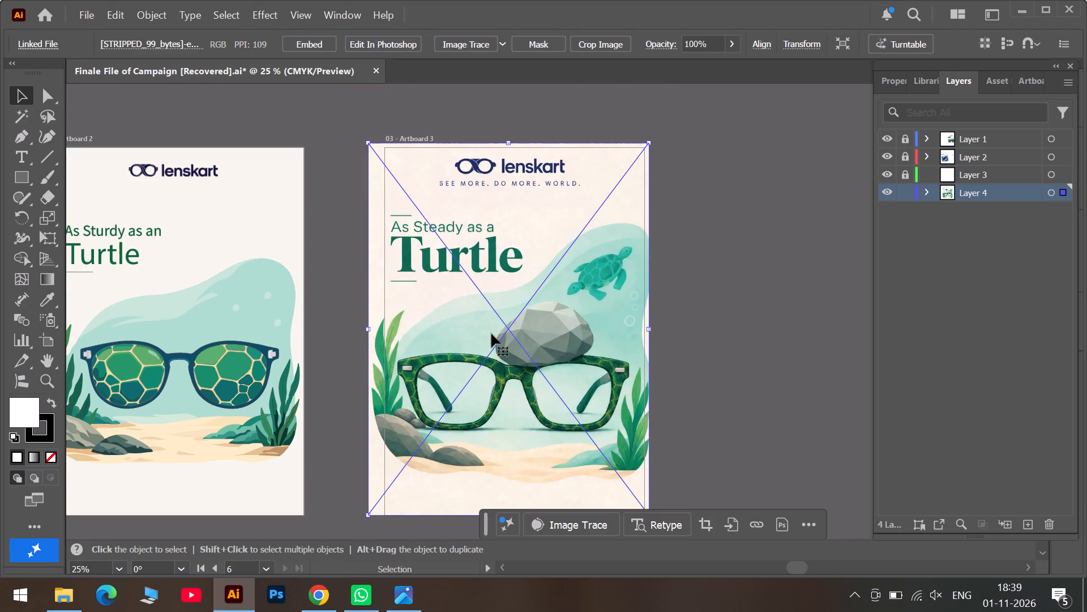
Activate the Curvature tool for tracing over the poster's tortoise-pattern glasses on Layer 4.
scroll(516, 413, "up", 3, "alt")
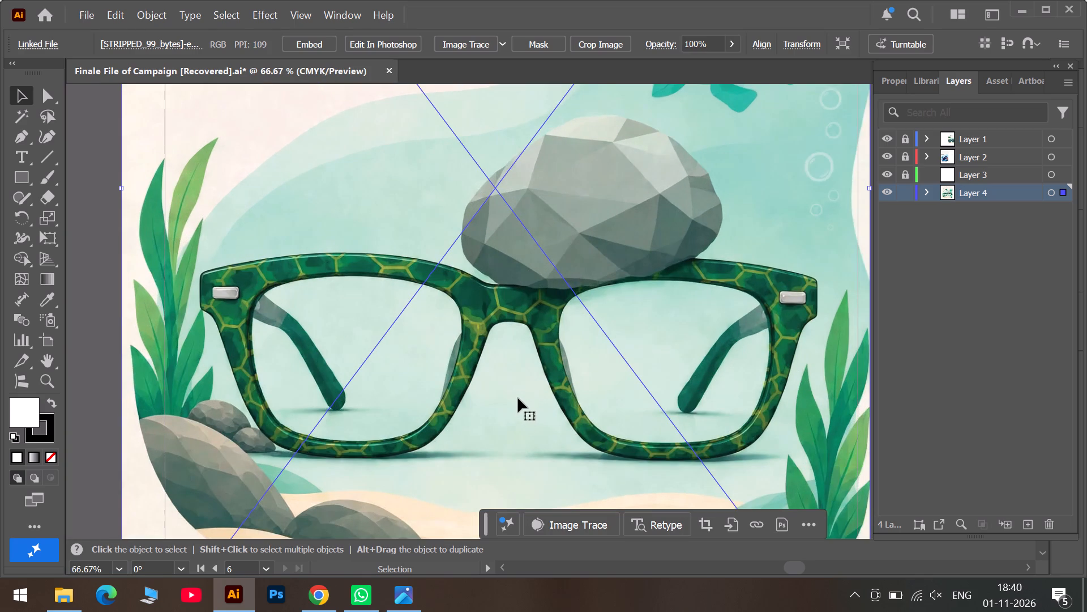
scroll(518, 398, "down", 4)
scroll(606, 246, "up", 1)
scroll(271, 263, "up", 3, "alt")
scroll(271, 262, "down", 2, "alt")
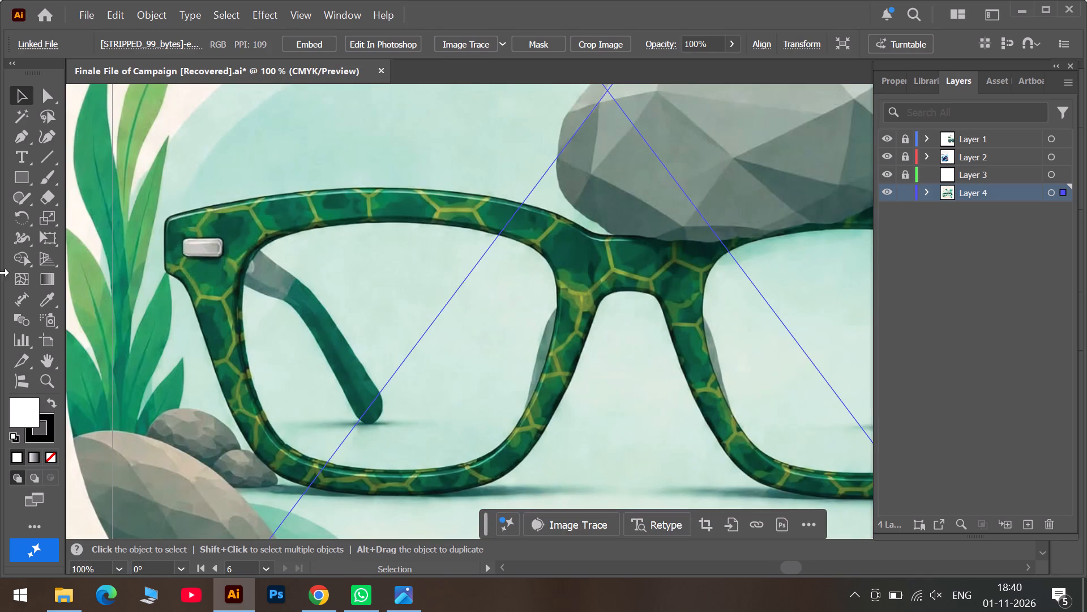
left_click(44, 136)
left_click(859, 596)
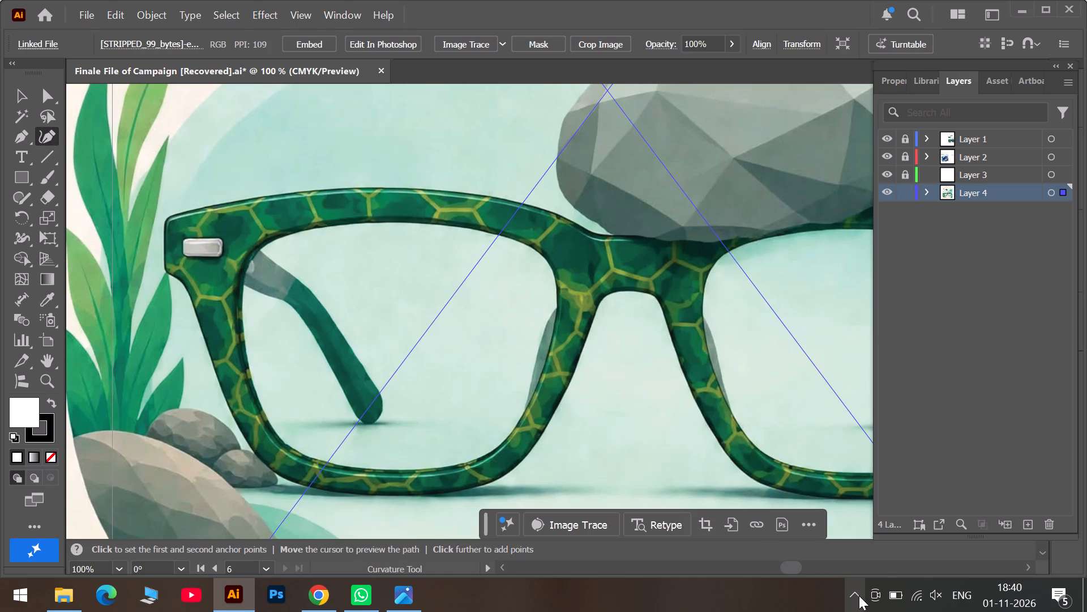
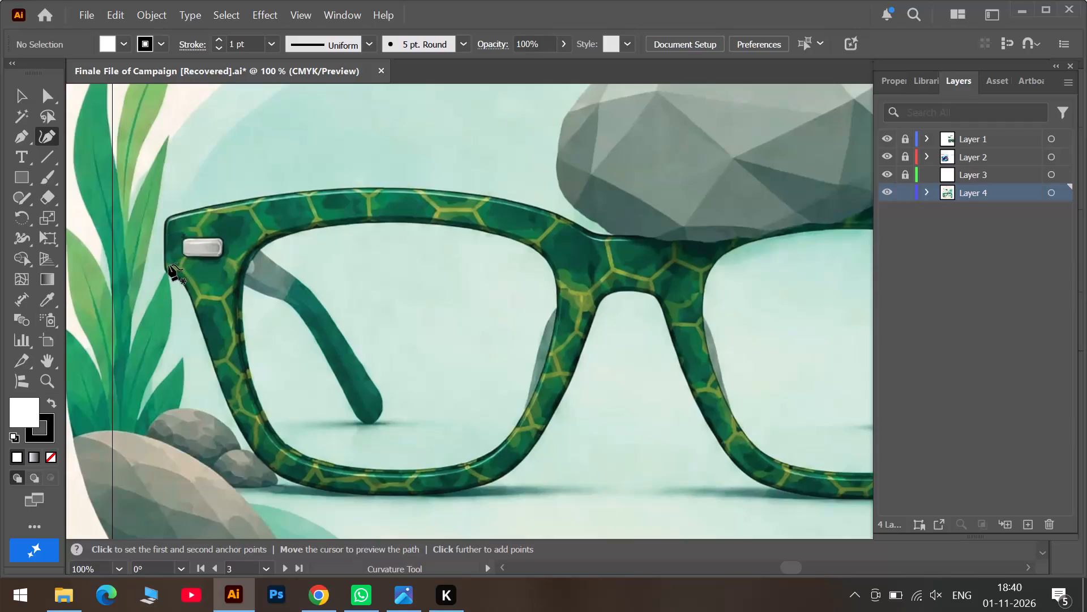
Set the drawing colours for tracing to no fill and a golden-yellow stroke.
scroll(169, 267, "up", 2, "alt")
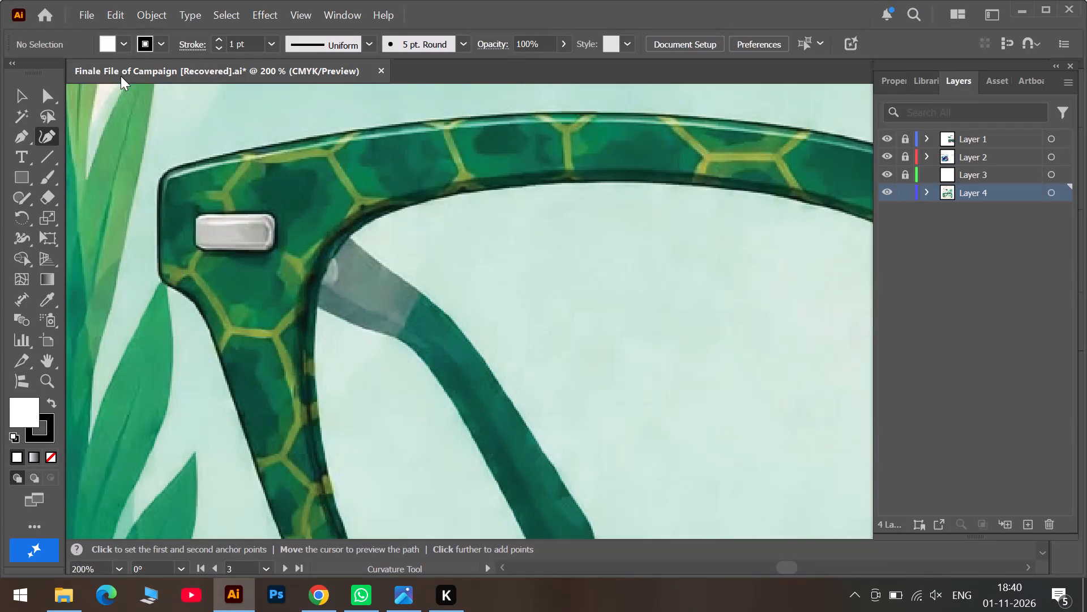
left_click(120, 44)
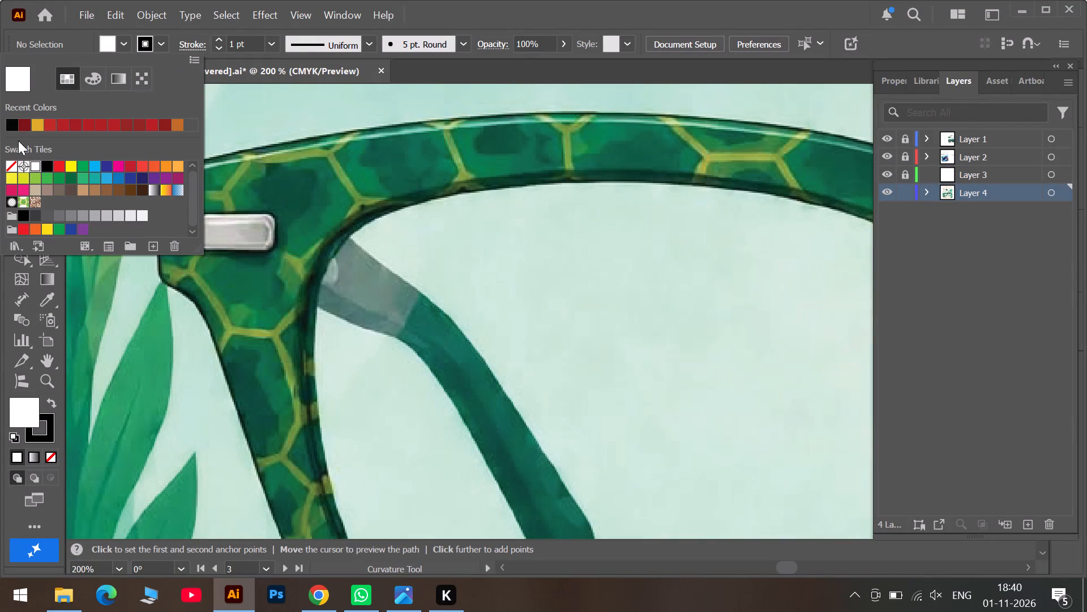
left_click(10, 167)
left_click(161, 40)
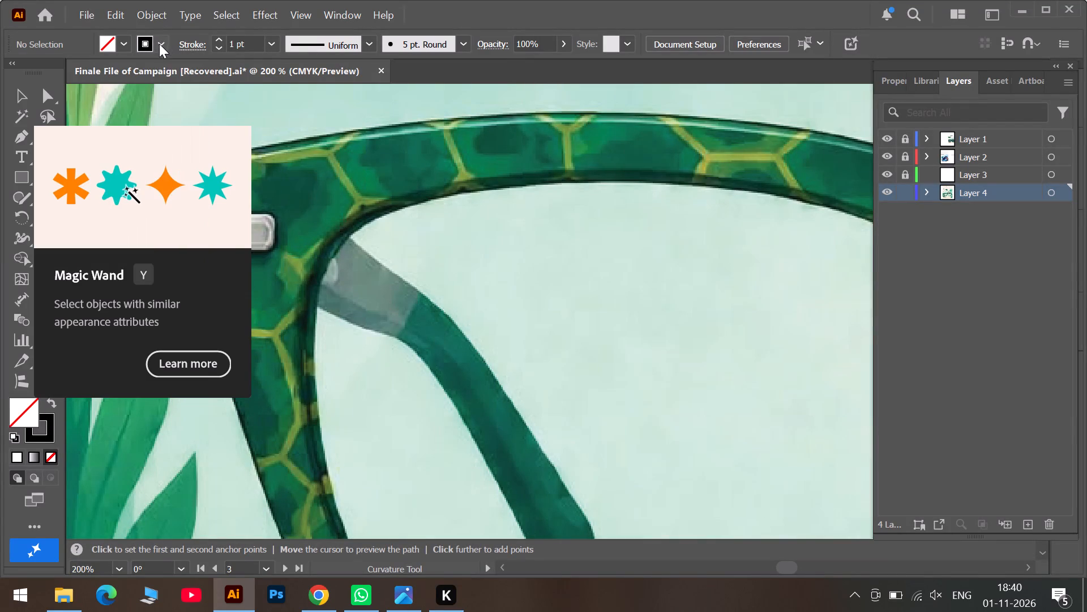
left_click(159, 44)
left_click(36, 121)
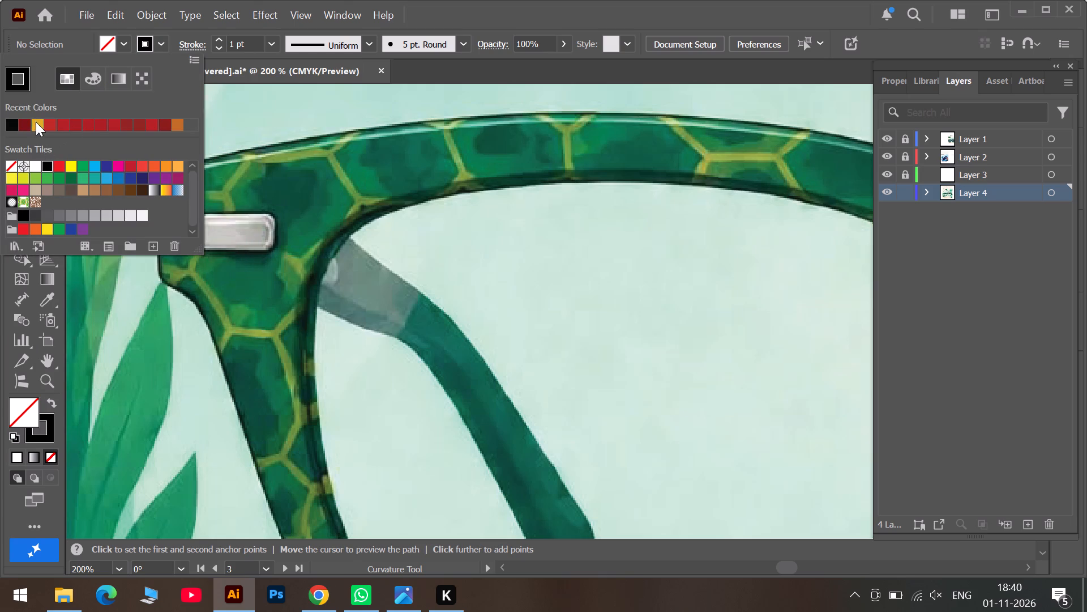
left_click(217, 47)
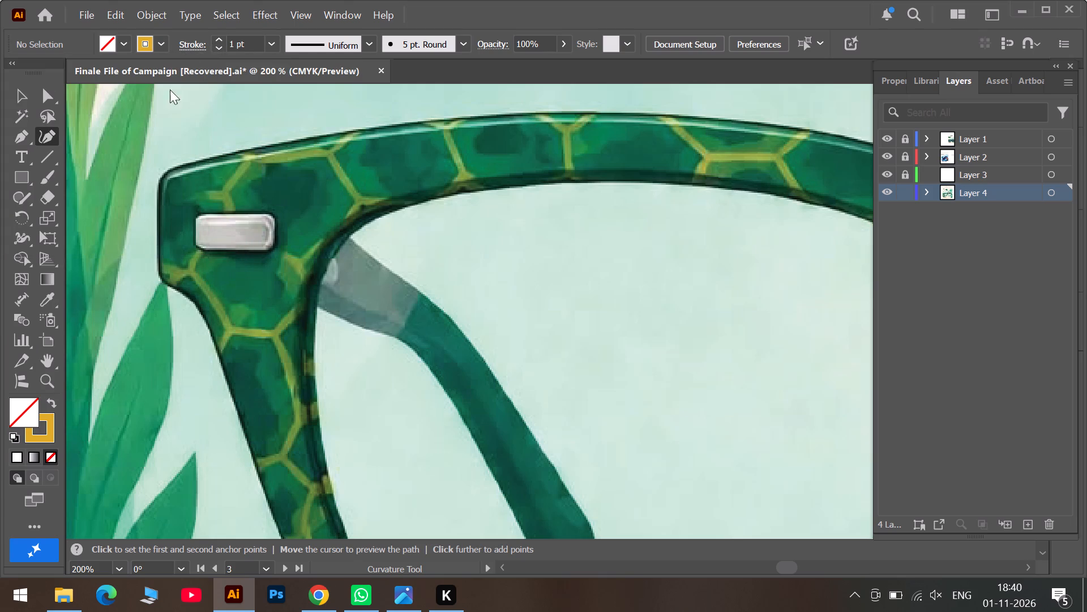
Start tracing the glasses frame's outline with a short curved path around its upper-left outer corner, adjusting its anchors to the edge.
left_click(162, 178)
left_click(180, 164)
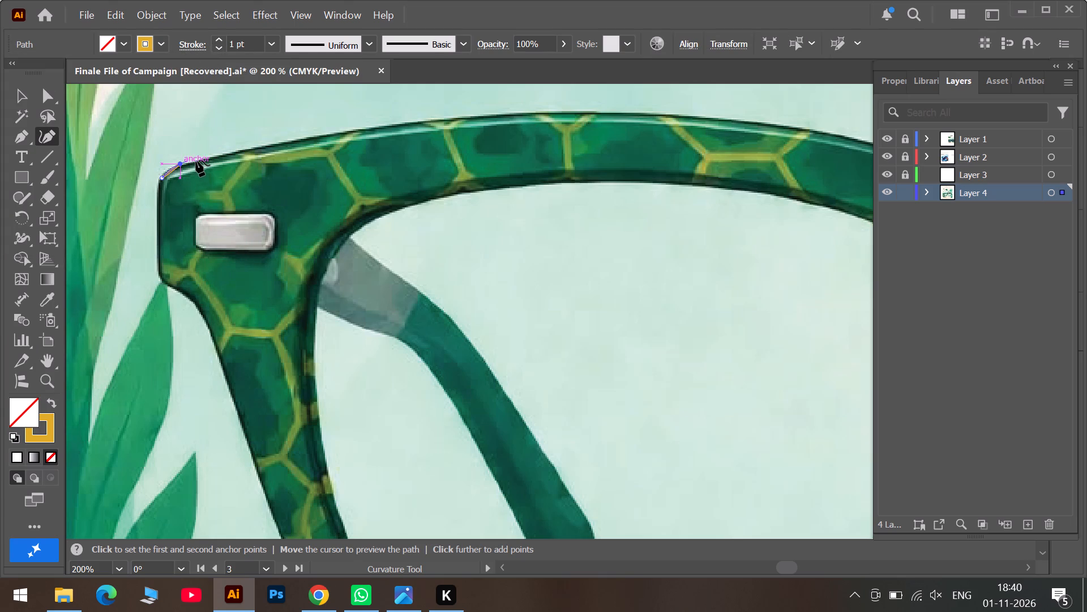
left_click(229, 156)
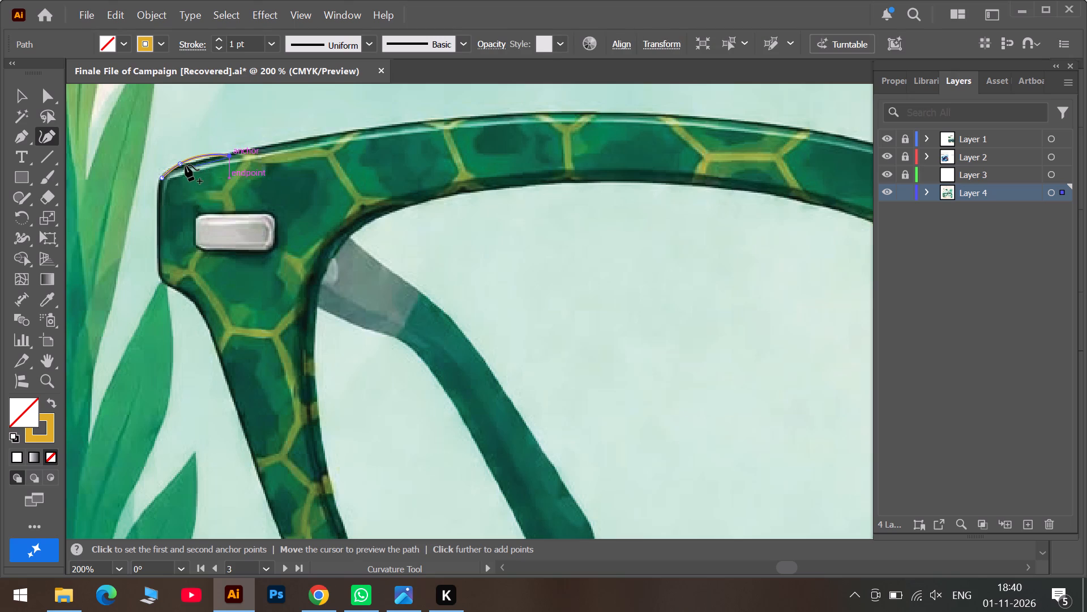
left_click_drag(181, 163, 166, 176)
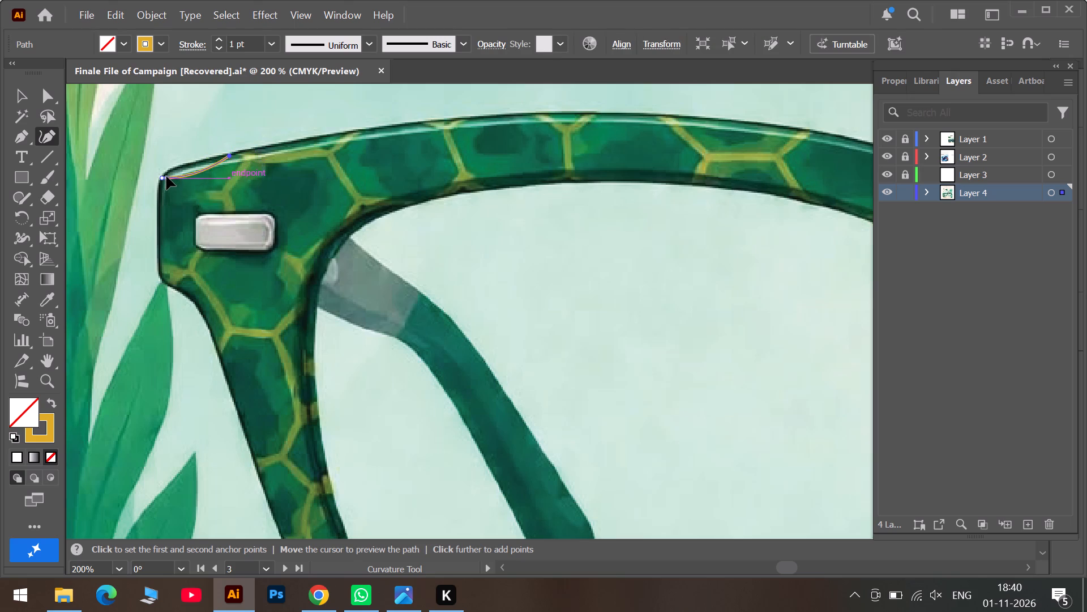
left_click_drag(166, 176, 169, 172)
left_click_drag(190, 160, 189, 164)
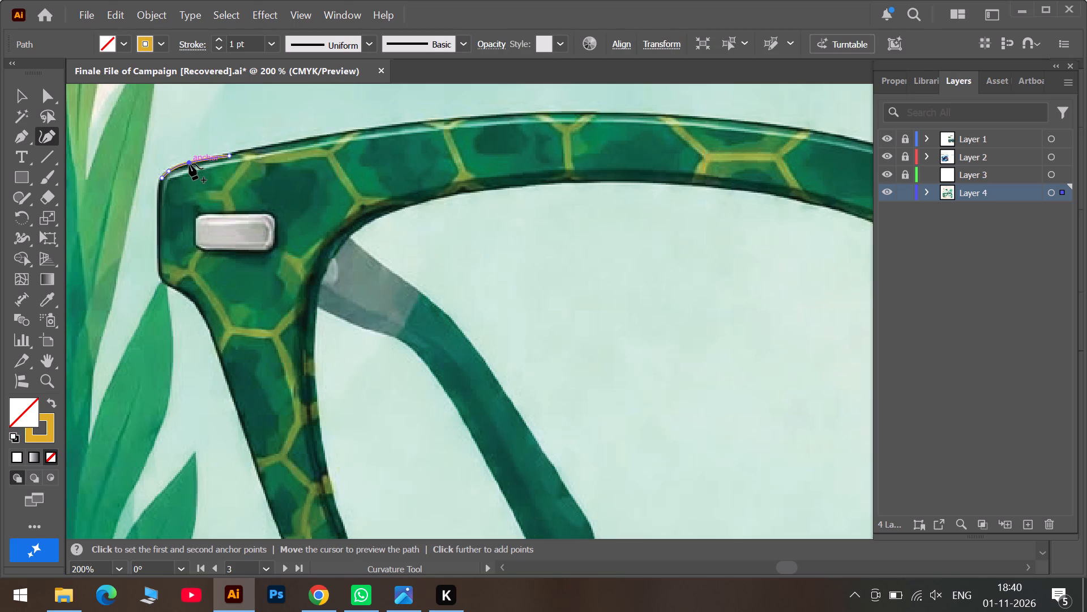
left_click_drag(189, 164, 196, 161)
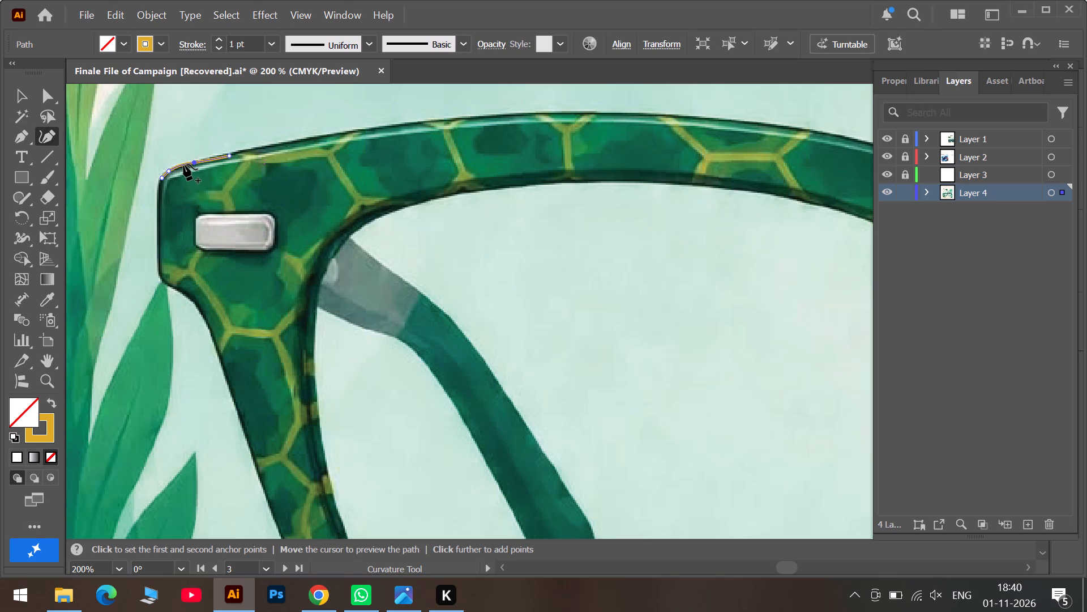
left_click(182, 164)
Remove the two surplus anchor points between the path's start and its middle anchor at the frame's upper-left corner.
scroll(179, 167, "up", 3, "alt")
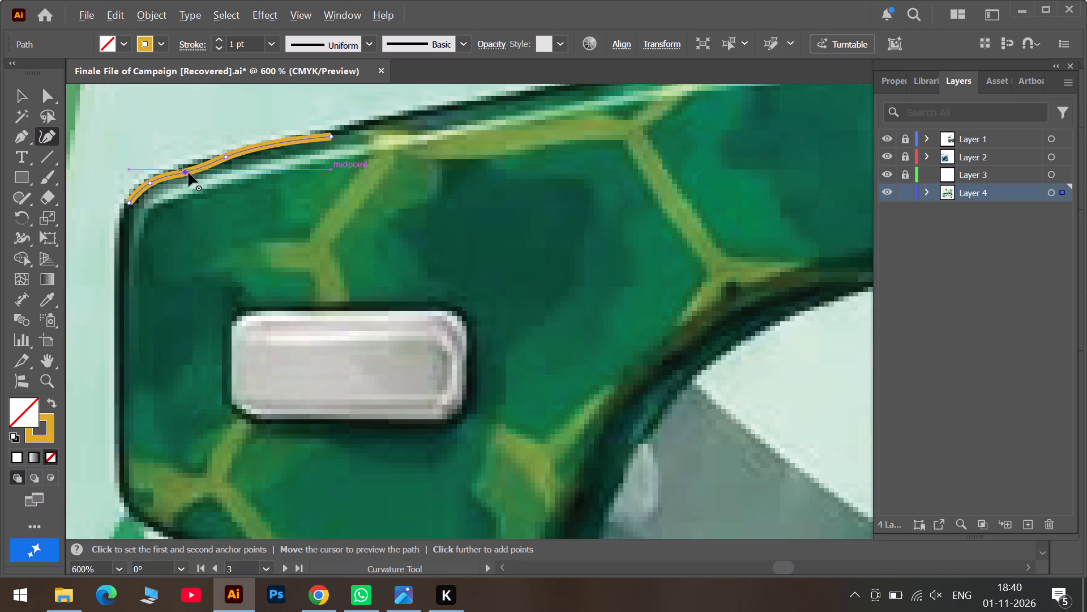
left_click(184, 171)
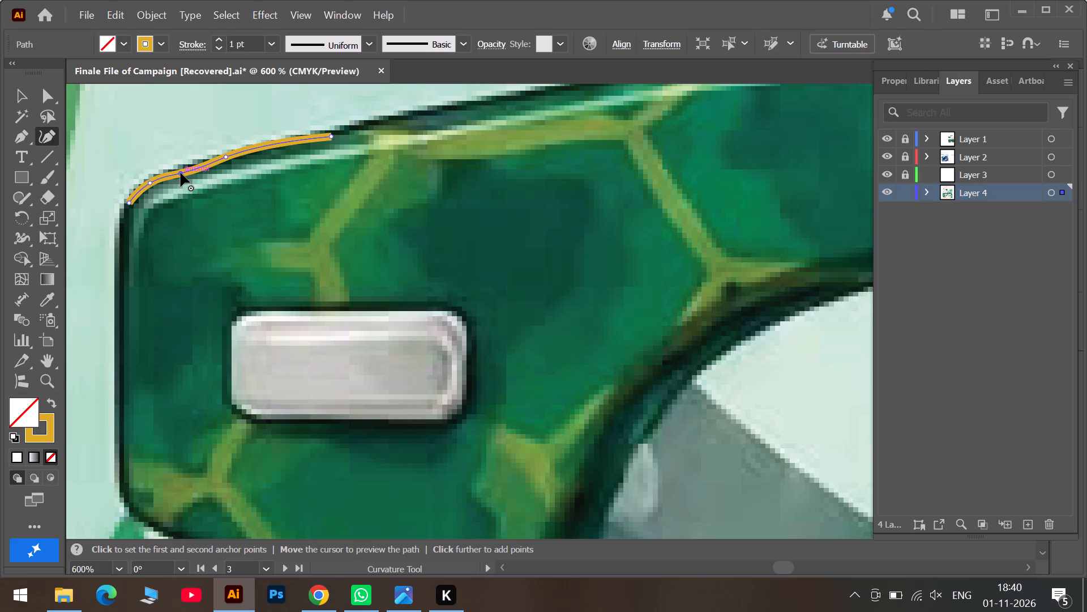
key("Delete")
left_click(151, 183)
key("Delete")
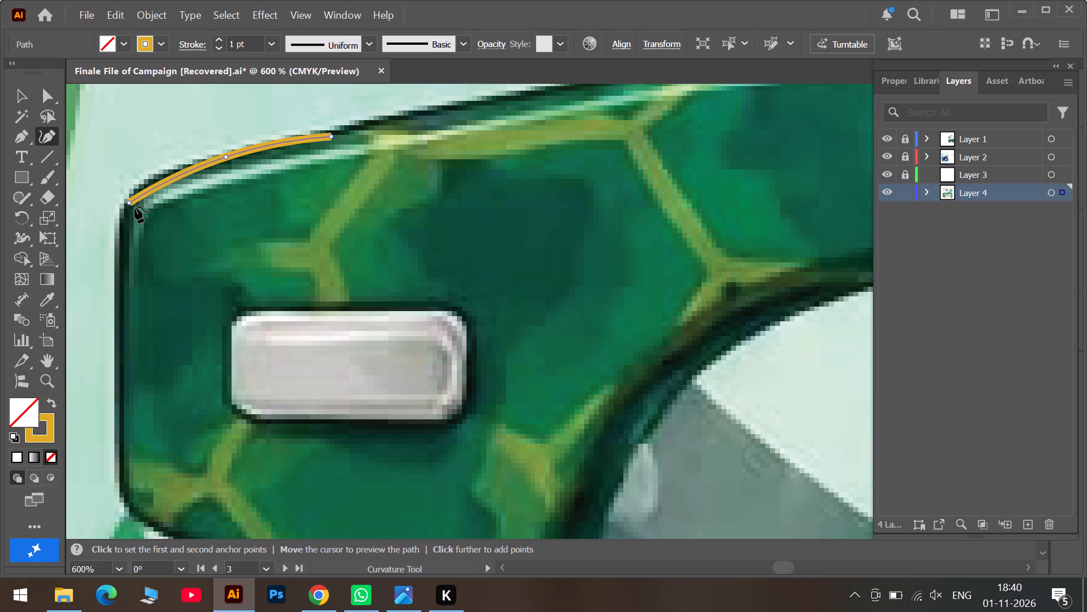
Extend the path from the upper-left corner down the frame's outer side edge to its lower corner, adjusting anchors until the side runs straight.
left_click(129, 202)
left_click(121, 278)
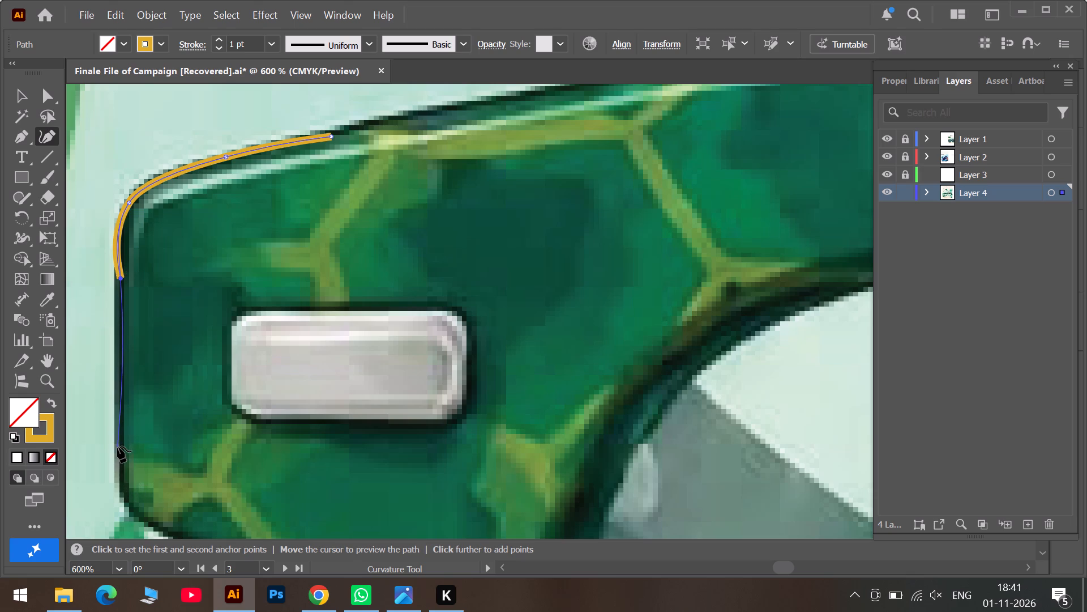
triple_click(122, 495)
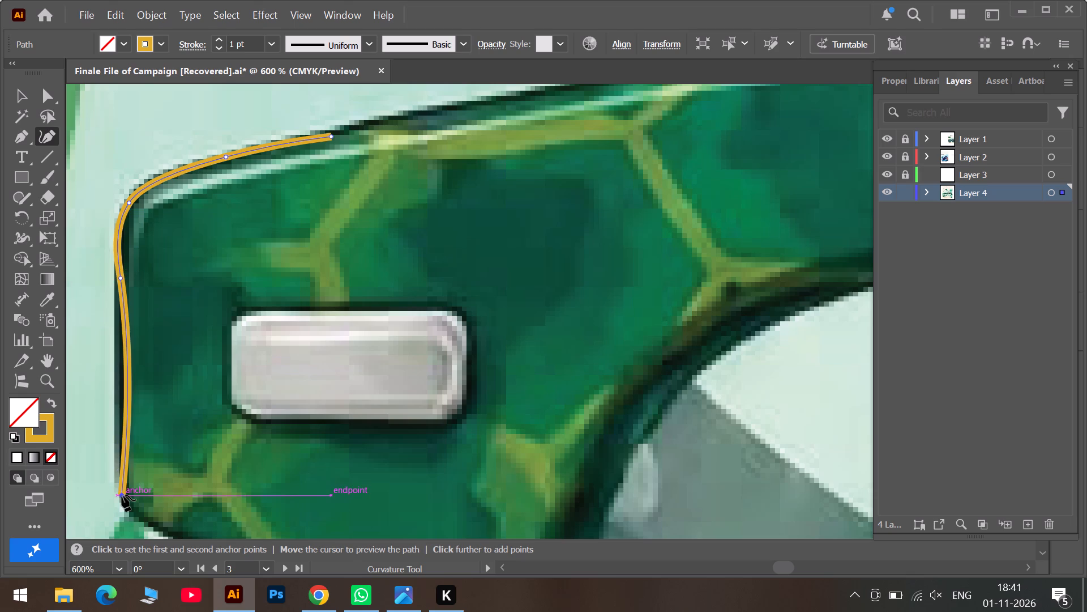
double_click(121, 276)
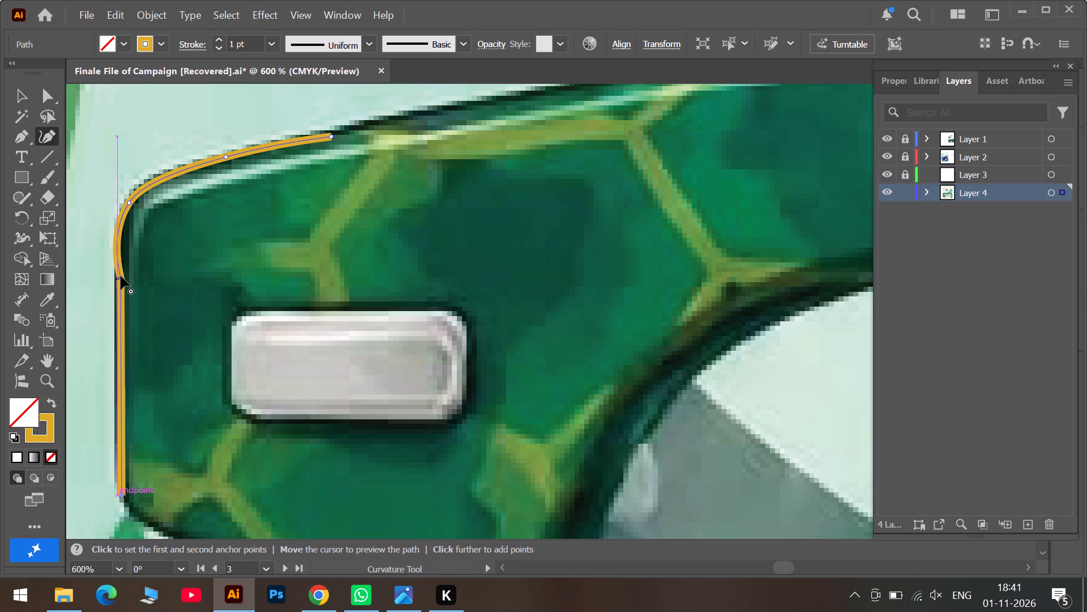
left_click(117, 243)
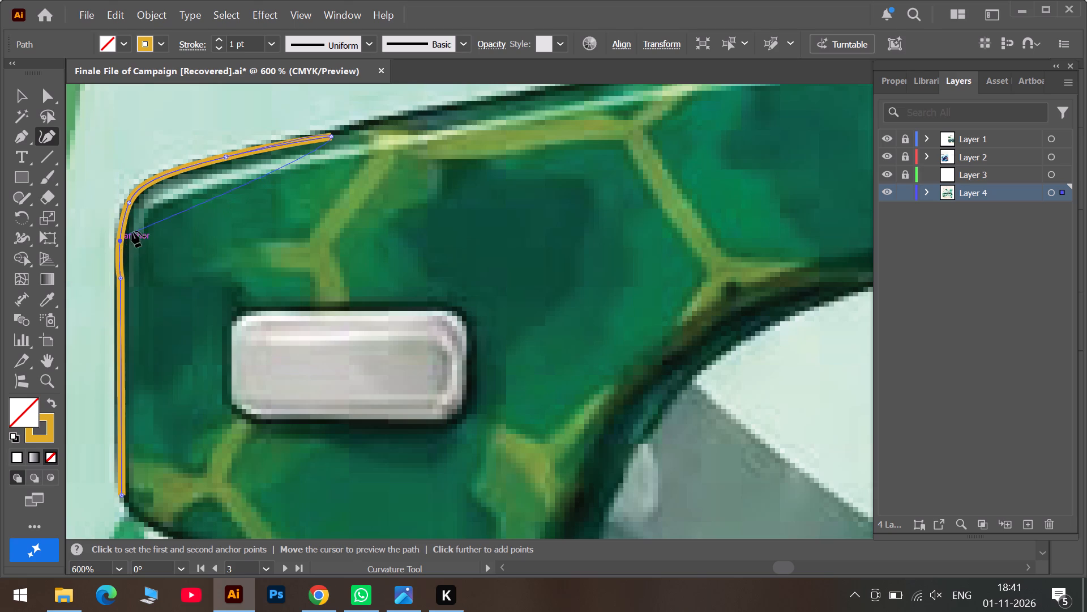
double_click(122, 278)
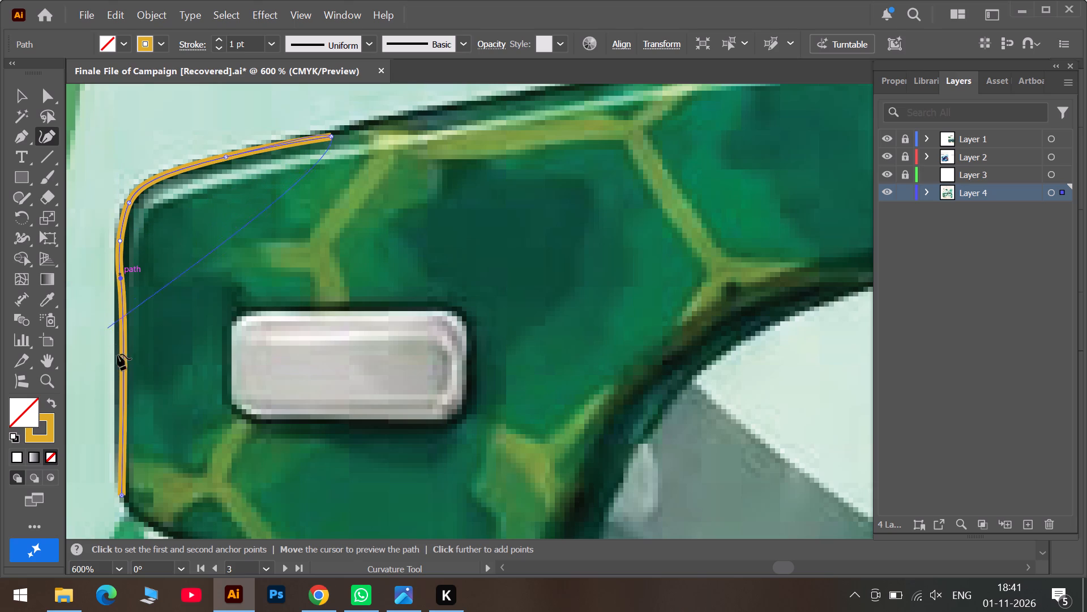
left_click_drag(125, 363, 119, 392)
double_click(119, 392)
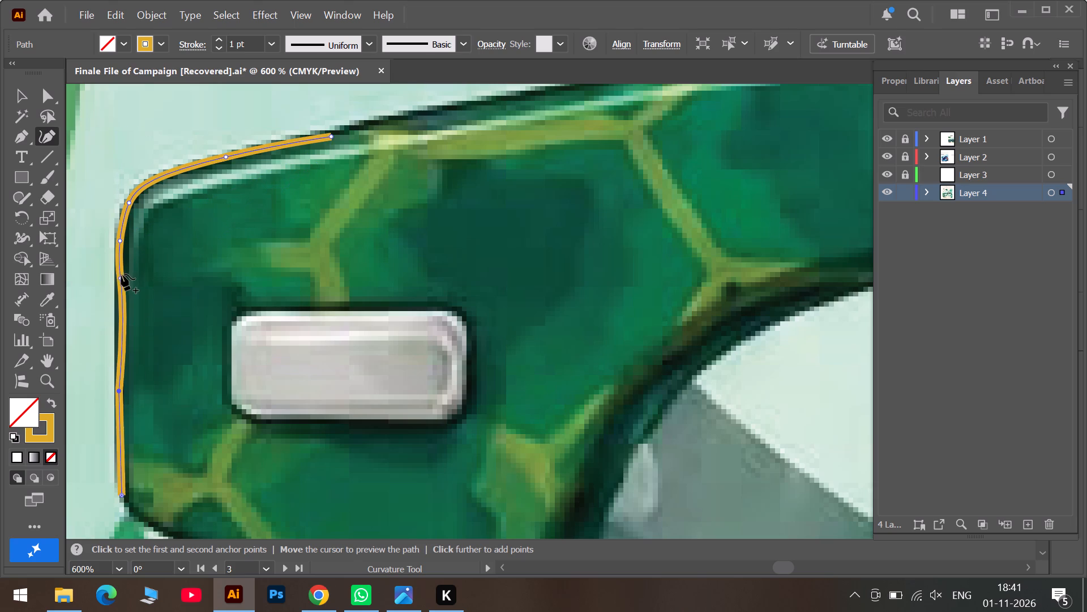
double_click(119, 275)
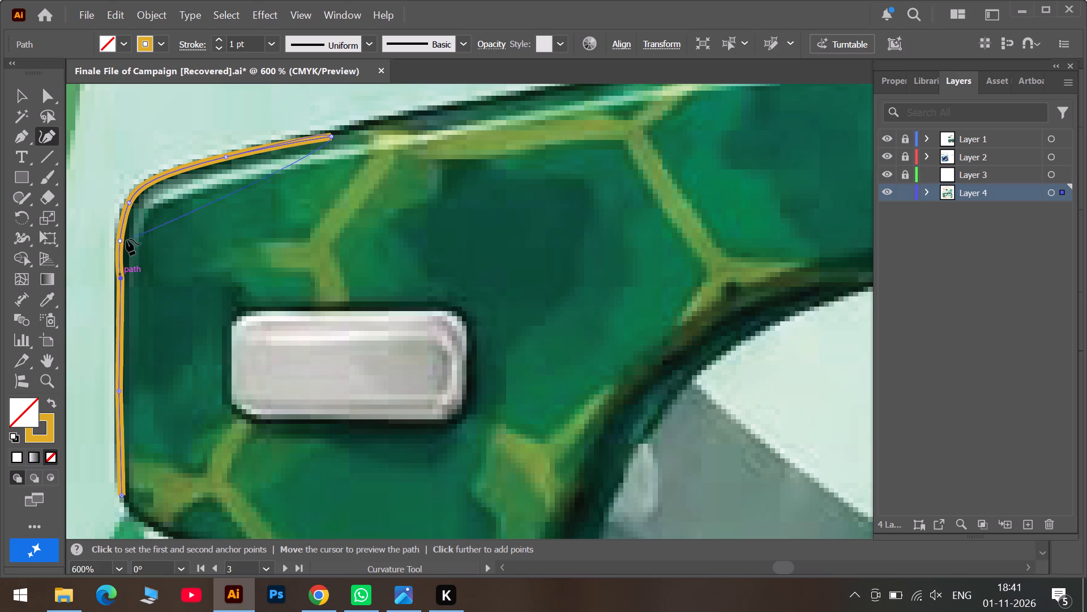
double_click(120, 239)
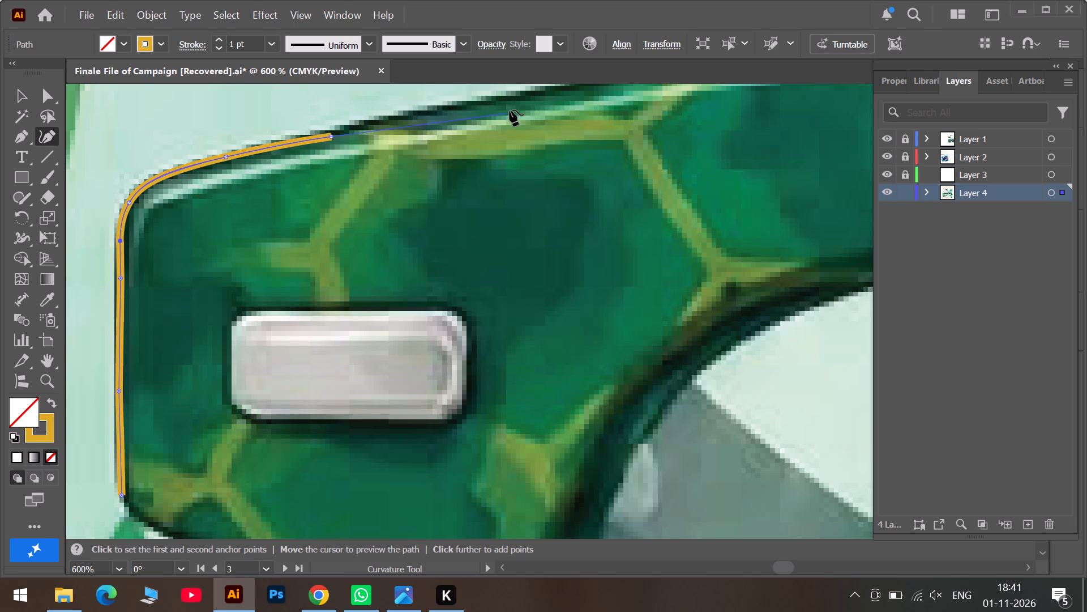
Continue the outline from its upper end along the rising top edge of the left lens rim to the crest, nudging the old endpoint onto the edge.
scroll(510, 110, "up", 4)
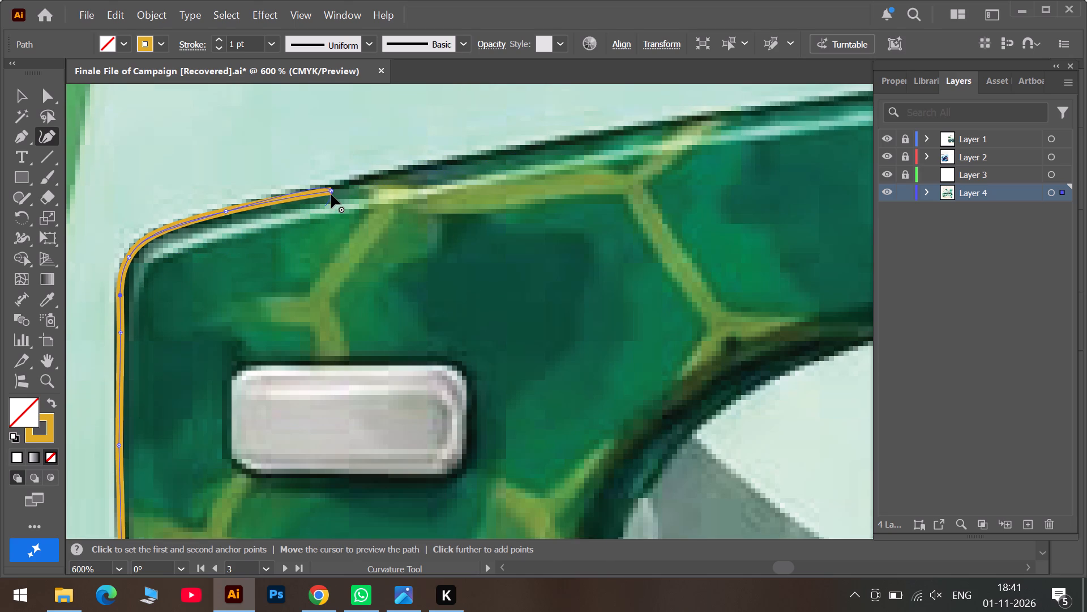
left_click(331, 192)
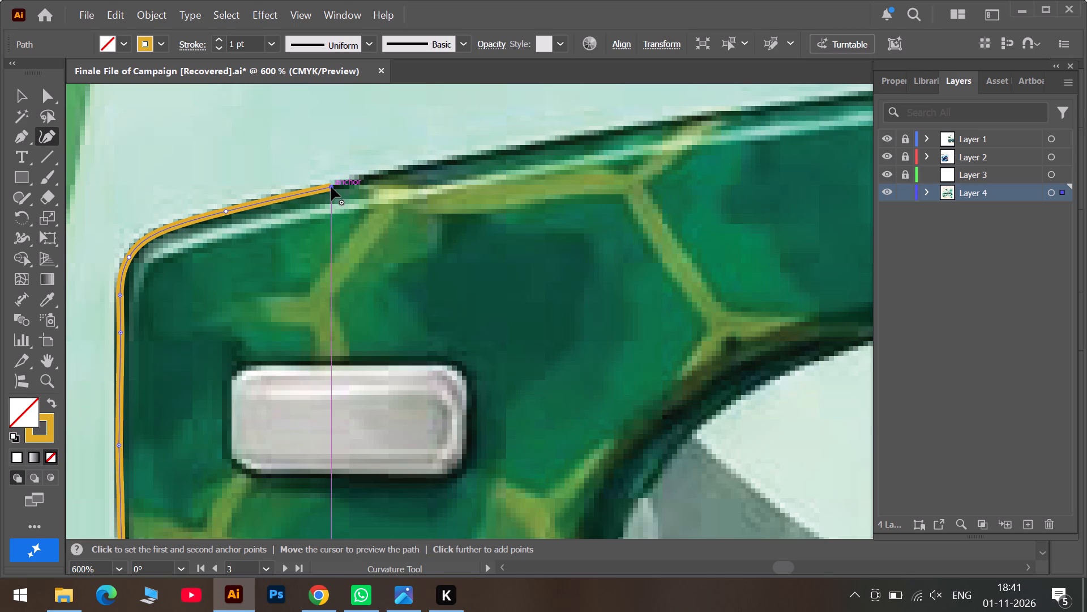
left_click(483, 154)
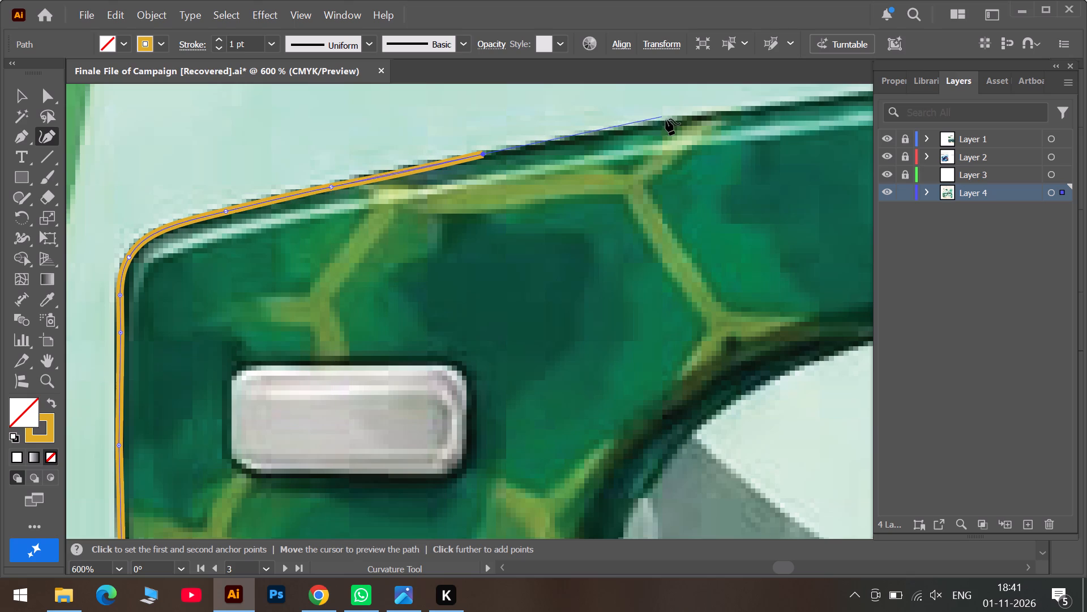
left_click(673, 120)
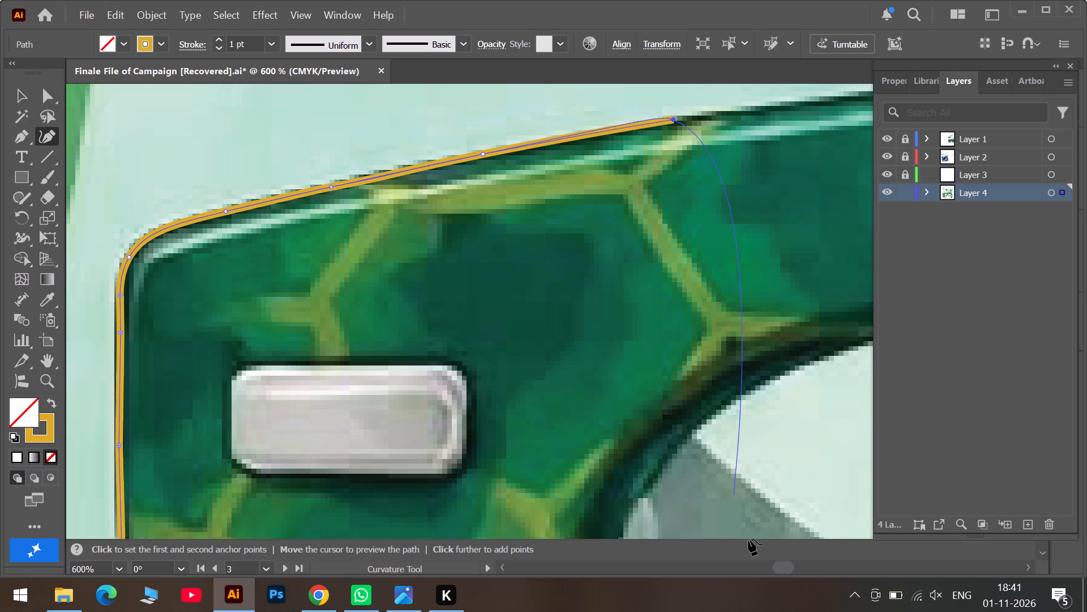
left_click(807, 566)
scroll(585, 268, "up", 6)
scroll(533, 195, "up", 6)
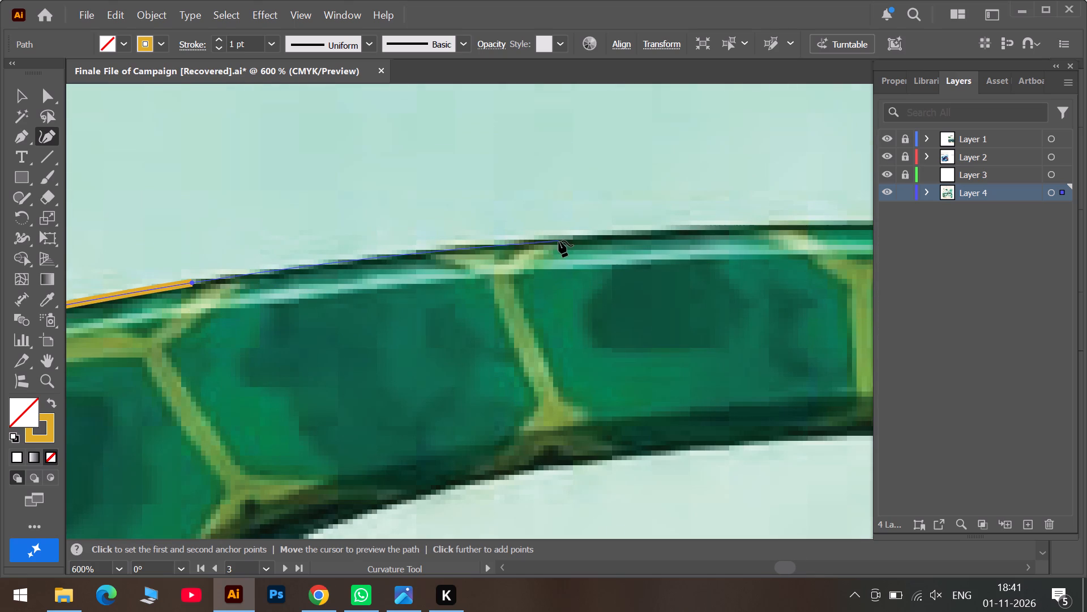
left_click(559, 241)
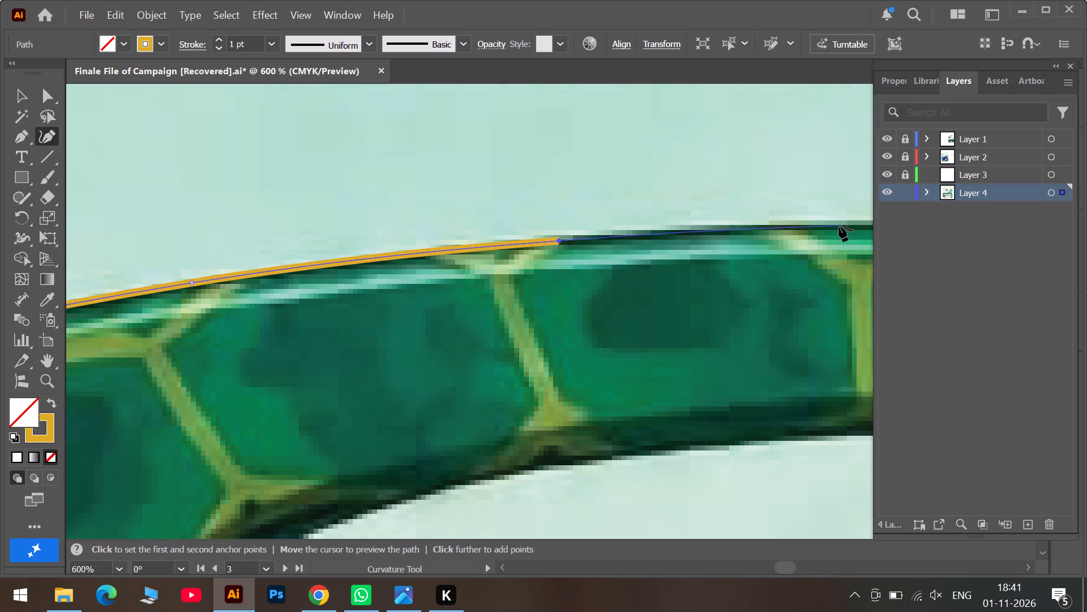
left_click(839, 226)
Continue the outline from the crest down the left lens rim's falling top edge to the turtle's face, nudging one anchor onto the edge.
left_click(821, 567)
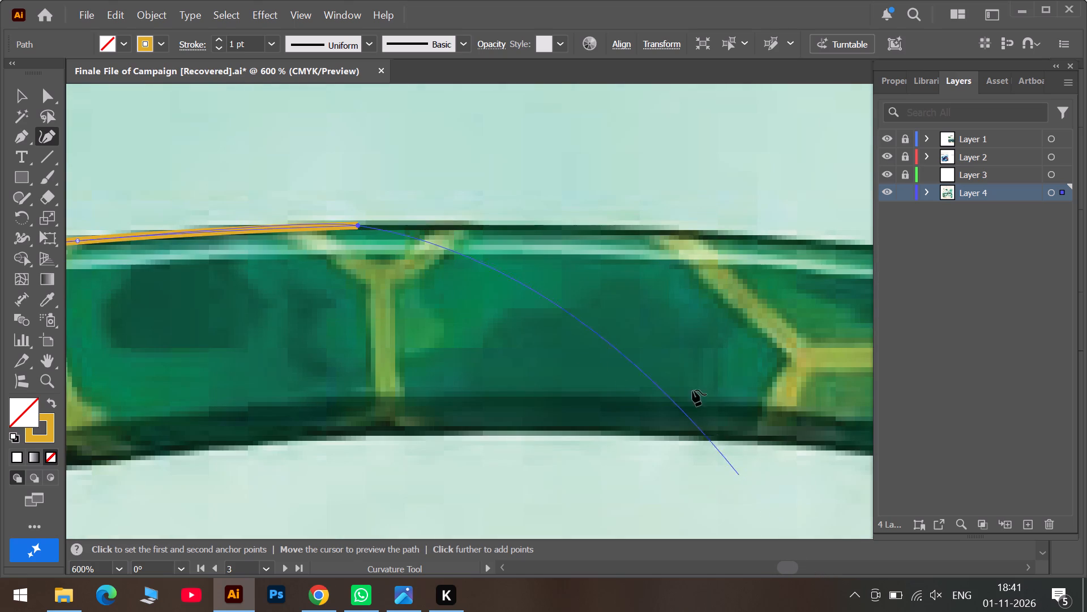
left_click(690, 235)
left_click(815, 564)
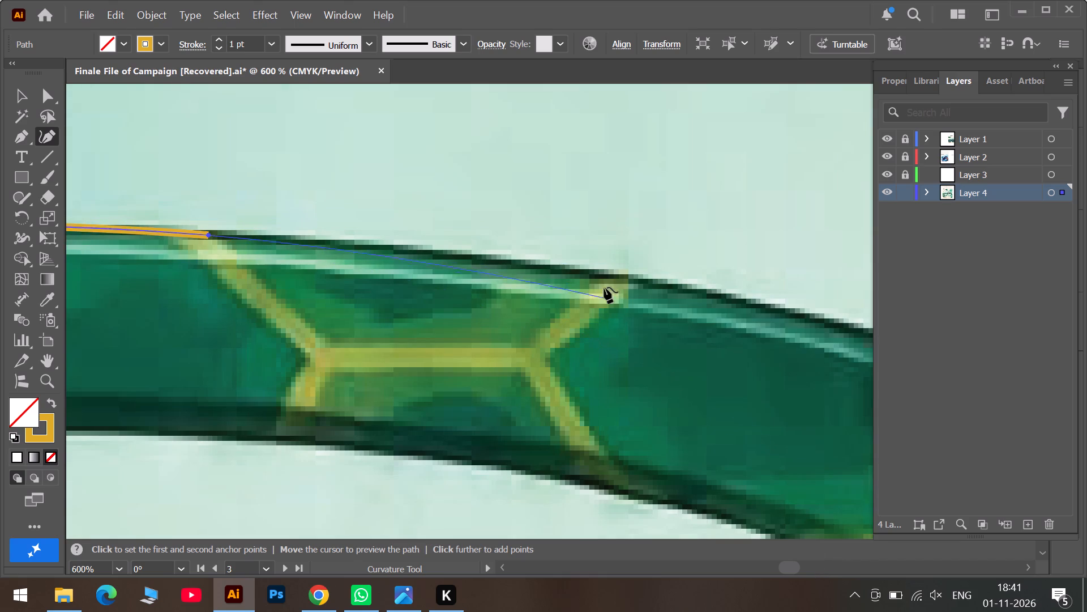
left_click(624, 277)
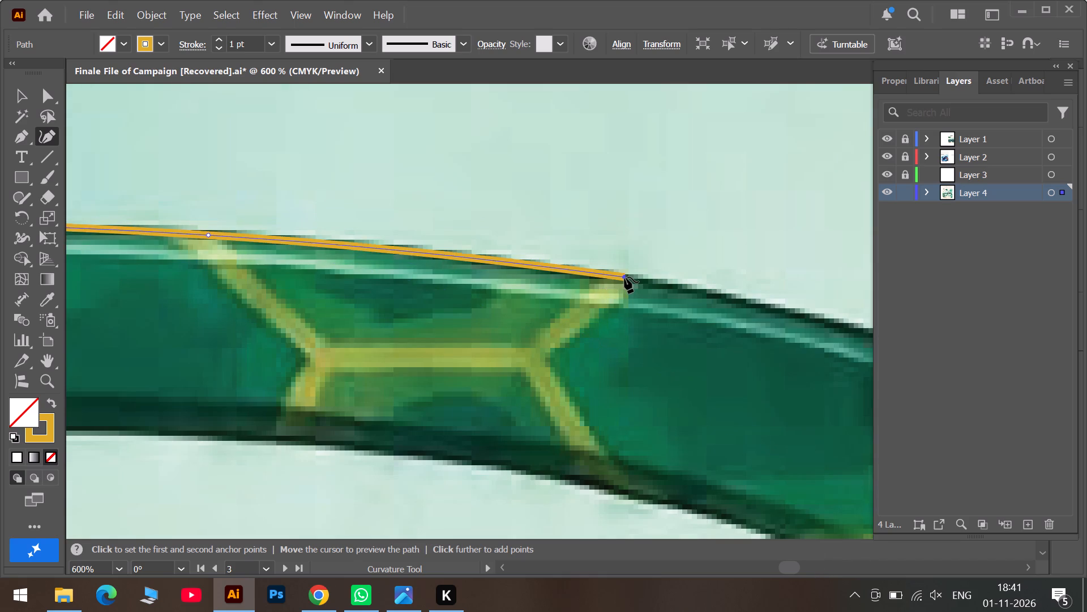
left_click(852, 330)
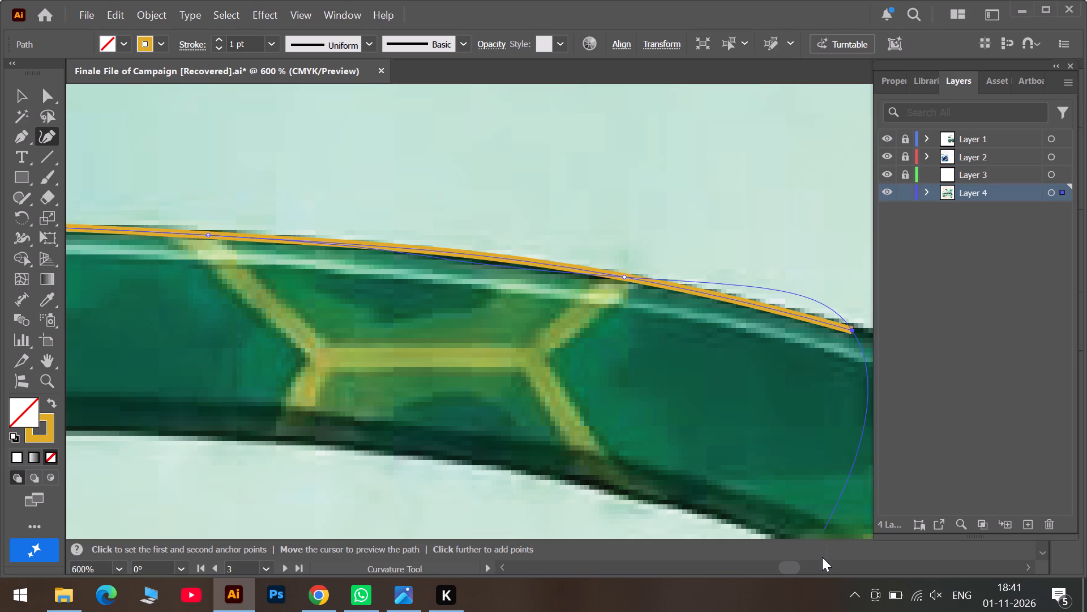
left_click(825, 571)
scroll(670, 504, "down", 1)
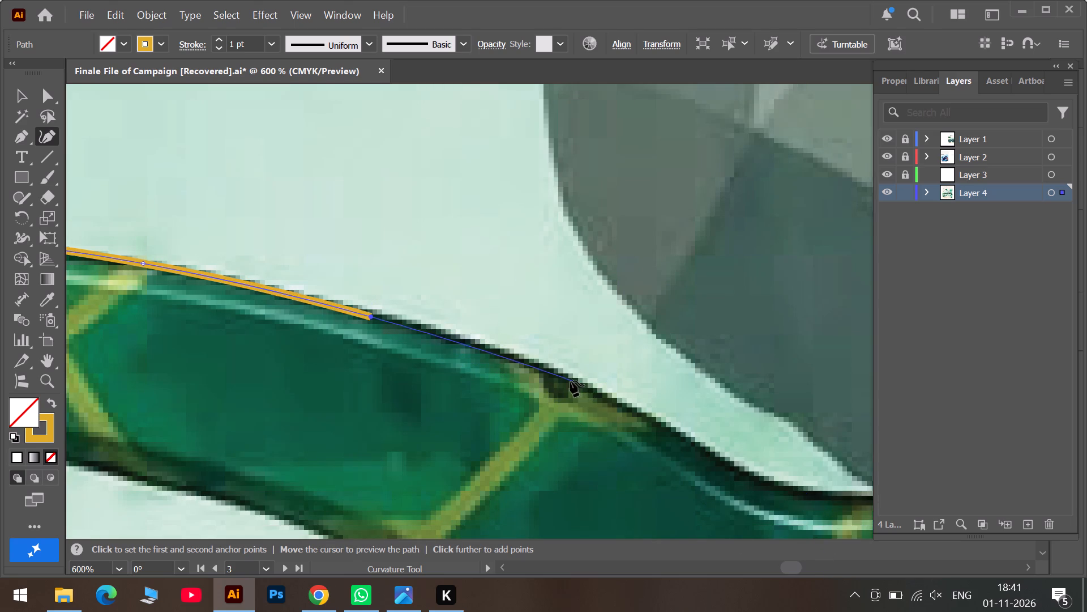
left_click(528, 362)
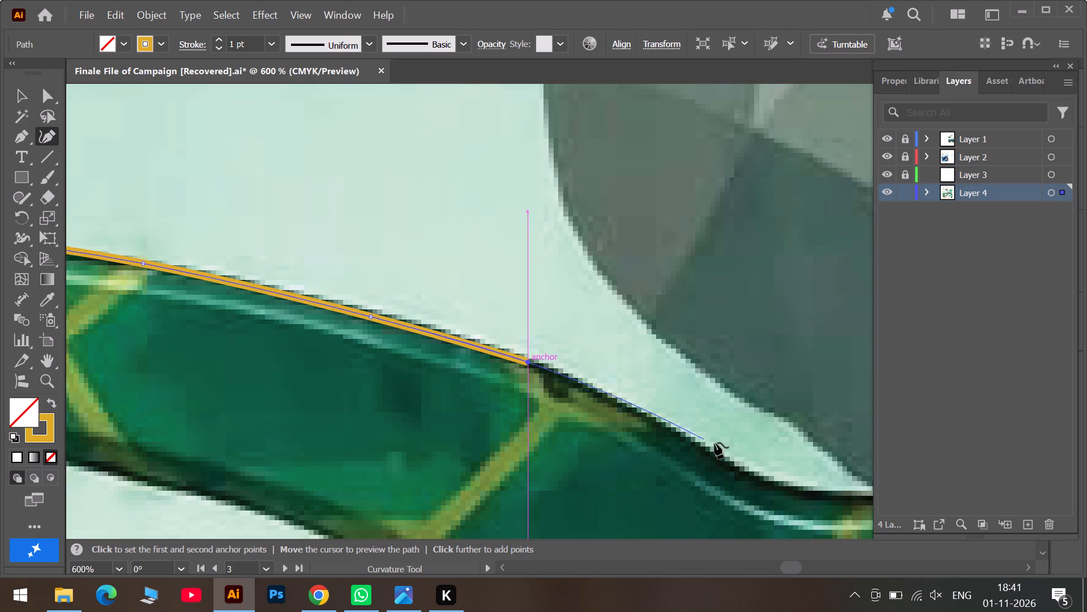
left_click(371, 318)
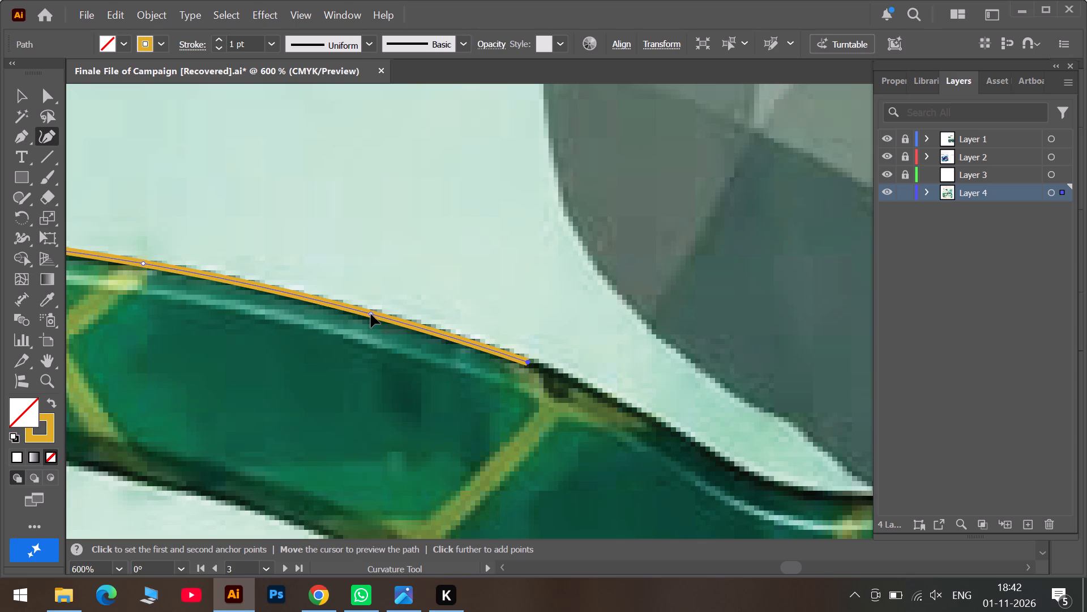
left_click(673, 433)
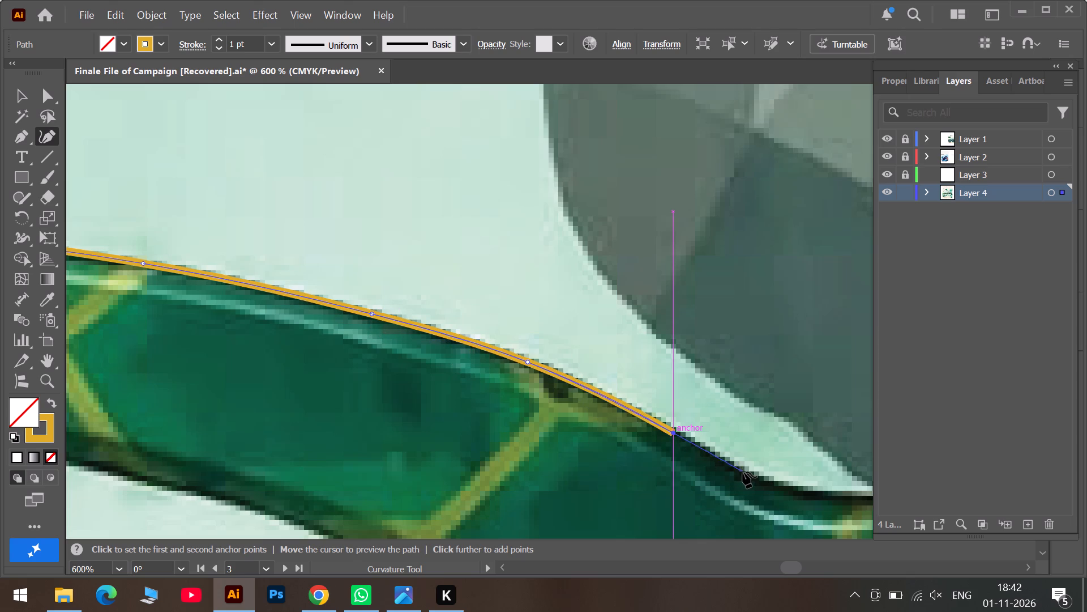
left_click(743, 472)
left_click(830, 498)
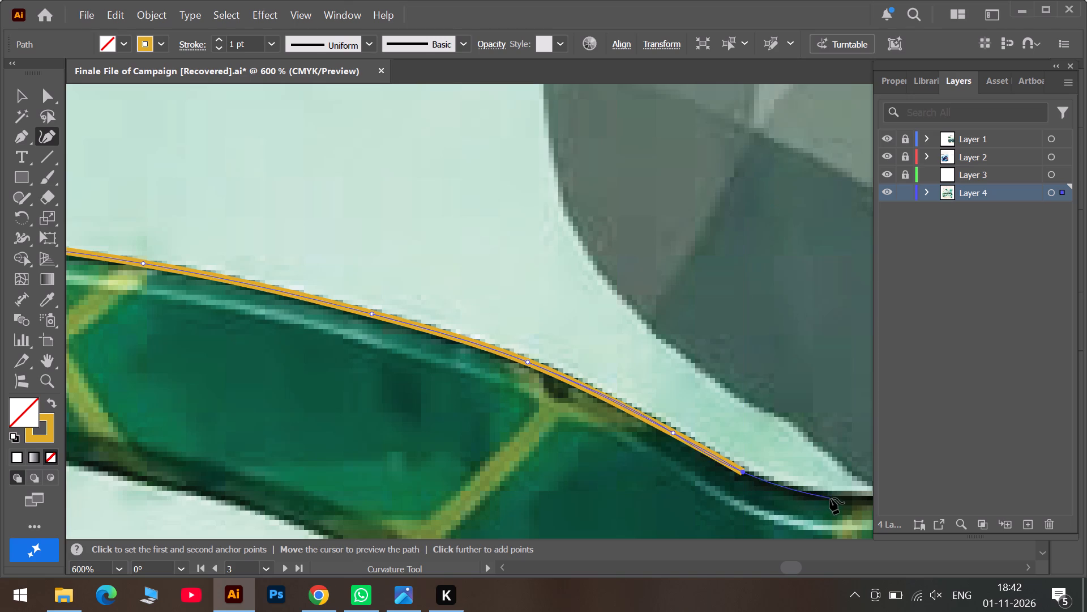
Extend the outline along the frame's dark top edge below the turtle's face to the yellow-green stripe before the bridge.
left_click(813, 566)
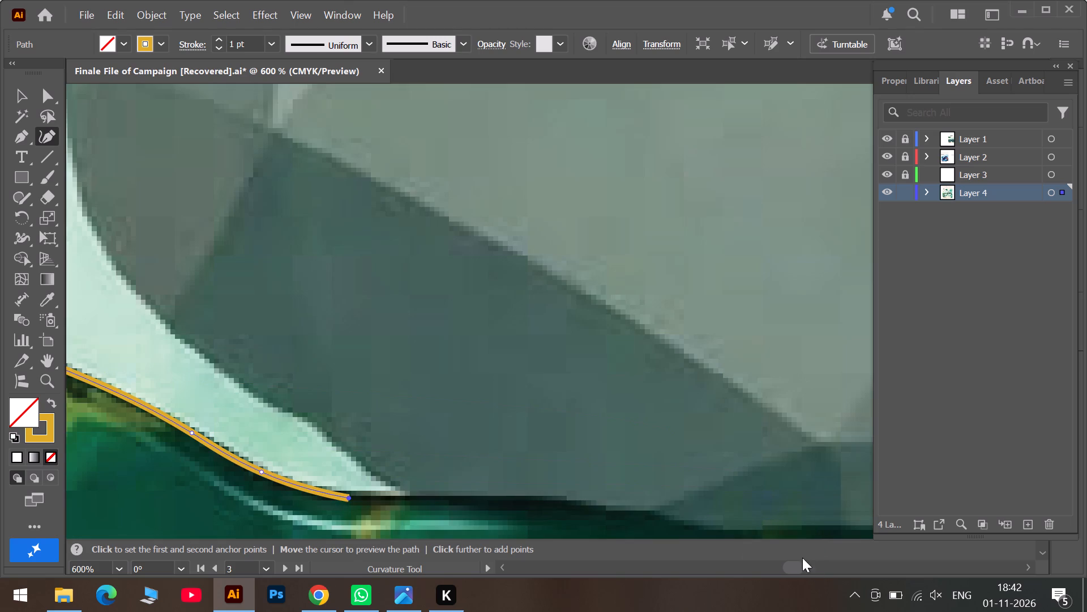
left_click(410, 500)
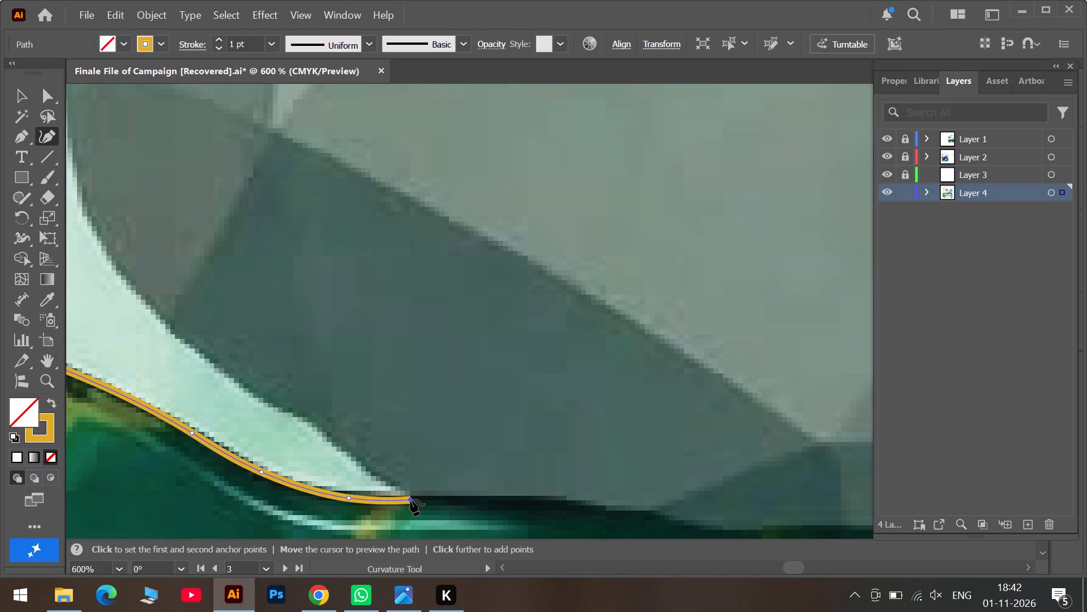
left_click(535, 503)
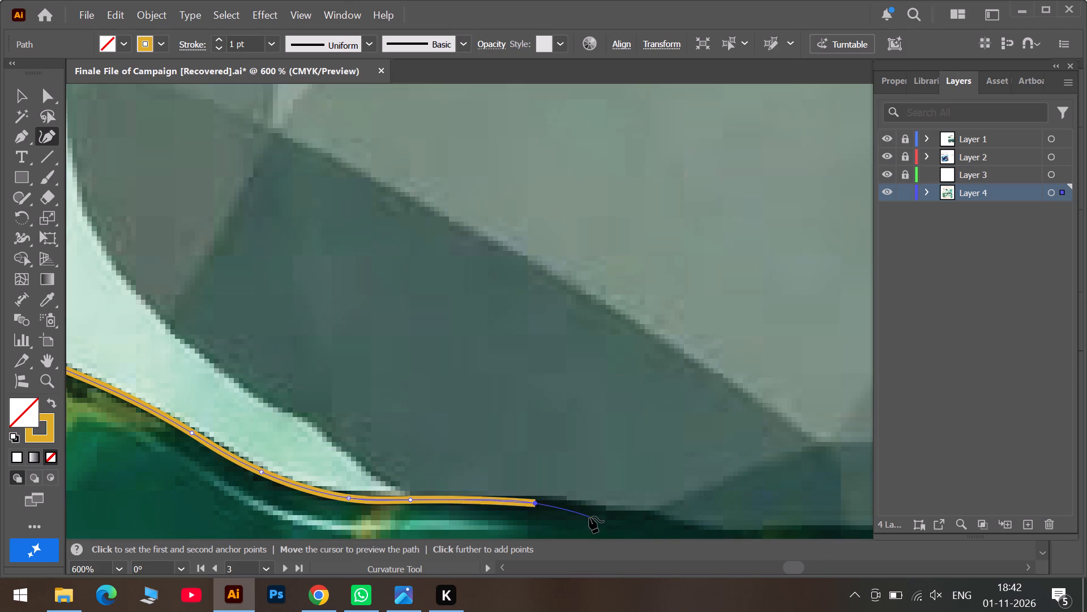
scroll(589, 517, "down", 4)
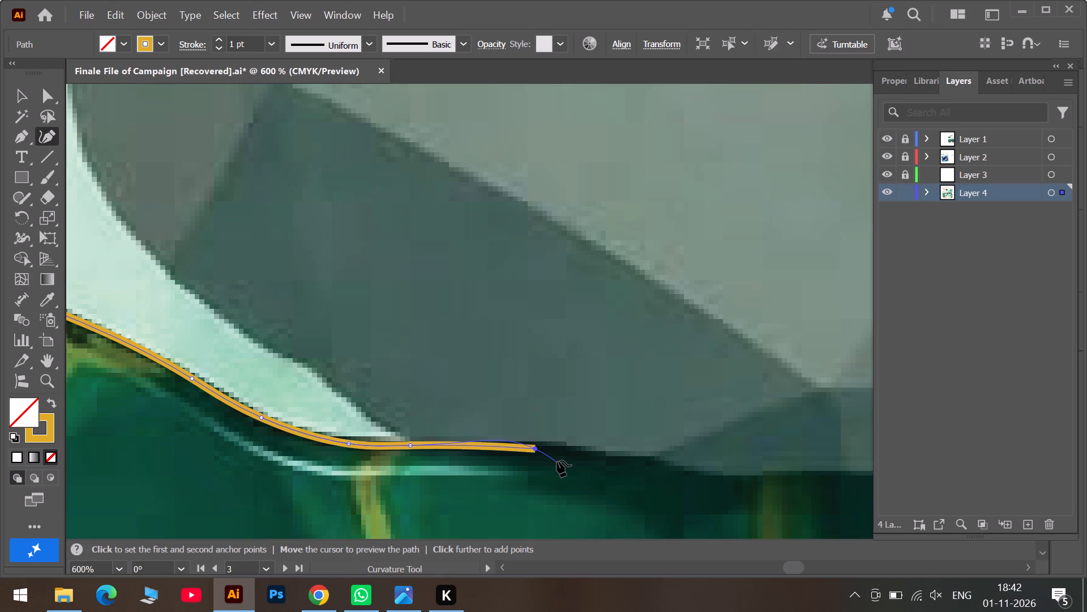
scroll(557, 460, "down", 1)
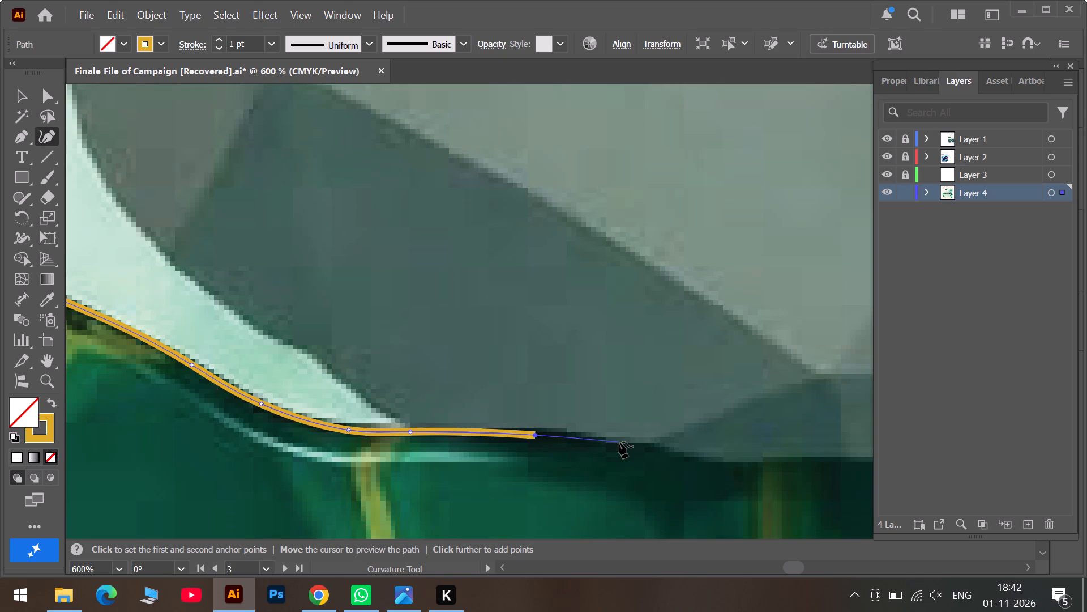
left_click(619, 445)
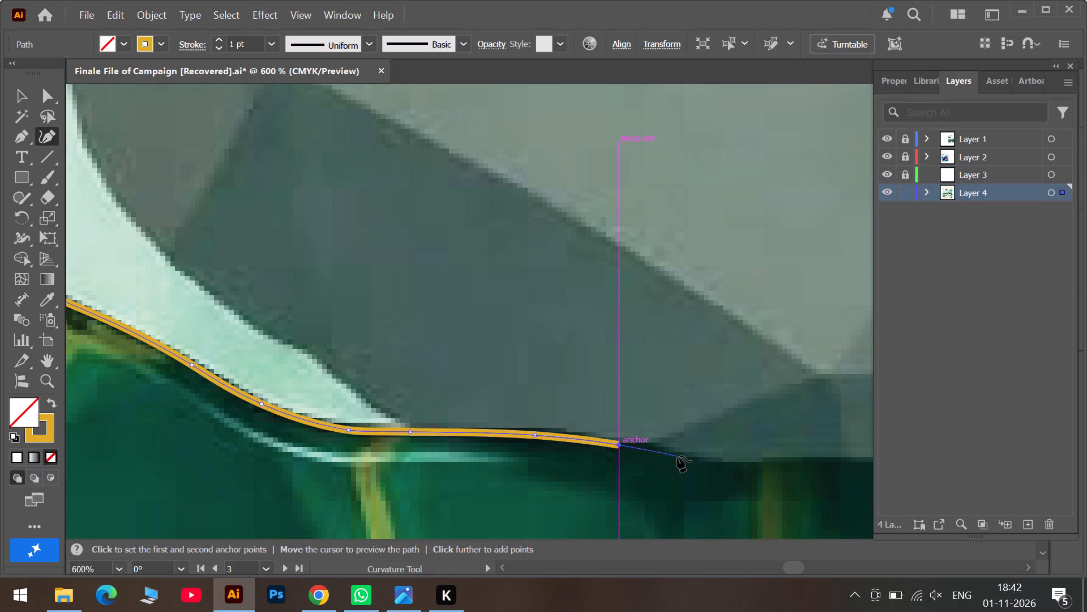
left_click(678, 456)
left_click(777, 461)
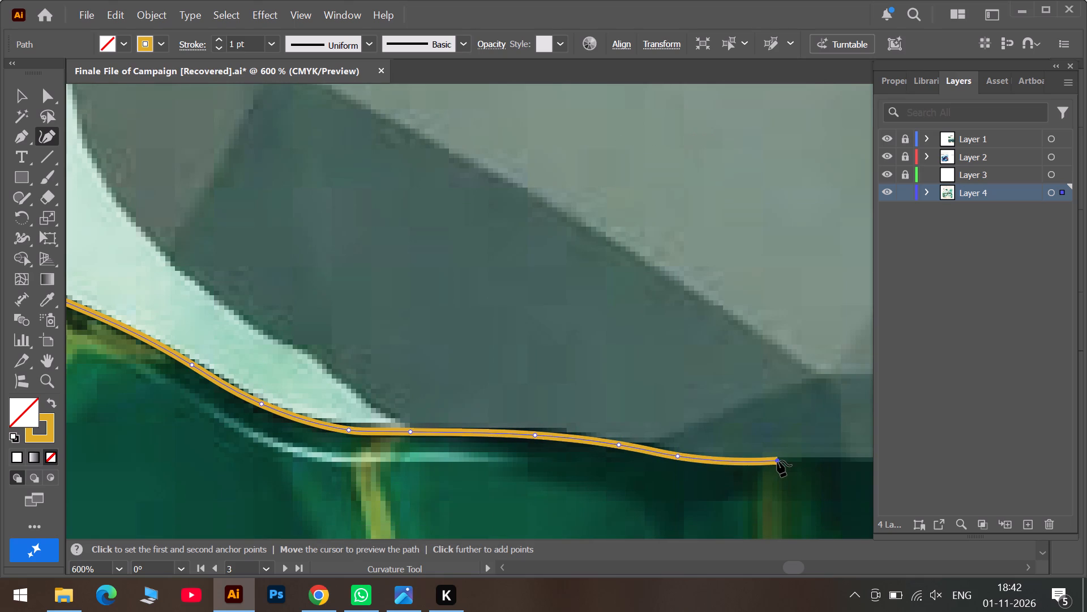
Trace the bridge's shallow dip and its rise to the start of the right lens rim.
left_click(824, 564)
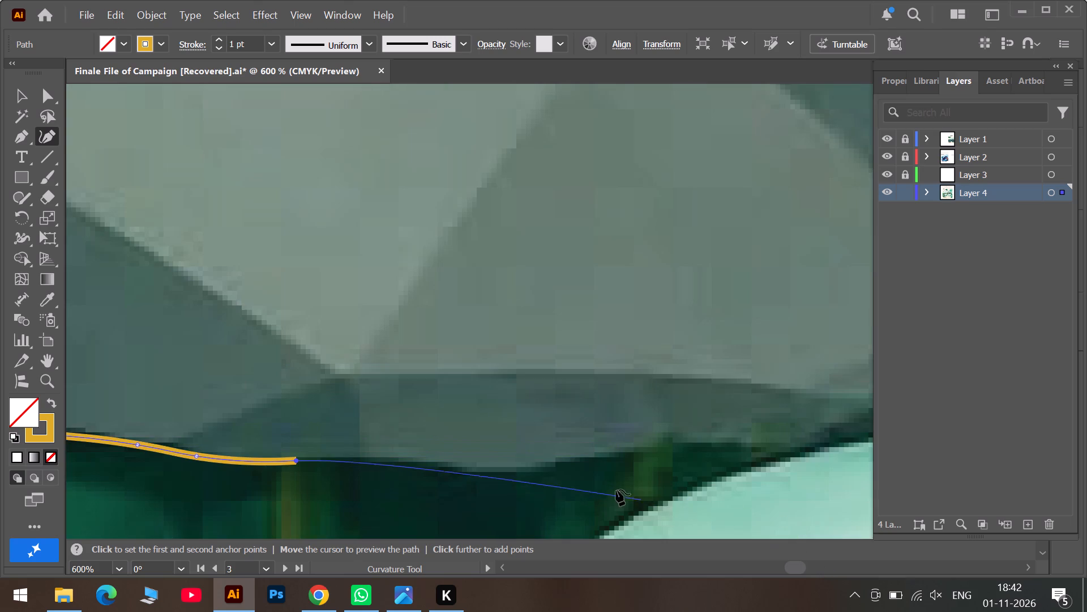
left_click(442, 467)
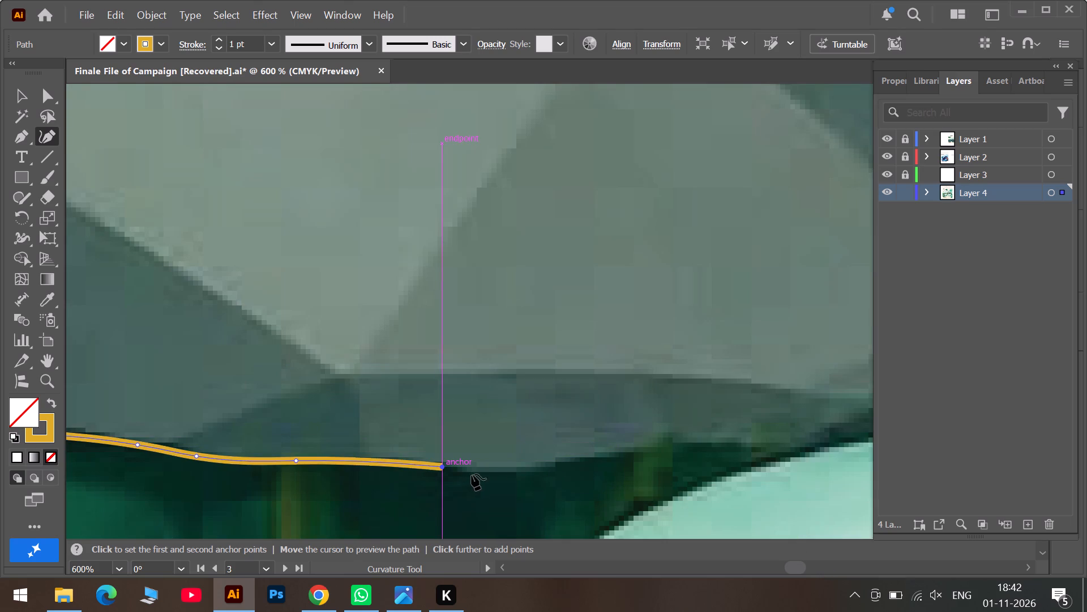
left_click(489, 473)
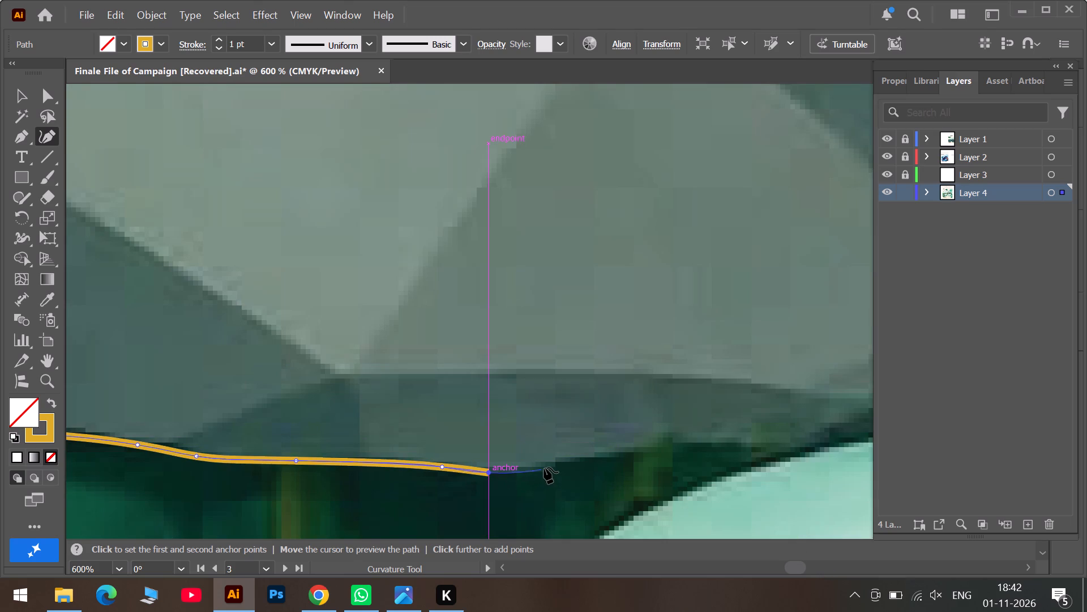
left_click(566, 462)
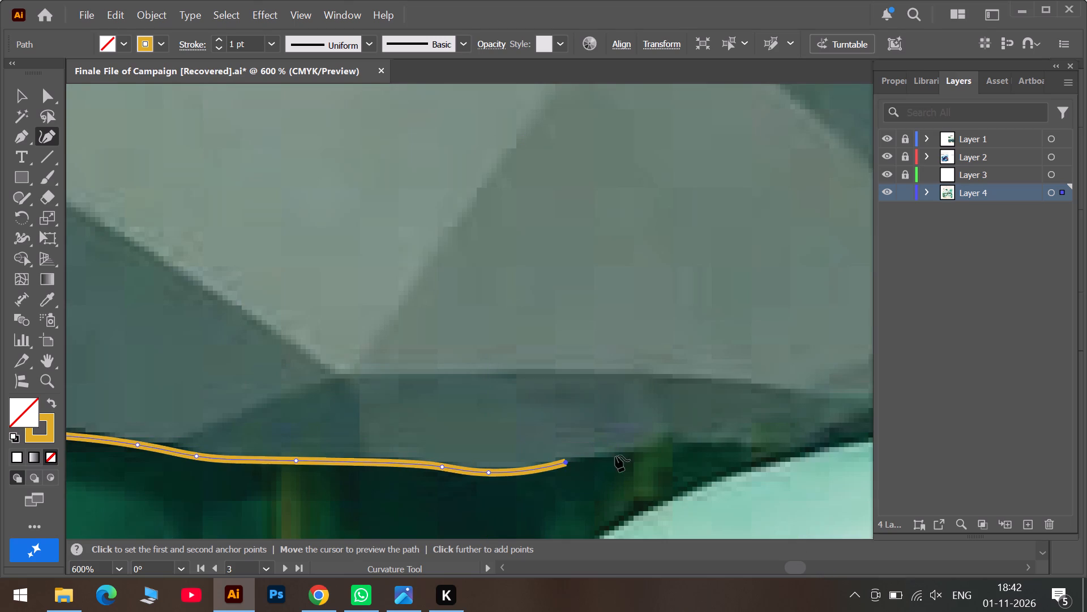
left_click(682, 446)
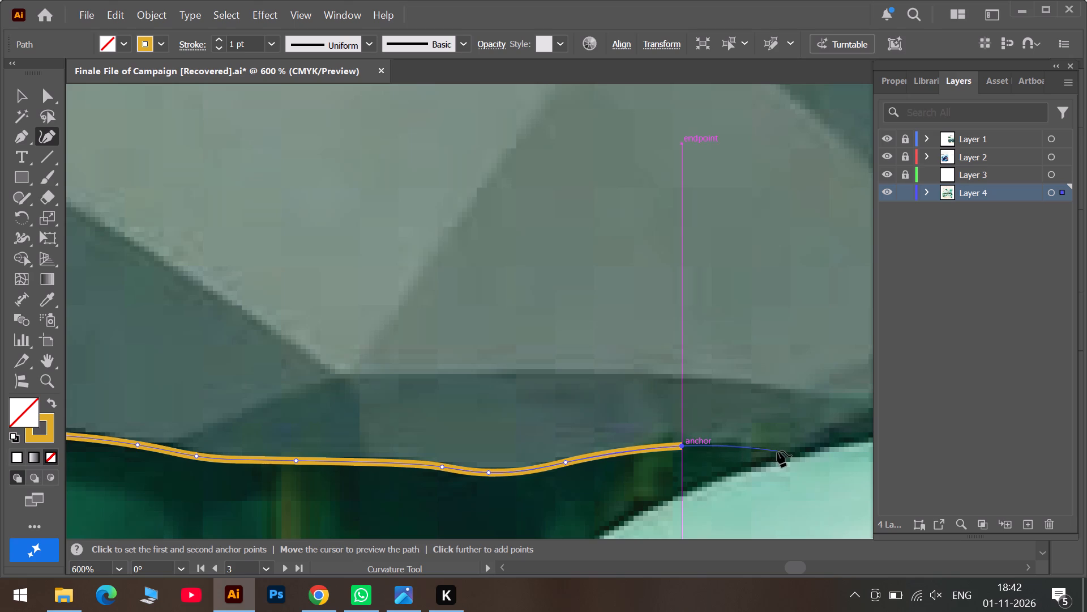
left_click(773, 448)
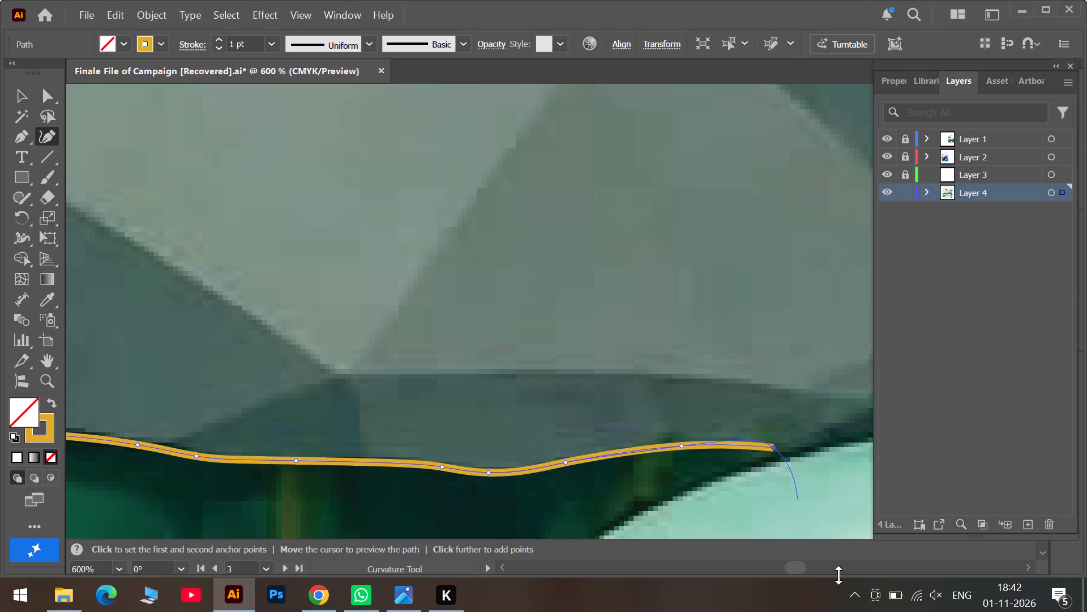
Extend the outline along the right lens rim's inner top edge to the next green stripe, smoothing the kink after the bridge.
left_click(837, 568)
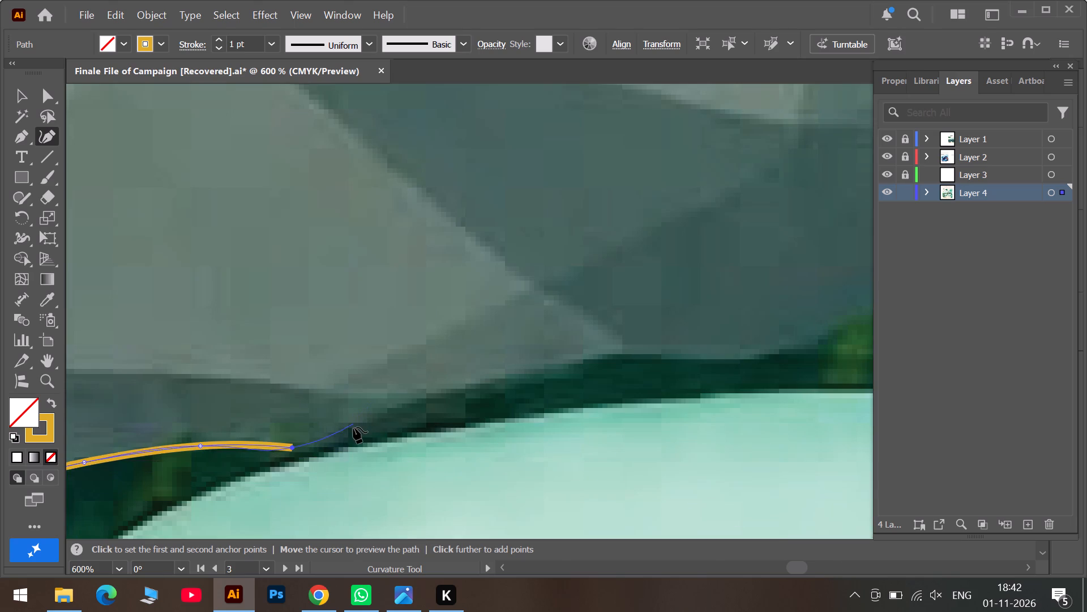
left_click(251, 443)
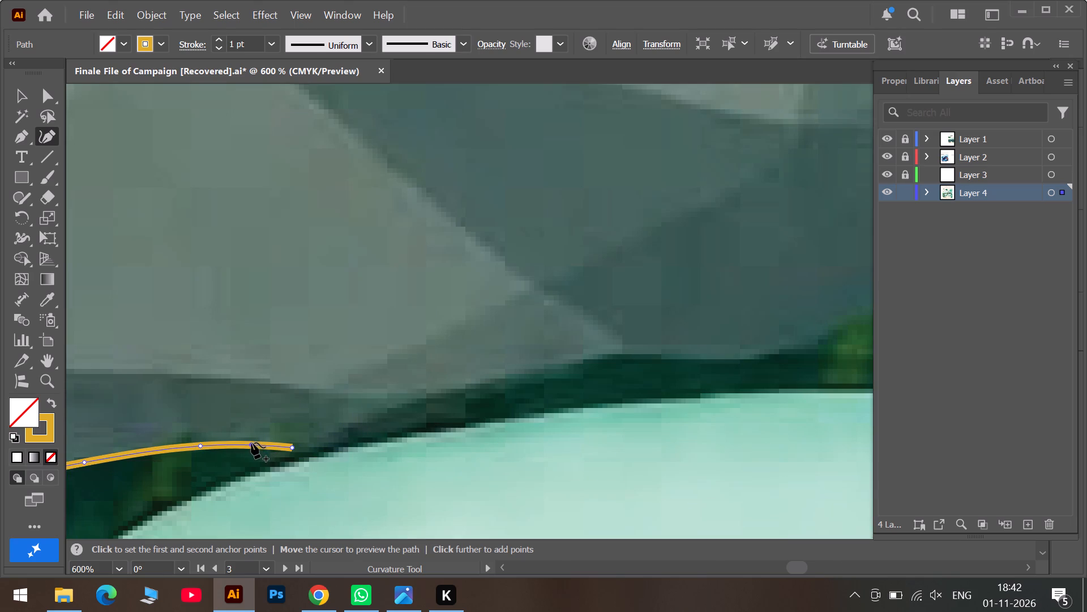
left_click(355, 425)
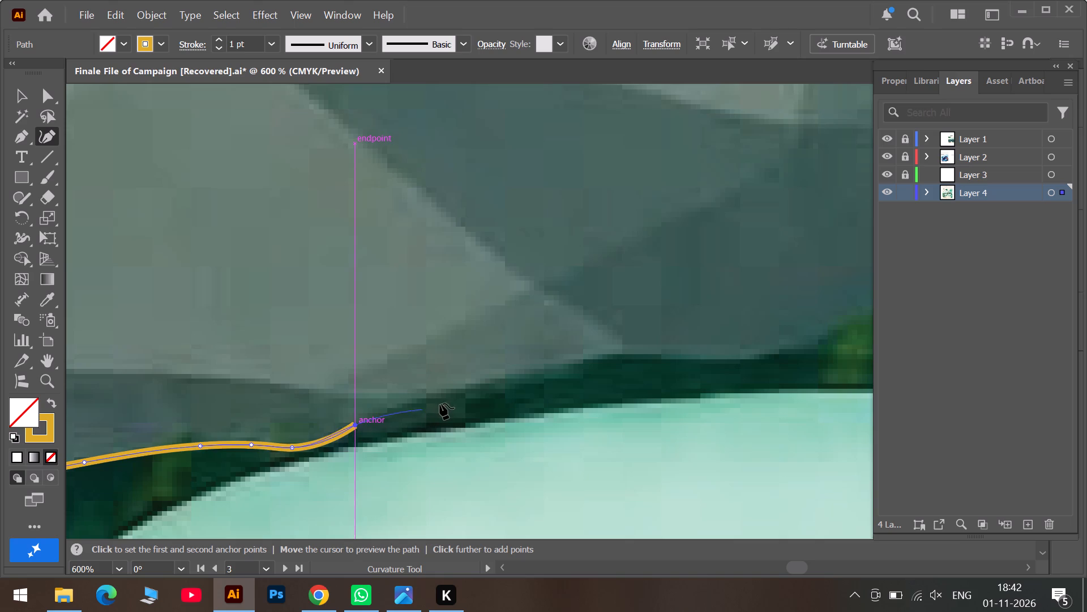
left_click(459, 391)
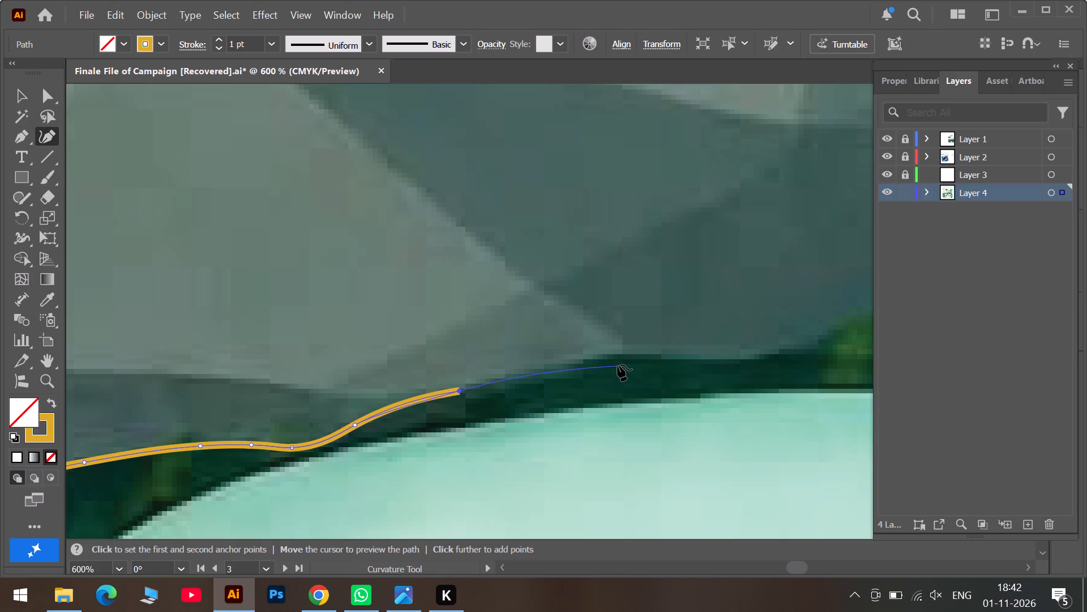
left_click(624, 360)
left_click(679, 363)
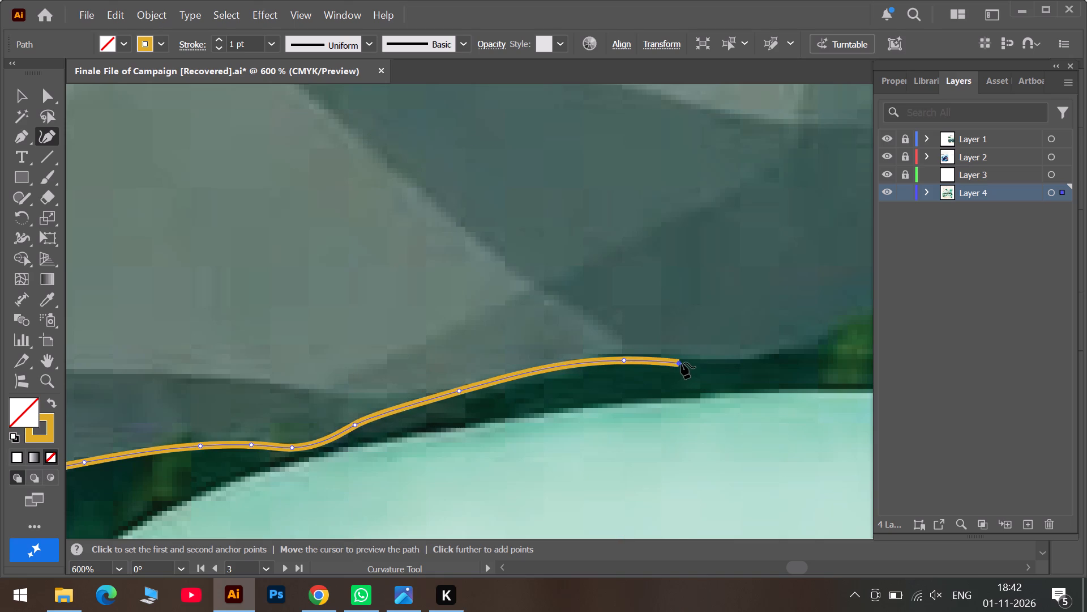
left_click(820, 339)
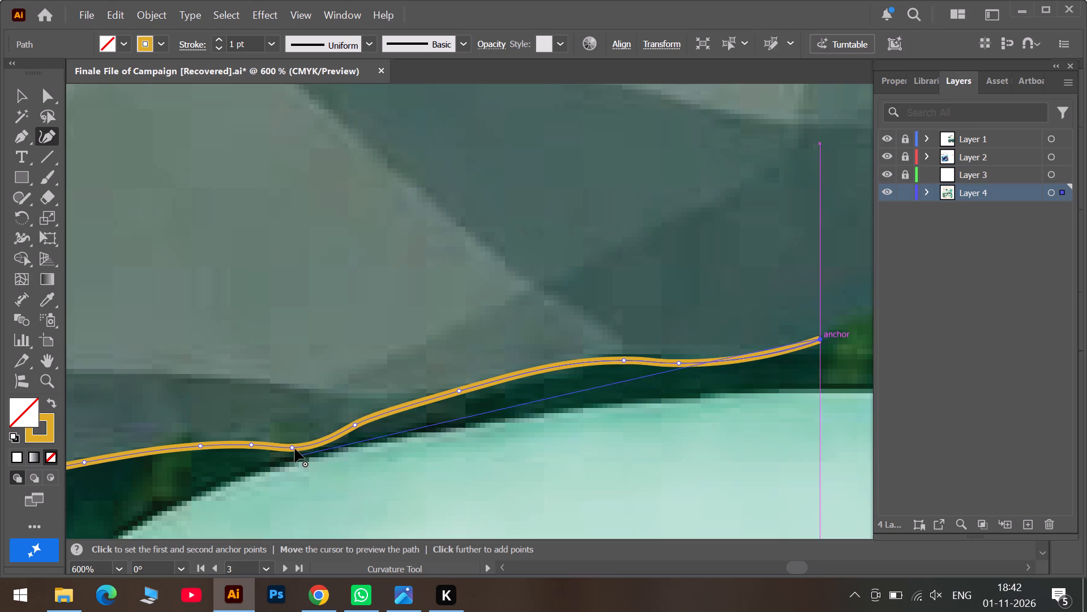
left_click_drag(293, 448, 301, 439)
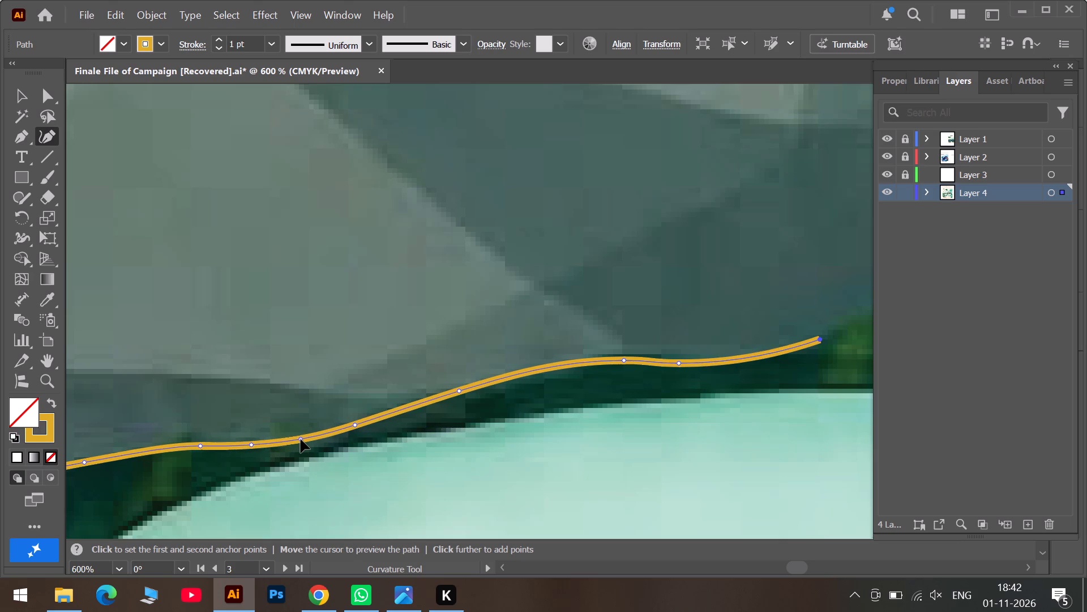
left_click_drag(301, 439, 301, 441)
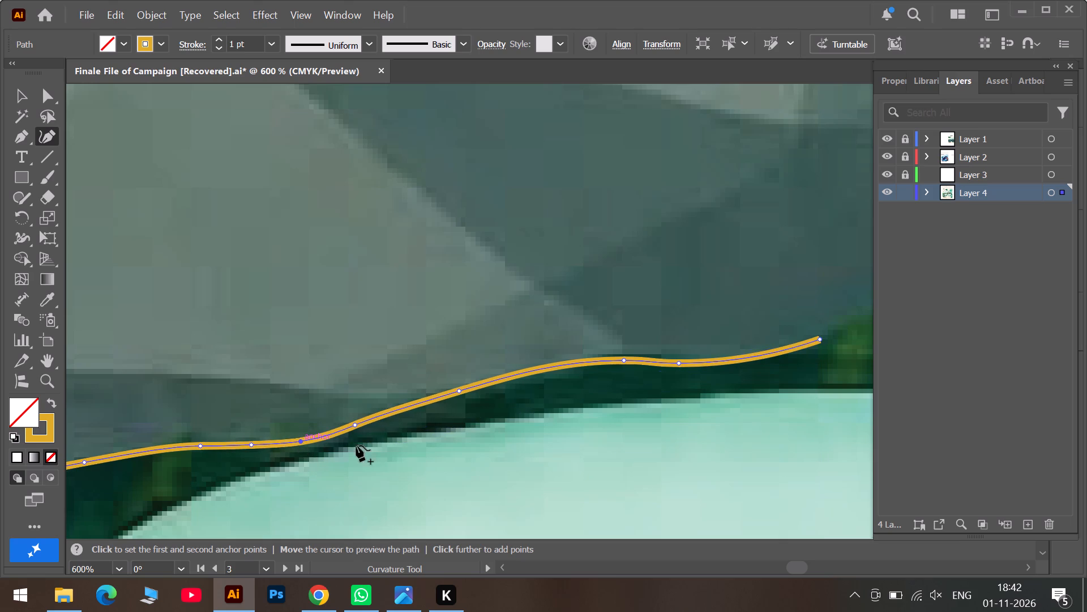
Extend the outline up the right lens frame's rising top edge to where the turtle's face ends, repositioning anchors to smooth the curve.
left_click(826, 564)
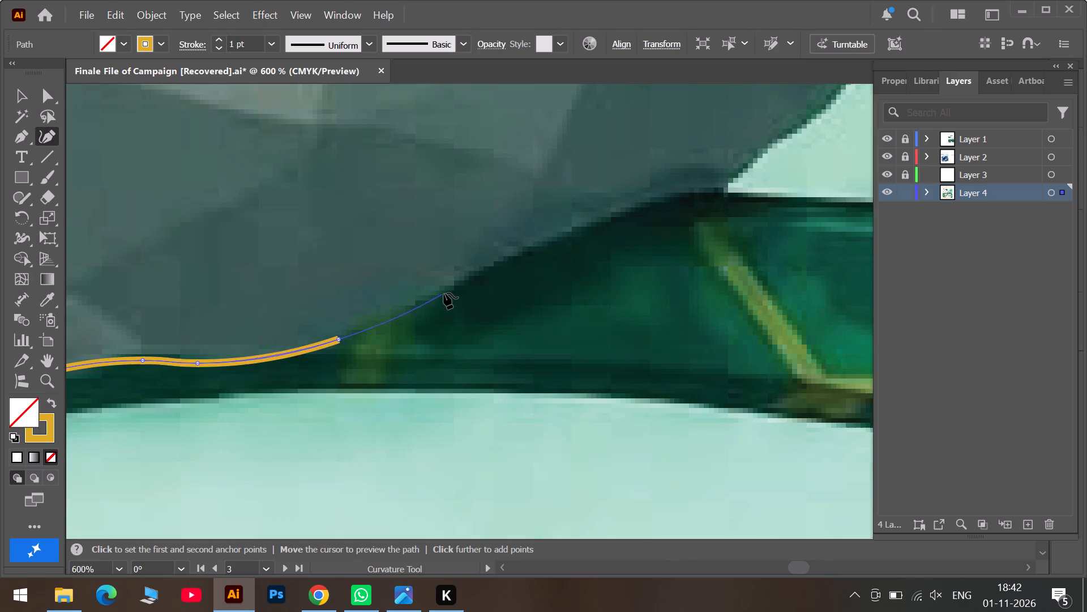
left_click(375, 318)
left_click(497, 262)
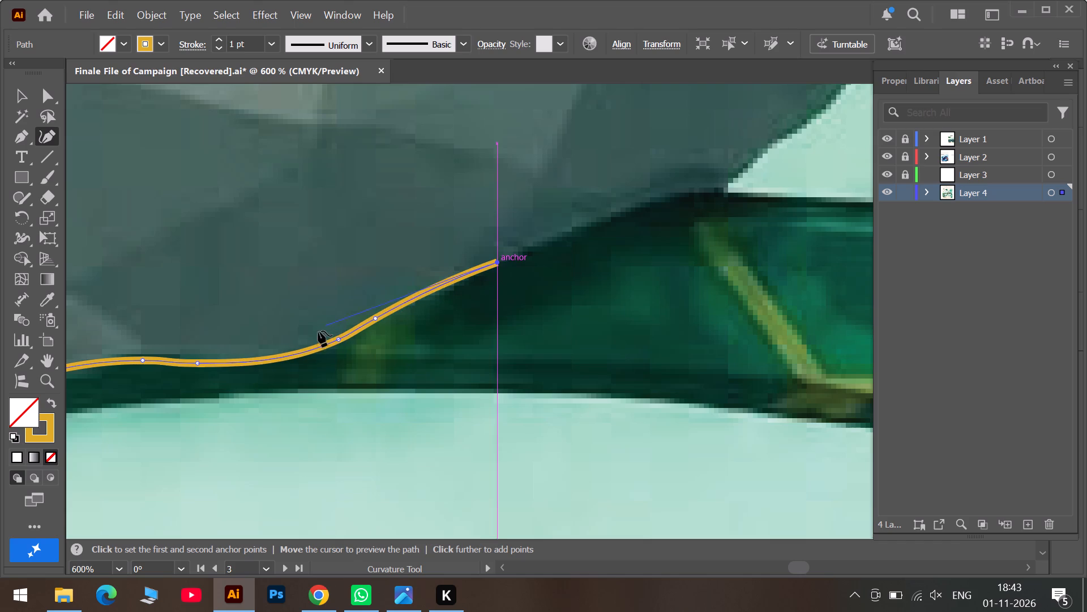
left_click_drag(336, 339, 295, 354)
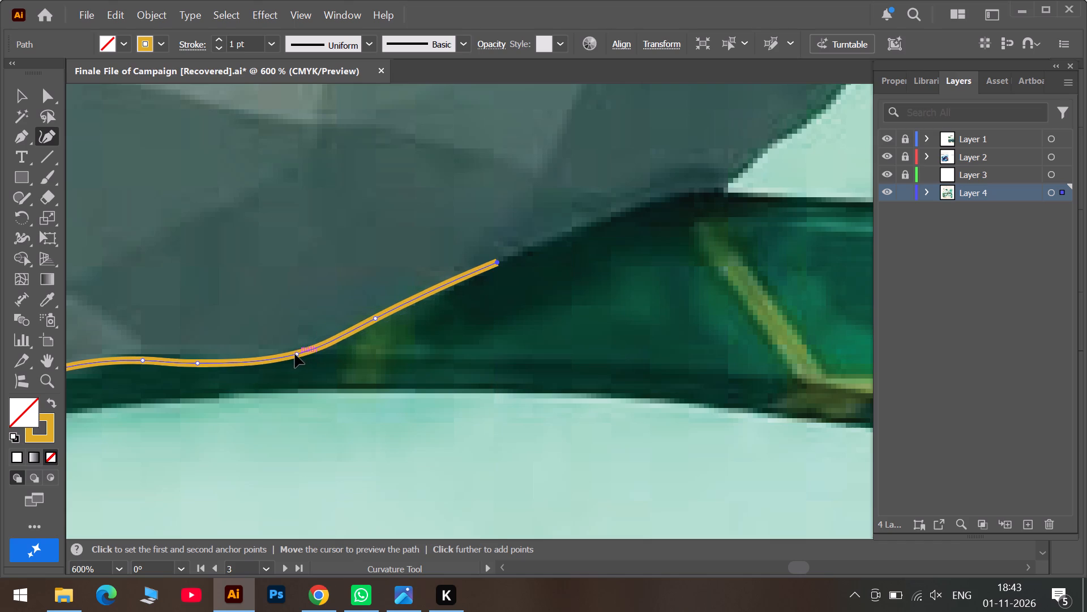
left_click_drag(295, 354, 280, 355)
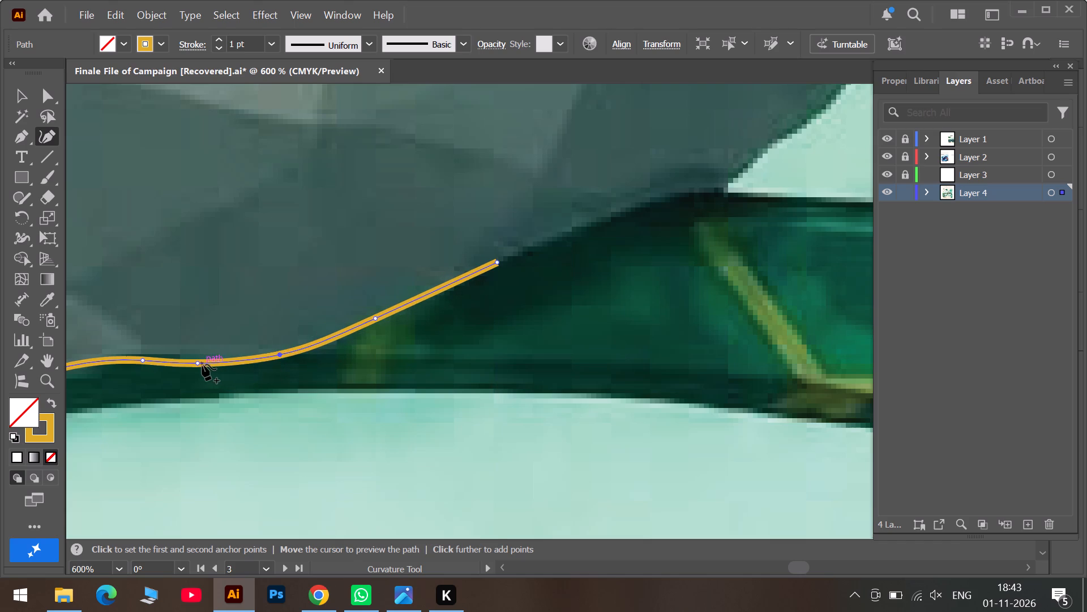
left_click(631, 210)
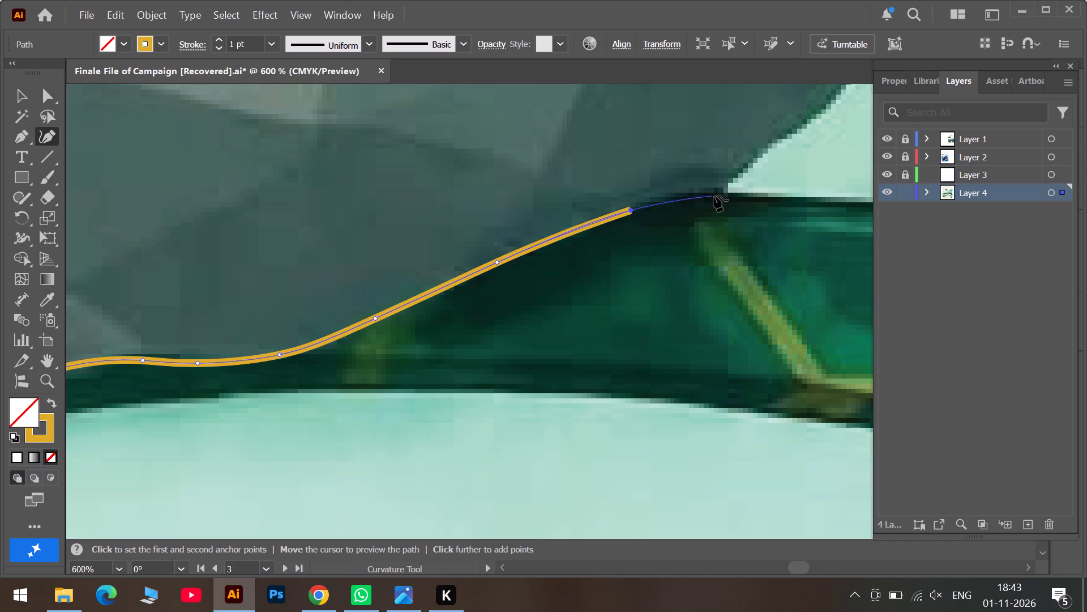
left_click(674, 197)
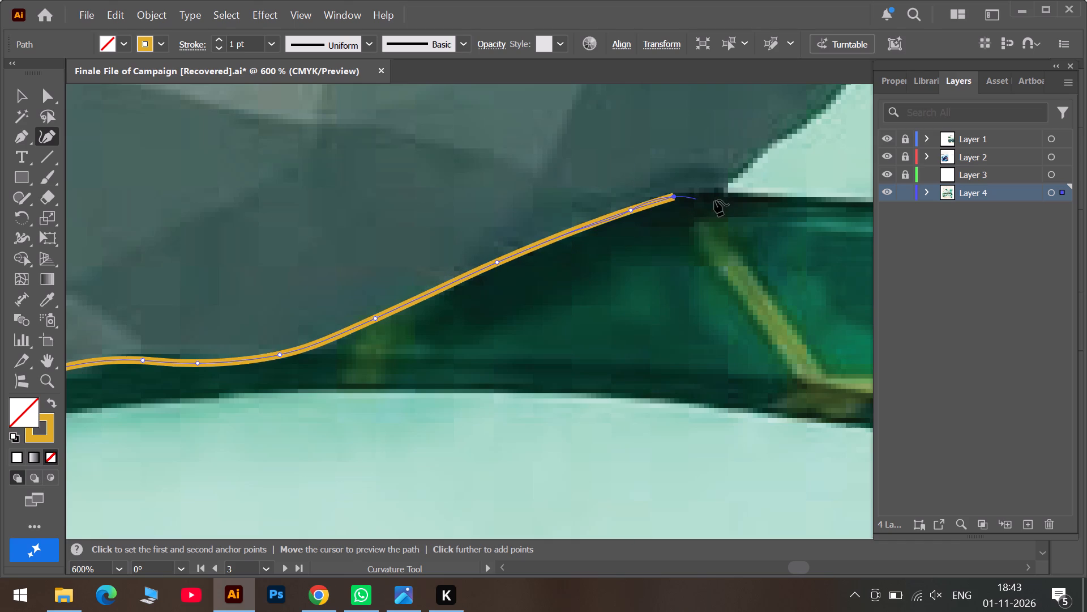
left_click(747, 196)
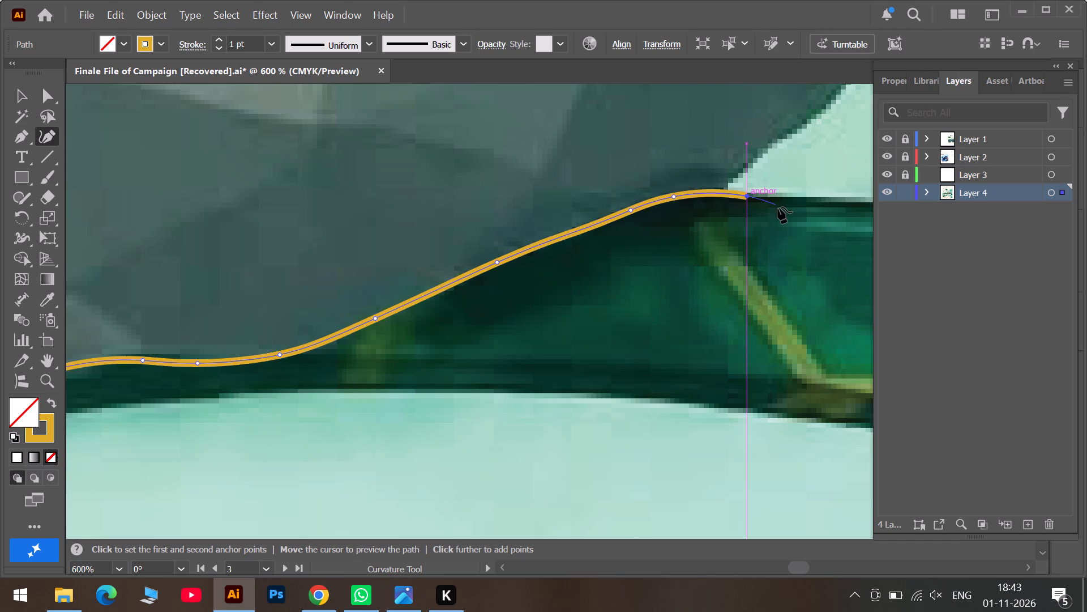
left_click_drag(673, 197, 669, 201)
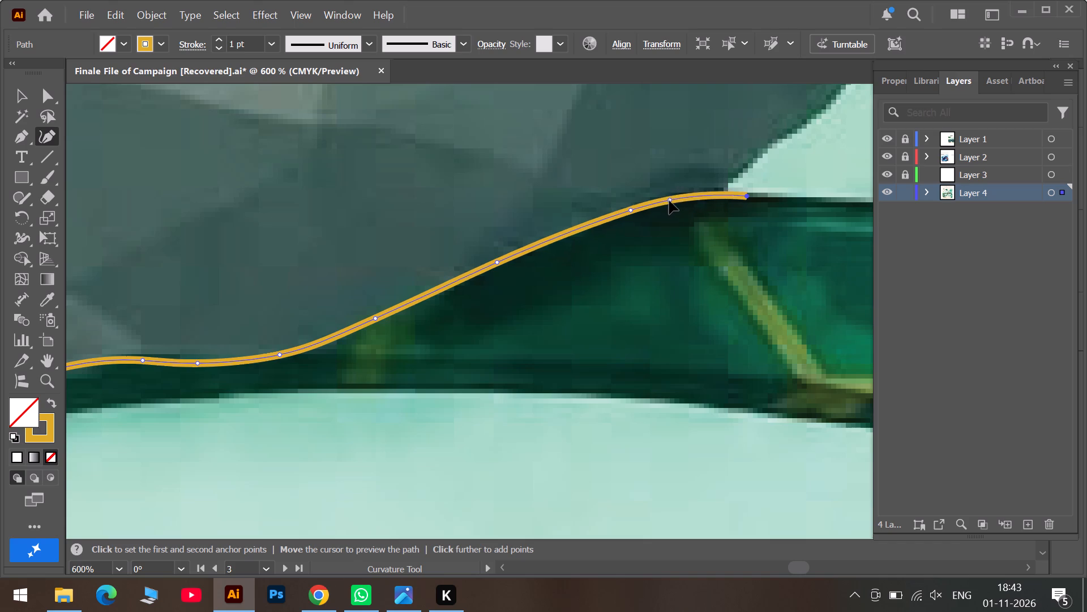
left_click_drag(669, 201, 667, 201)
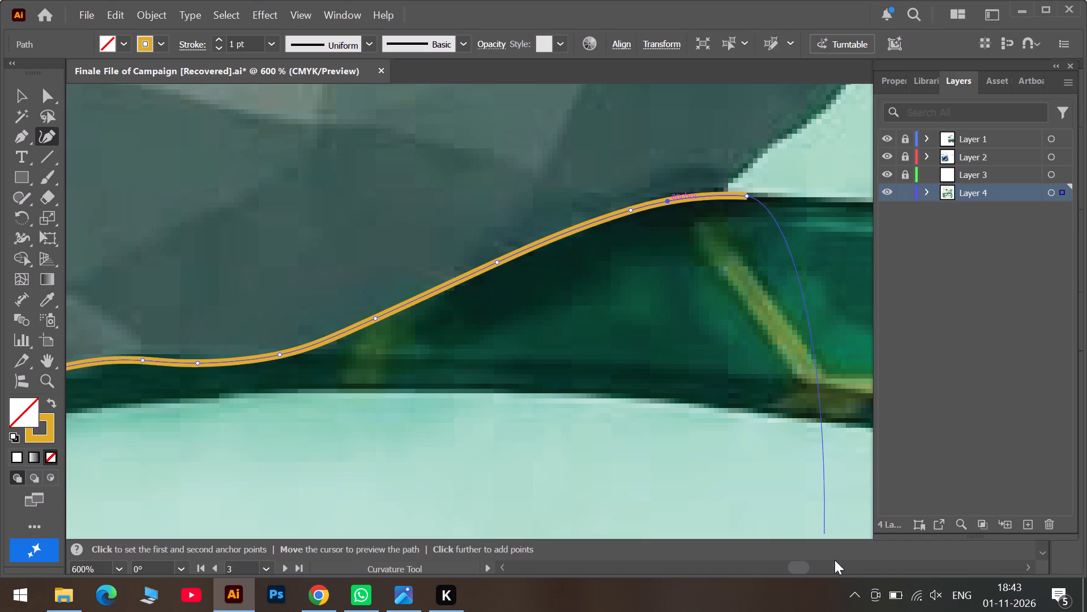
Trace the right lens frame's long, gently falling top edge from the turtle's face to just before the outer upper corner.
left_click(836, 568)
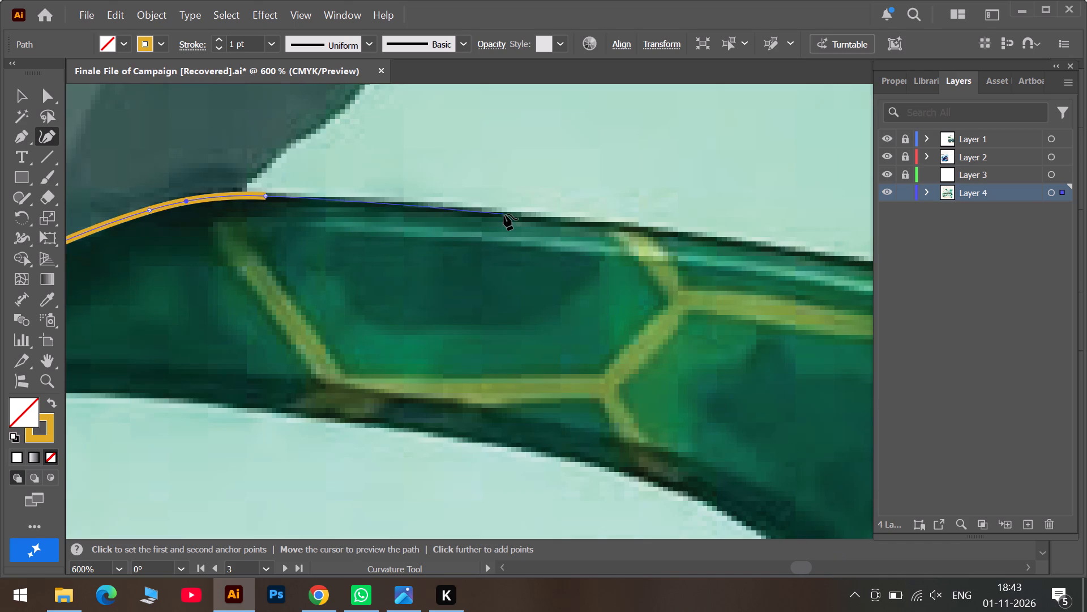
left_click(504, 214)
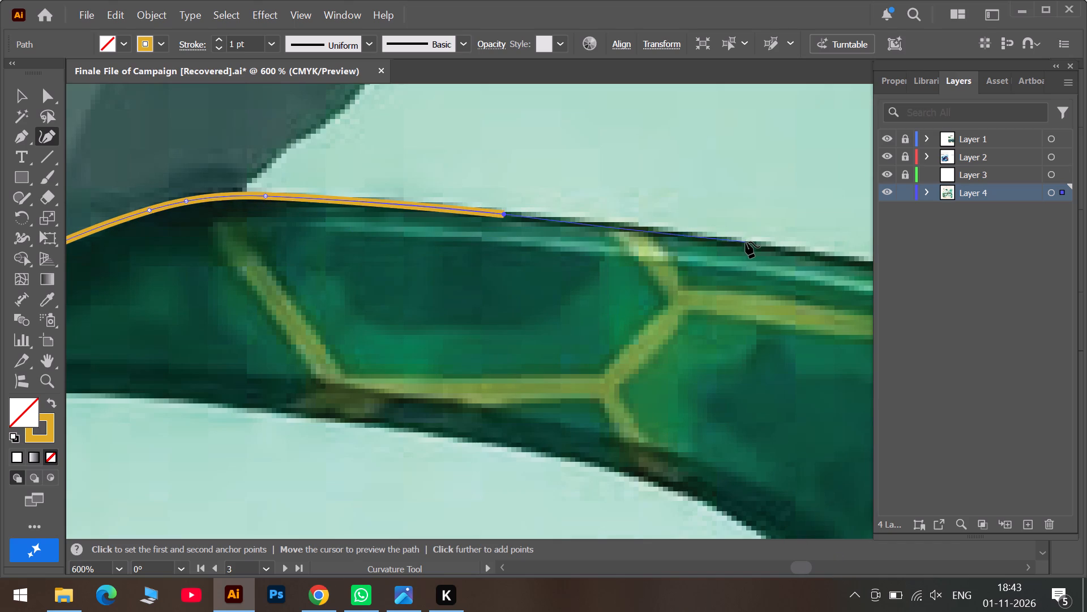
left_click(746, 242)
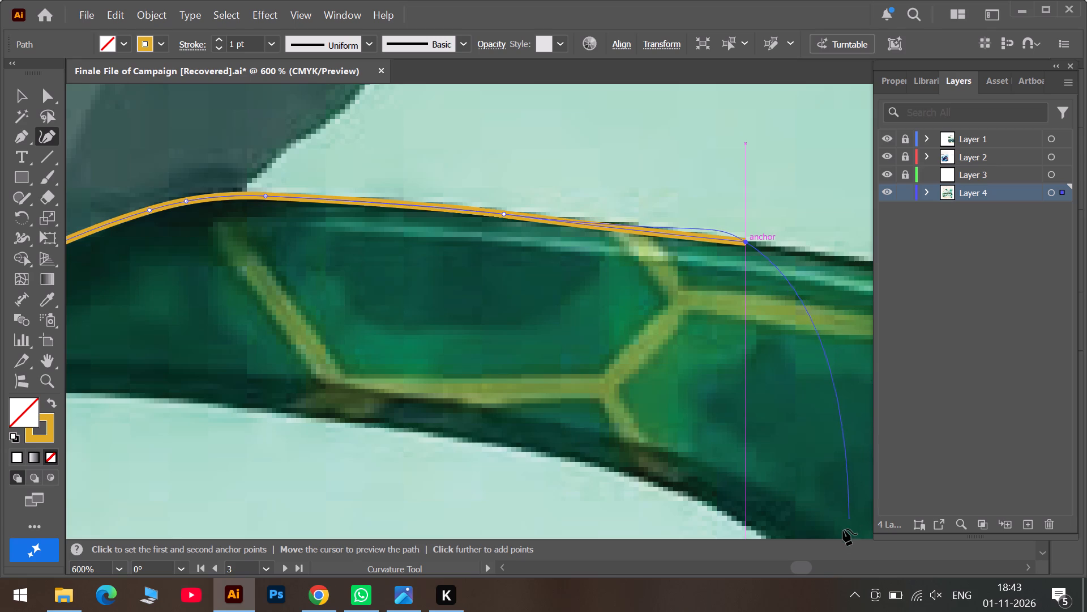
left_click(836, 565)
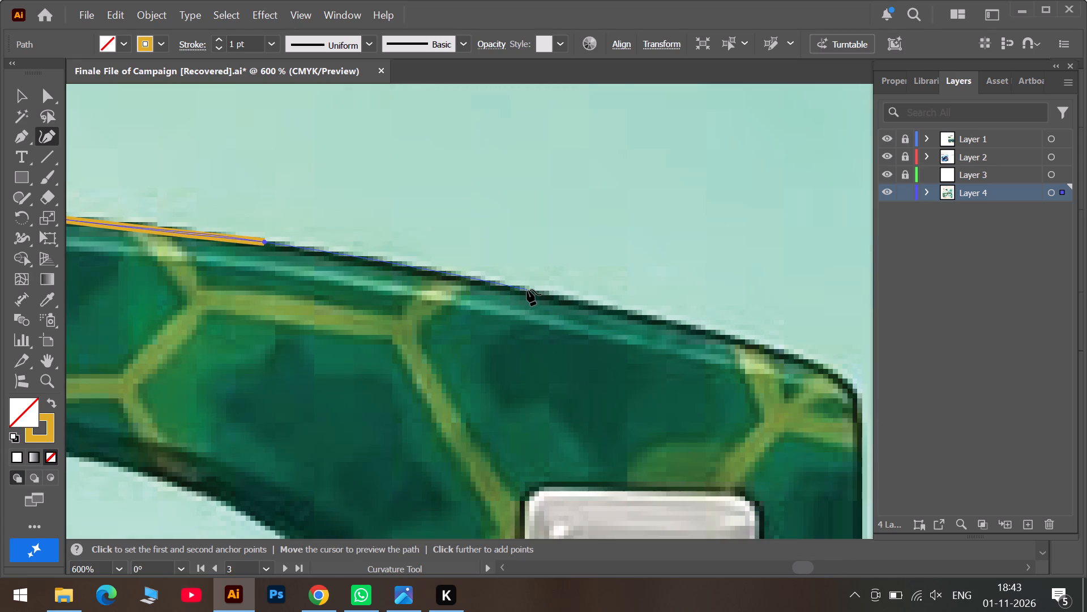
left_click(527, 291)
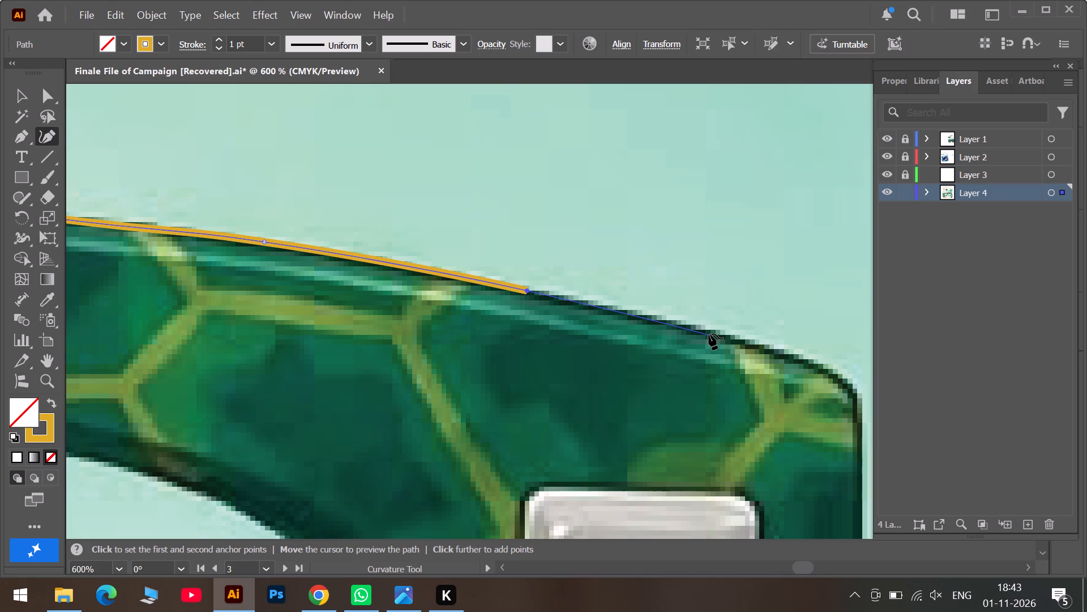
left_click(708, 334)
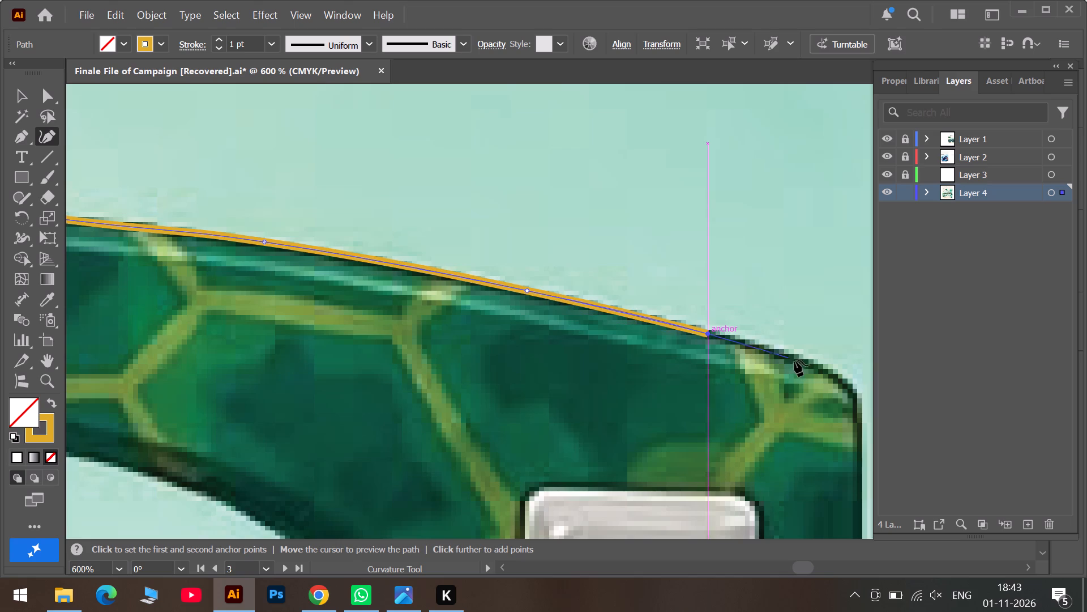
Trace the bend into the frame's outer upper corner, adding an anchor and repositioning others to fit the dark edge.
left_click(807, 365)
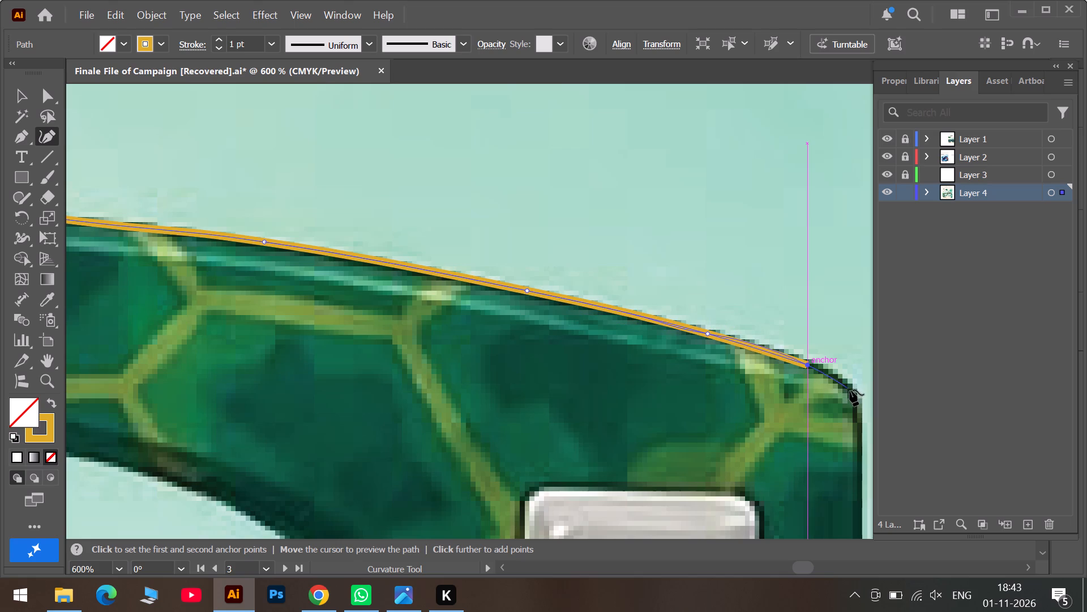
left_click(853, 394)
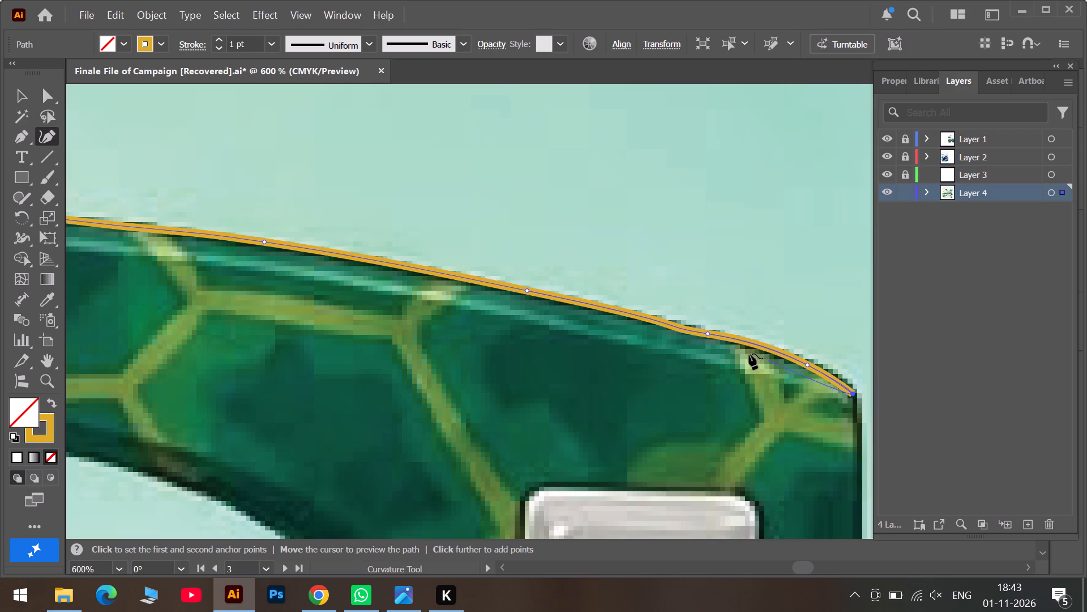
left_click(708, 333)
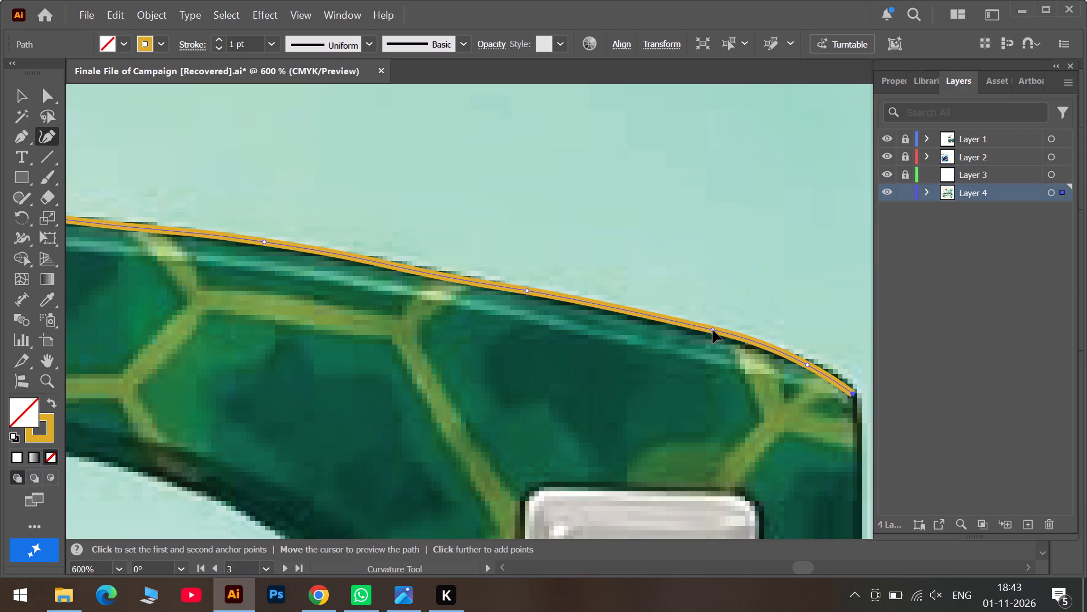
left_click_drag(808, 366, 834, 376)
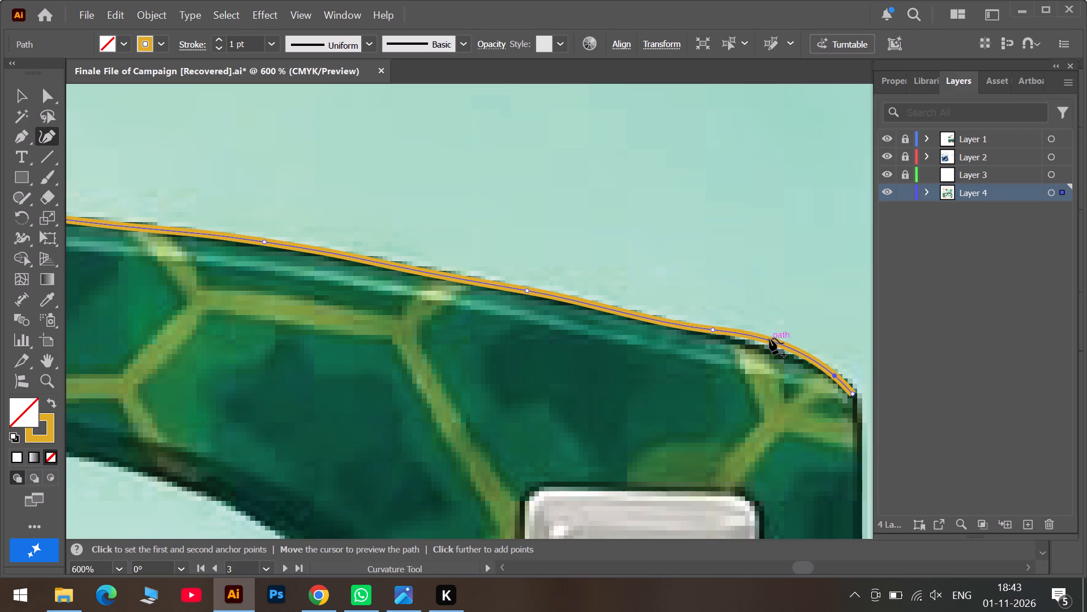
left_click_drag(777, 344, 771, 349)
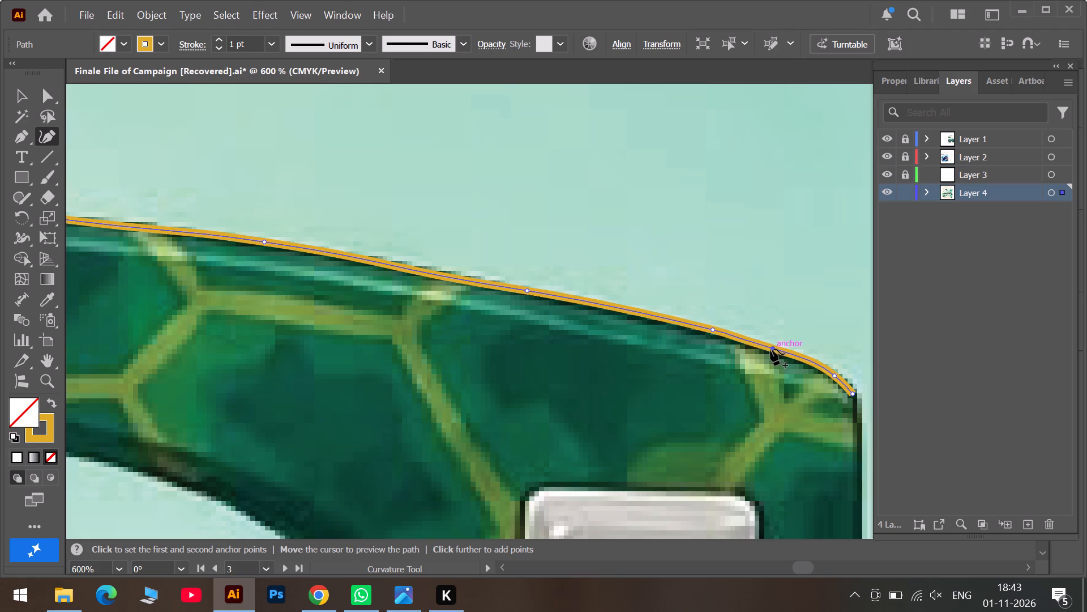
left_click_drag(771, 349, 784, 351)
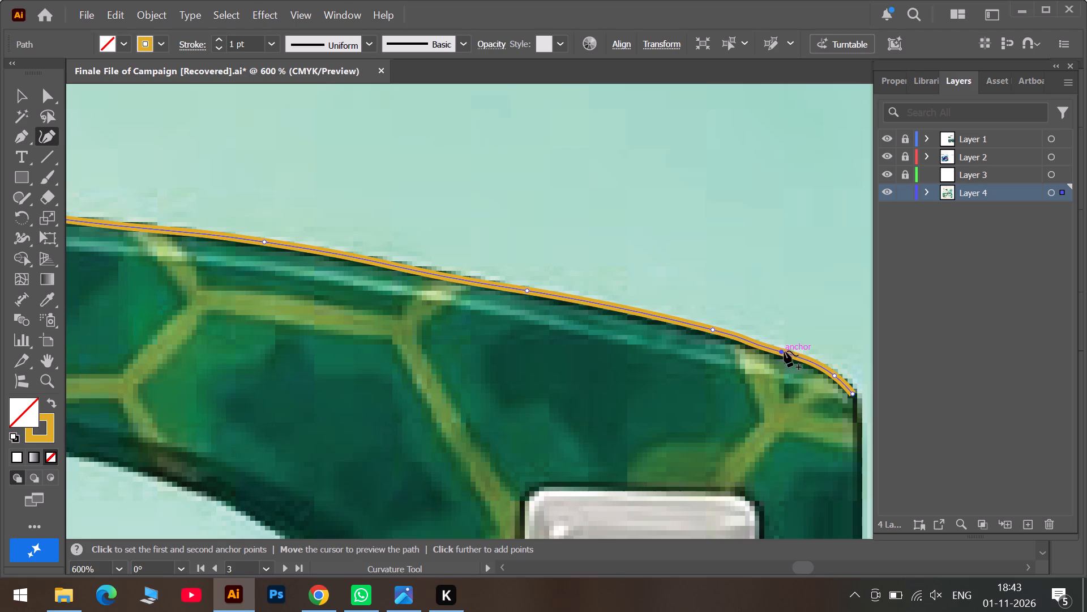
left_click_drag(784, 351, 781, 350)
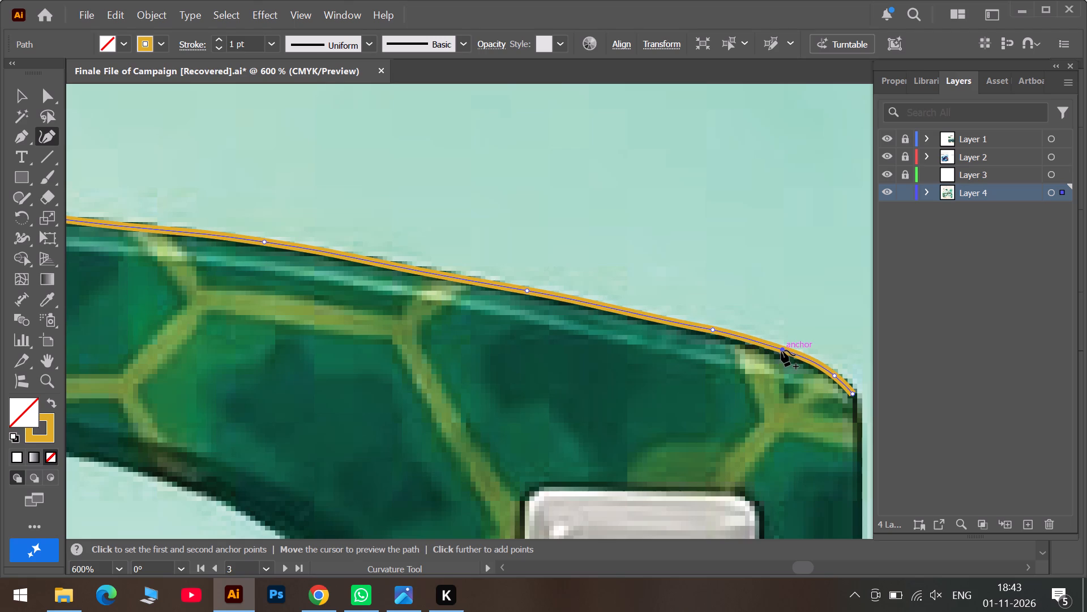
Continue the outline straight down the frame's outer side past the silver rivet, making the anchor below the upper corner a corner point.
scroll(746, 363, "down", 6)
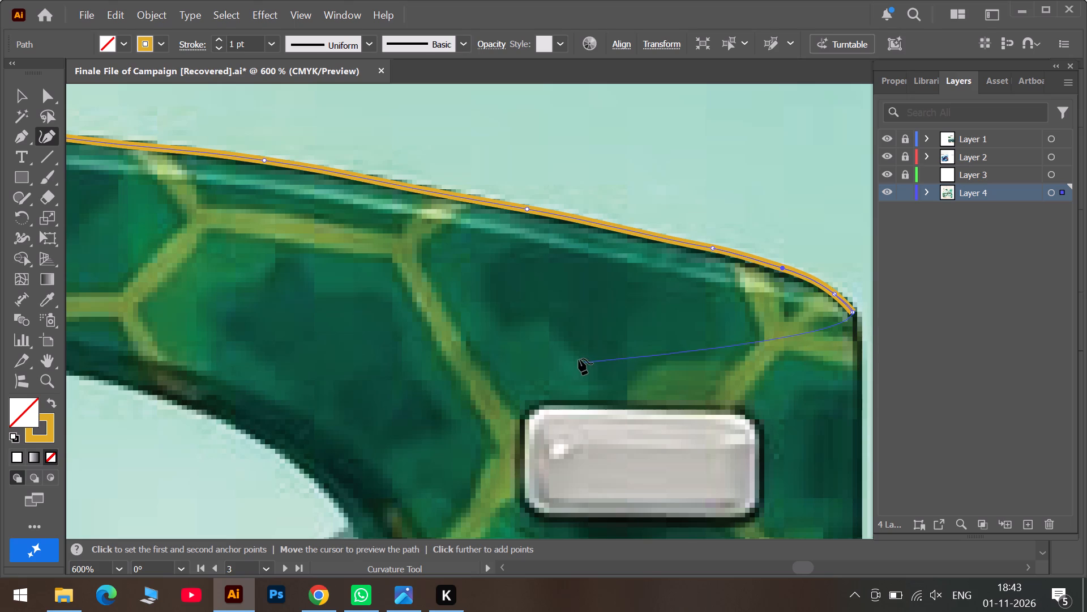
left_click(856, 335)
scroll(861, 360, "down", 6)
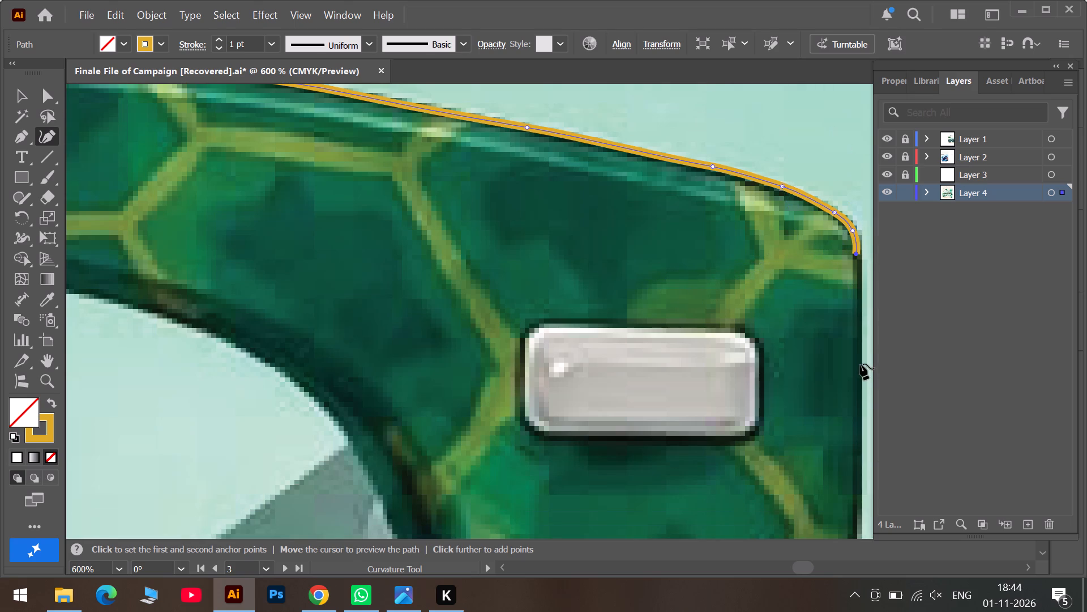
left_click(857, 415)
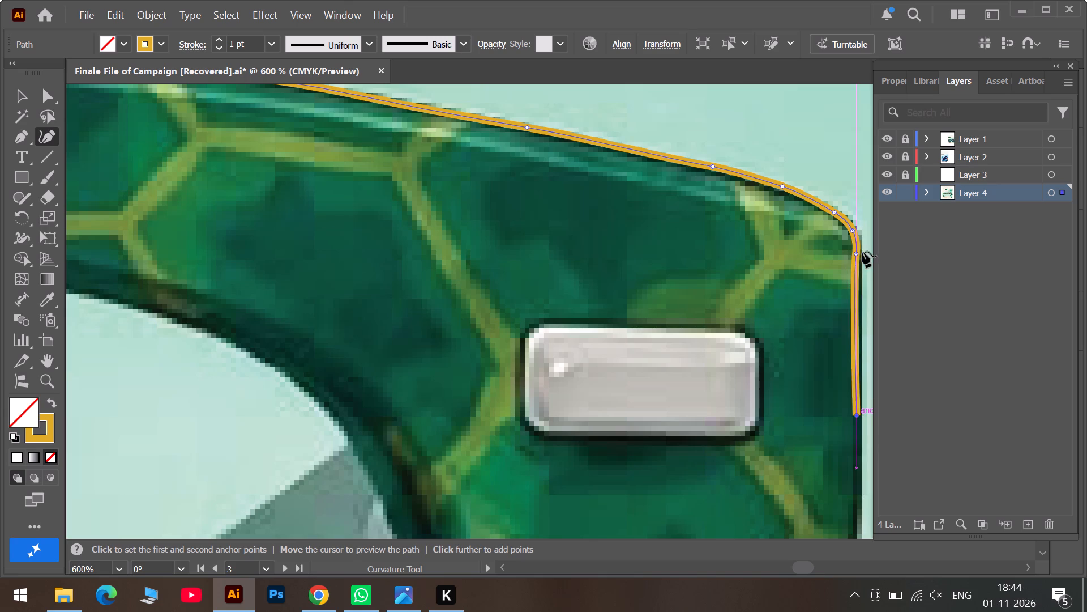
double_click(854, 255)
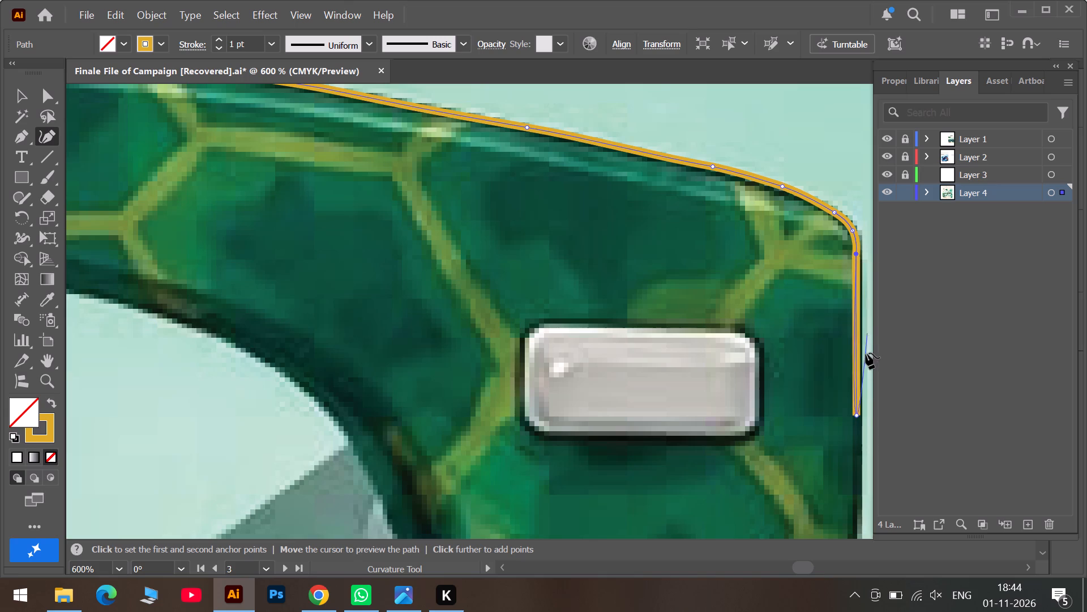
scroll(865, 354, "down", 10)
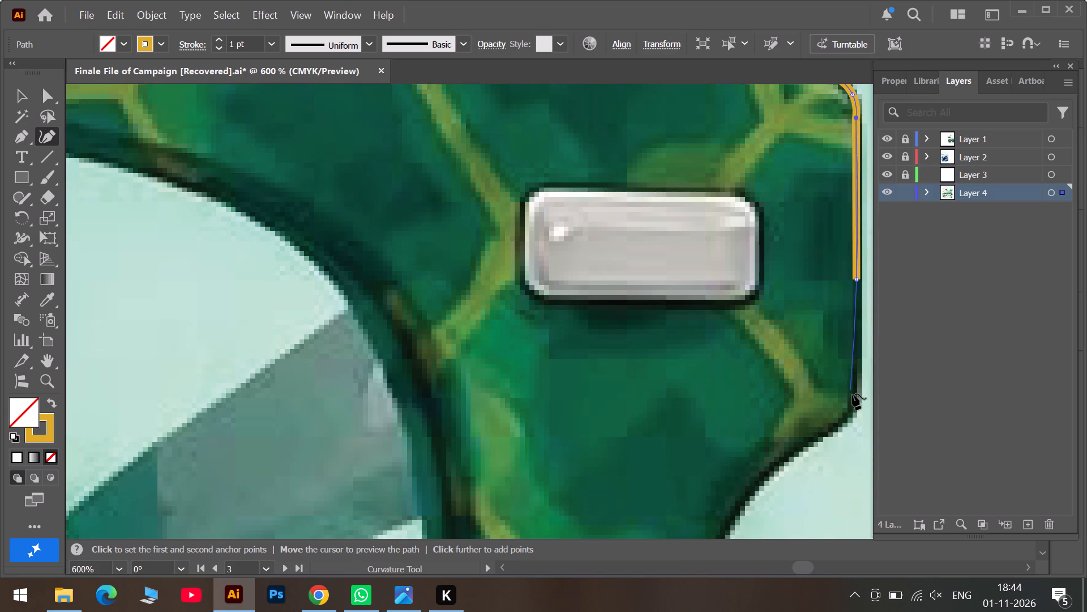
left_click(855, 401)
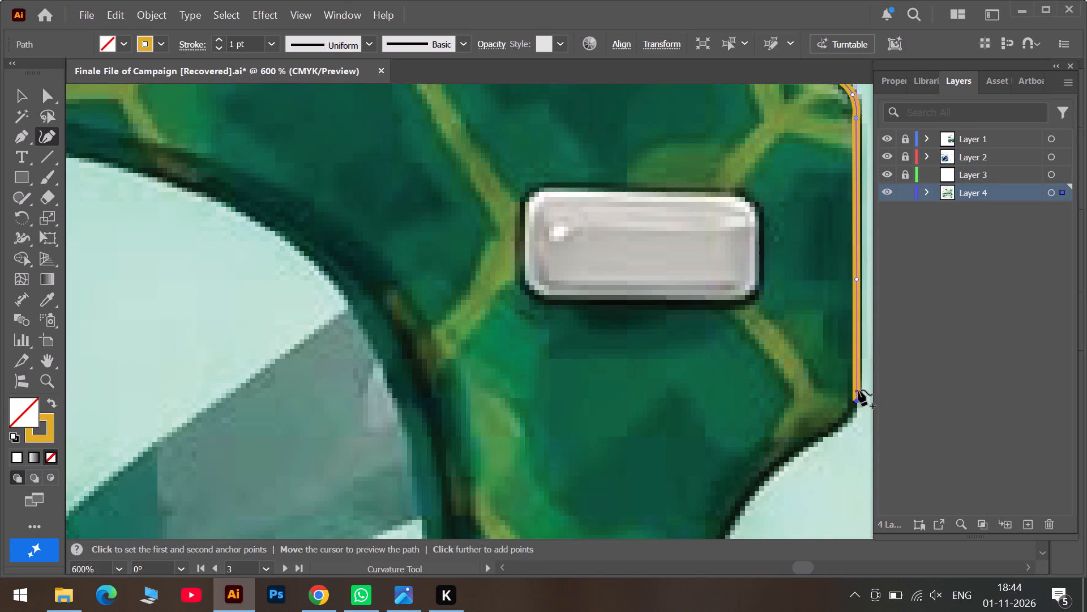
Round the frame's outer lower corner, adding a corner point just above the bend to keep the side straight.
left_click(857, 388)
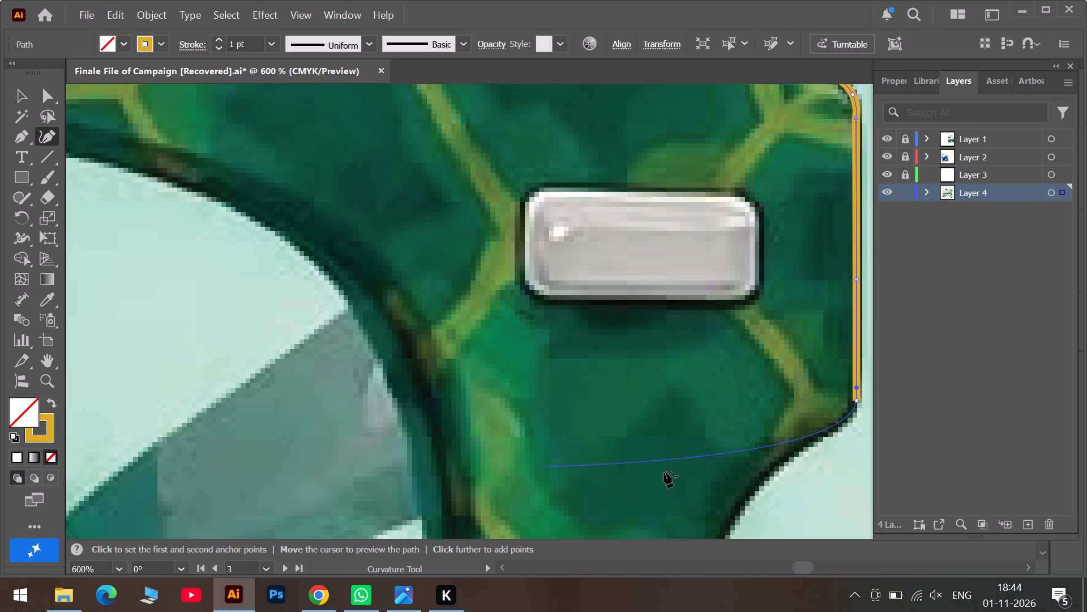
left_click(830, 431)
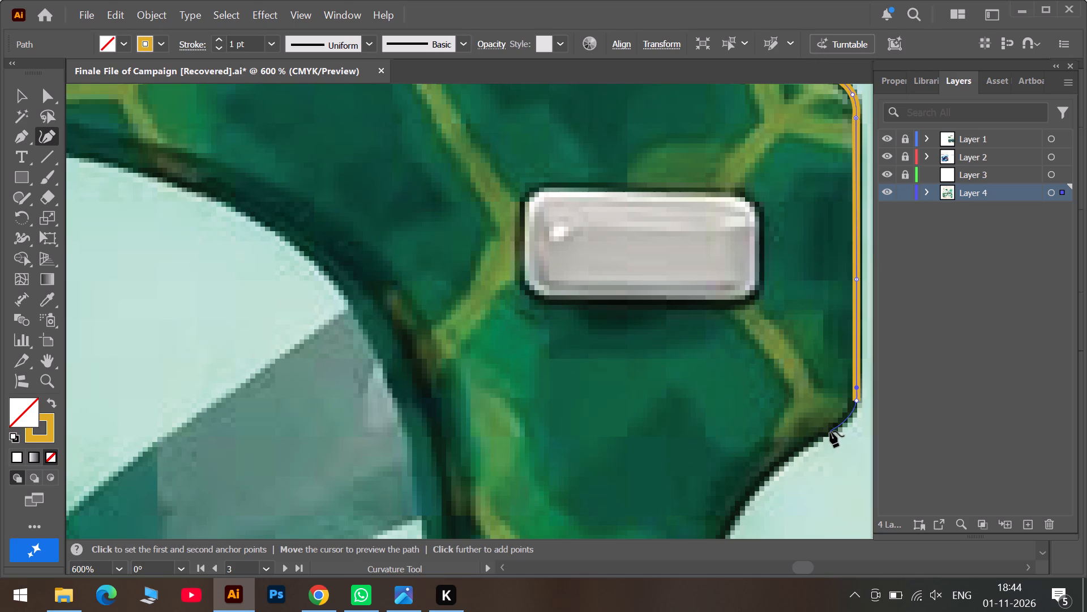
left_click(788, 454)
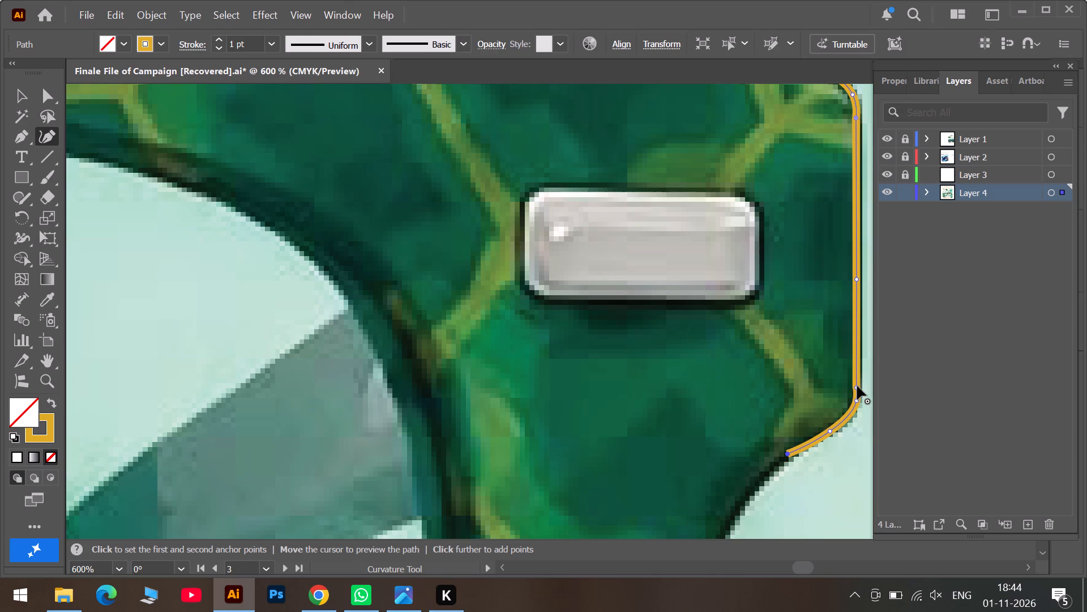
double_click(857, 386)
left_click_drag(857, 386, 858, 390)
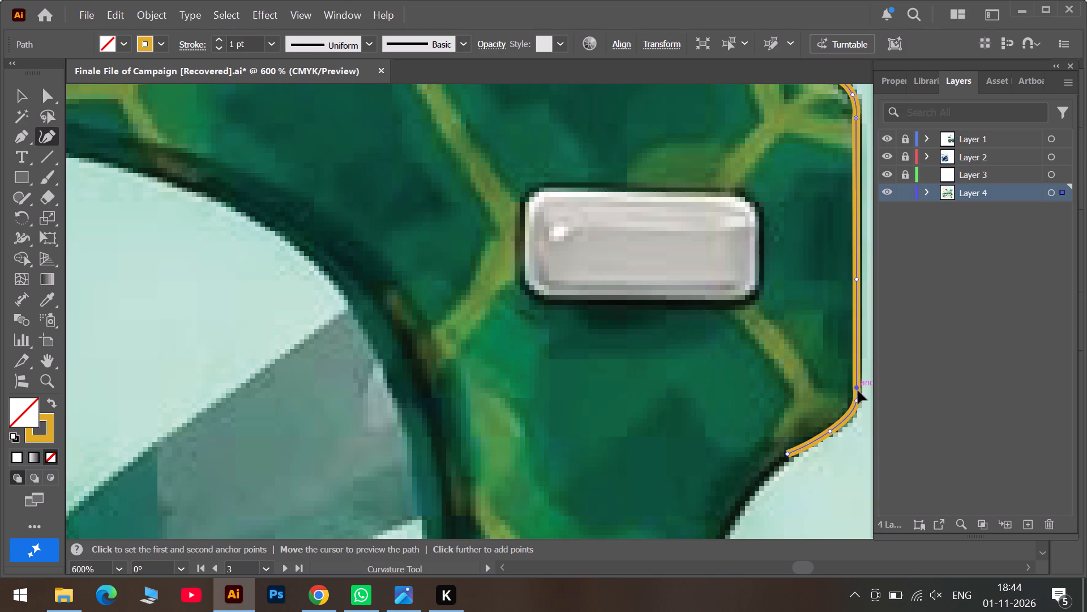
left_click_drag(858, 390, 859, 391)
Continue the outline from the outer lower corner through the inward bend below the rivet and onto the frame's slanting outer side.
scroll(827, 443, "down", 6)
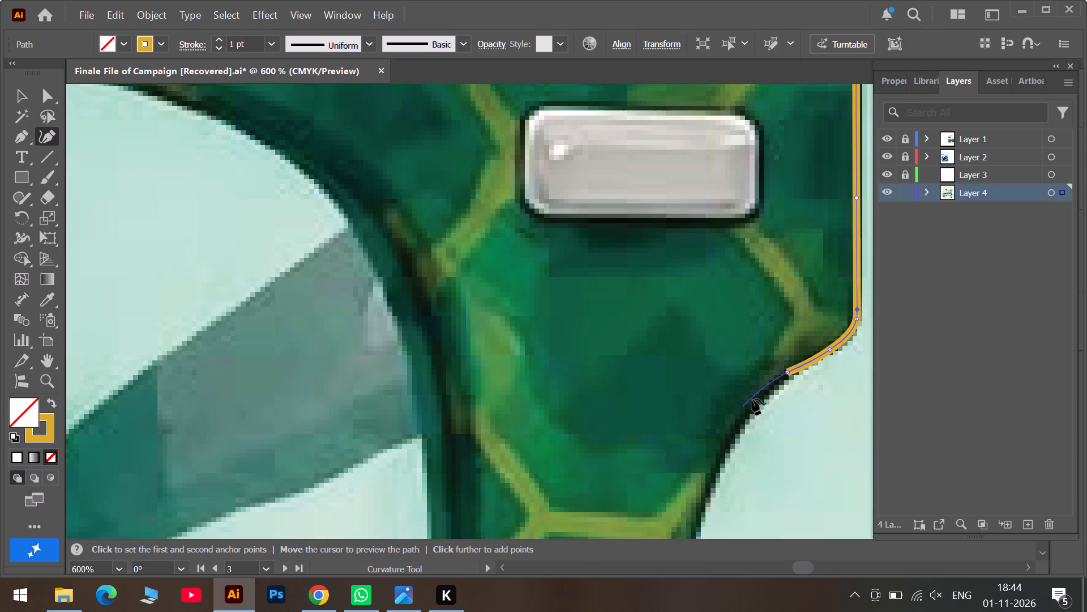
left_click(769, 393)
left_click_drag(788, 372, 788, 373)
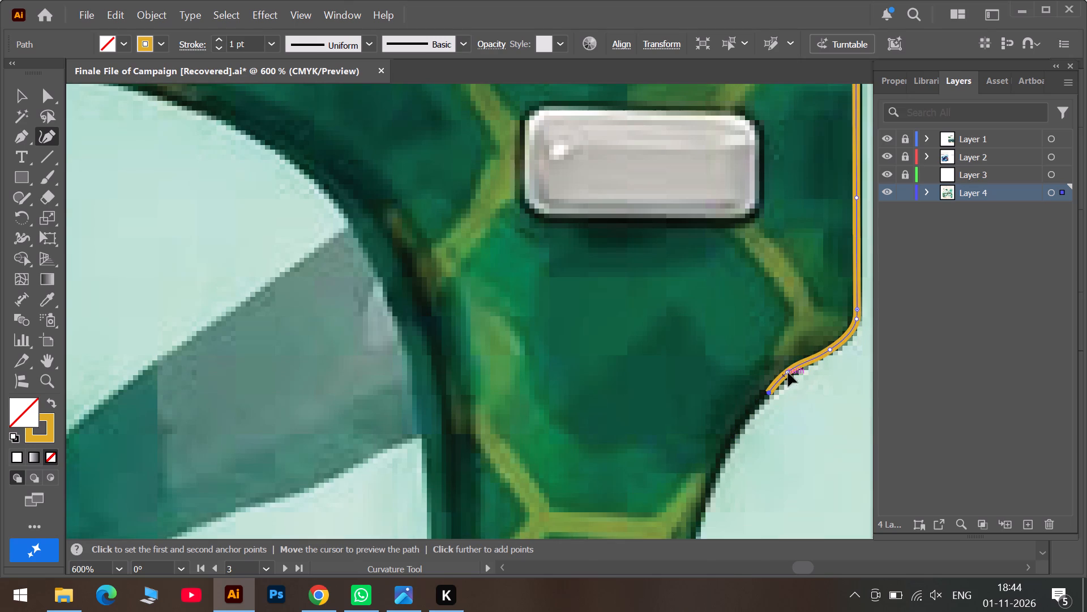
left_click_drag(788, 373, 786, 380)
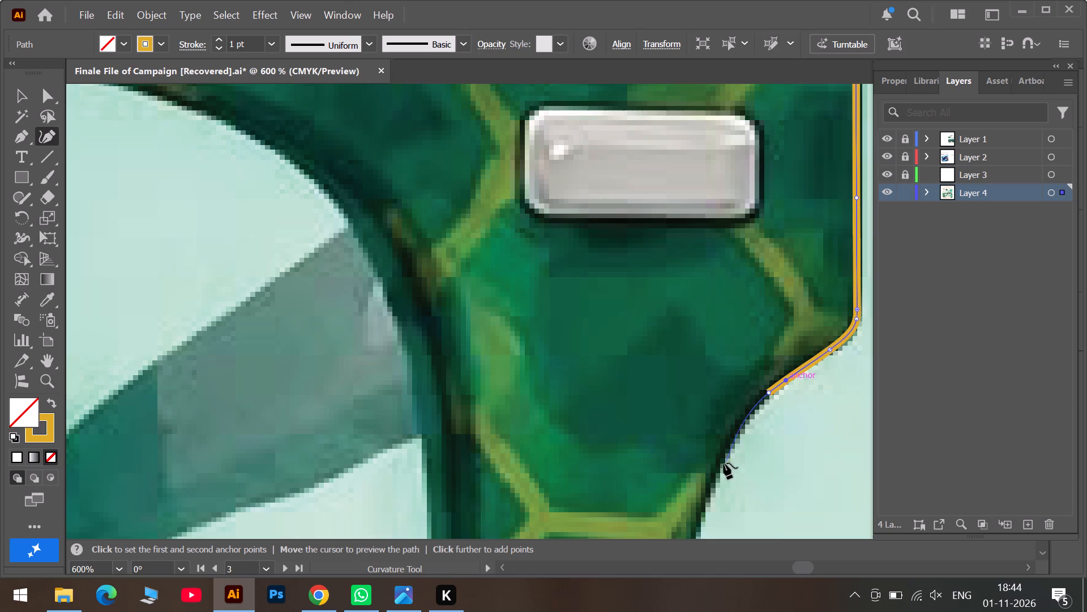
left_click(721, 467)
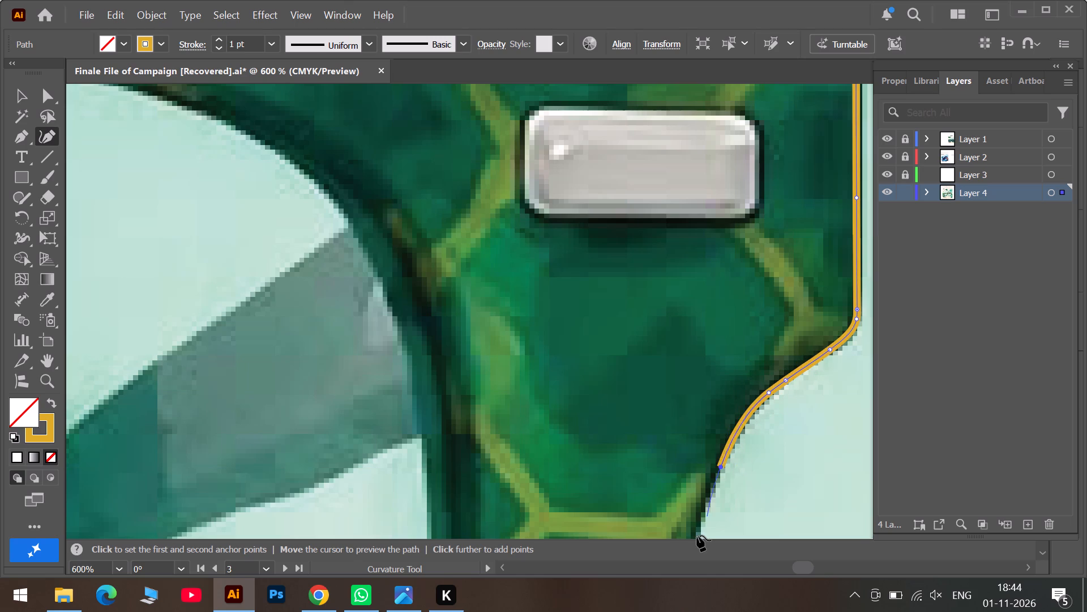
scroll(697, 535, "down", 6)
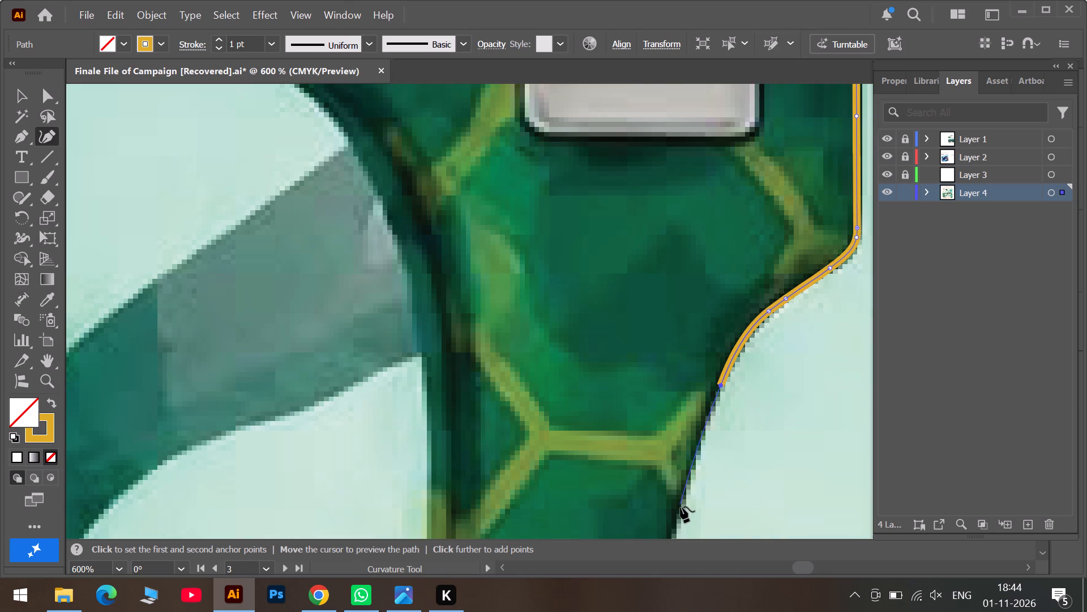
left_click(681, 507)
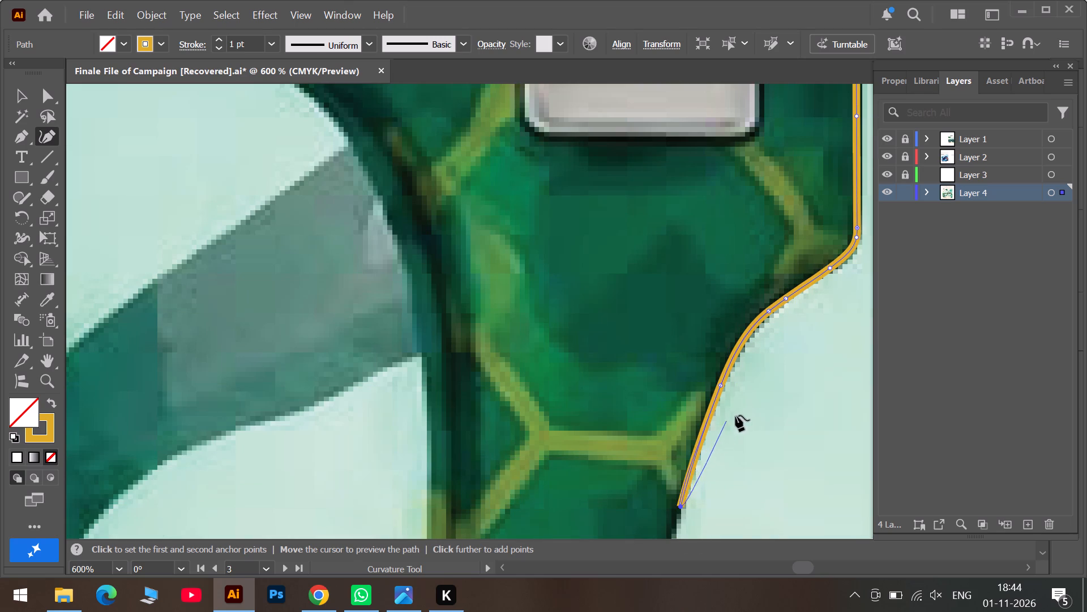
Refine the outer lower corner and the inward bend below it by adding anchors and repositioning the corner anchor to fit the dark edge.
left_click(786, 298)
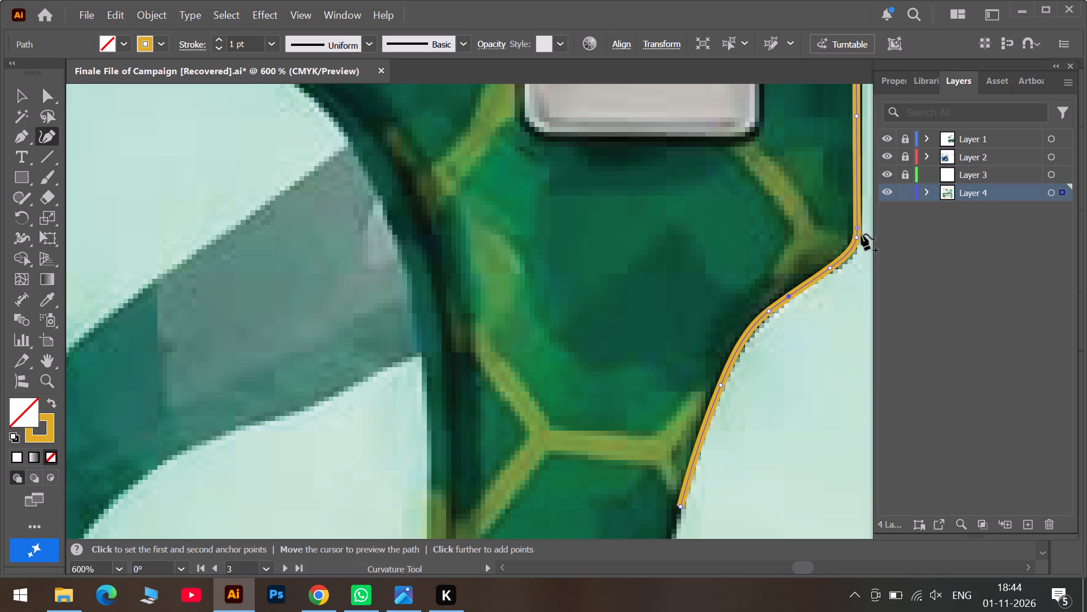
left_click_drag(859, 239, 856, 248)
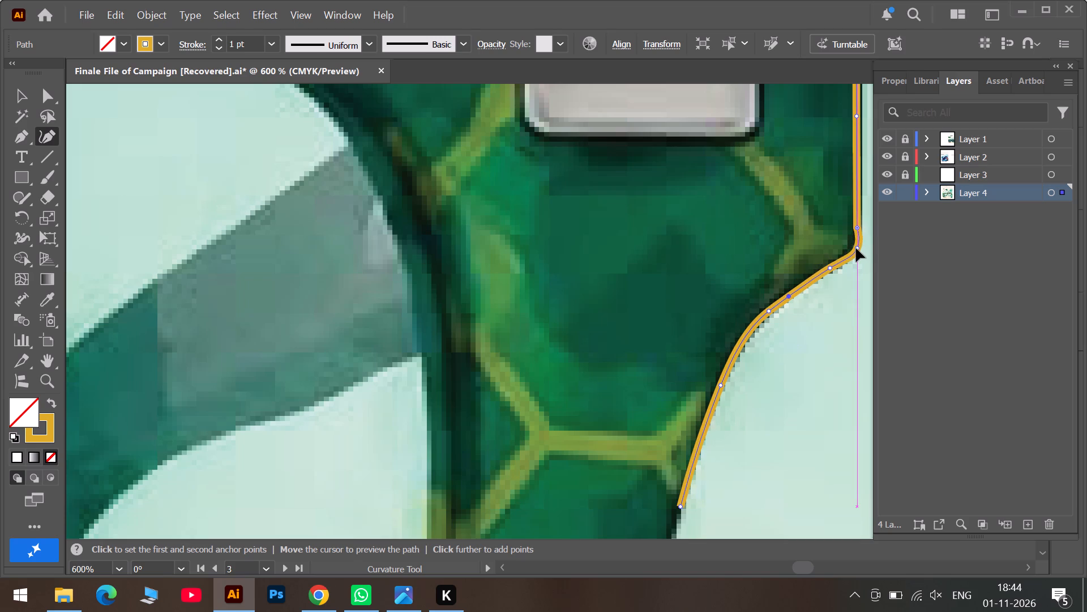
left_click_drag(856, 248, 848, 254)
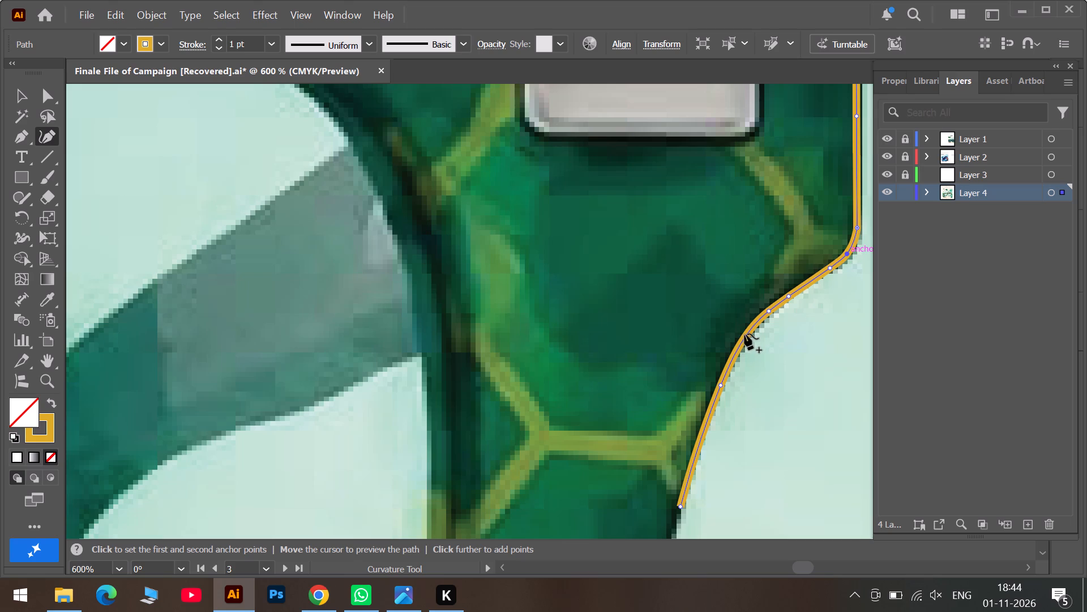
left_click_drag(745, 335, 740, 348)
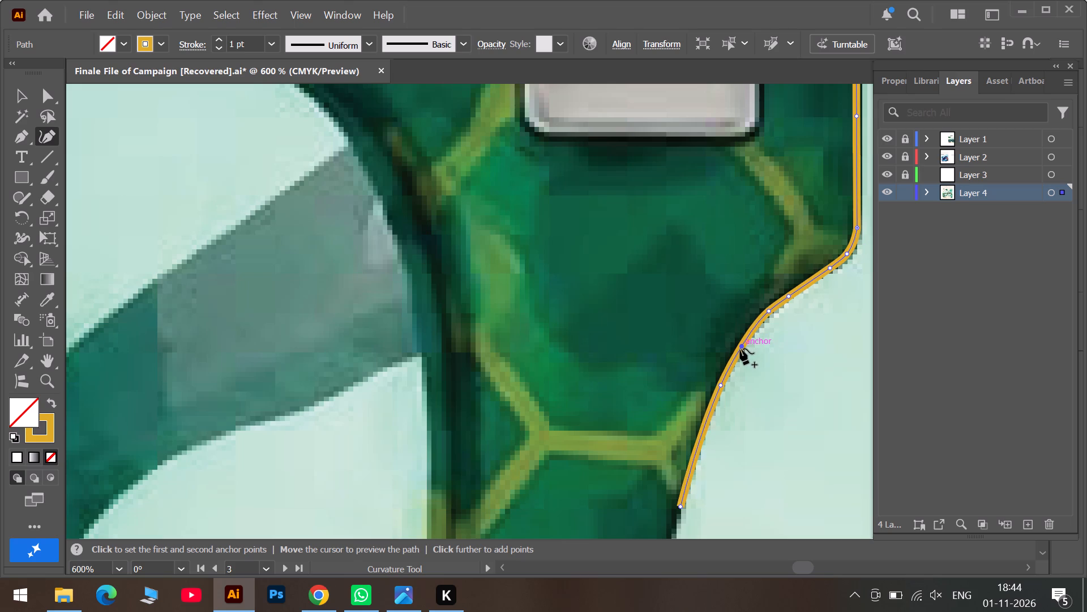
left_click_drag(740, 348, 739, 349)
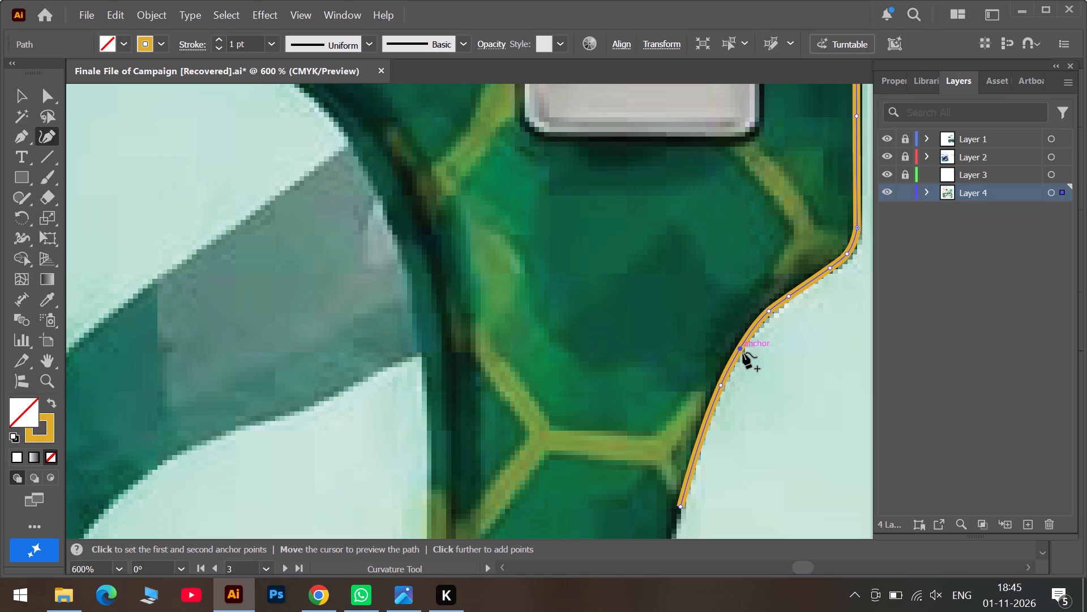
Trace the long, nearly straight slanting stretch of the frame's outer side below the inward bend with three more anchors.
scroll(743, 352, "down", 13)
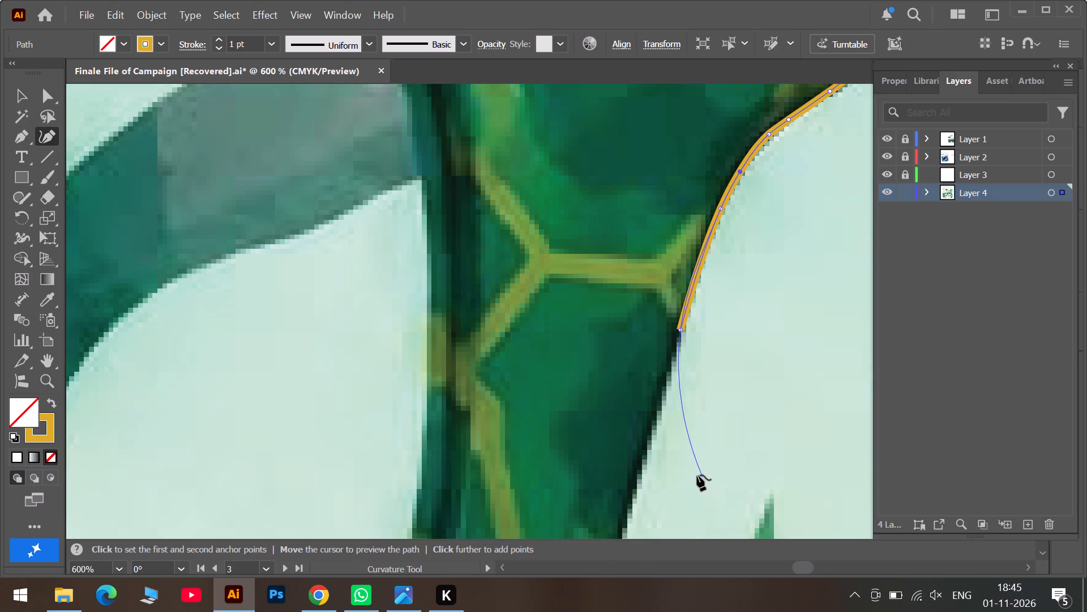
left_click(640, 464)
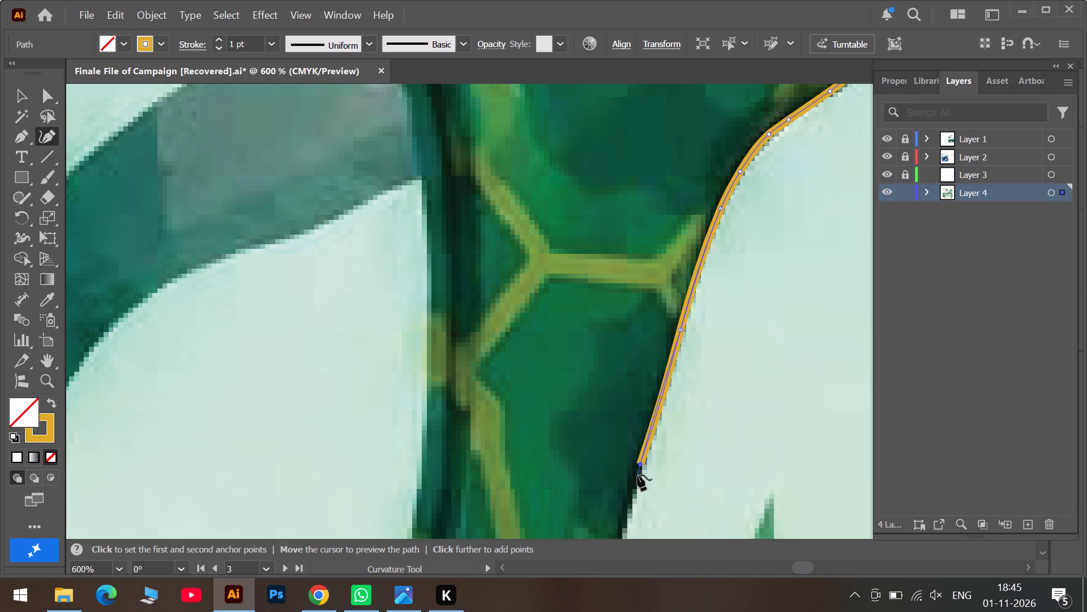
scroll(637, 475, "down", 6)
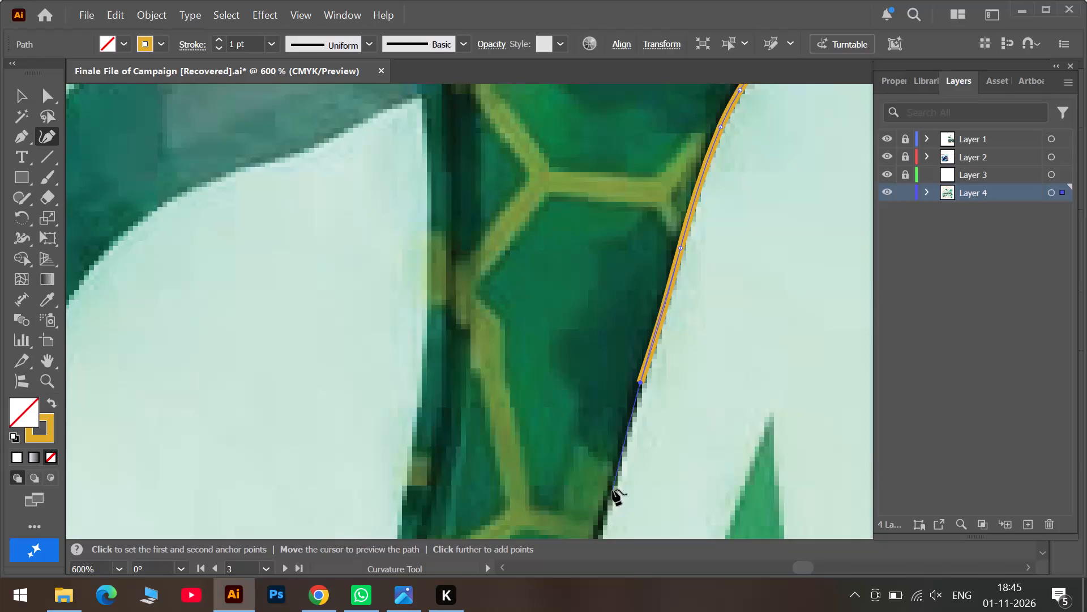
left_click(613, 490)
scroll(613, 490, "down", 7)
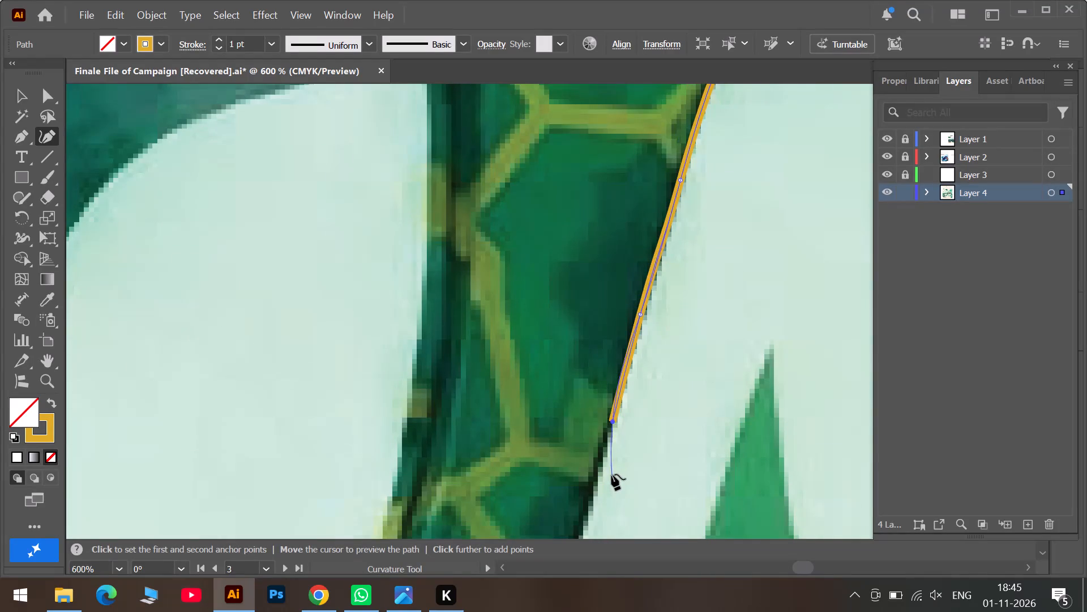
scroll(611, 474, "down", 4)
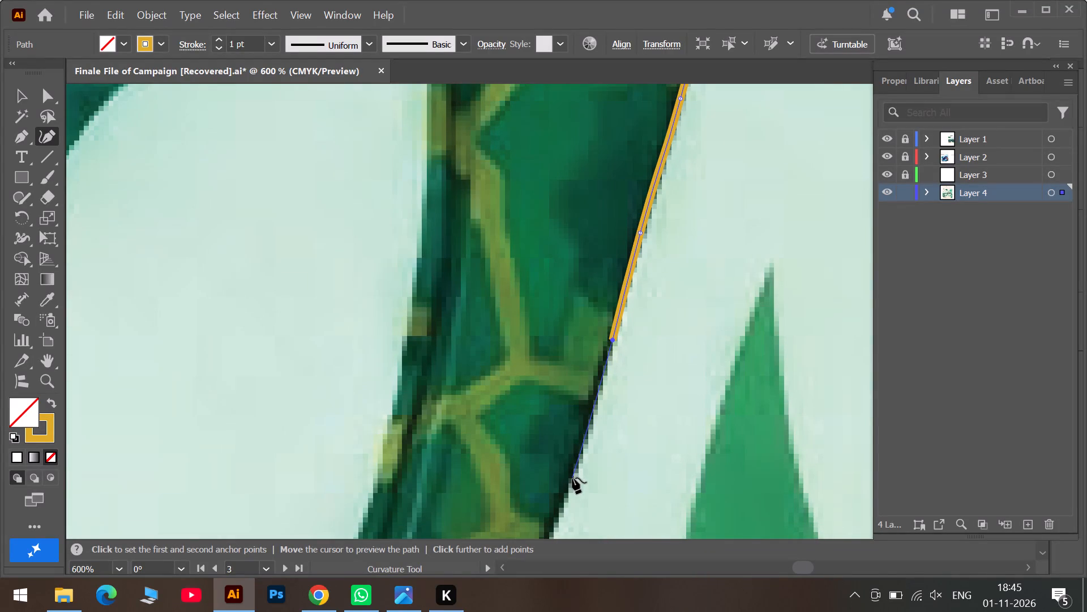
left_click(572, 478)
Extend the outline farther down the outer side and reposition the previous anchor so the curve follows the dark edge.
scroll(572, 478, "down", 12)
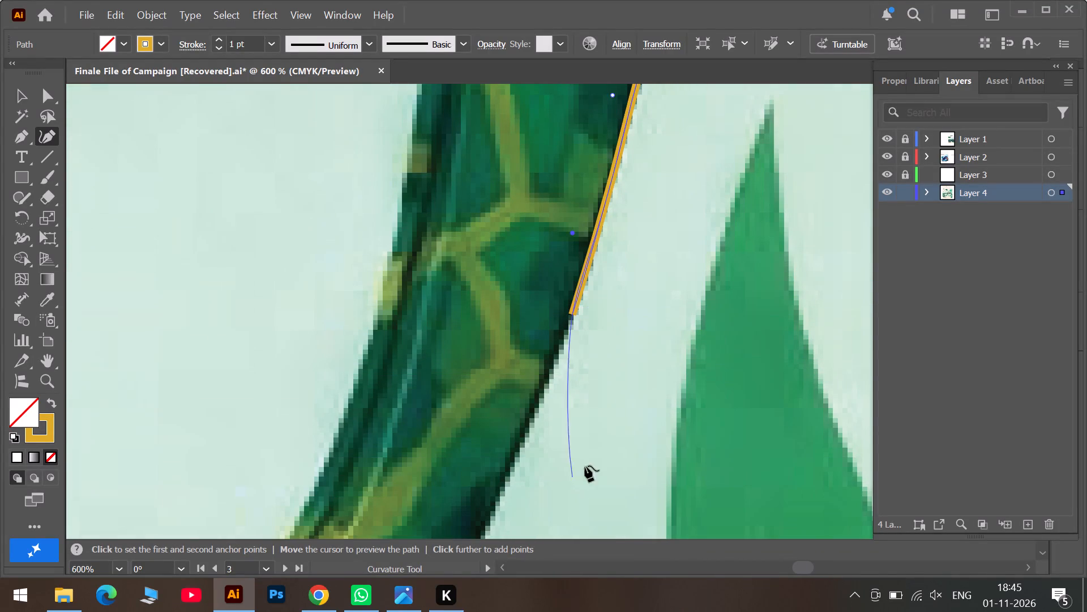
scroll(604, 458, "down", 2)
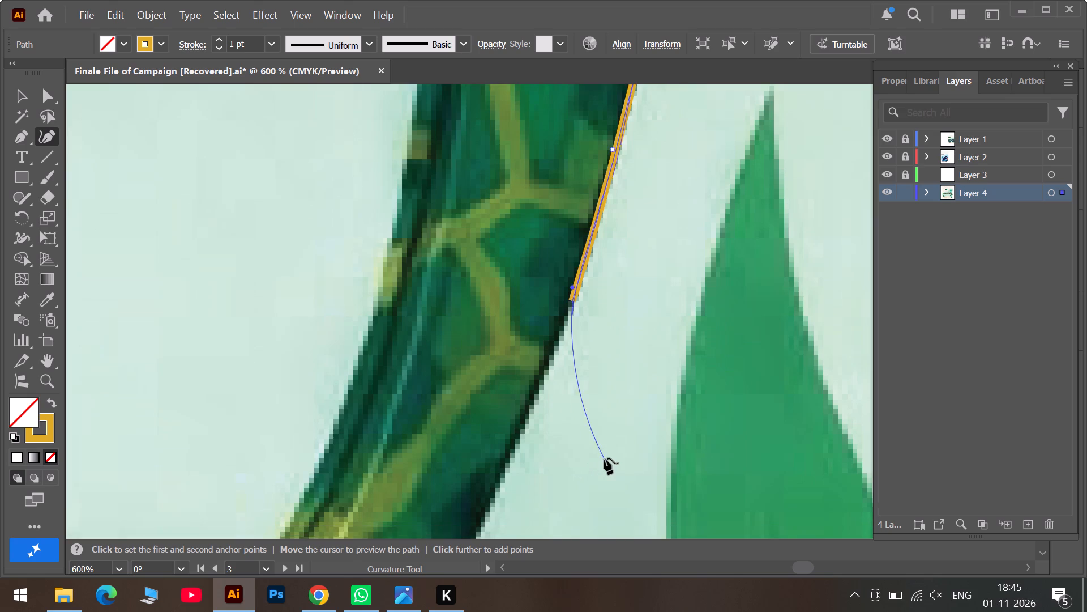
scroll(604, 458, "down", 2)
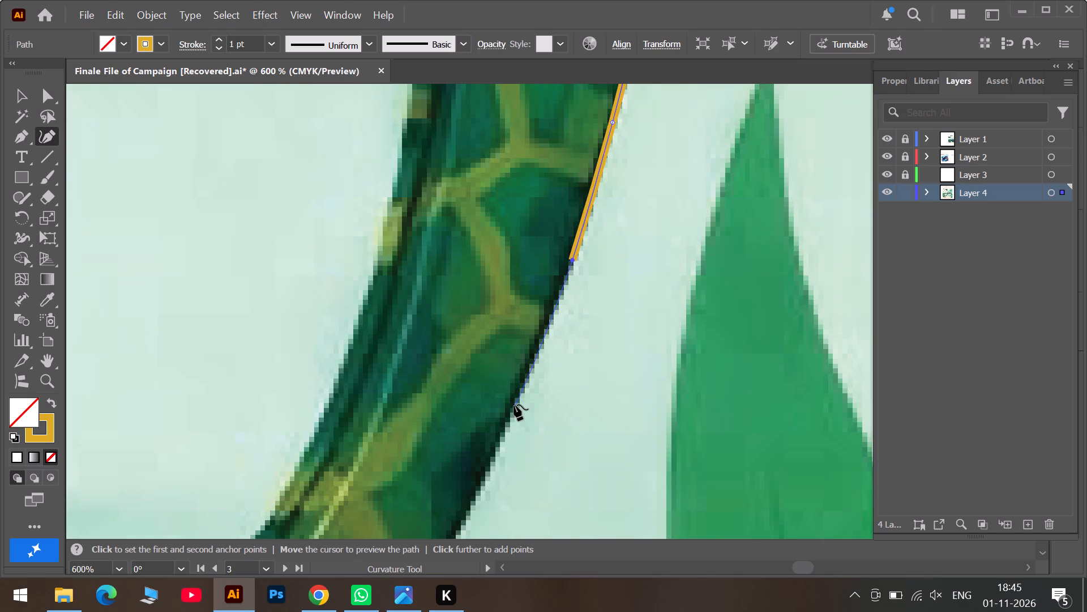
left_click(514, 405)
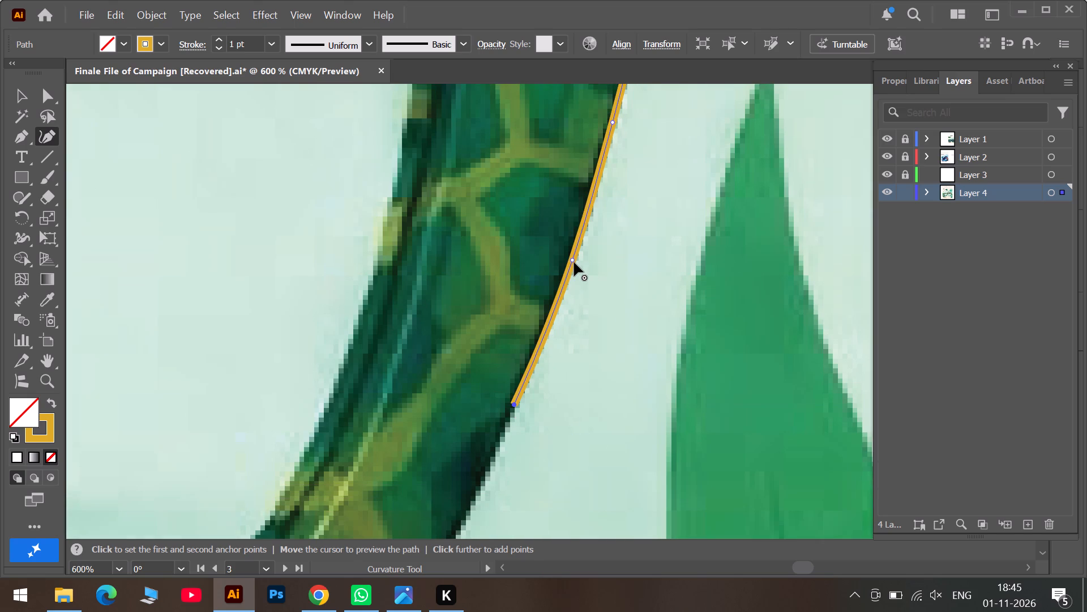
left_click_drag(573, 261, 563, 285)
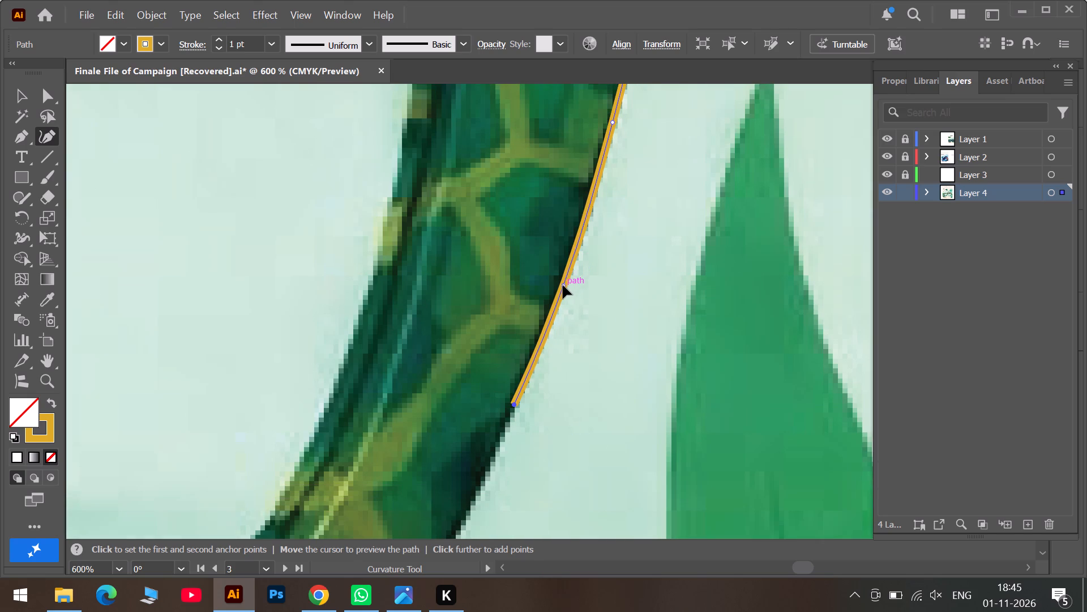
left_click_drag(563, 285, 554, 292)
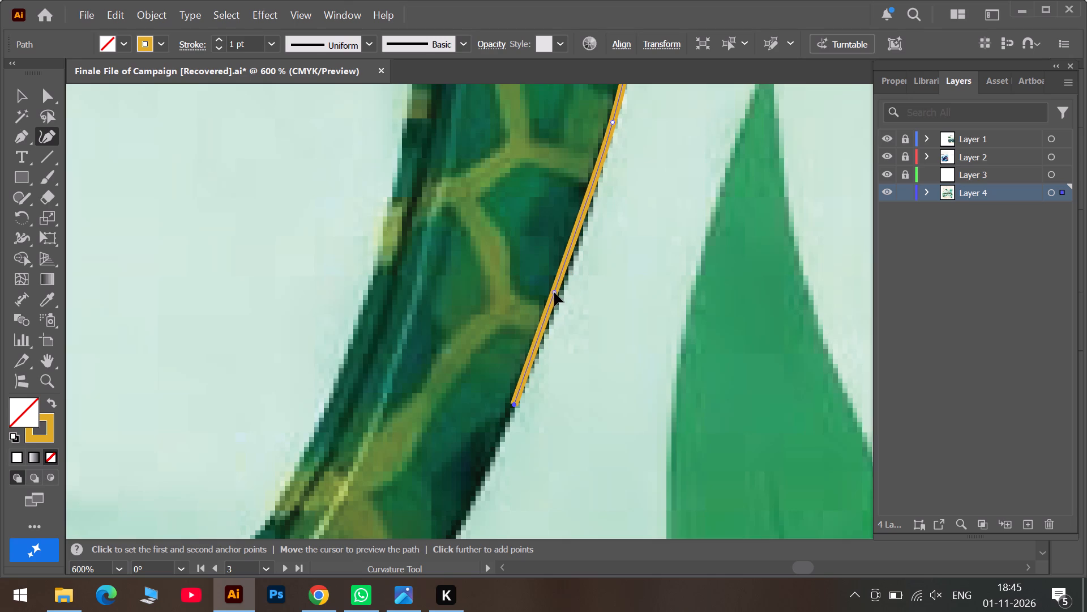
left_click_drag(554, 292, 556, 302)
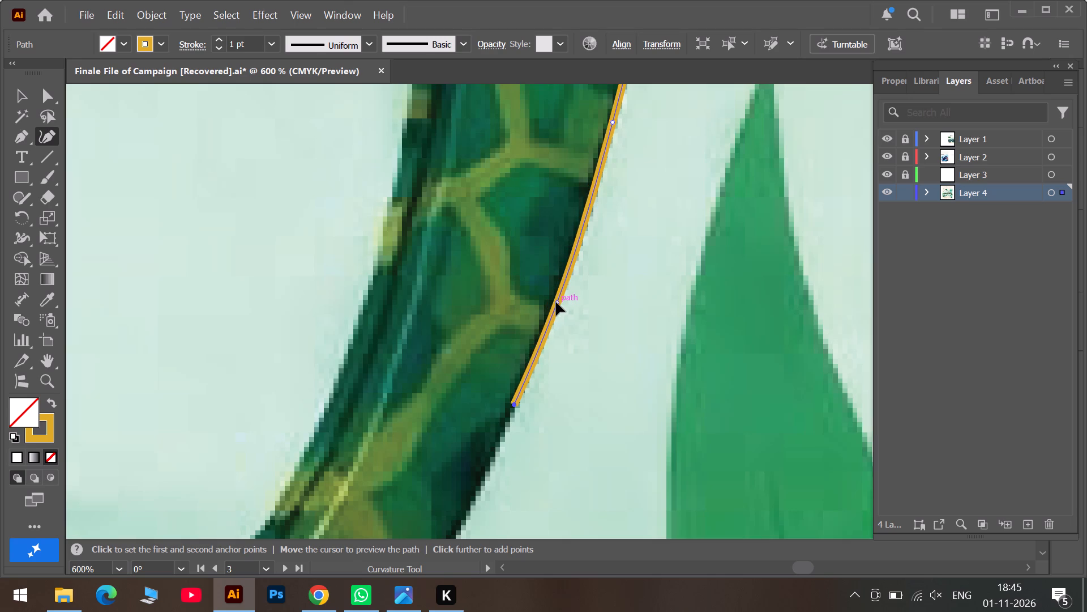
left_click_drag(556, 302, 554, 296)
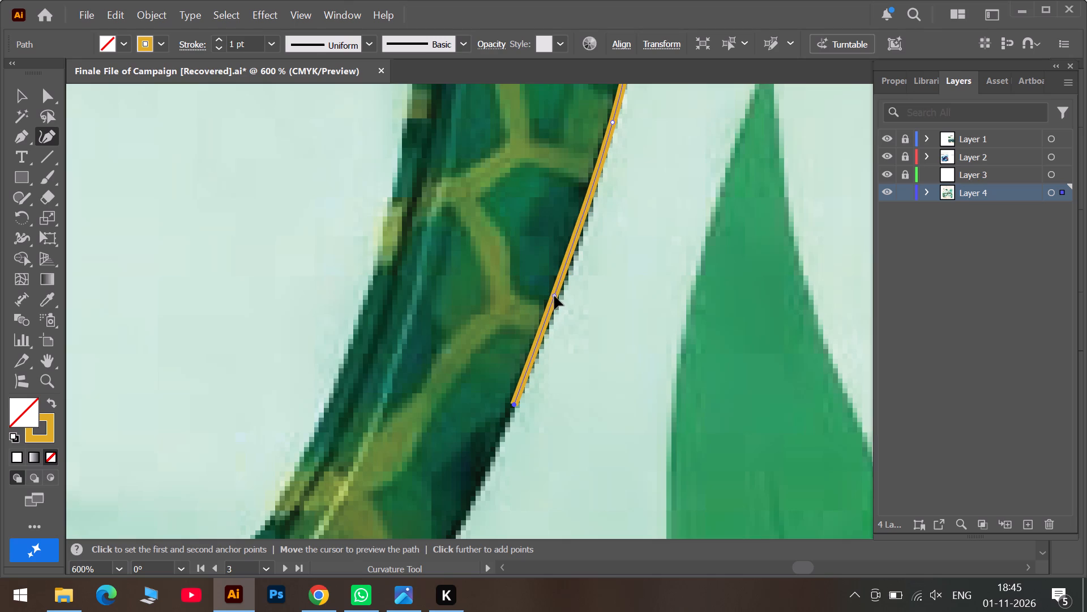
left_click_drag(554, 296, 555, 297)
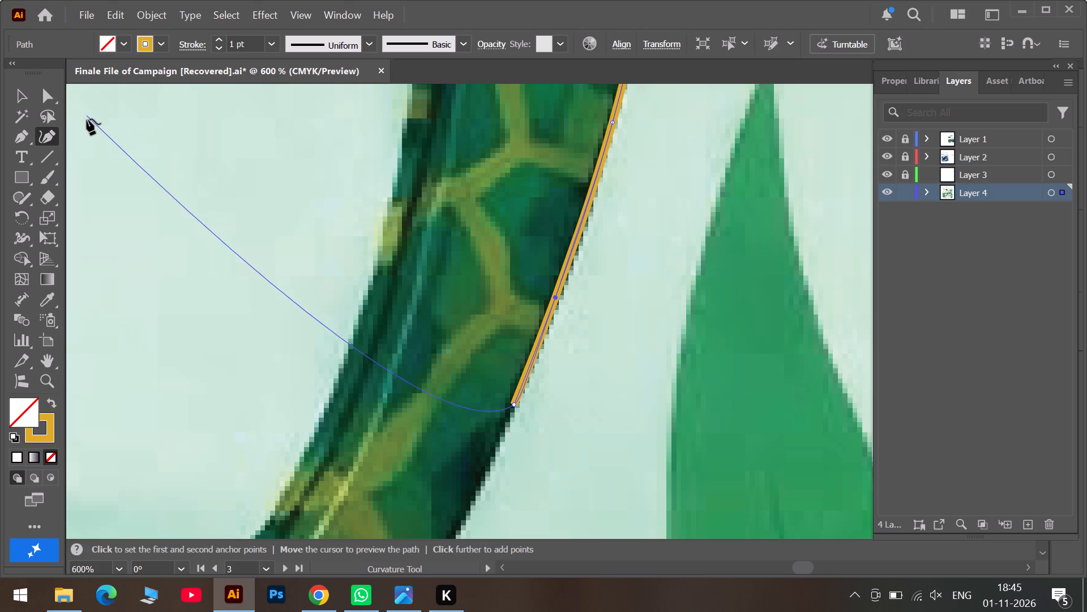
Trace the outer side as it begins curving inward toward the bottom of the right lens frame, adding four anchors.
scroll(174, 204, "down", 6)
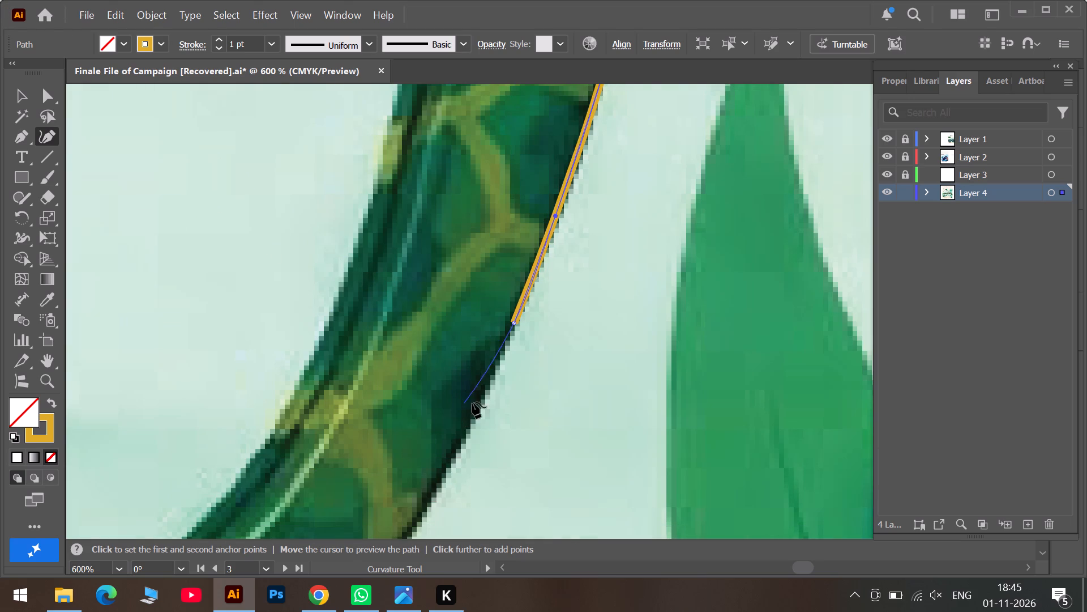
left_click(477, 410)
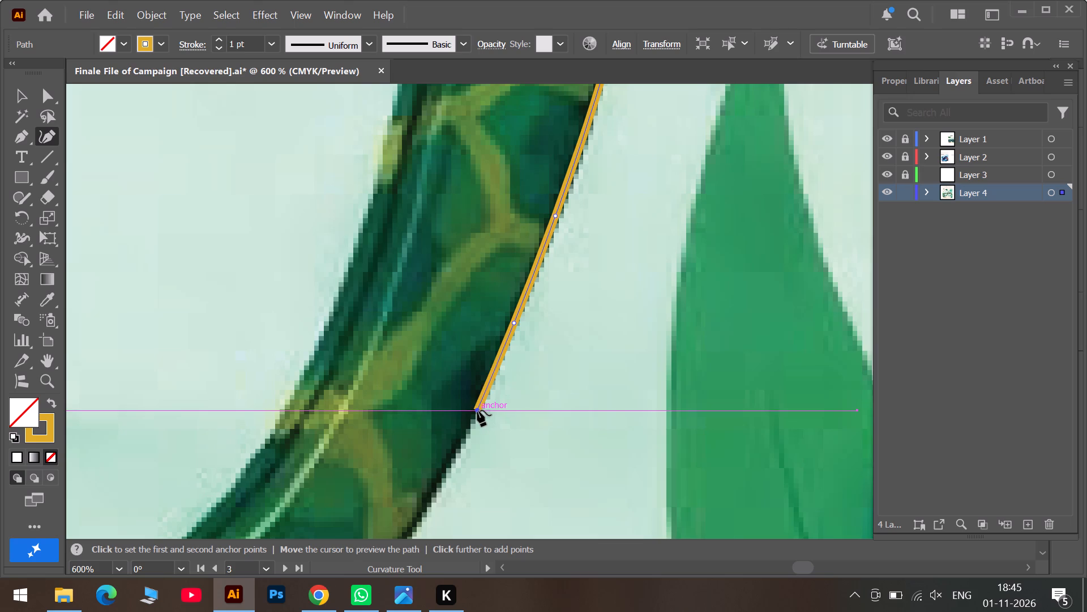
scroll(477, 410, "down", 4)
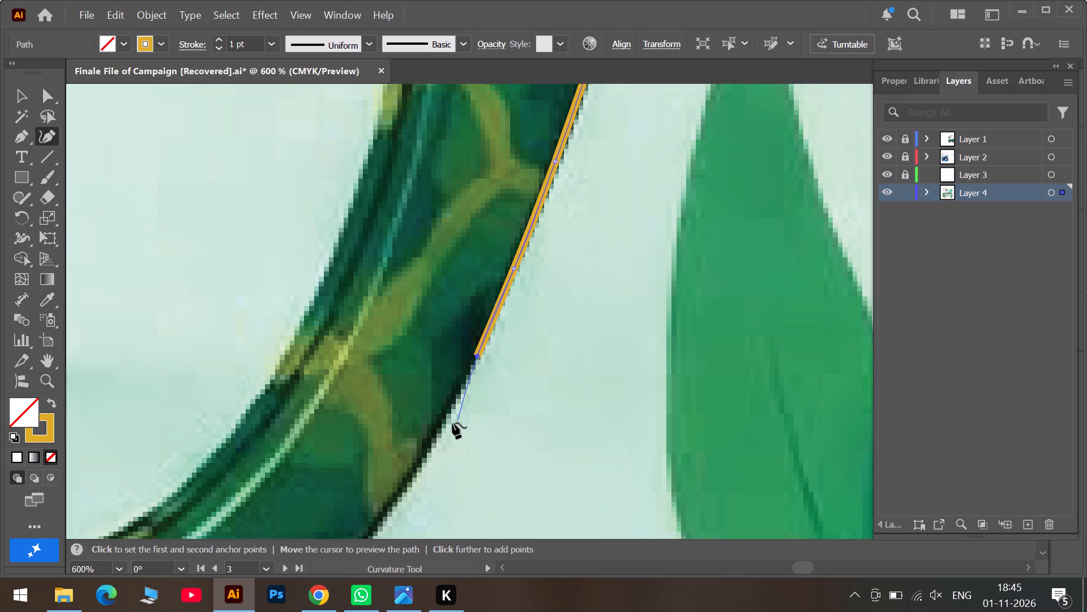
left_click(436, 435)
scroll(436, 435, "down", 2)
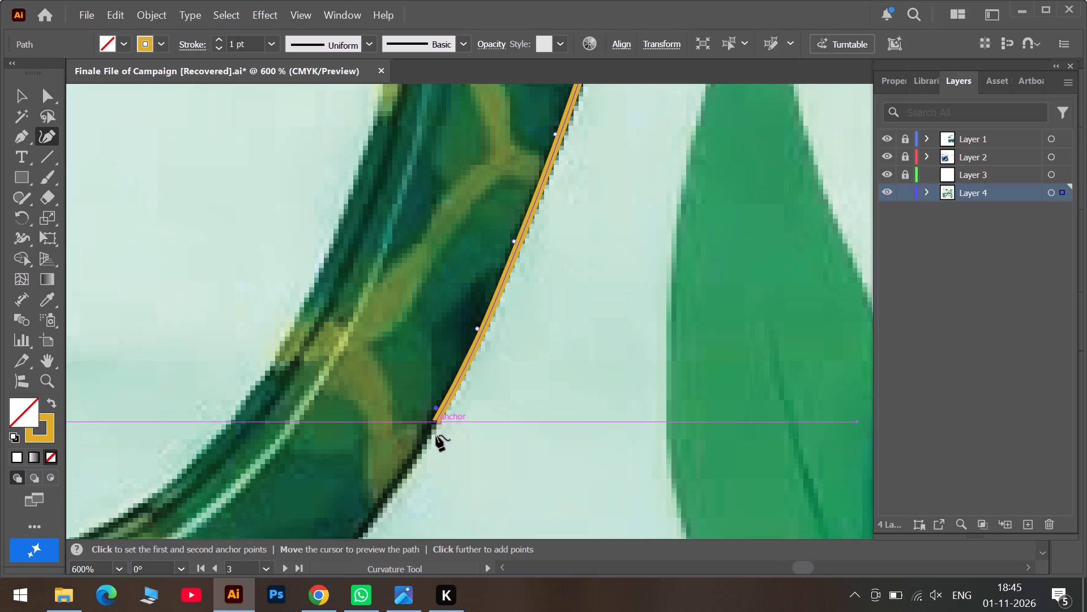
scroll(436, 435, "down", 3)
left_click(388, 449)
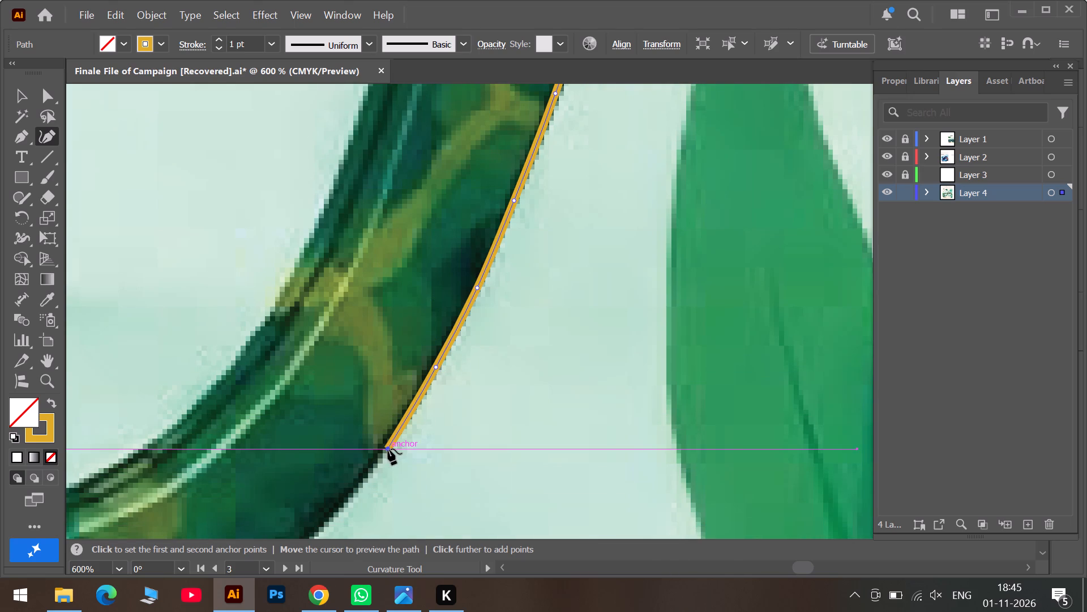
scroll(387, 447, "down", 2)
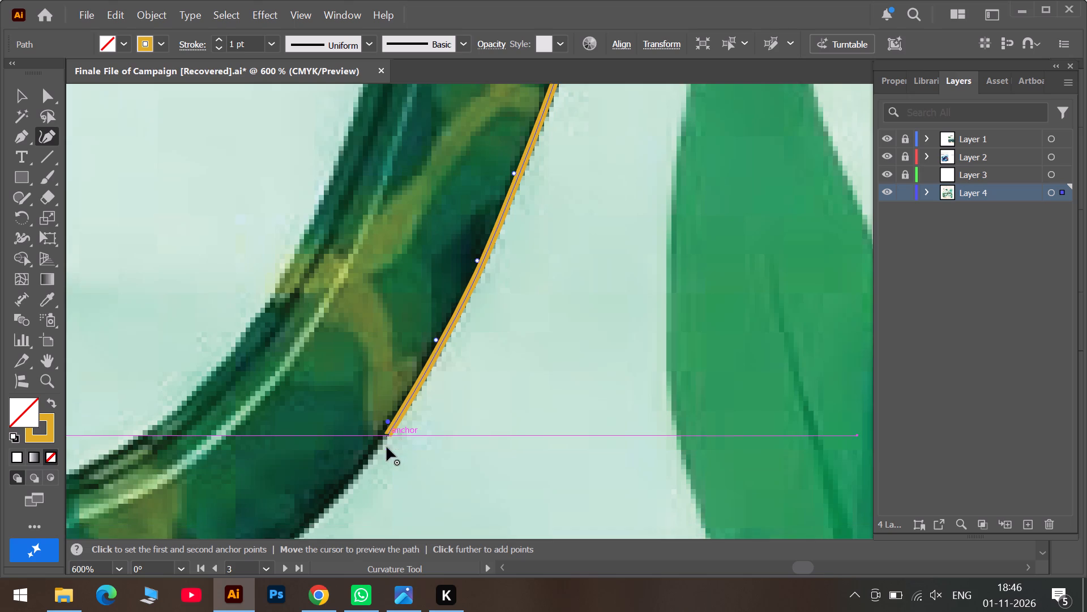
scroll(387, 447, "down", 3)
left_click(324, 456)
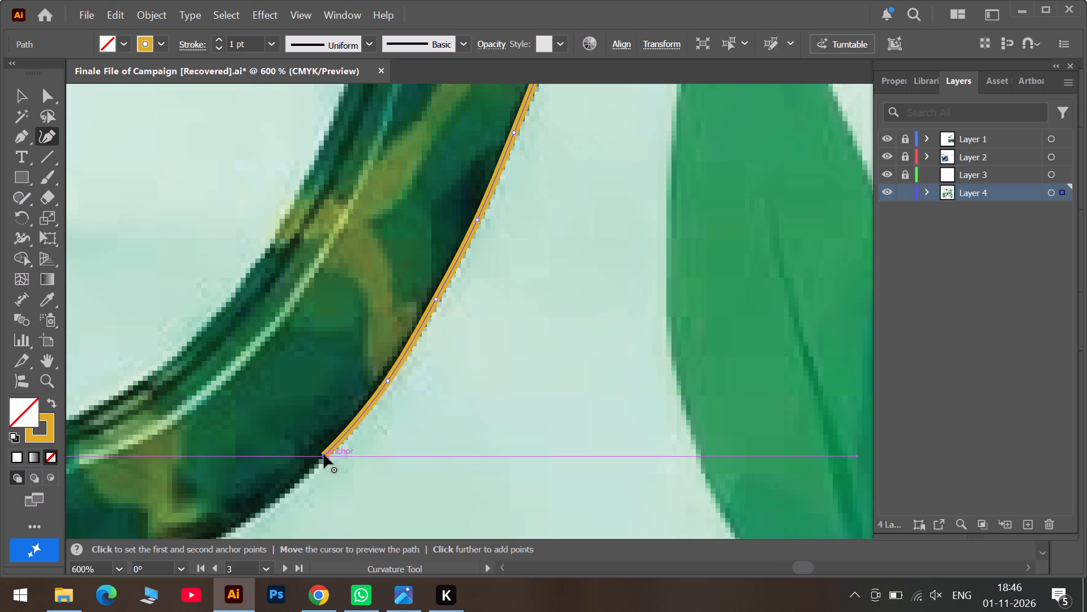
Continue the outline around the outer lower curve of the right lens frame, adding three anchors along the dark edge.
left_click(776, 566)
scroll(738, 519, "down", 7)
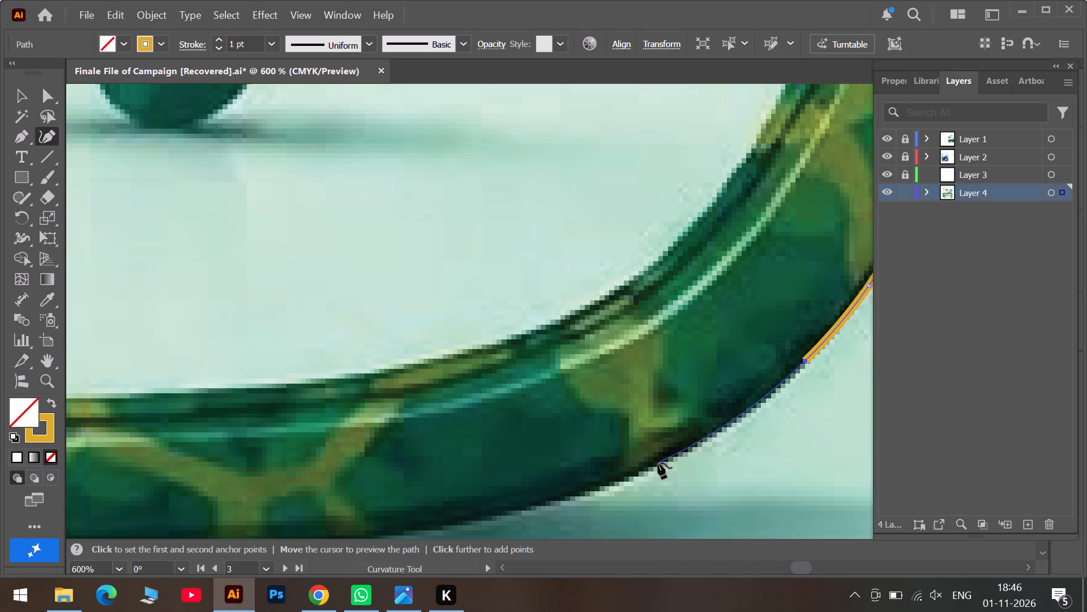
left_click(658, 463)
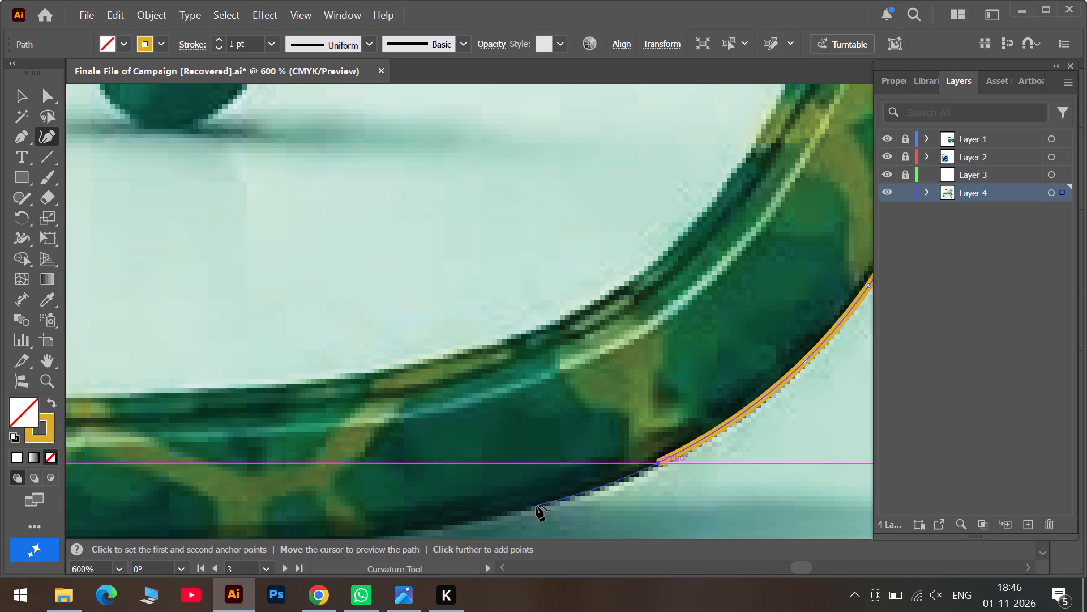
left_click(536, 505)
left_click(443, 525)
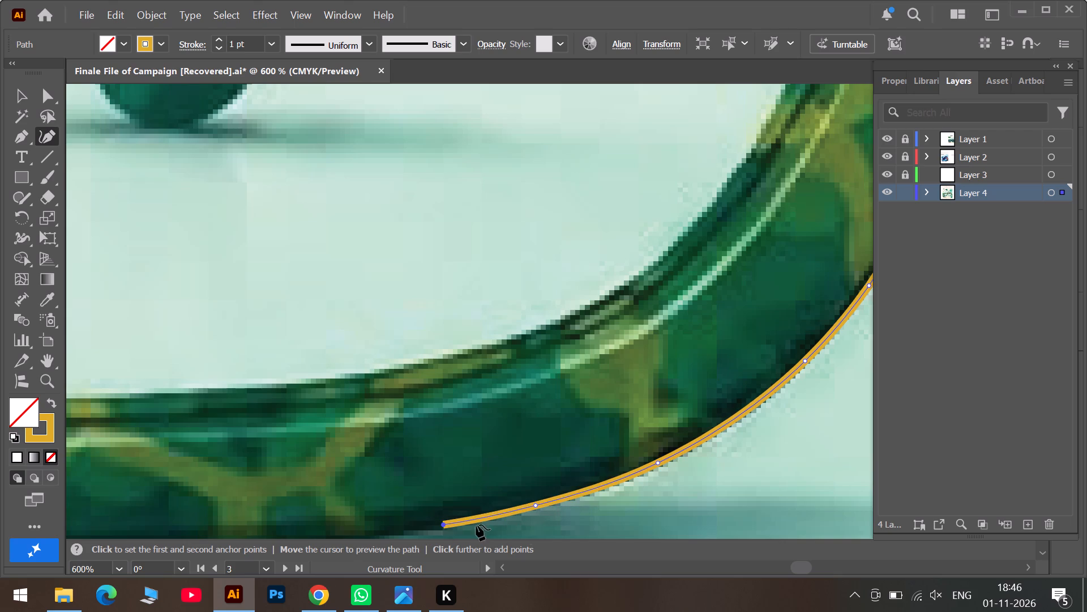
Trace the nearly flat bottom edge of the right lens frame toward the nose side with three more anchors.
left_click(785, 567)
scroll(691, 537, "down", 5)
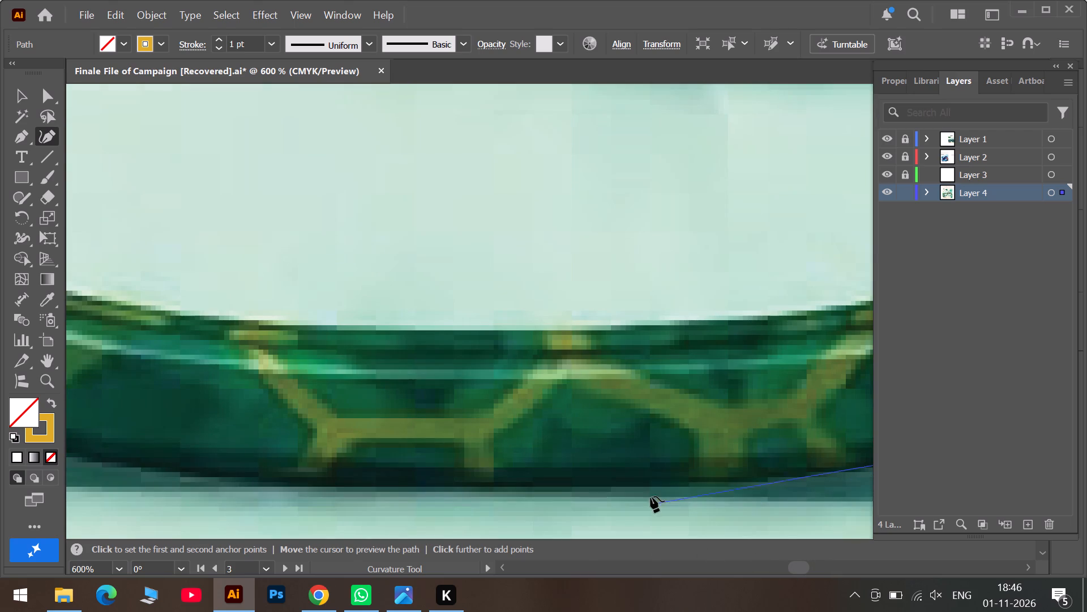
left_click(815, 567)
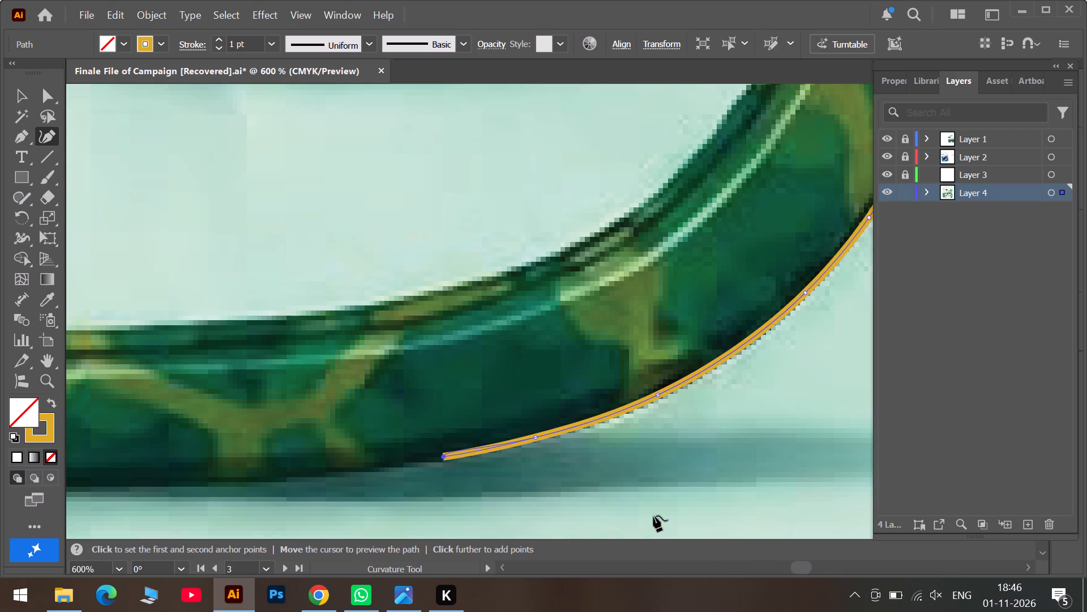
left_click(281, 476)
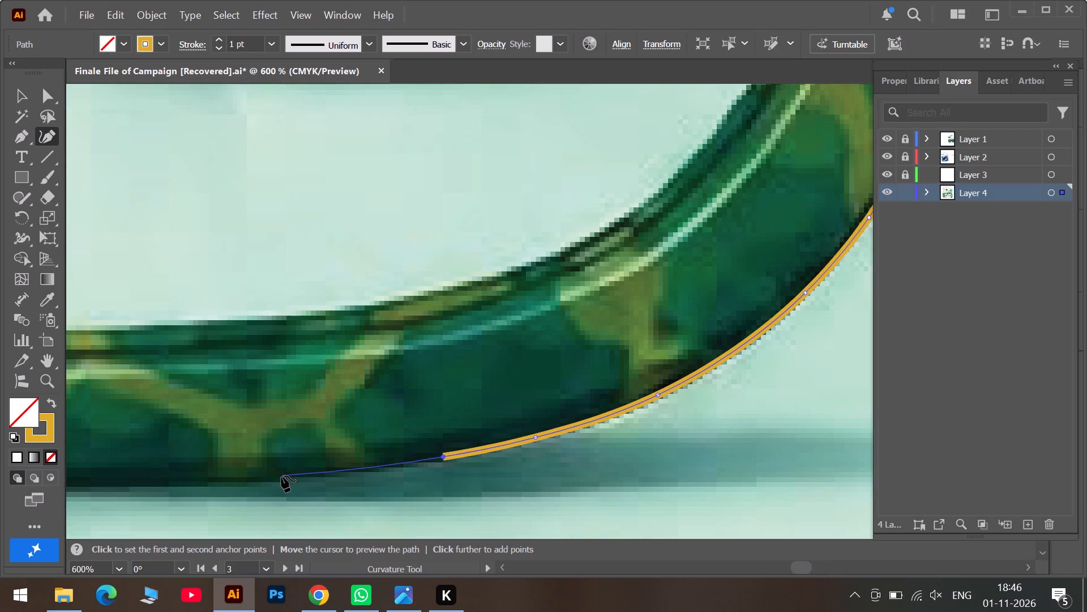
left_click(779, 565)
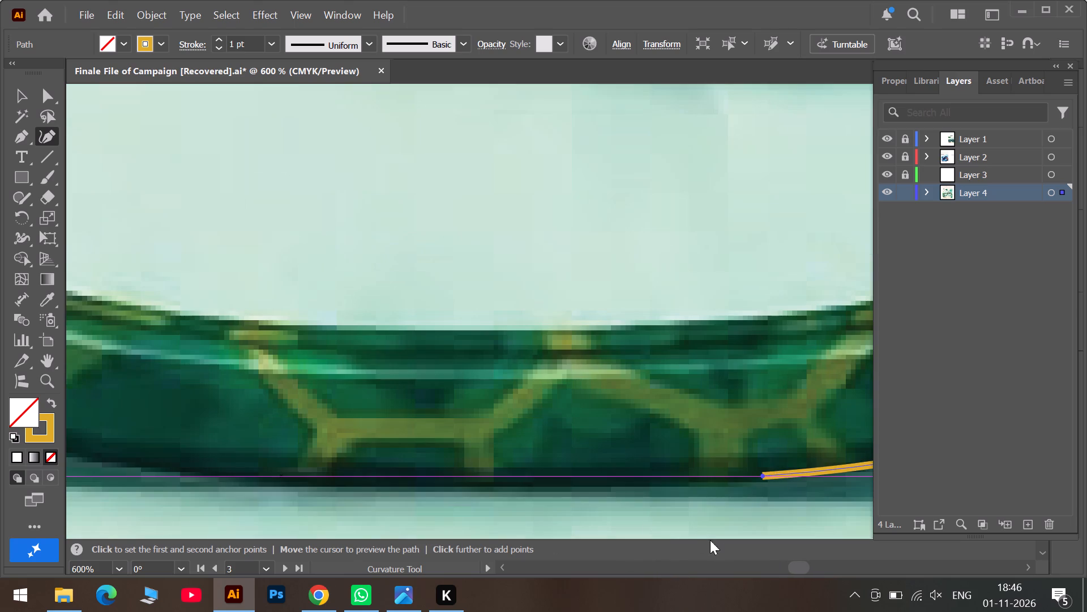
left_click(519, 483)
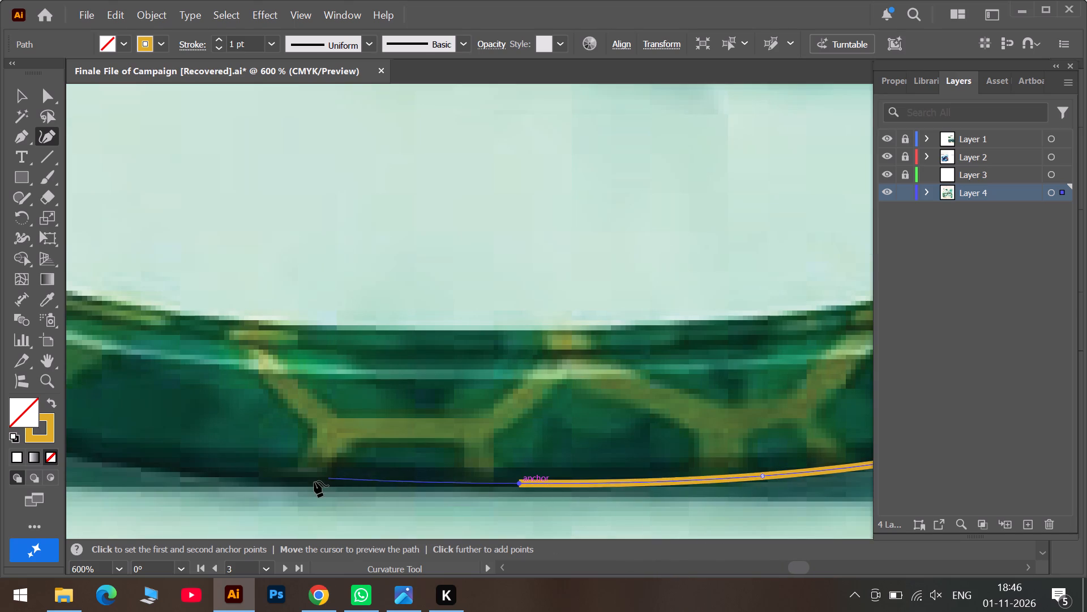
left_click(301, 483)
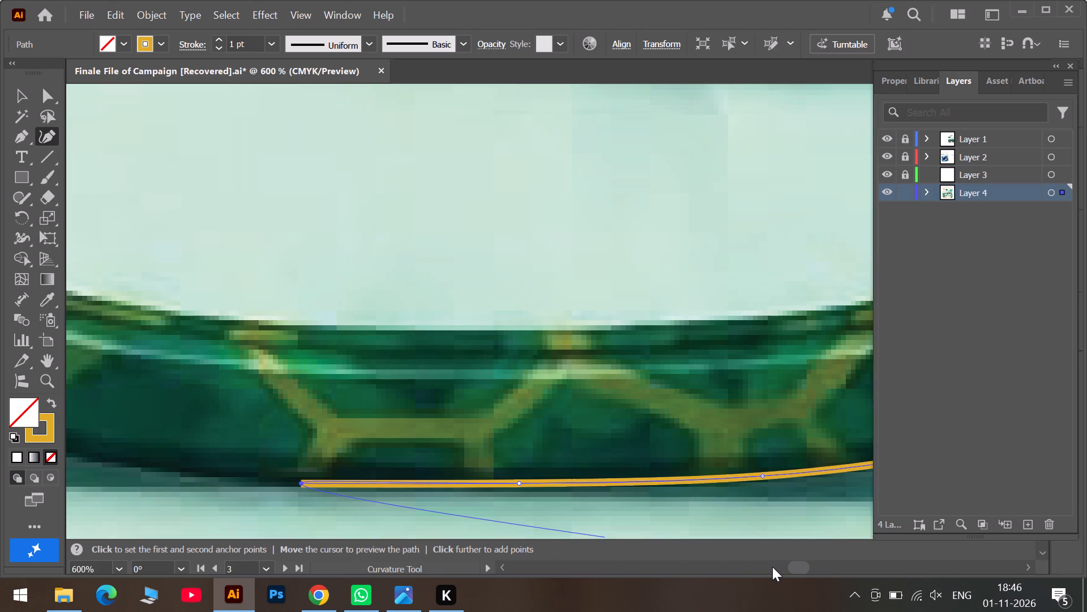
Trace the lower nose-side curve of the right lens frame as it rises from the bottom, adding four anchors.
left_click(772, 567)
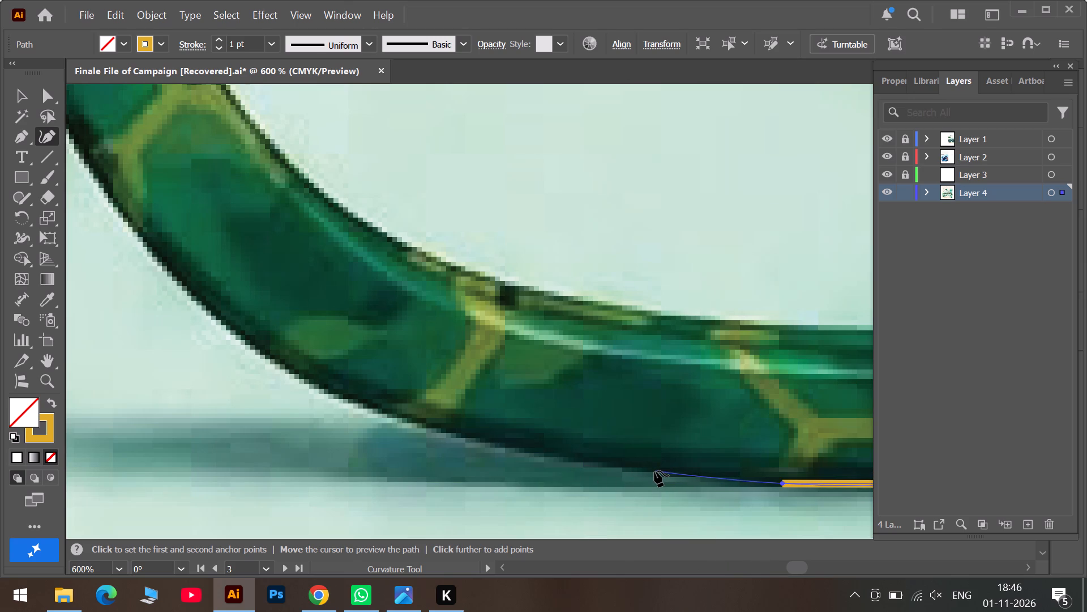
left_click(654, 471)
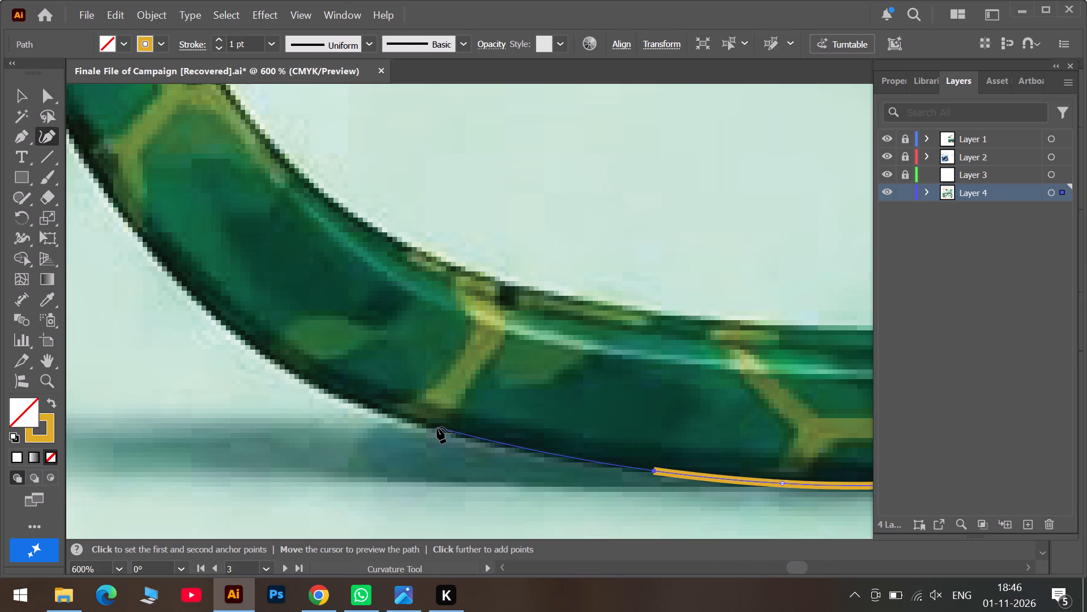
left_click(437, 427)
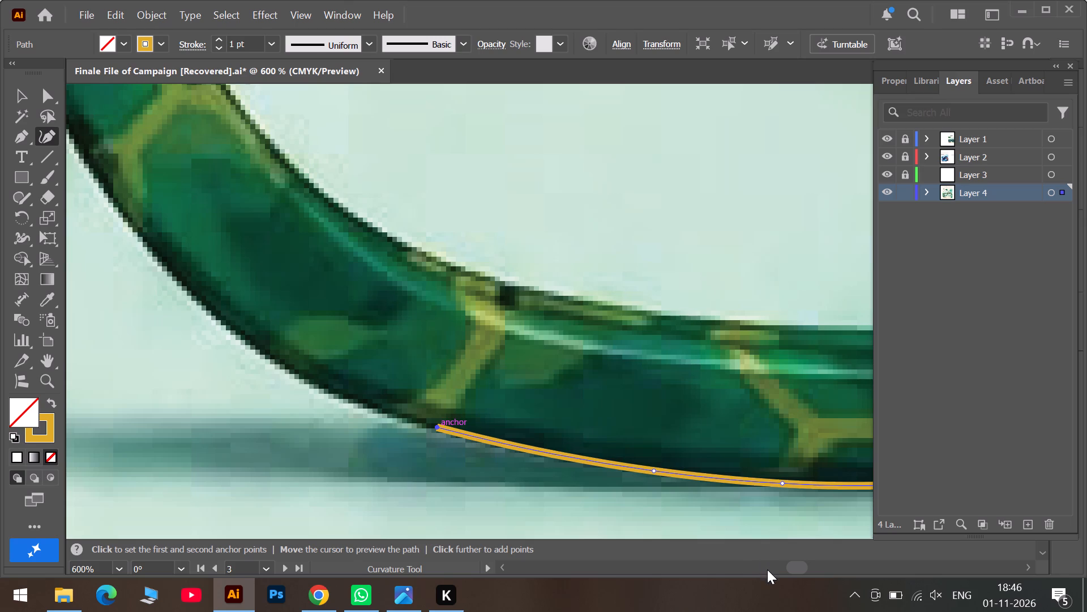
left_click(312, 380)
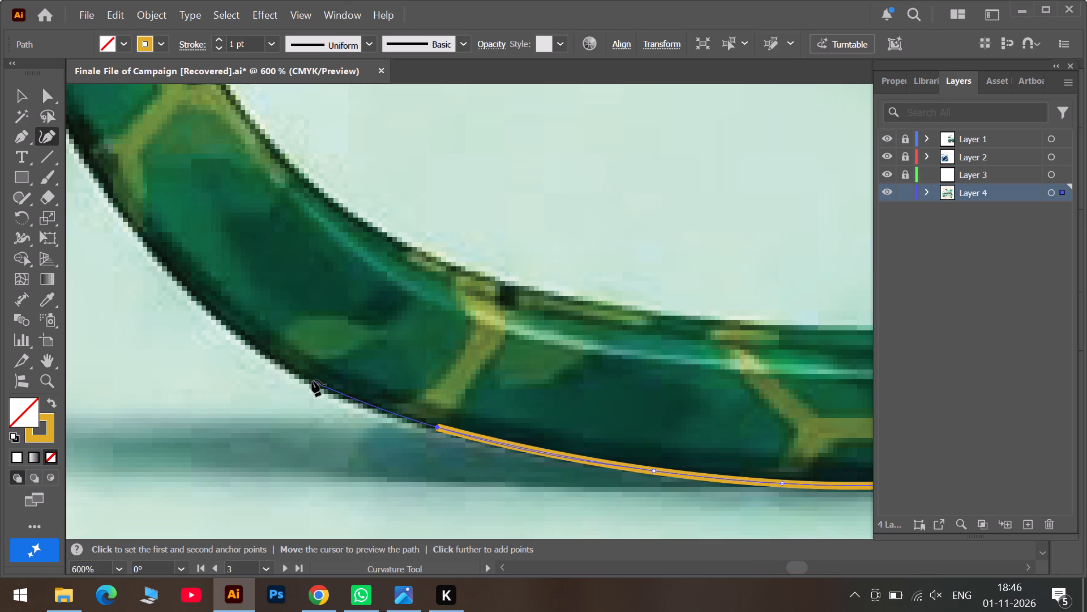
left_click(186, 287)
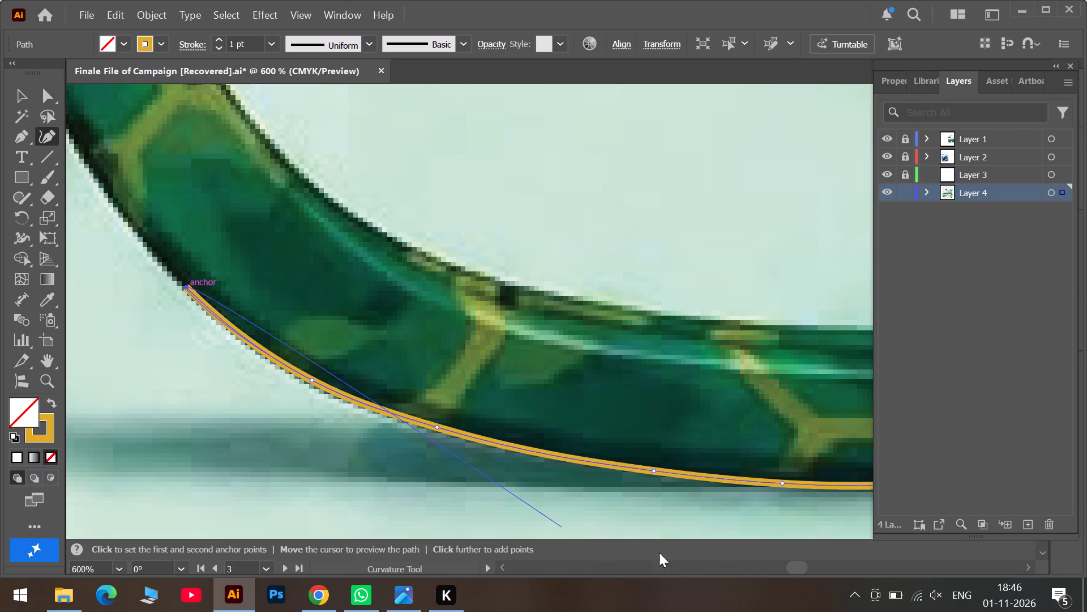
Extend the outline up the lower part of the right lens frame's slanting nose side with three anchors.
left_click(781, 569)
scroll(679, 311, "up", 6)
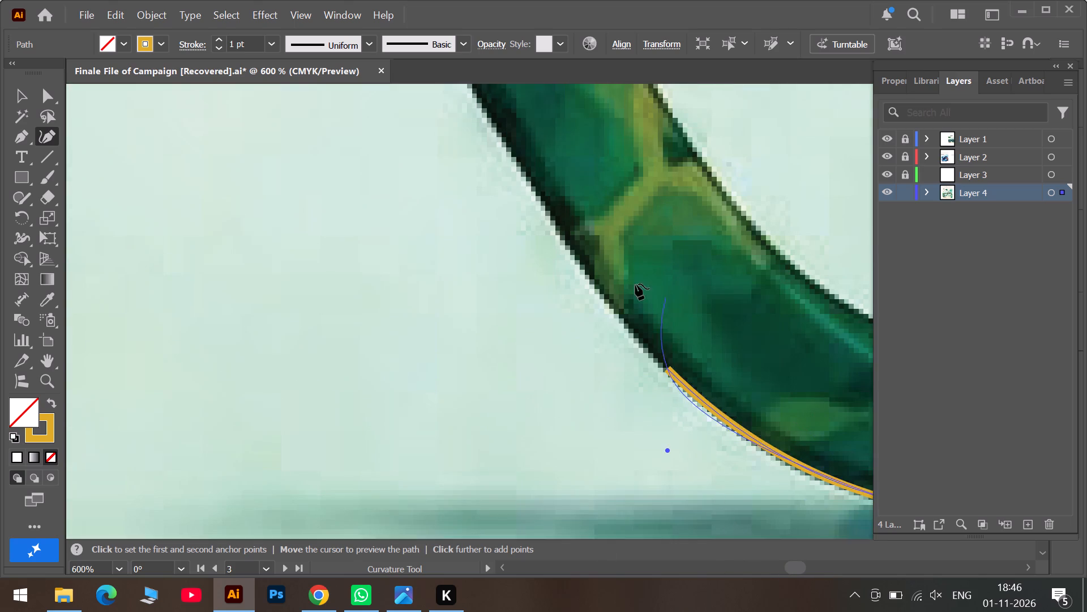
scroll(596, 269, "up", 5)
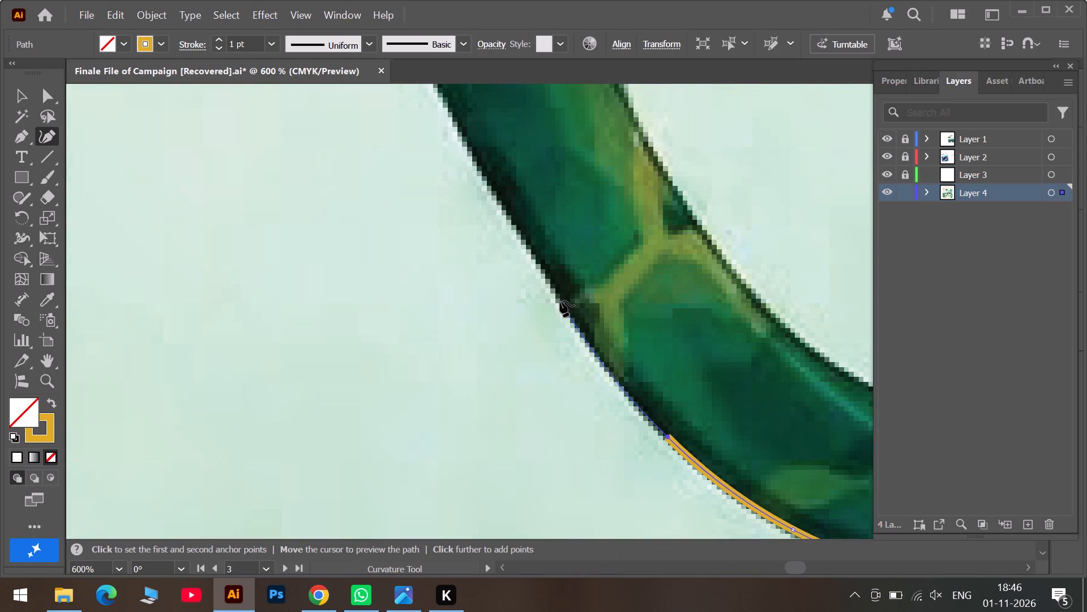
left_click(564, 302)
scroll(560, 284, "up", 6)
scroll(486, 269, "up", 6)
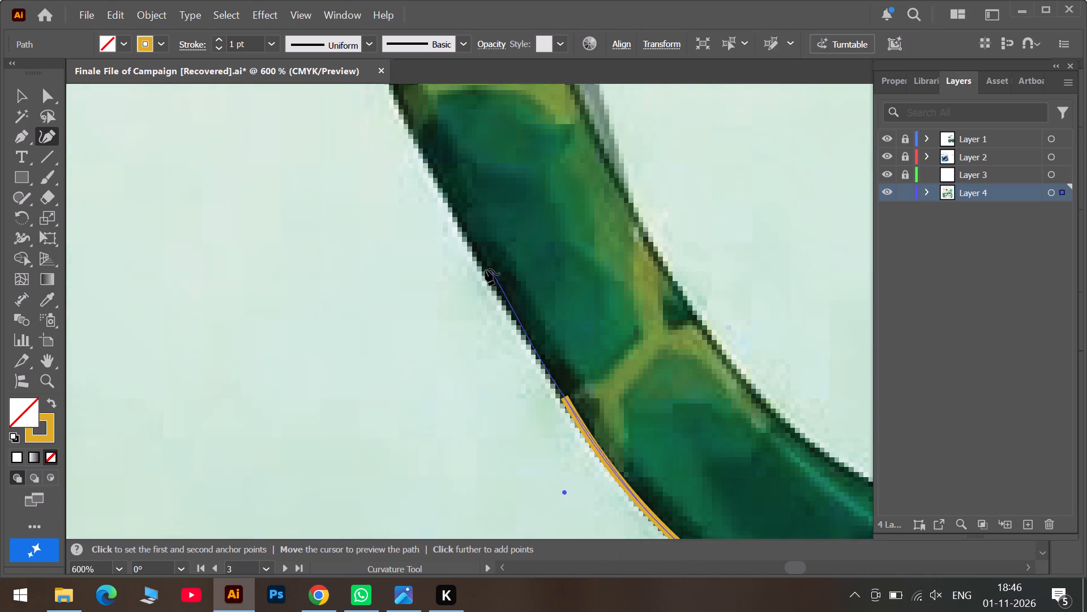
left_click(474, 320)
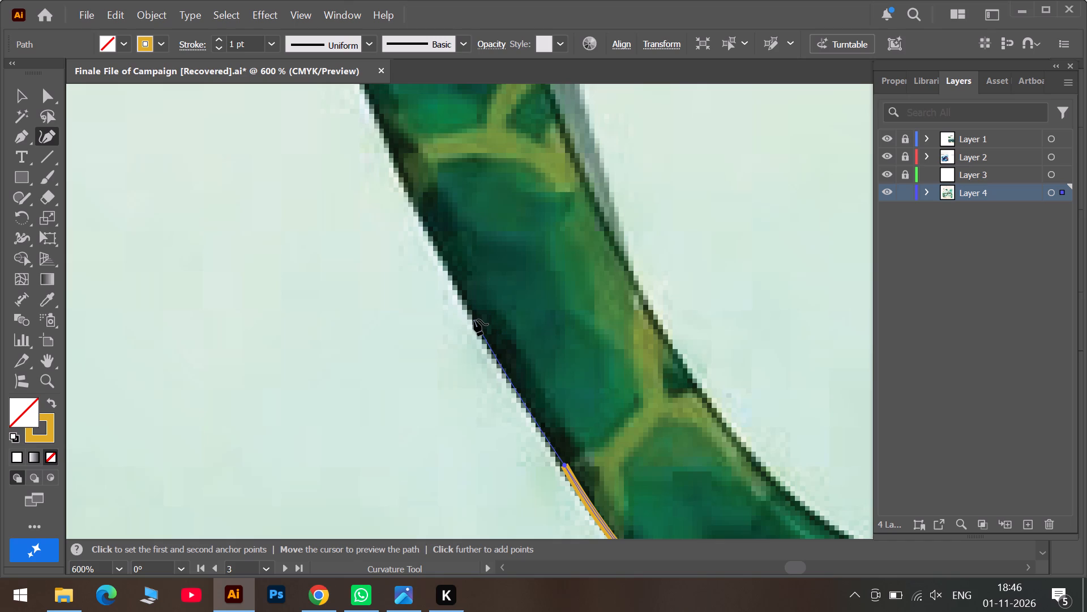
scroll(463, 304, "up", 7)
scroll(413, 279, "up", 5)
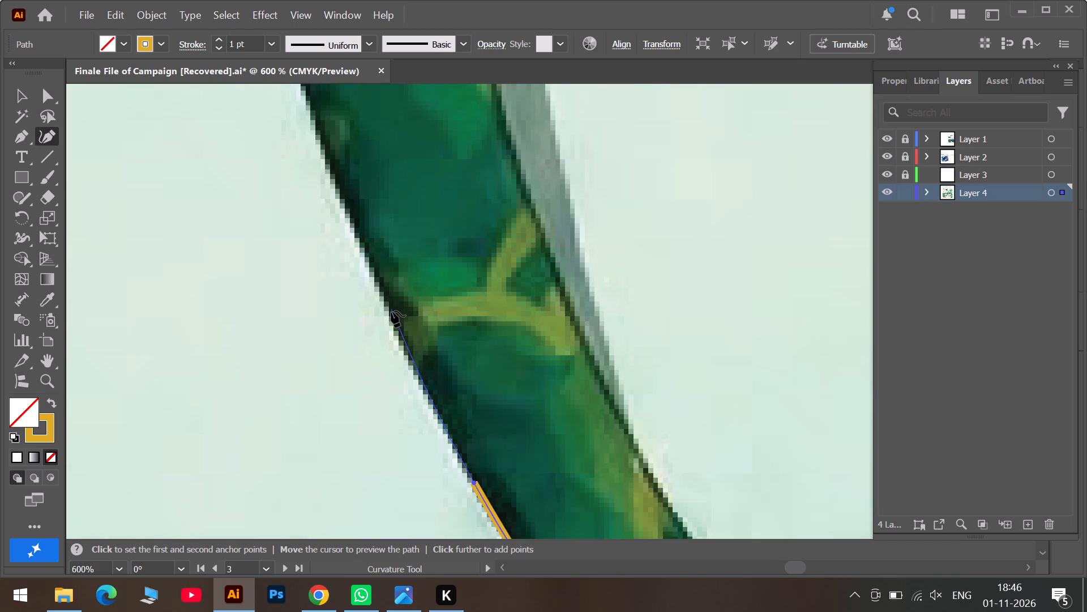
left_click(391, 312)
Trace the upper part of the slanting nose side toward the bridge, adding three anchors along the dark edge.
scroll(390, 297, "up", 7)
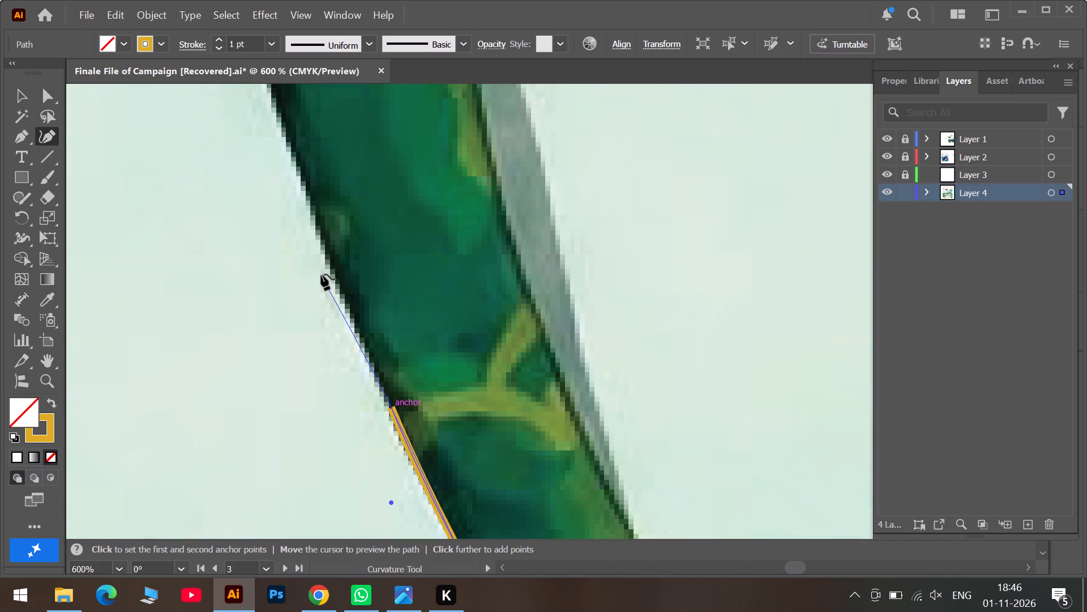
left_click(331, 257)
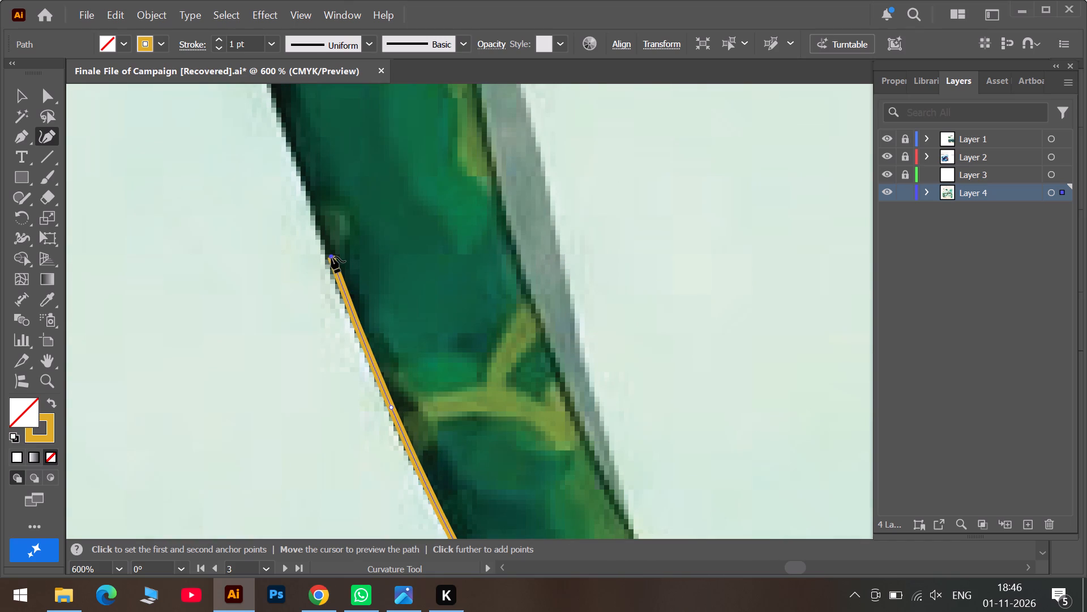
scroll(331, 257, "up", 12)
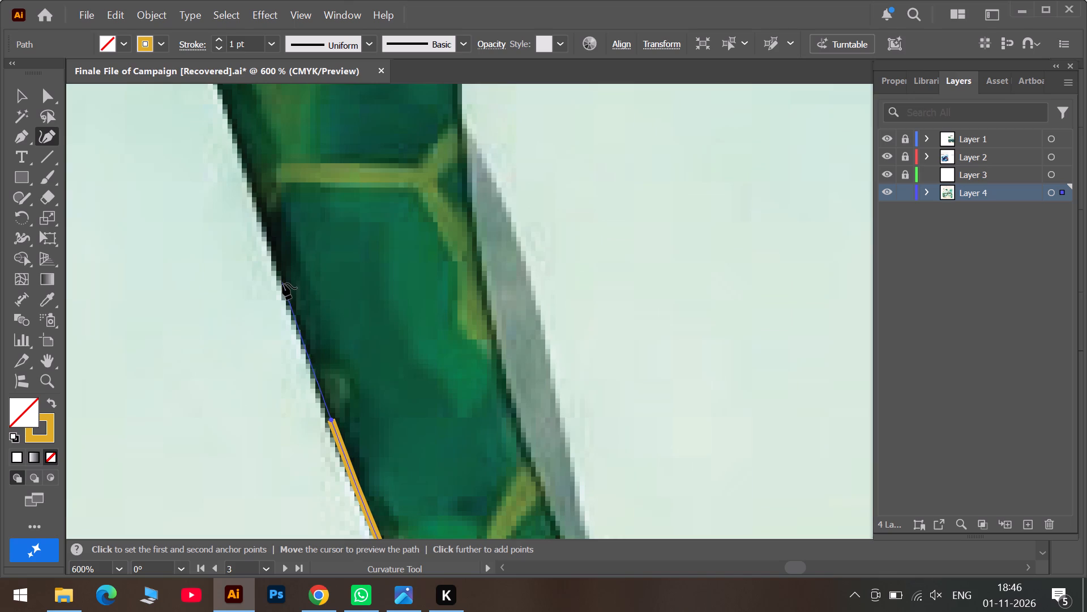
left_click(283, 289)
scroll(279, 276, "up", 6)
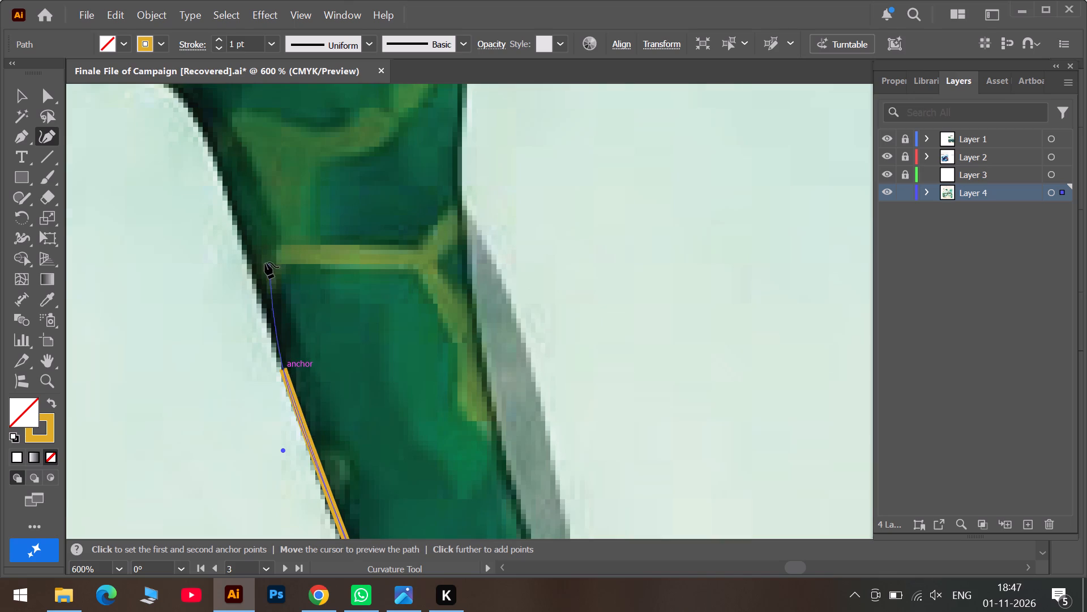
left_click(248, 258)
Round the corner from the right frame's nose side into the bridge with three anchors, lowering the first to fit the edge.
scroll(210, 198, "up", 5)
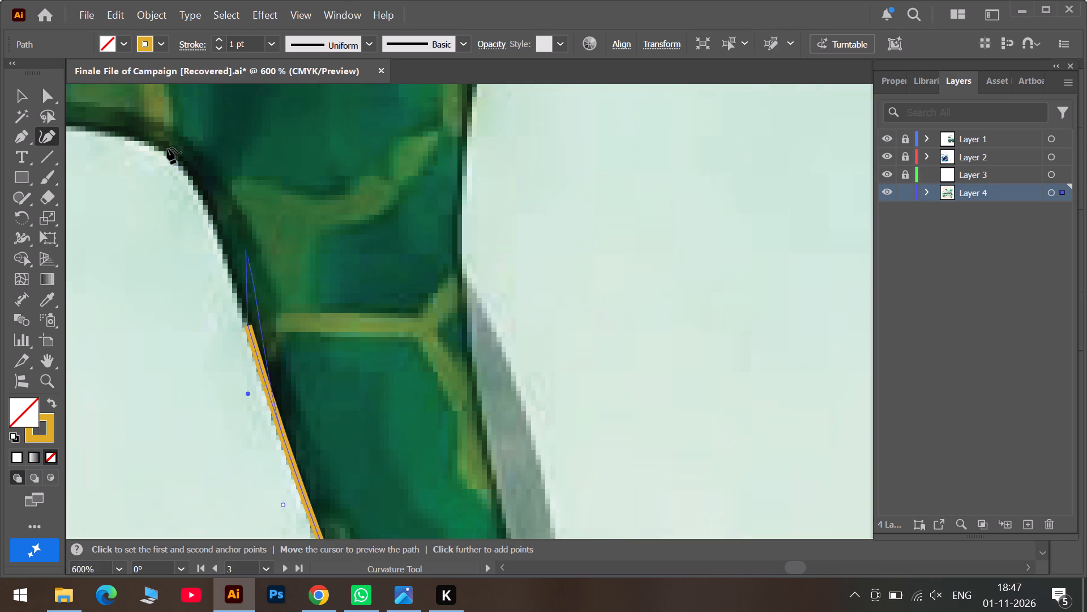
left_click(217, 223)
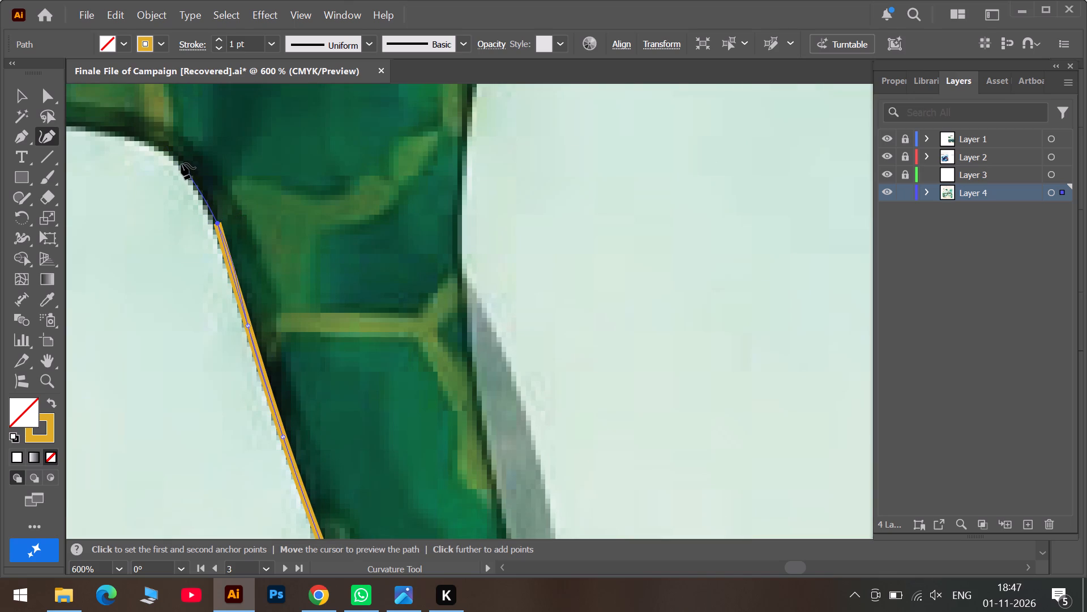
left_click(181, 162)
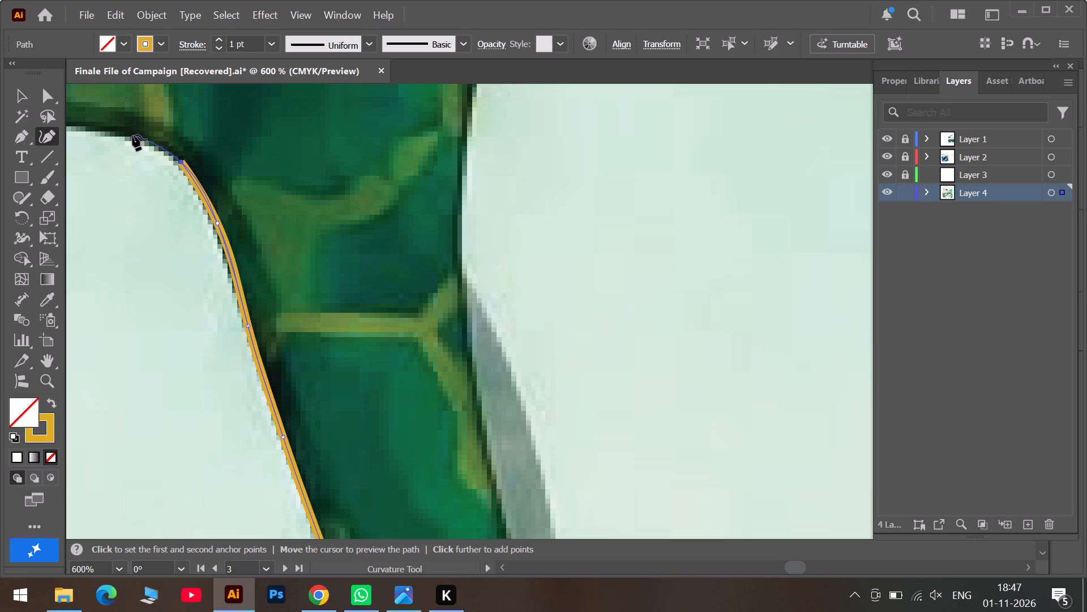
left_click(132, 135)
left_click_drag(218, 223, 217, 235)
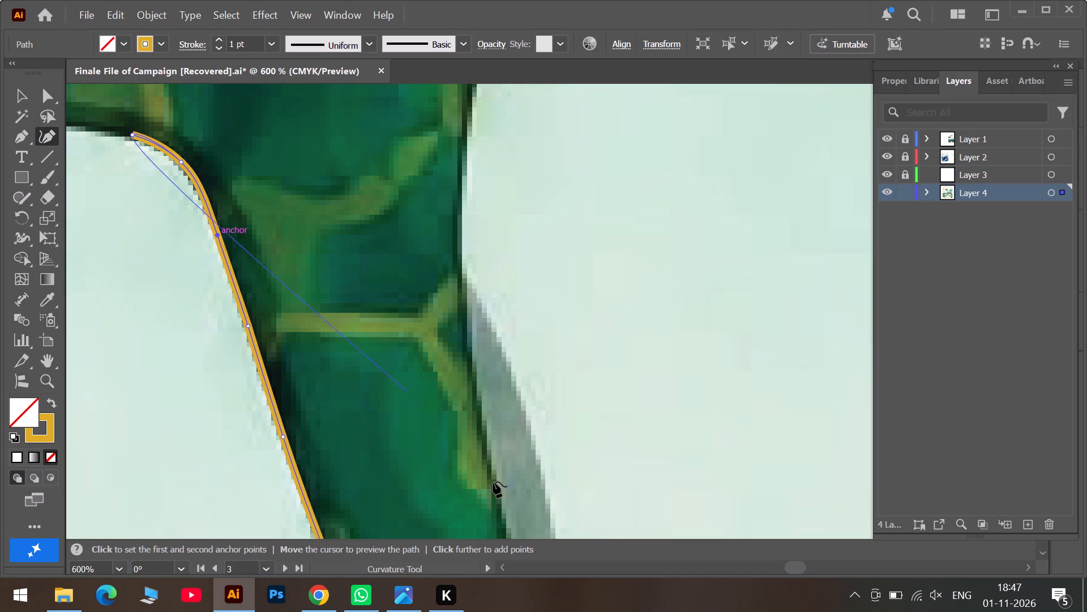
Trace the underside of the bridge to the left frame with three anchors, shifting the top-centre anchor slightly toward the right frame.
left_click(776, 567)
scroll(541, 147, "up", 1)
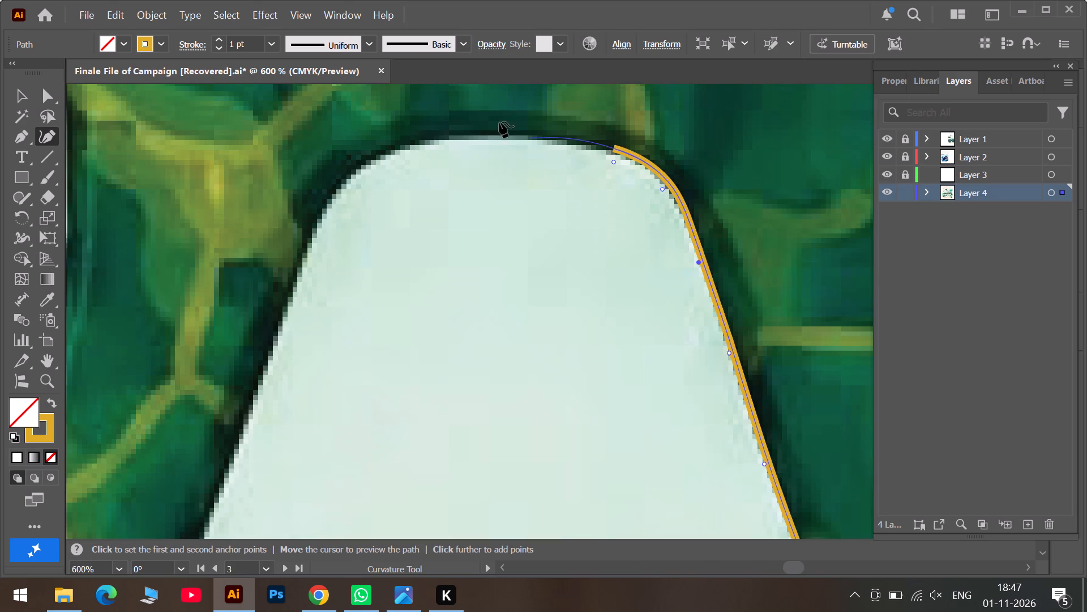
left_click(493, 131)
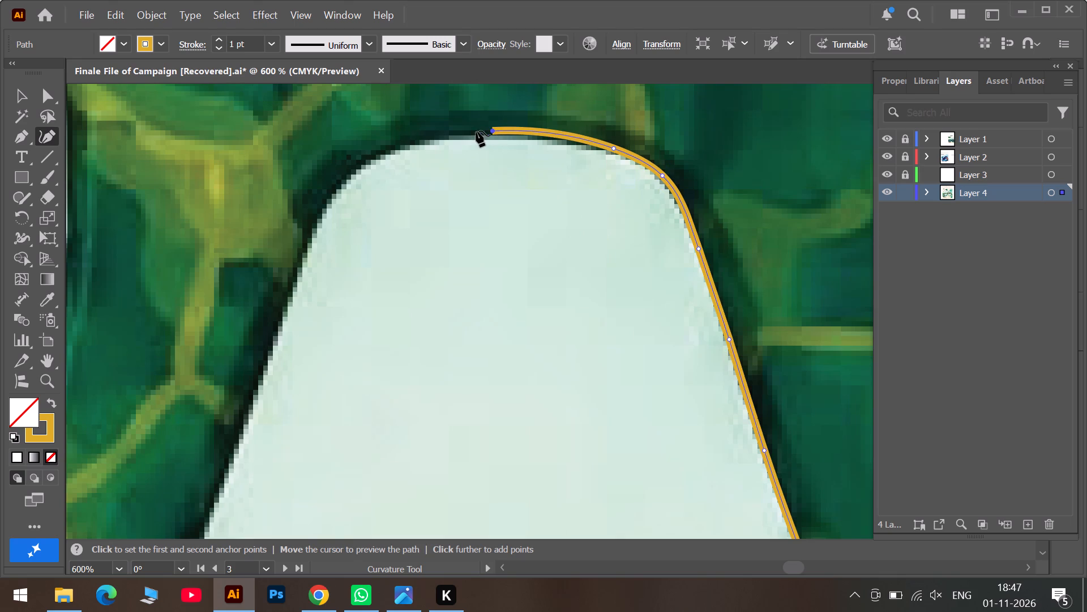
left_click(397, 144)
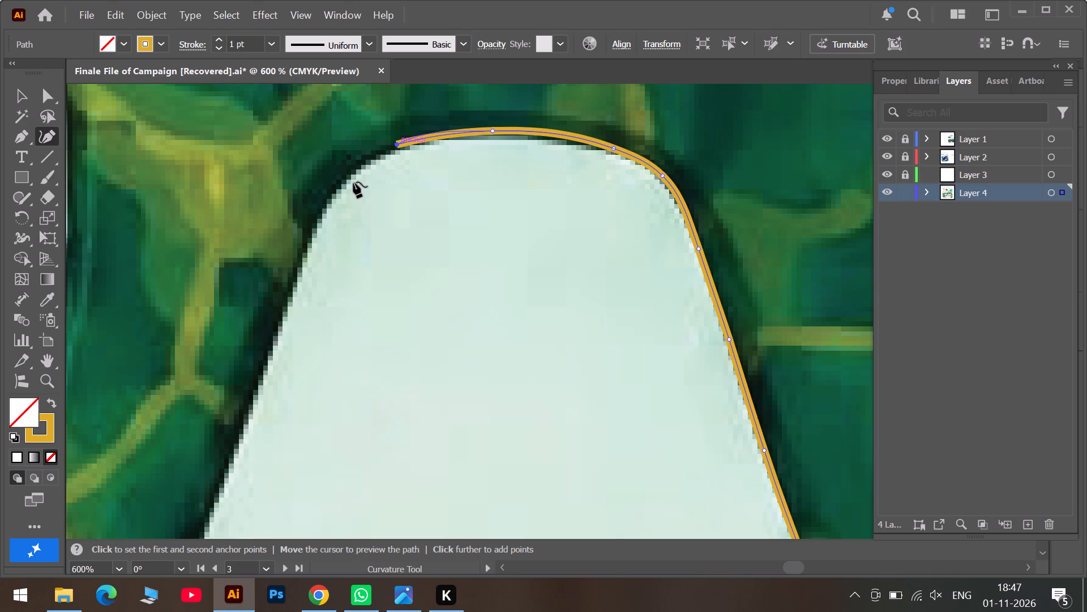
left_click(327, 201)
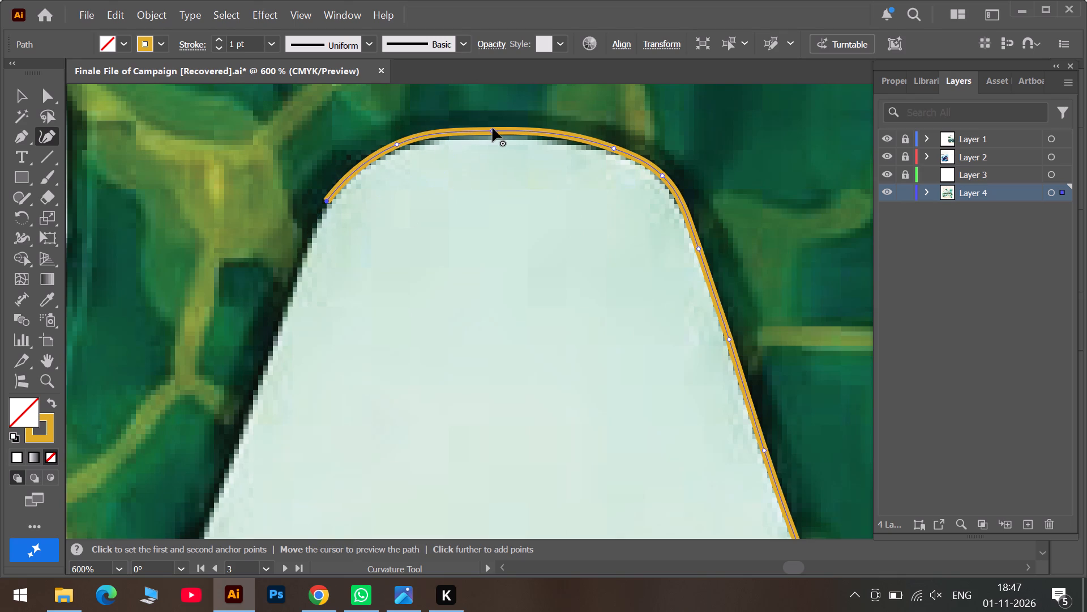
left_click_drag(493, 130, 517, 129)
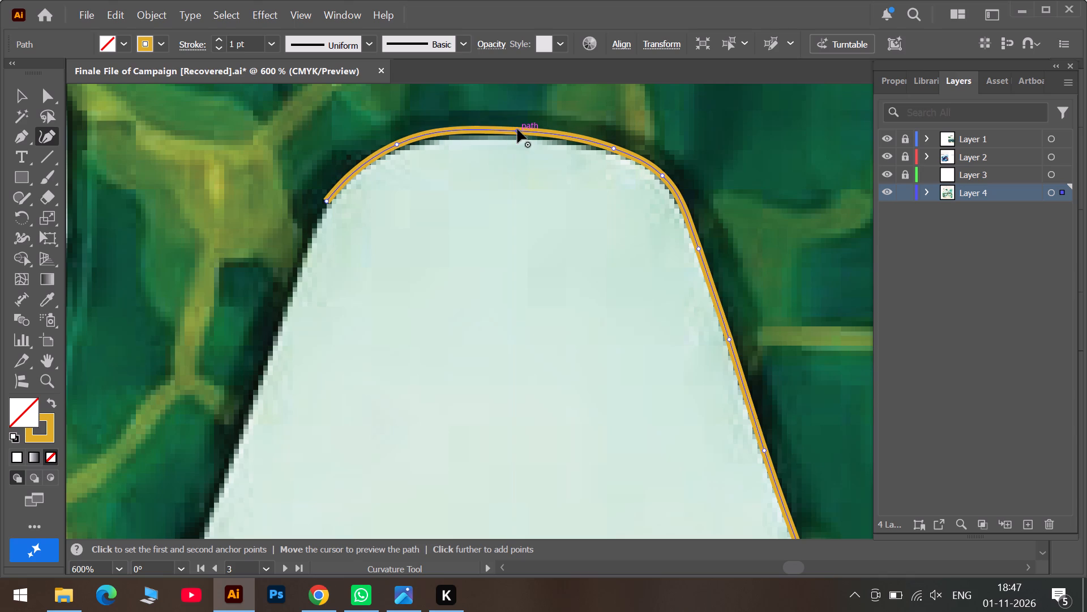
Trace the upper part of the left lens frame's nose side with three anchors, then add and adjust an intermediate anchor to fit the dark edge.
left_click(313, 229)
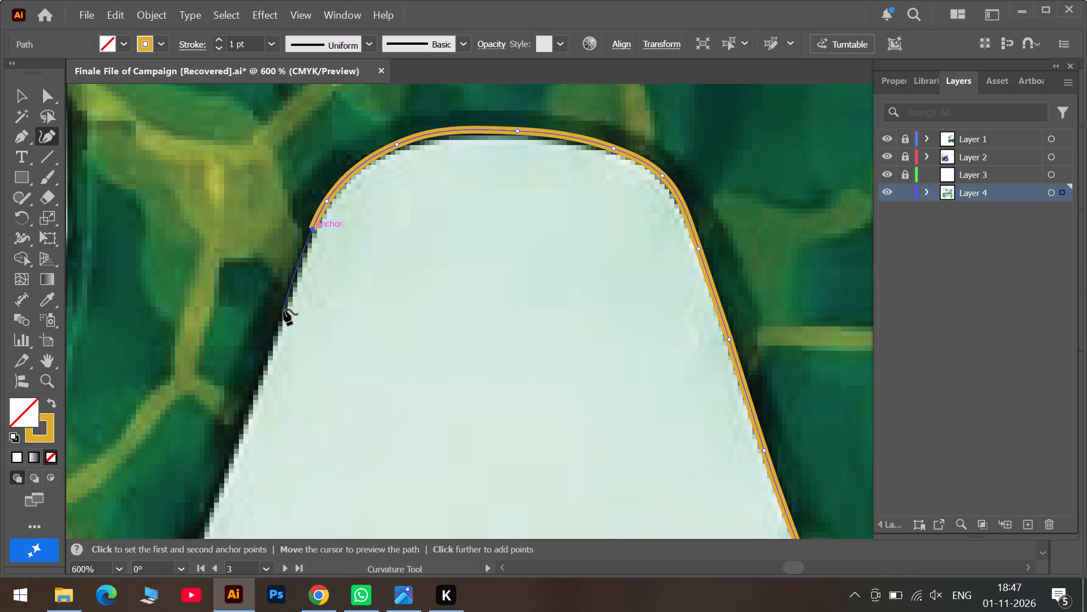
left_click(284, 310)
scroll(299, 289, "down", 5)
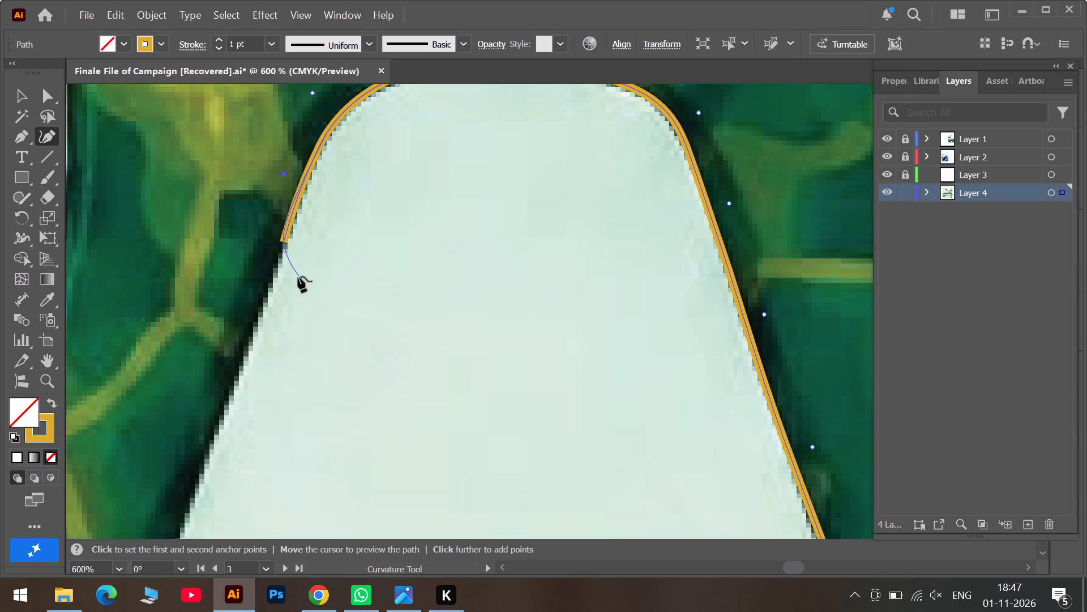
scroll(296, 293, "down", 3)
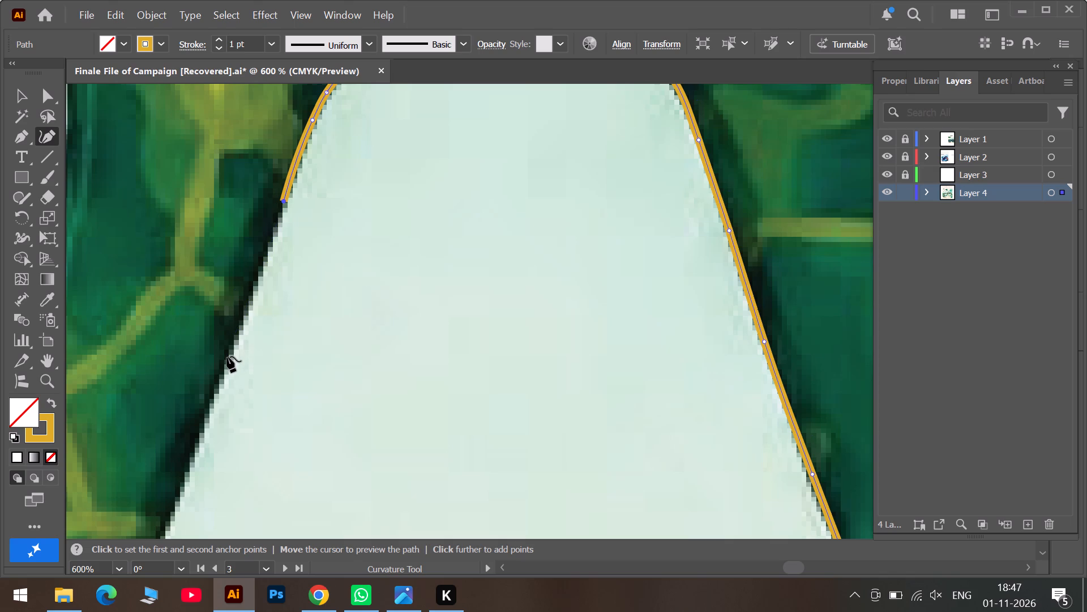
left_click(227, 361)
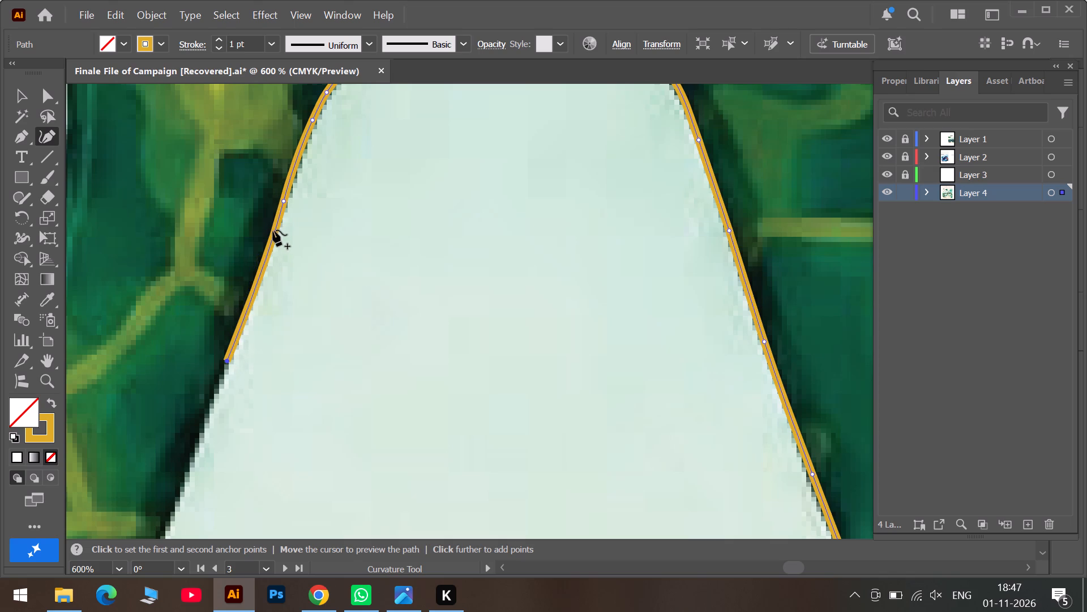
left_click_drag(273, 234, 262, 265)
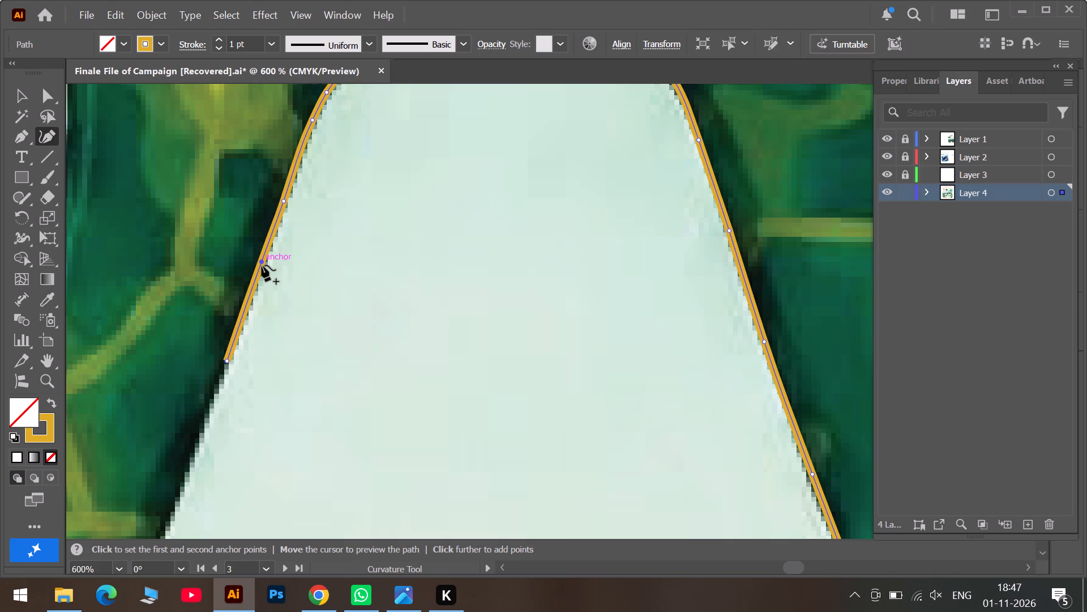
left_click_drag(262, 265, 260, 268)
Continue the outline down the middle of the left frame's slanting nose side, adding two anchors along the dark edge.
scroll(242, 299, "down", 6)
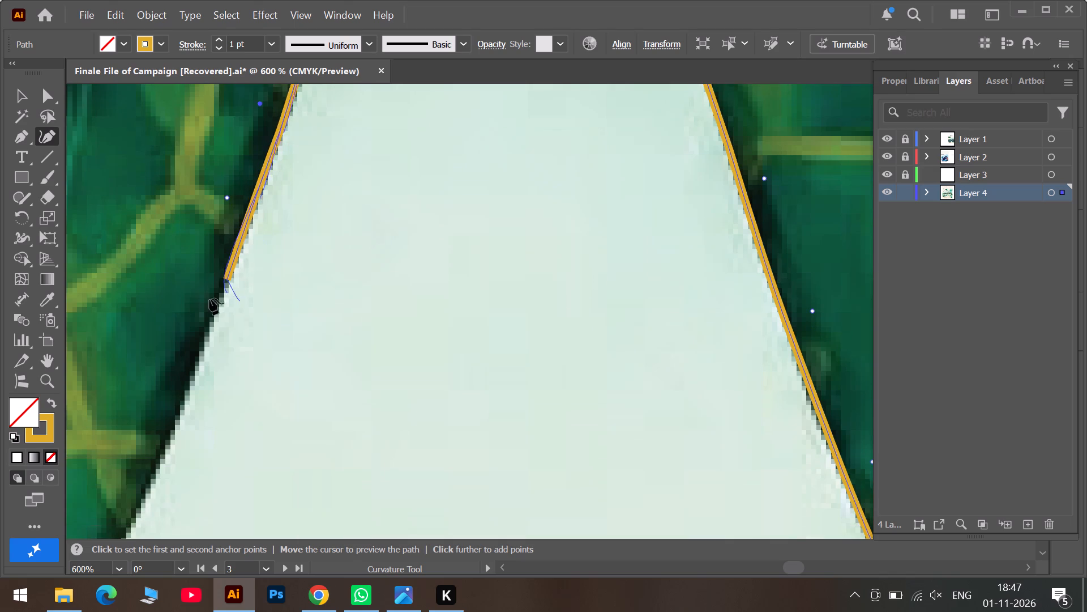
left_click(186, 389)
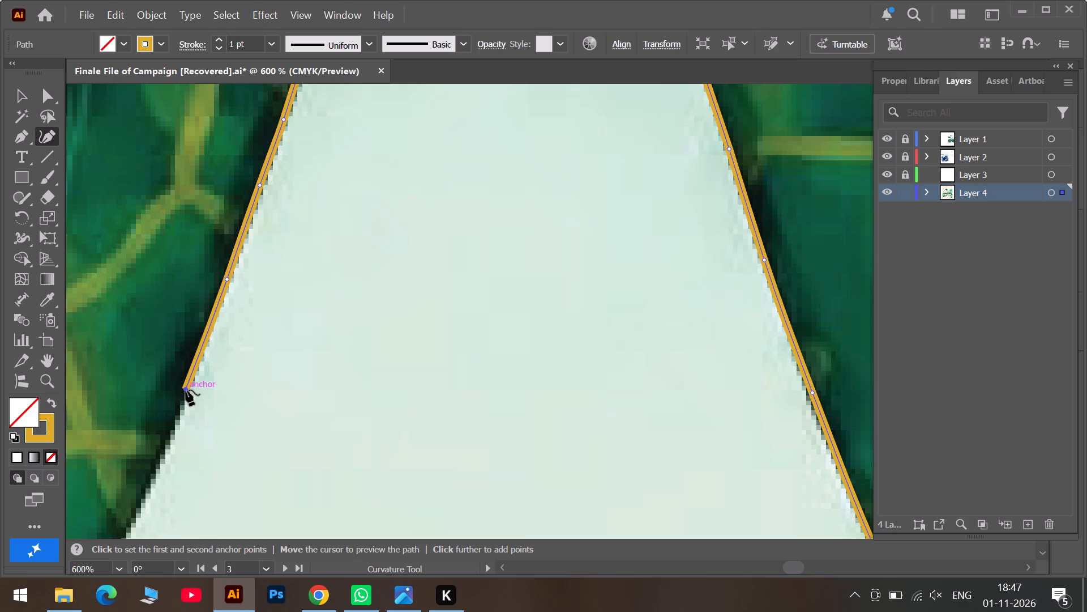
scroll(186, 390, "down", 5)
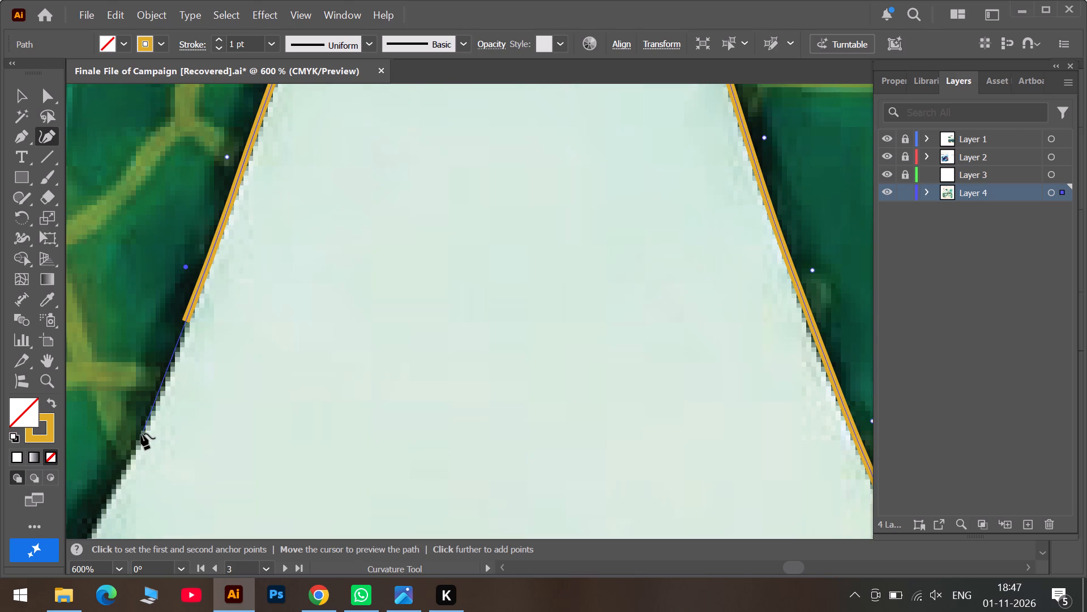
left_click(141, 434)
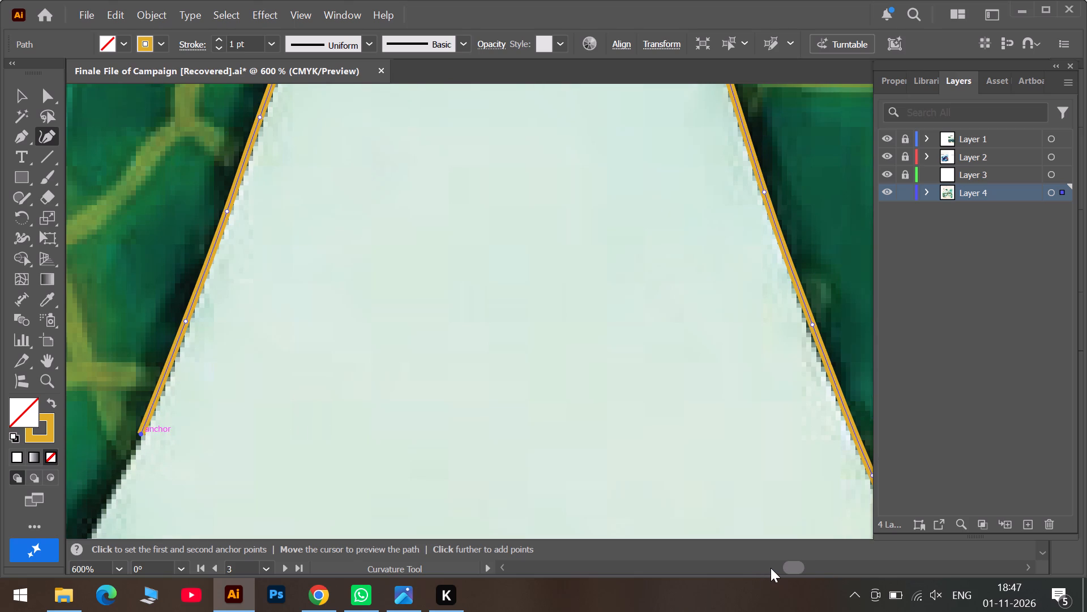
left_click(772, 568)
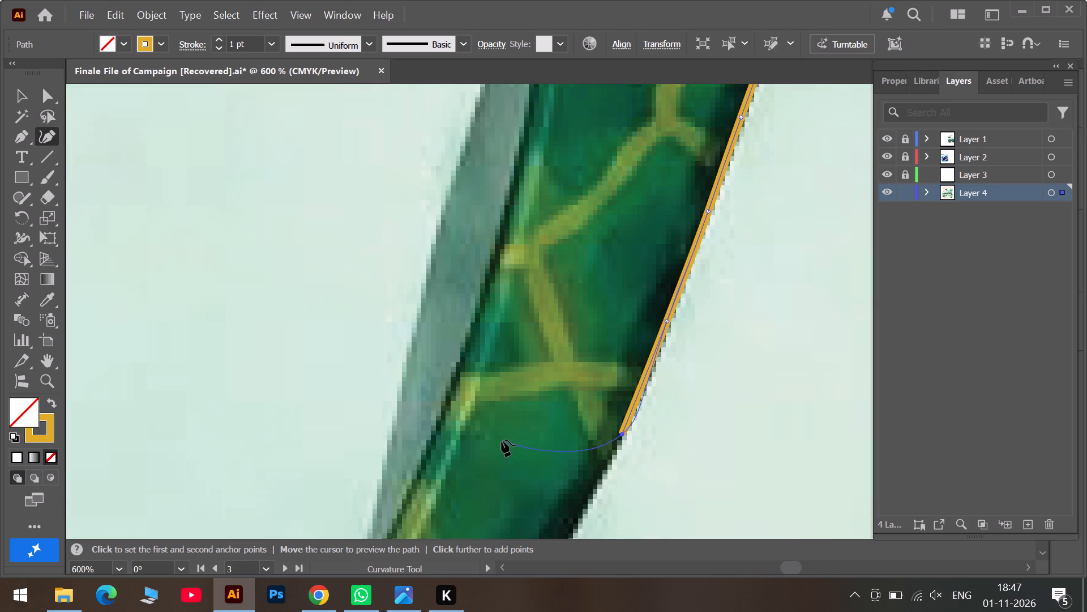
scroll(496, 439, "down", 1)
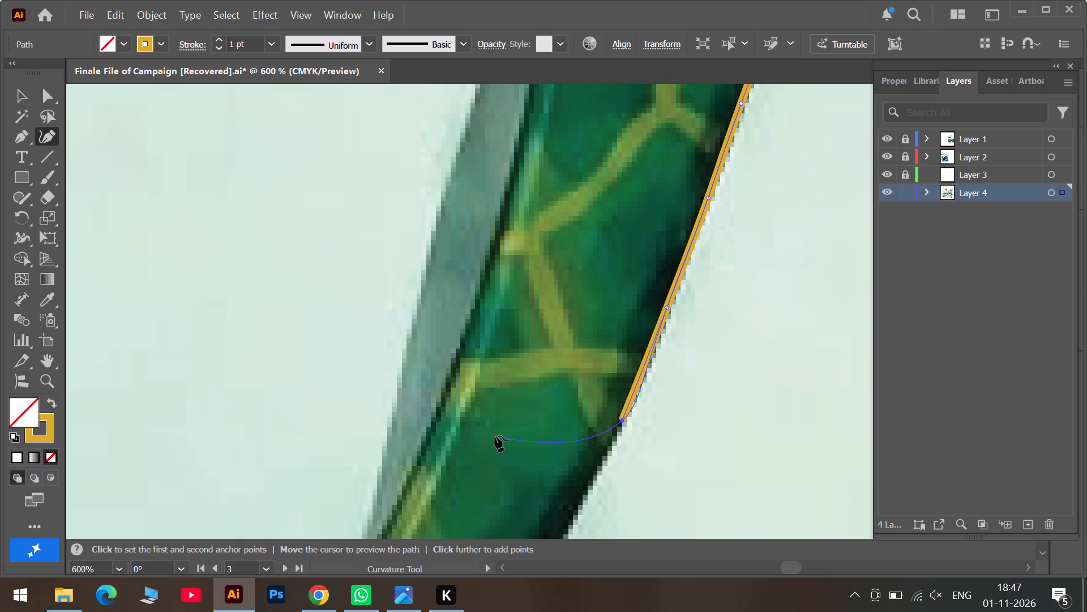
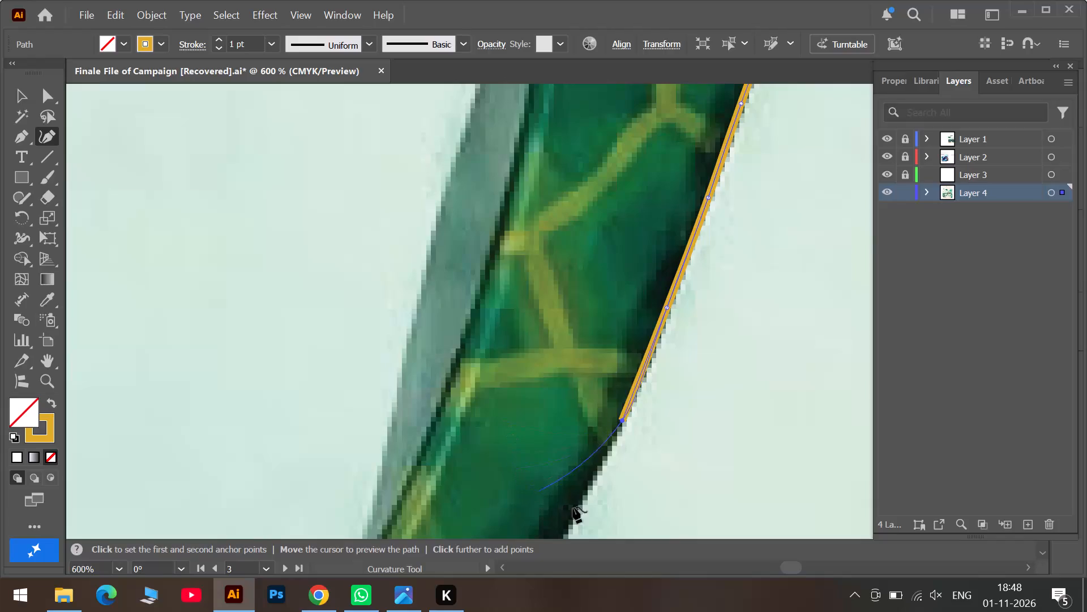
Continue the outline down the lower part of the left frame's nose side with two anchors, sliding the first further down the edge.
scroll(592, 511, "down", 6)
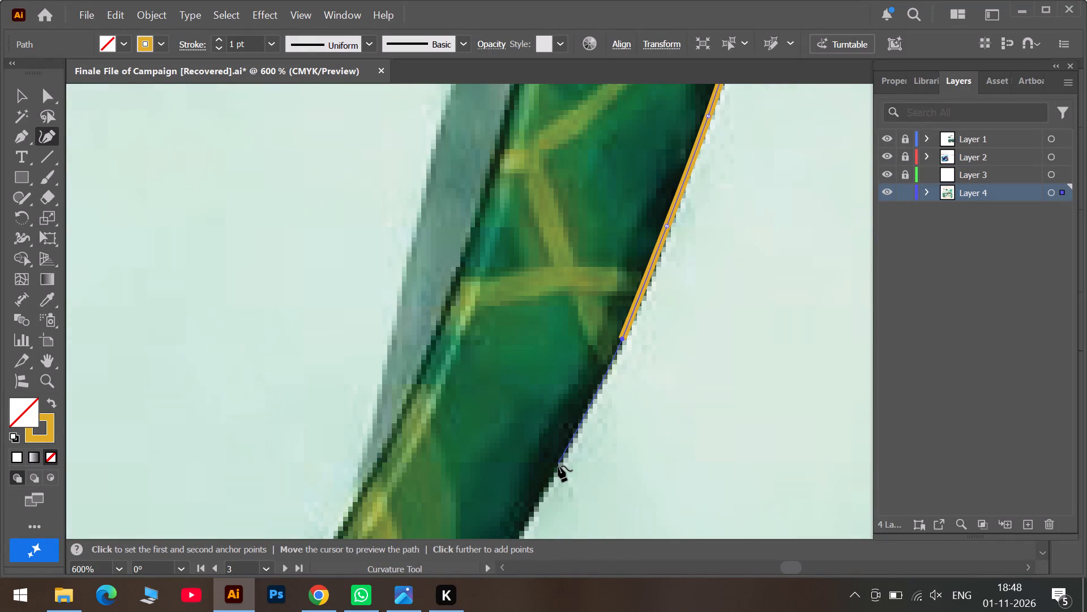
left_click(560, 469)
scroll(560, 469, "down", 7)
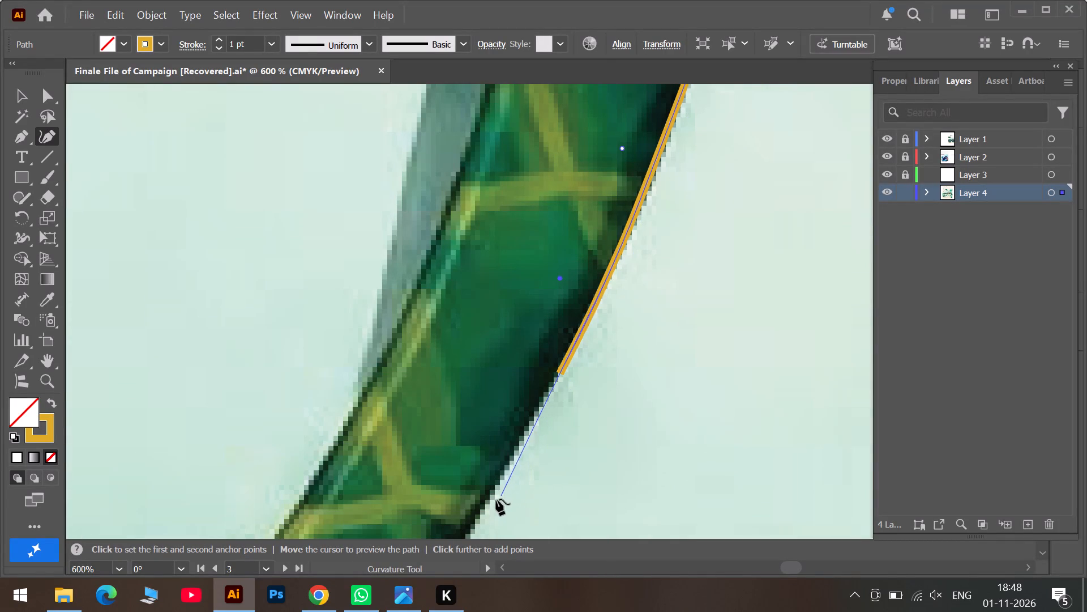
left_click(516, 448)
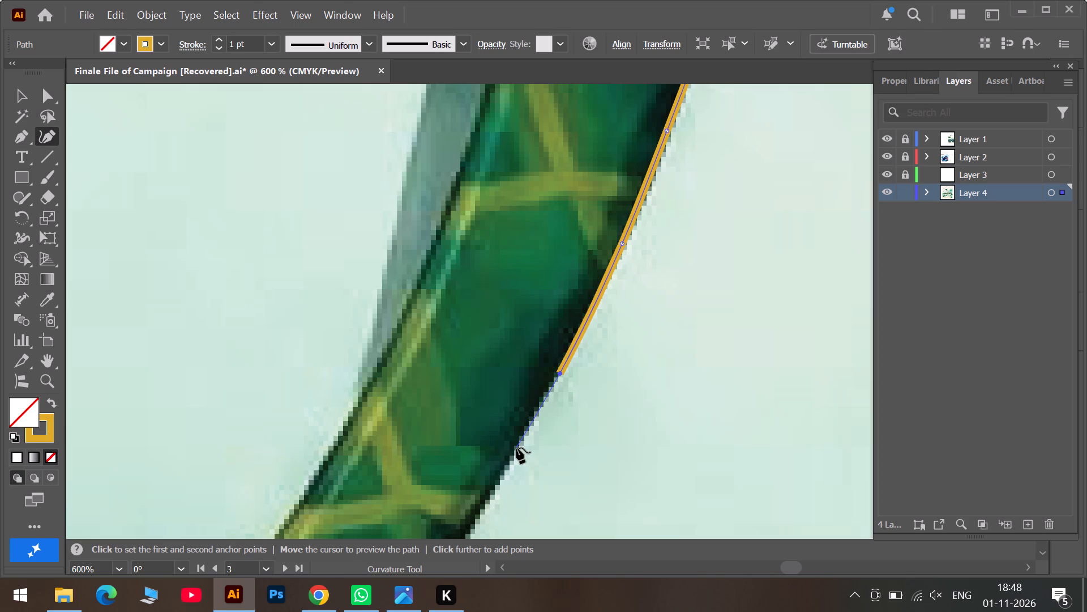
left_click_drag(558, 375, 554, 379)
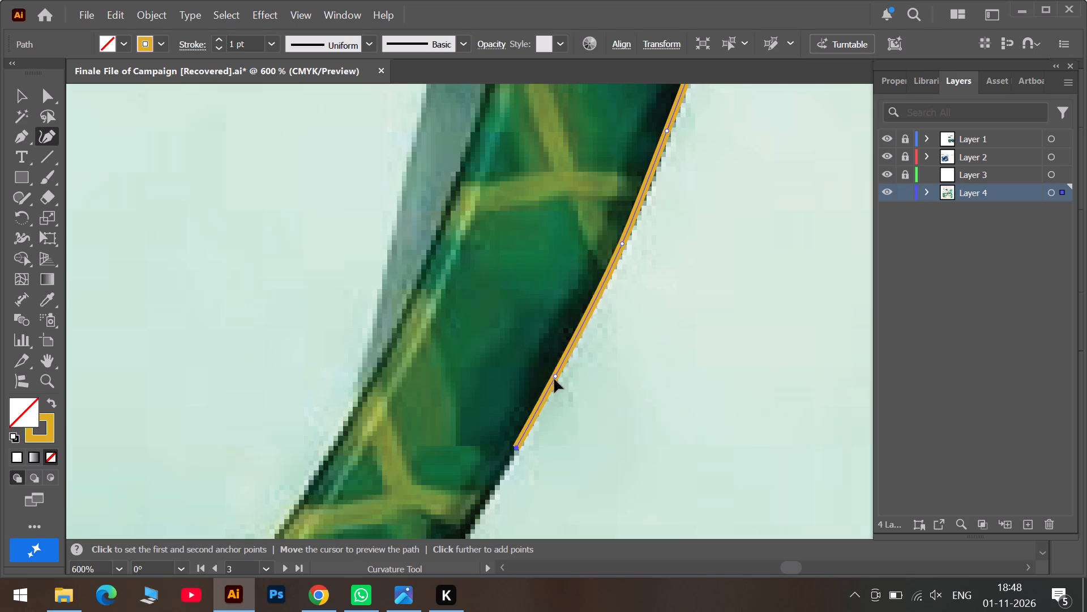
left_click_drag(554, 379, 541, 406)
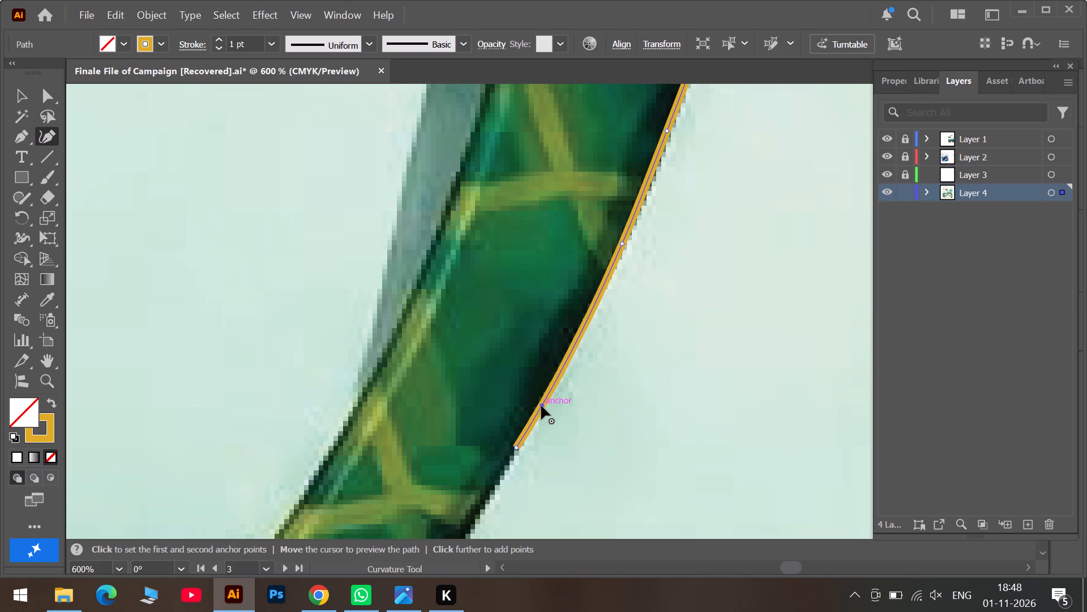
Trace the left frame's lower nose-side curve into its bottom rim with six anchors along the dark outer edge.
scroll(538, 411, "down", 7)
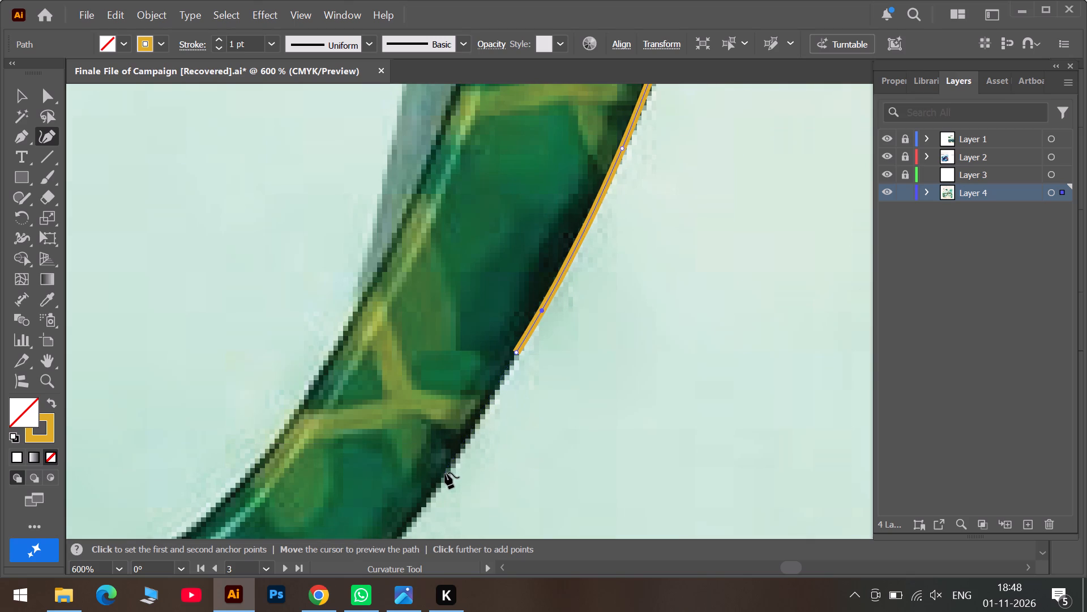
left_click(445, 473)
scroll(444, 473, "down", 6)
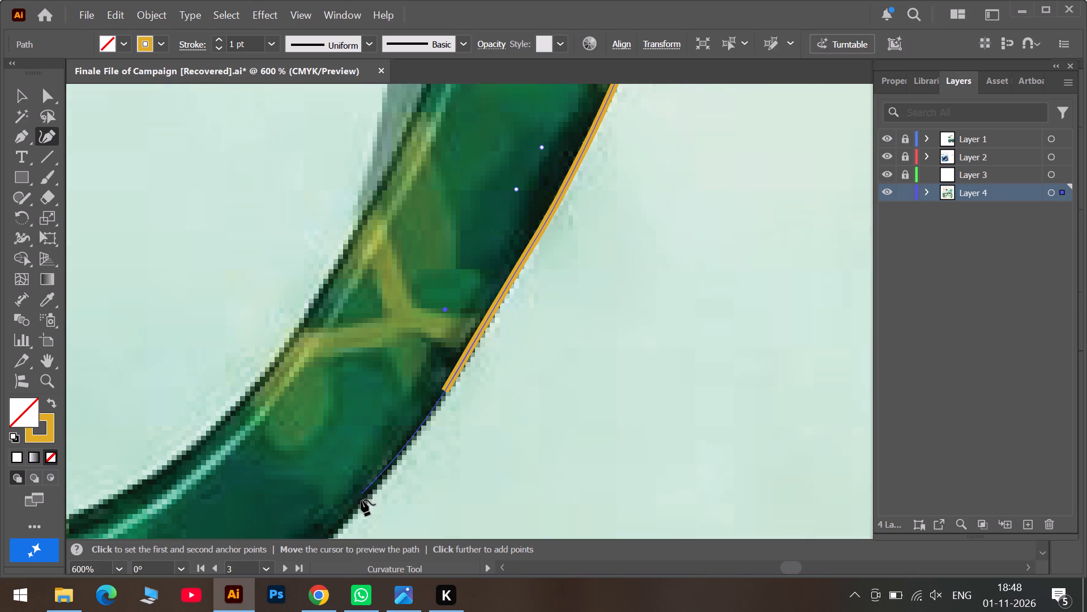
left_click(362, 502)
scroll(362, 502, "down", 8)
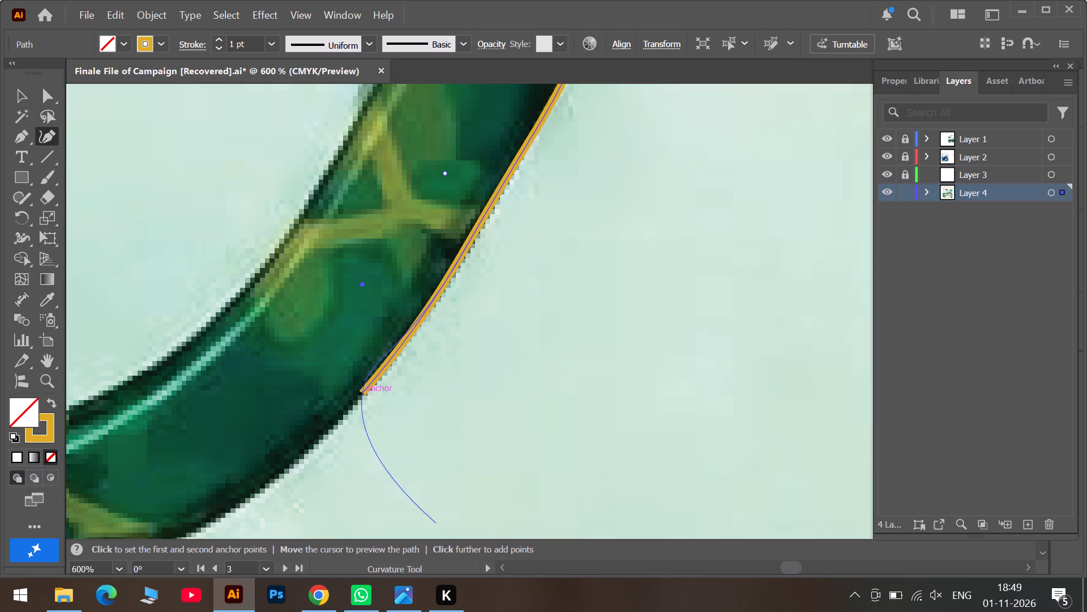
left_click(773, 567)
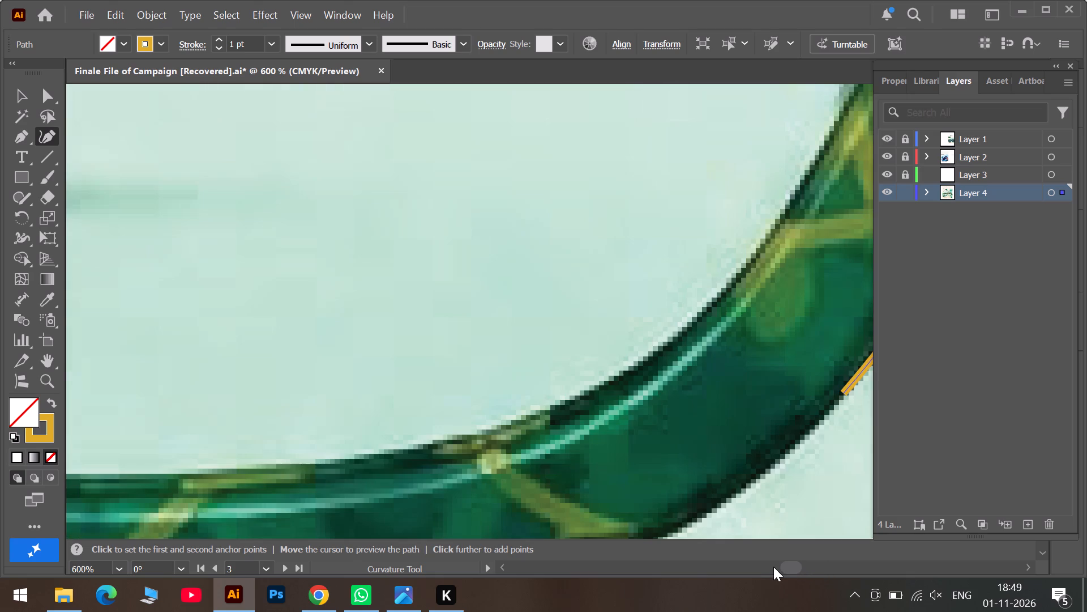
scroll(719, 479, "down", 2)
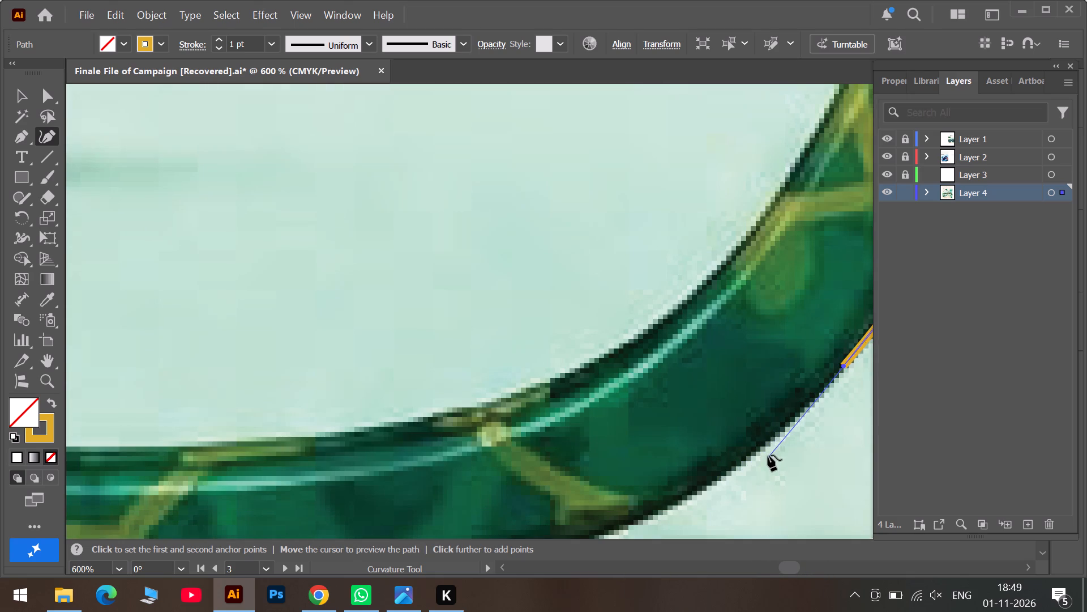
left_click(754, 451)
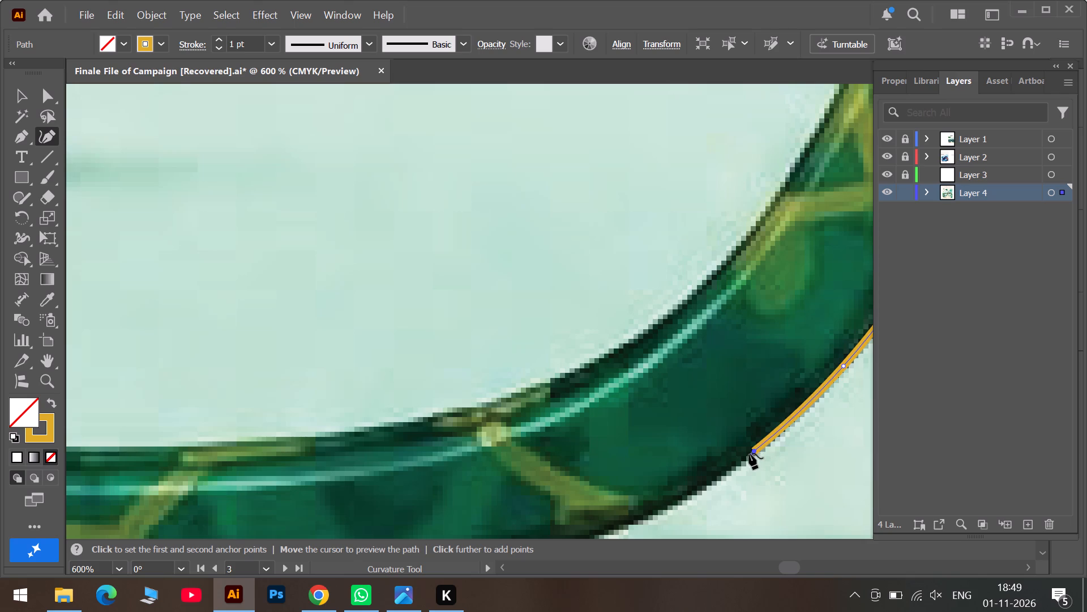
left_click(684, 496)
scroll(632, 511, "down", 4)
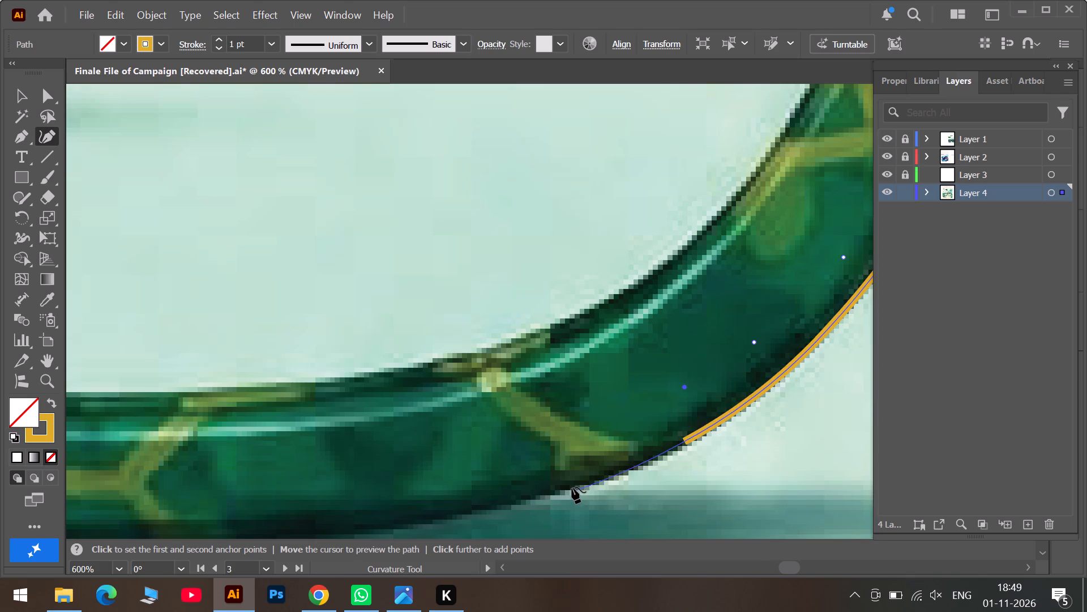
left_click(572, 484)
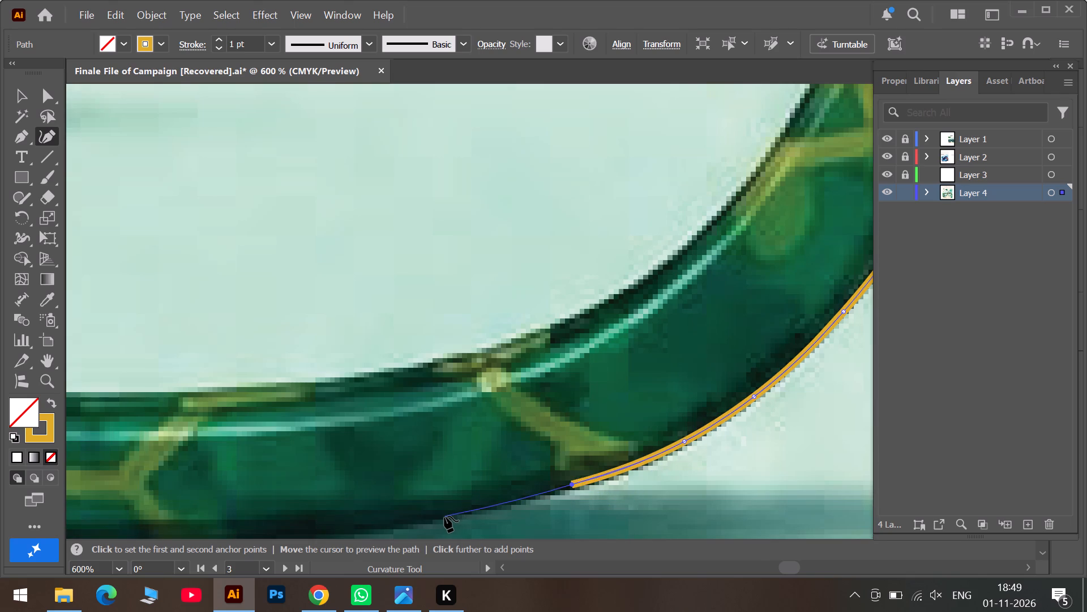
left_click(444, 516)
Trace the bottom rim of the left frame with four anchors, shifting the second slightly up and toward the frame's outer side.
left_click(768, 570)
scroll(687, 528, "down", 1)
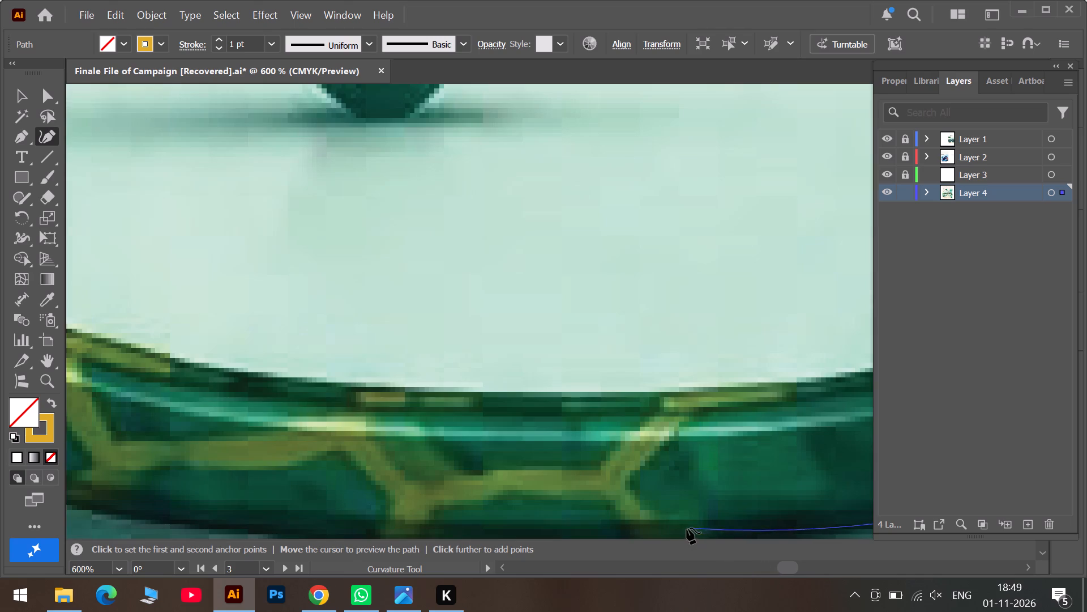
scroll(687, 528, "down", 2)
left_click(807, 569)
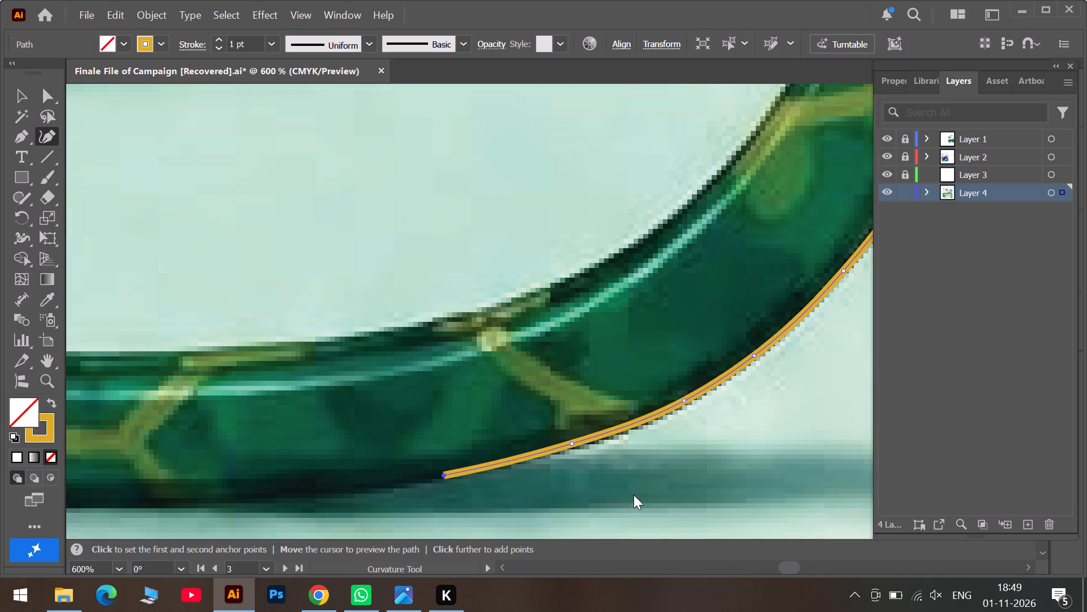
left_click(290, 497)
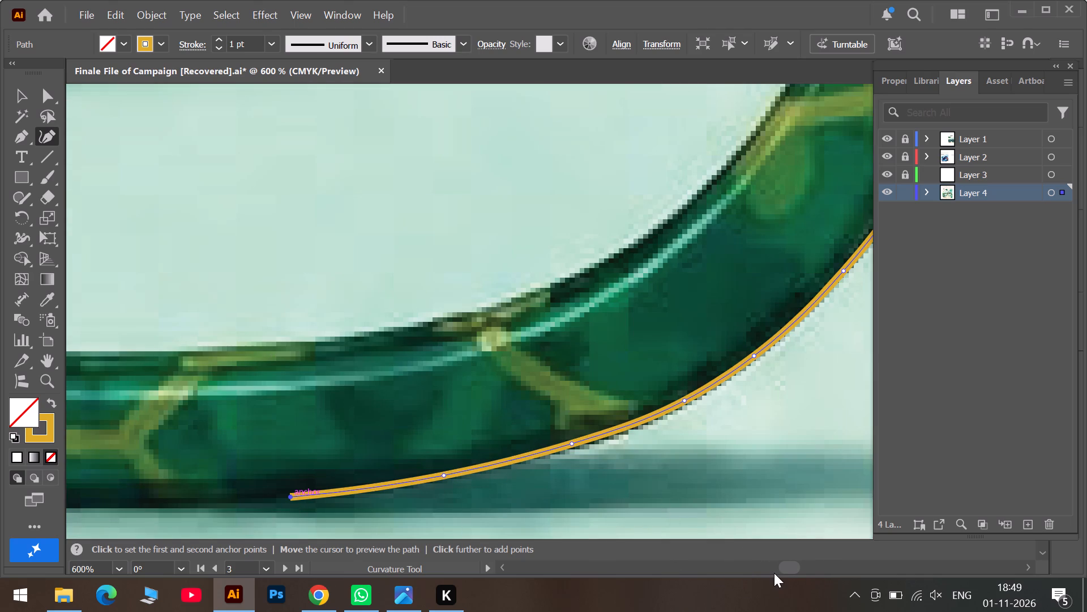
left_click(169, 506)
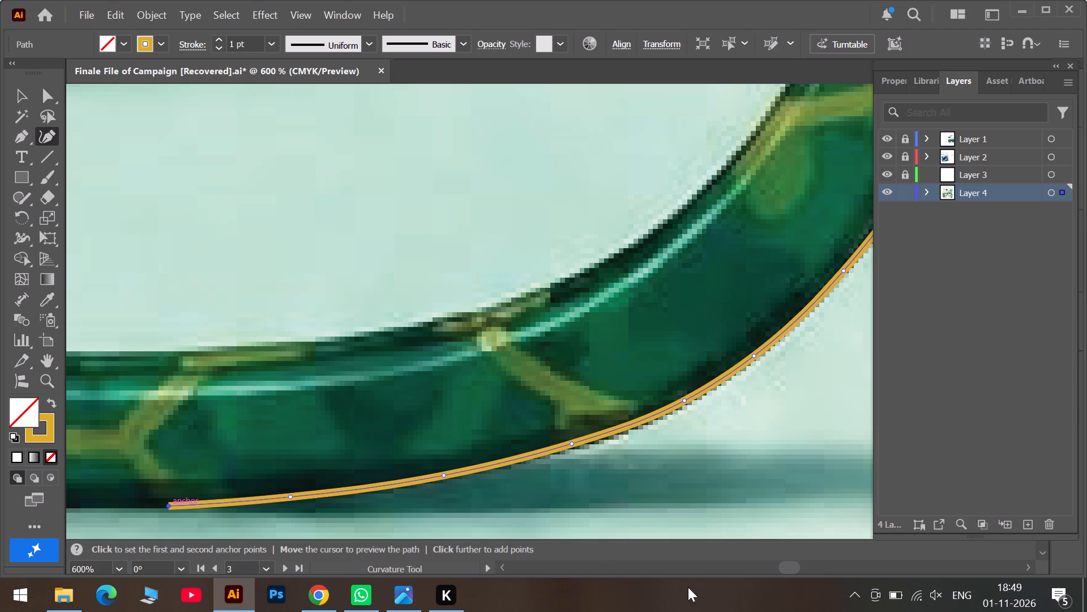
left_click(772, 567)
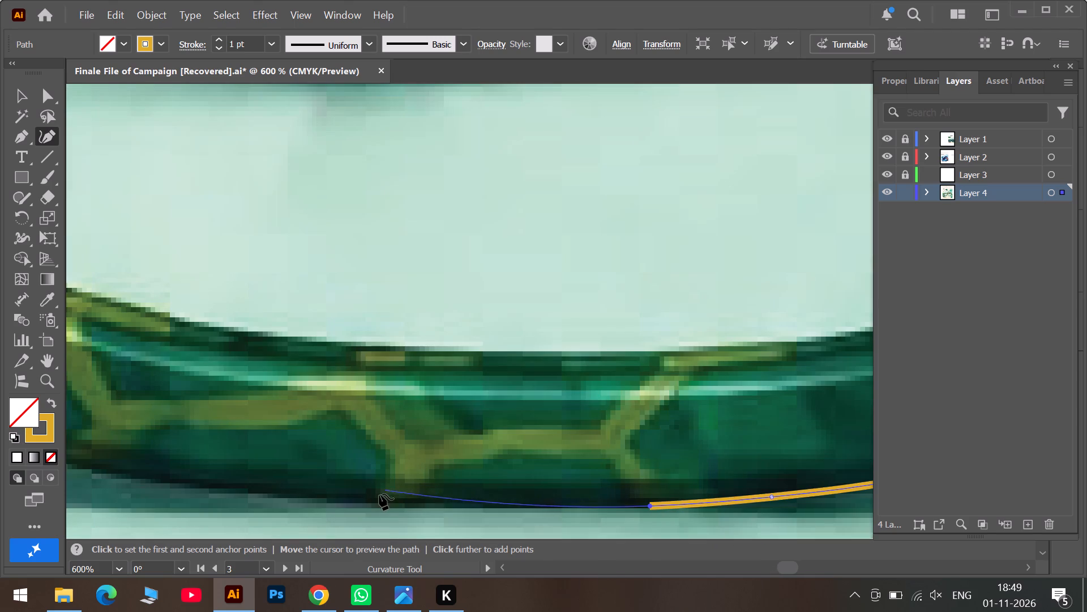
left_click(507, 504)
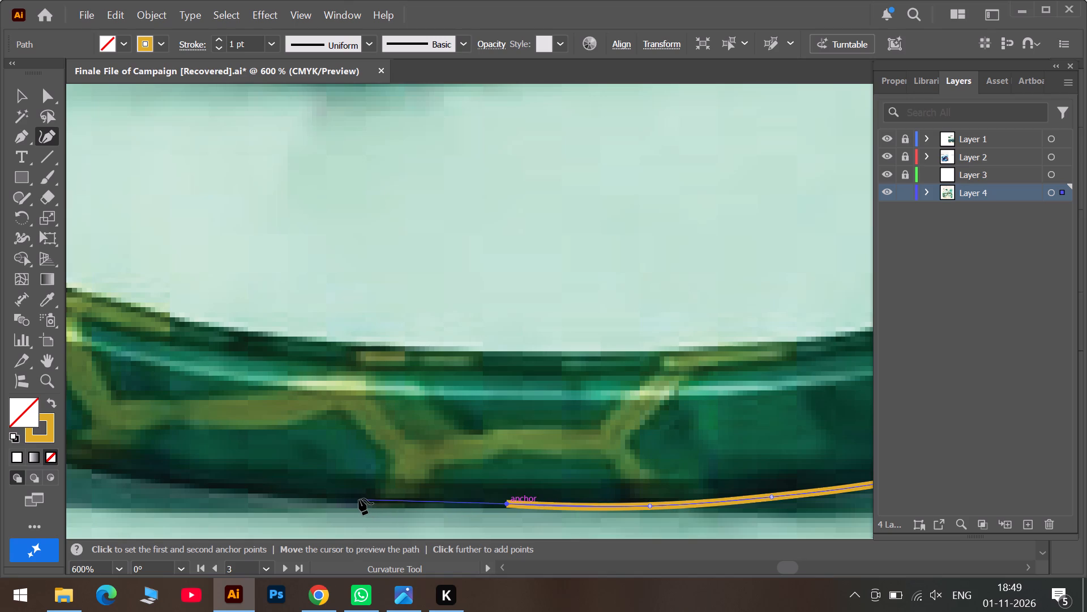
left_click(353, 499)
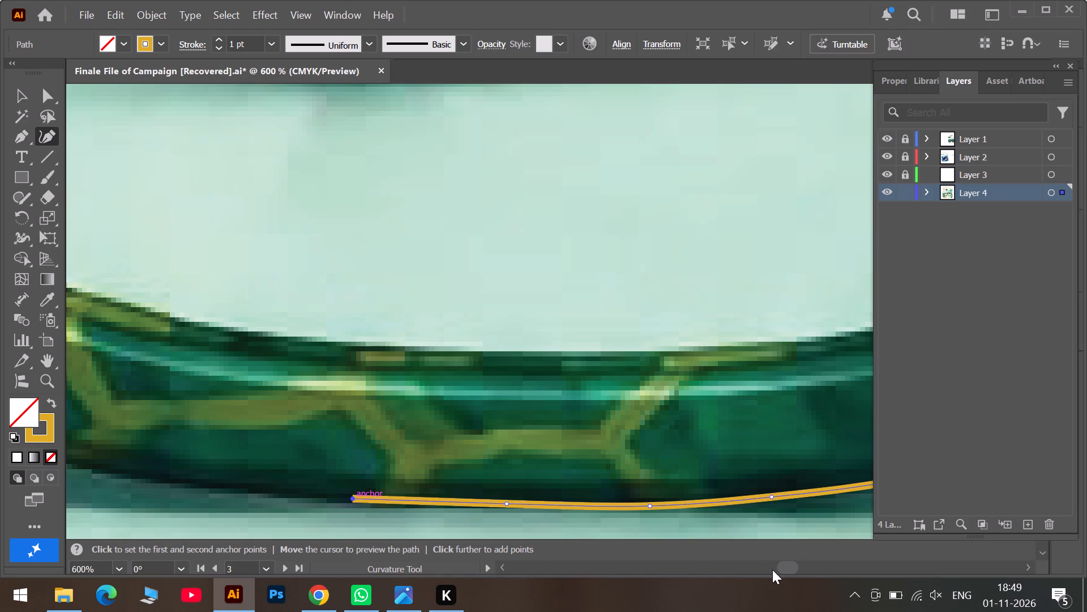
left_click_drag(648, 505, 635, 503)
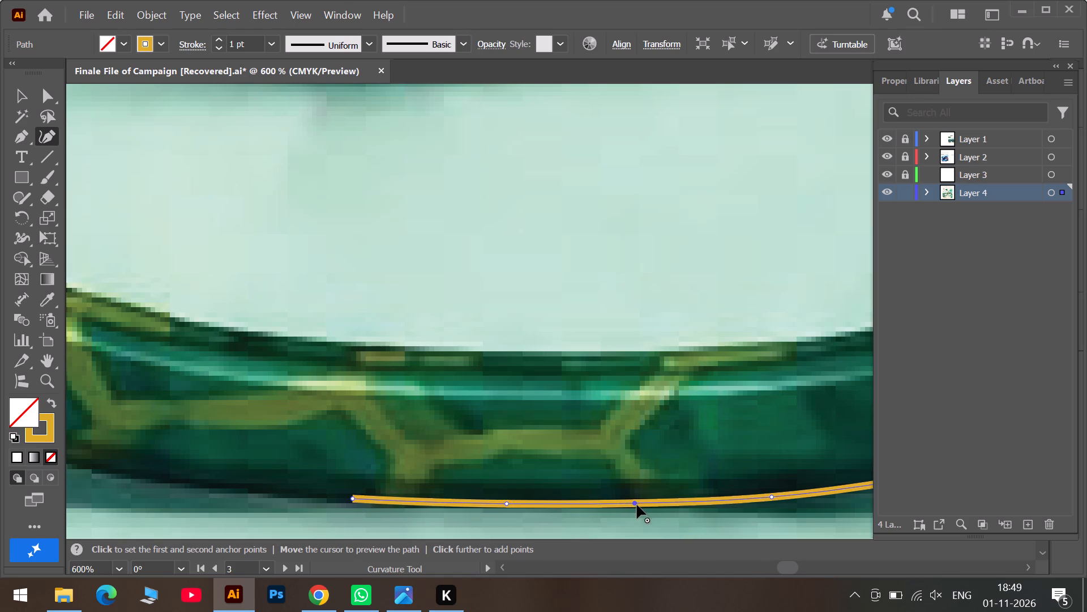
Trace the left frame's lower outer curve to the rock with four anchors, then nudge the third and second to fit the dark edge.
left_click(763, 569)
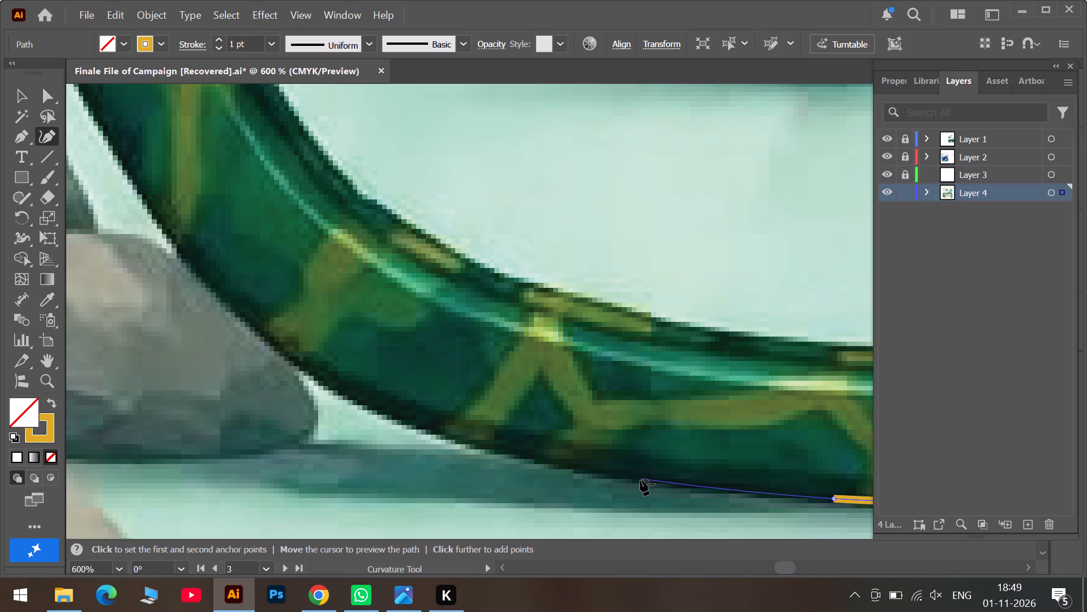
left_click(640, 479)
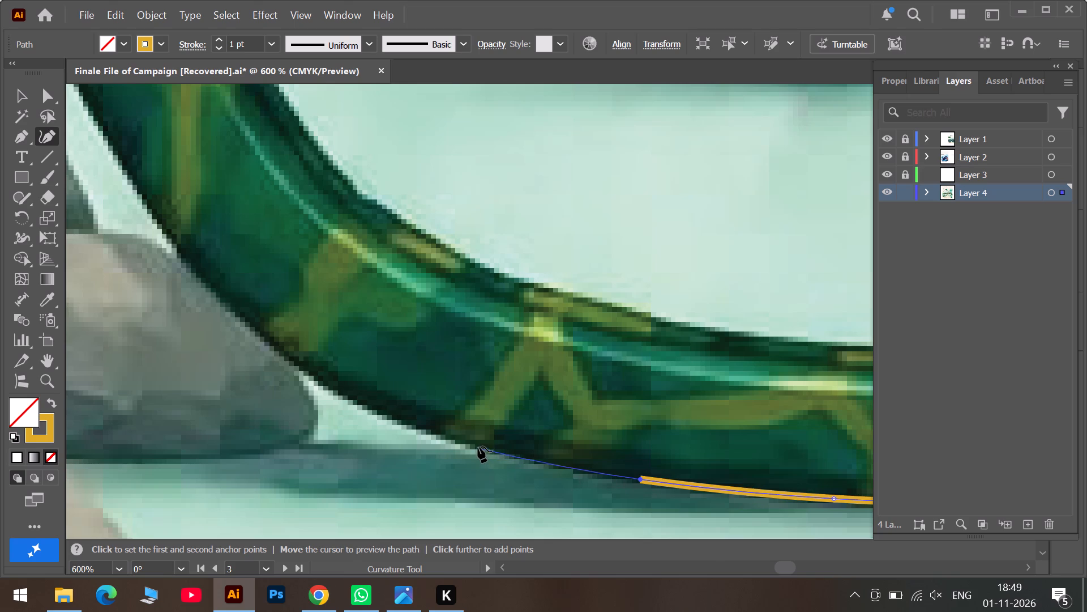
left_click(481, 445)
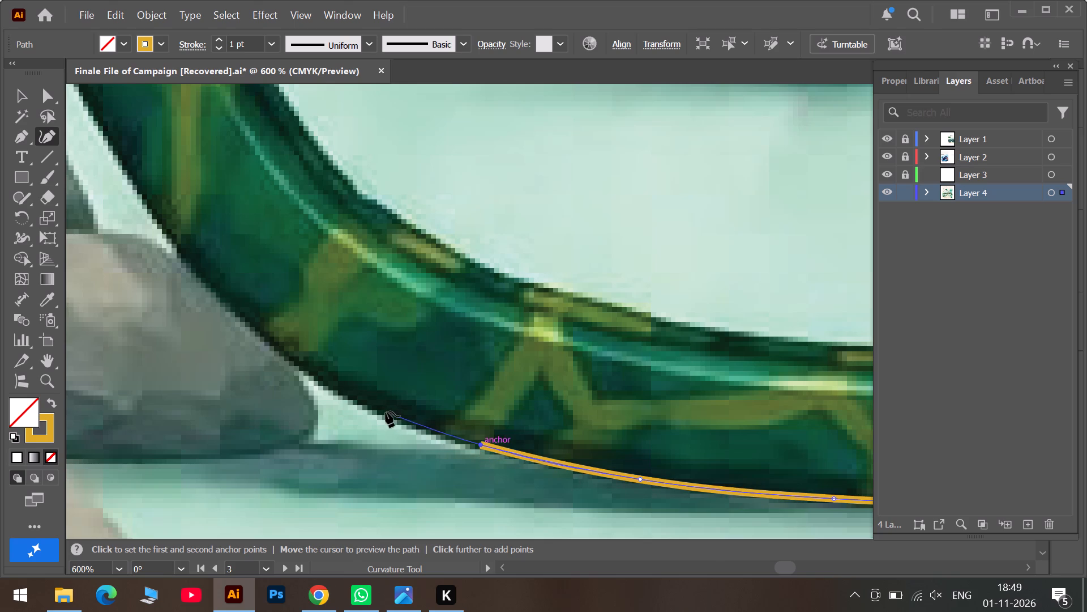
left_click(382, 409)
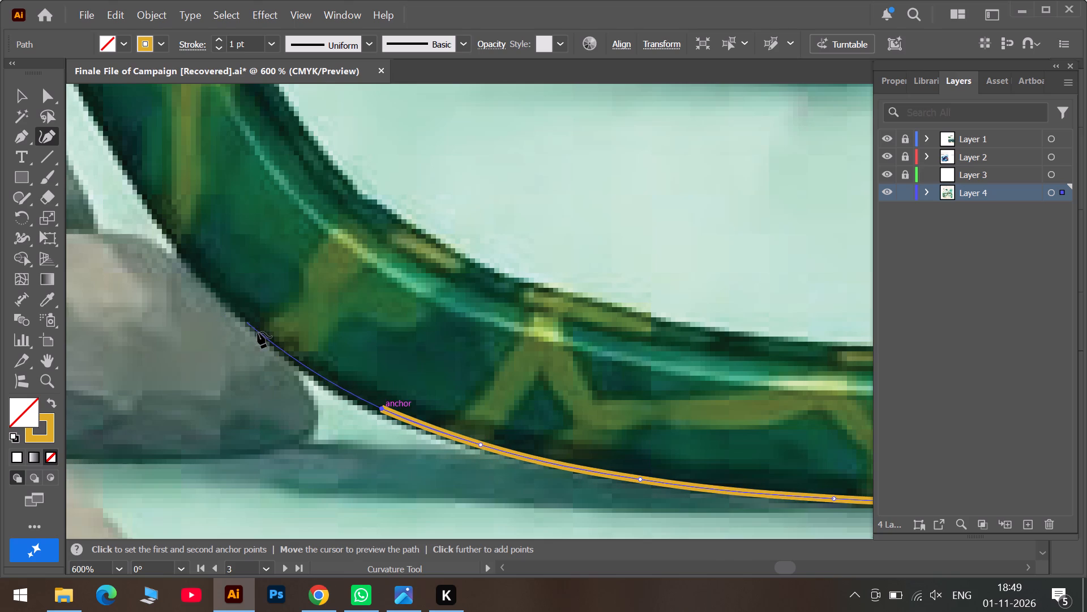
left_click(297, 365)
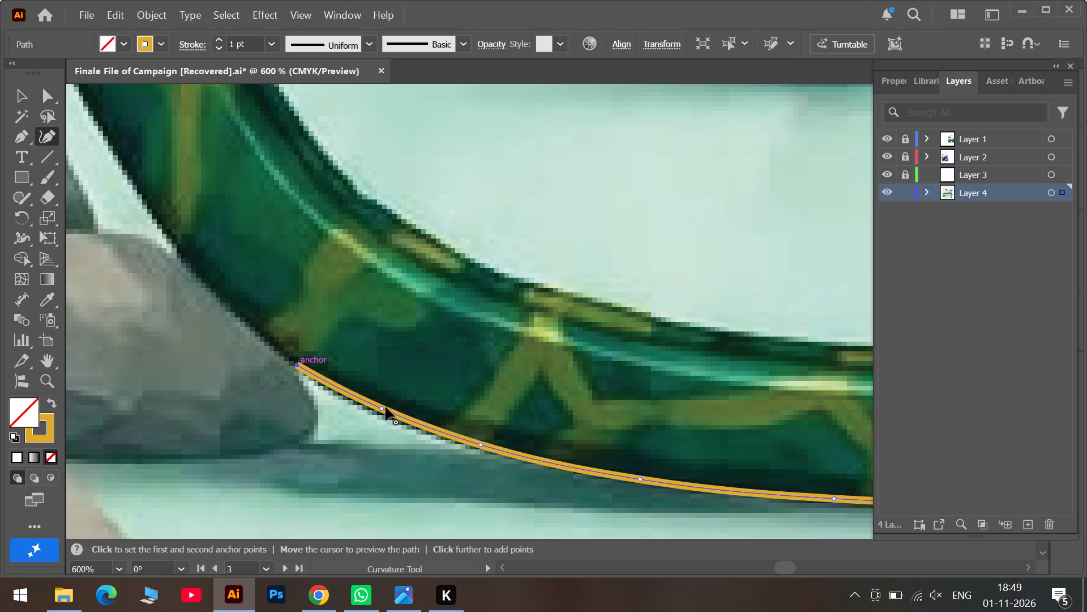
left_click_drag(384, 409, 384, 415)
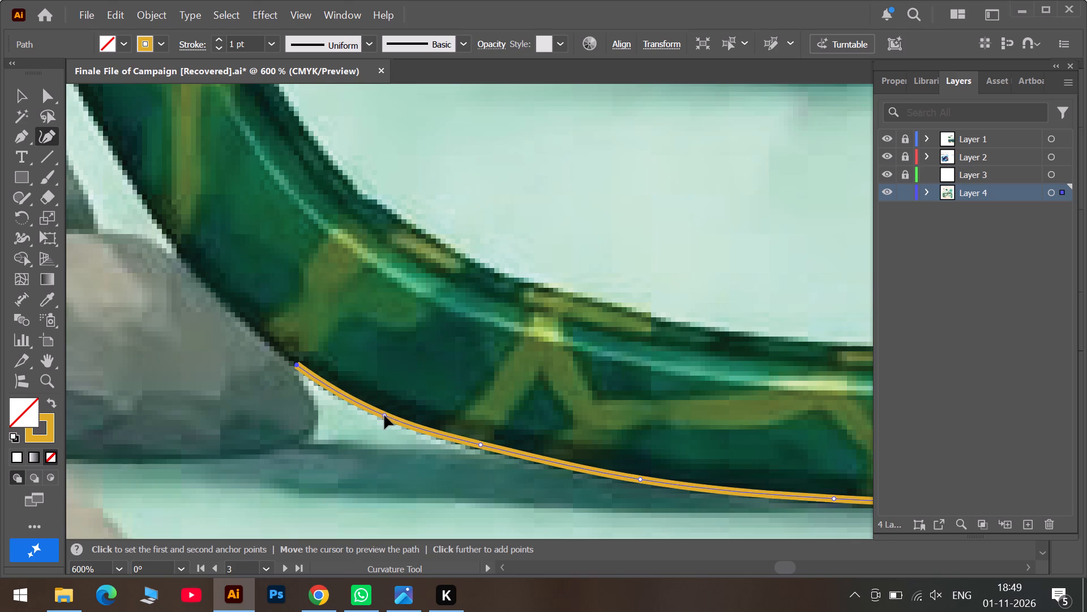
left_click_drag(384, 415, 383, 411)
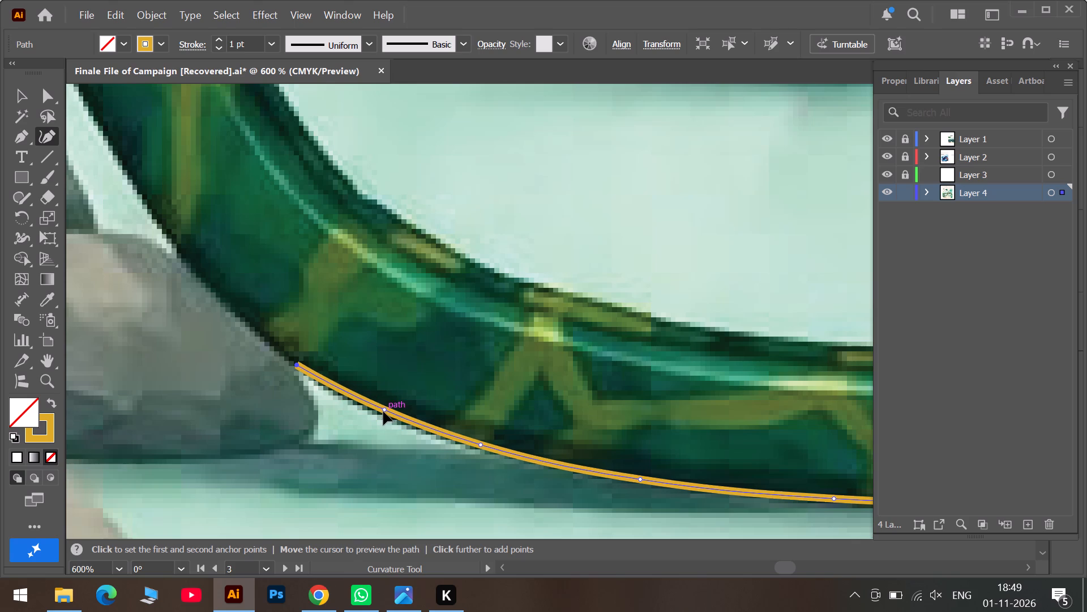
left_click_drag(383, 411, 382, 414)
left_click_drag(481, 446, 481, 447)
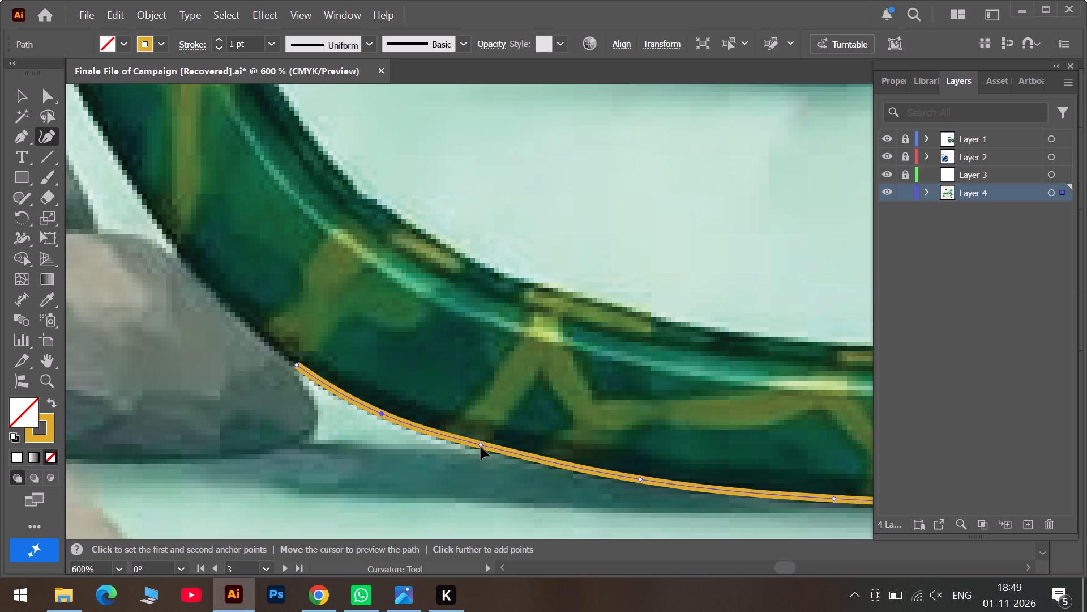
left_click_drag(481, 447, 490, 451)
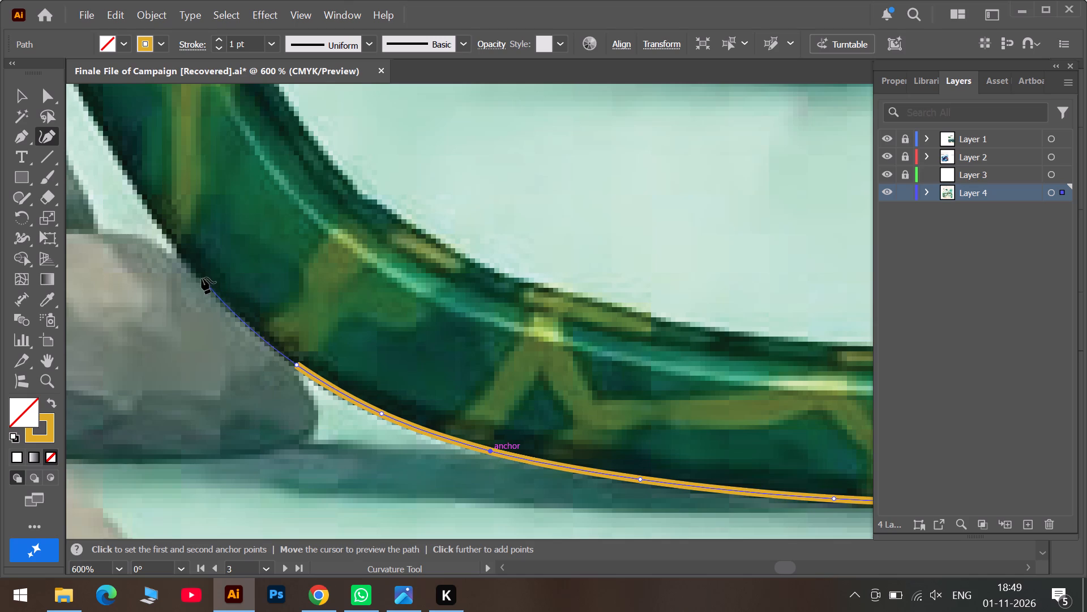
Continue the outline from the rock up the left frame's lower outer side with four anchors along the dark edge.
left_click(173, 241)
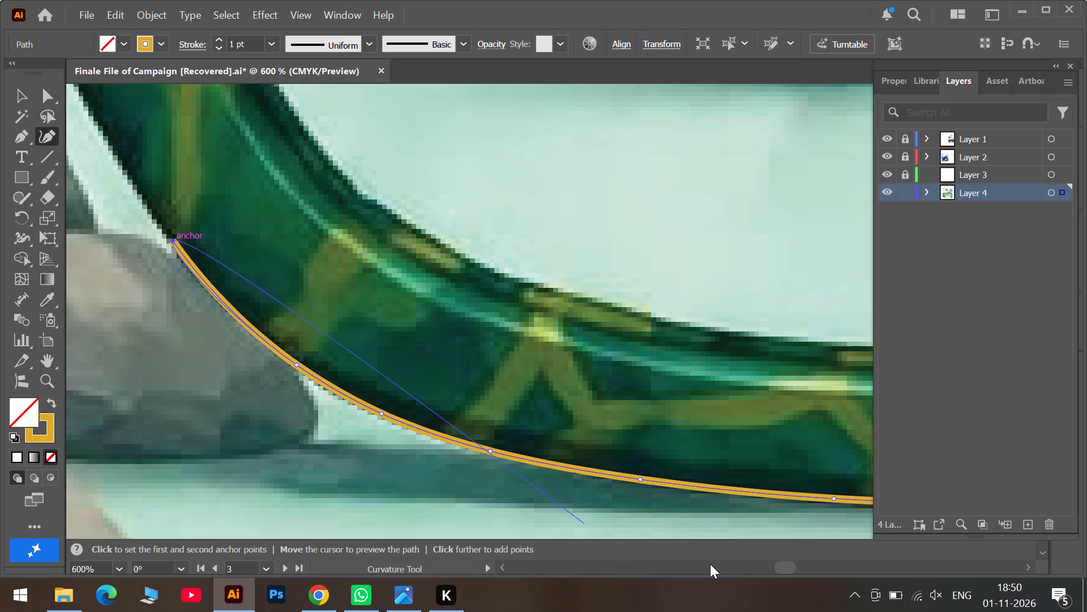
left_click(739, 563)
scroll(652, 318, "up", 6)
scroll(570, 218, "up", 5)
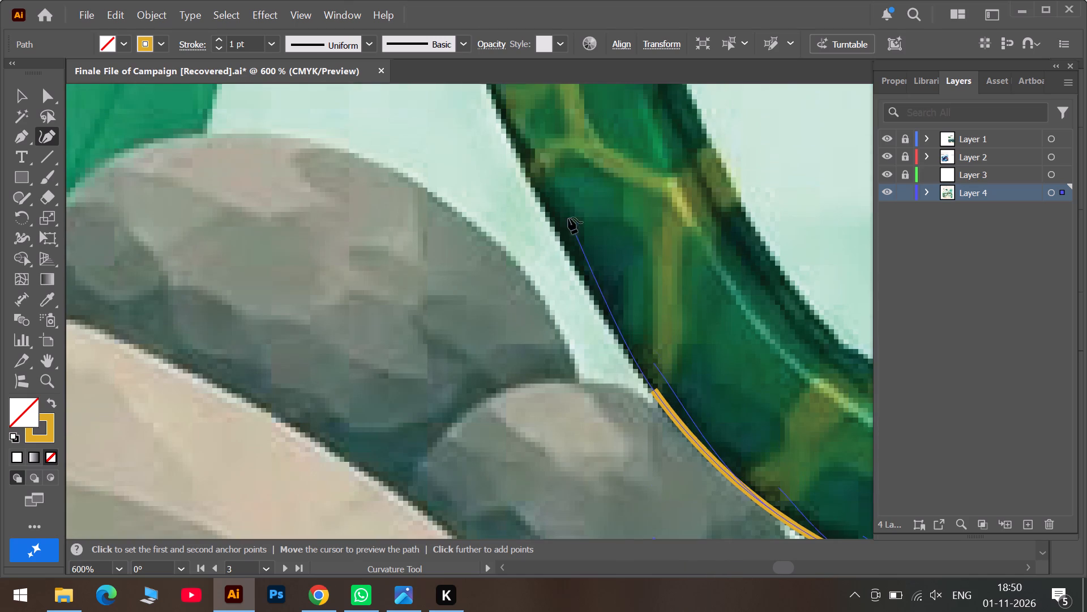
left_click(569, 250)
scroll(549, 239, "up", 11)
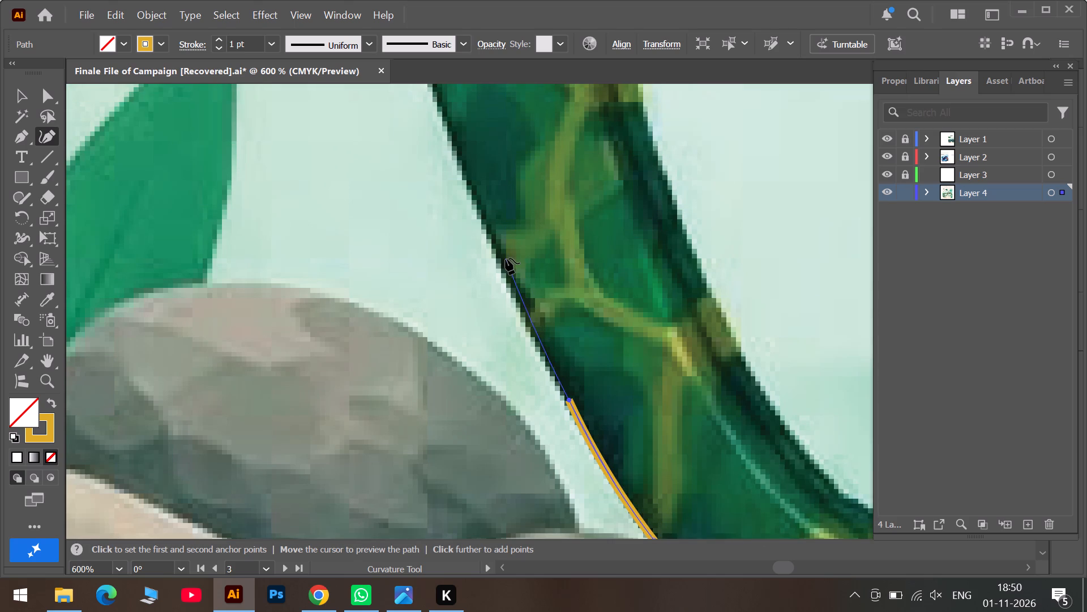
left_click(499, 261)
scroll(474, 240, "up", 6)
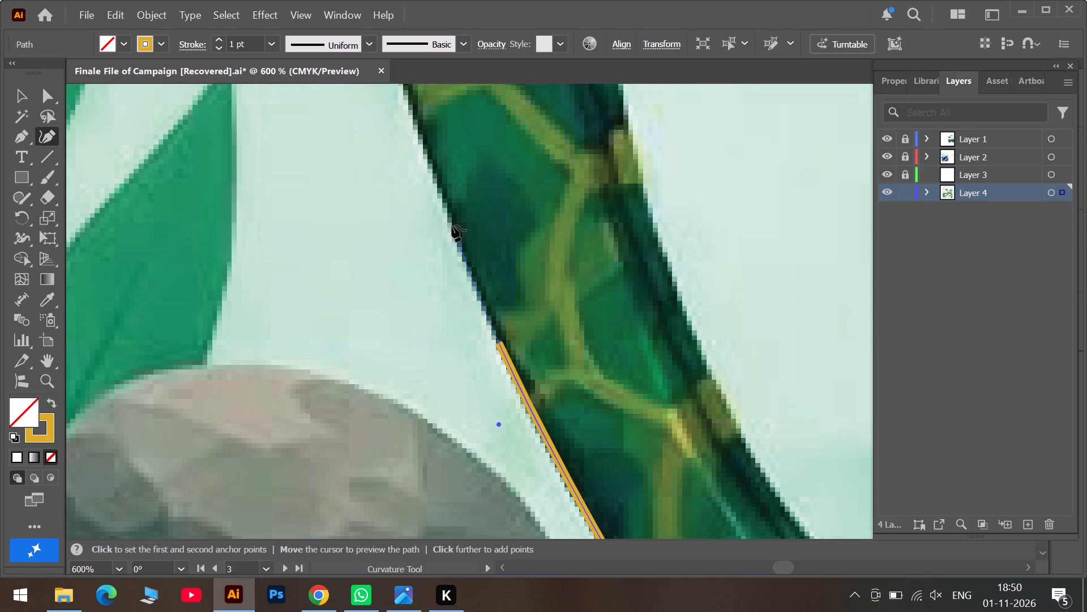
left_click(442, 192)
Trace the straighter stretch of the left frame's outer side up toward the temple corner with three anchors.
scroll(442, 192, "up", 6)
scroll(403, 228, "up", 10)
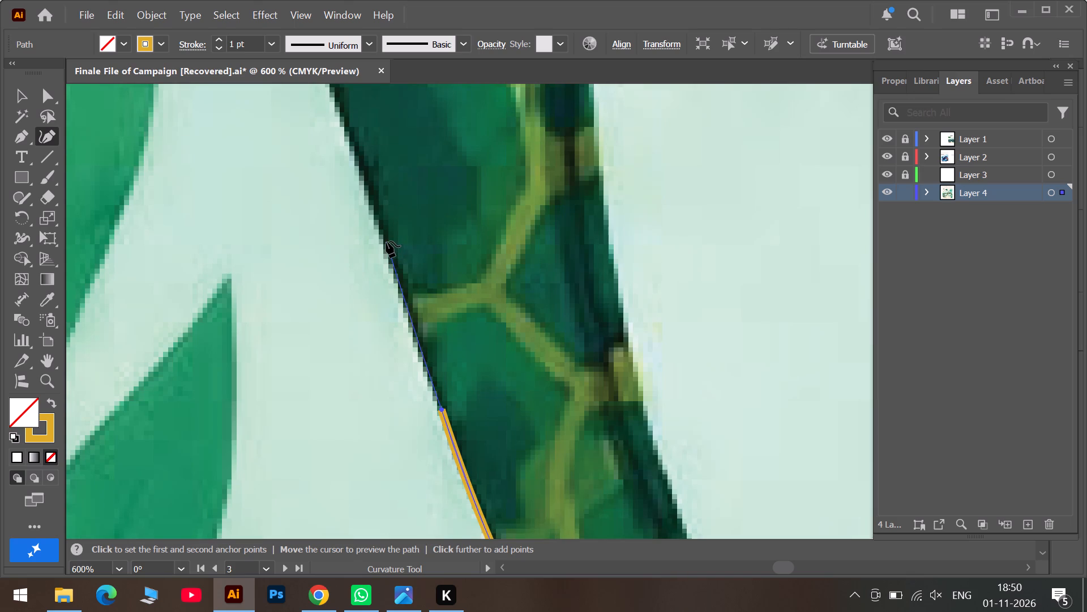
left_click(386, 241)
scroll(354, 212, "up", 6)
scroll(330, 171, "up", 5)
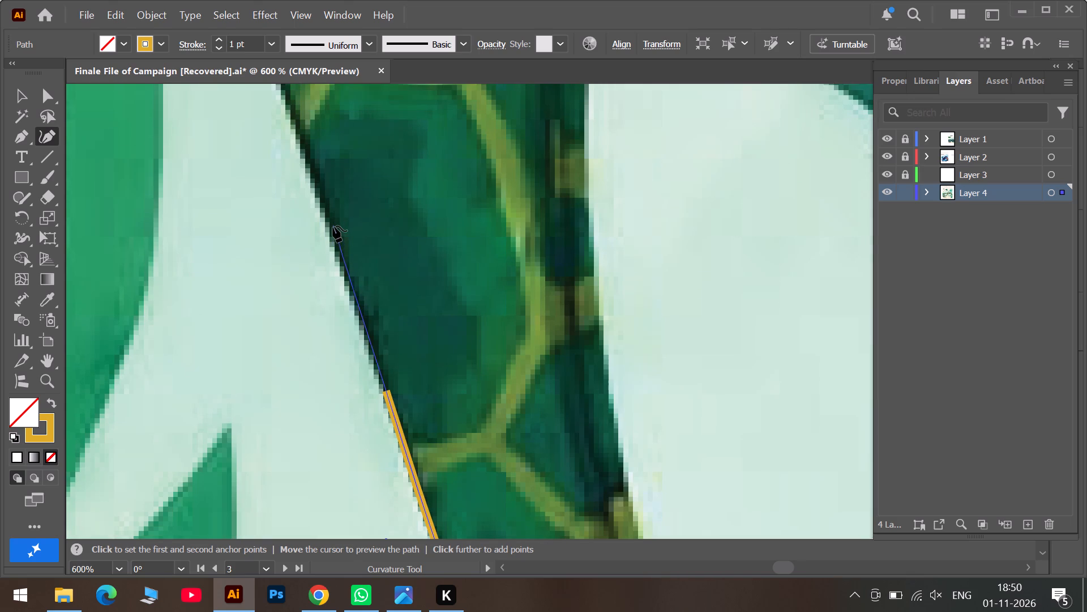
left_click(333, 231)
scroll(293, 176, "up", 6)
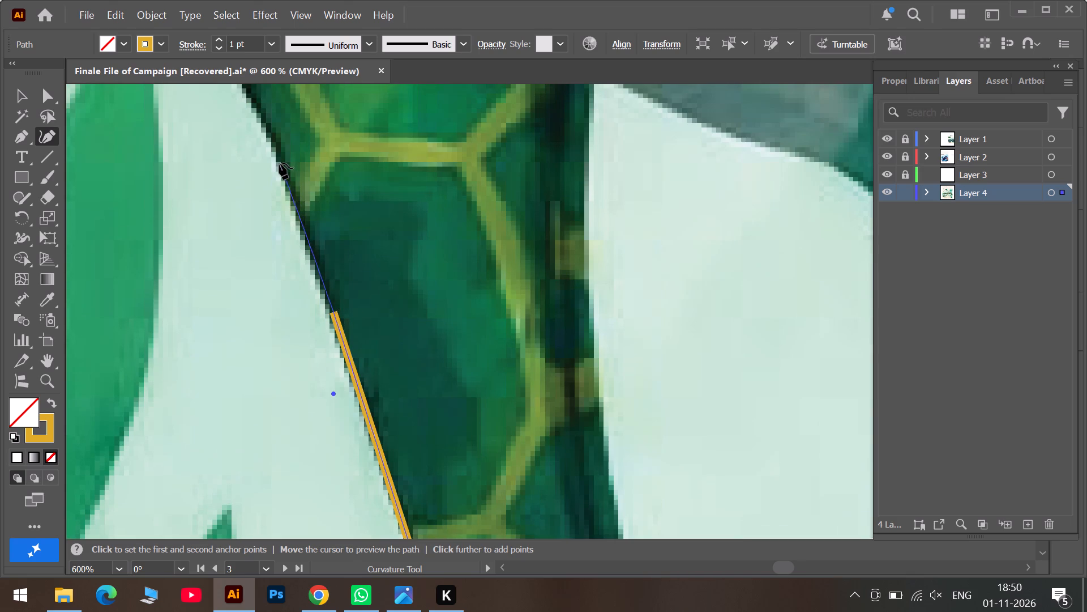
left_click(279, 163)
Trace the inward curve below the temple corner with three anchors, and shift the anchor at its lower bend slightly down the edge.
scroll(276, 154, "up", 6)
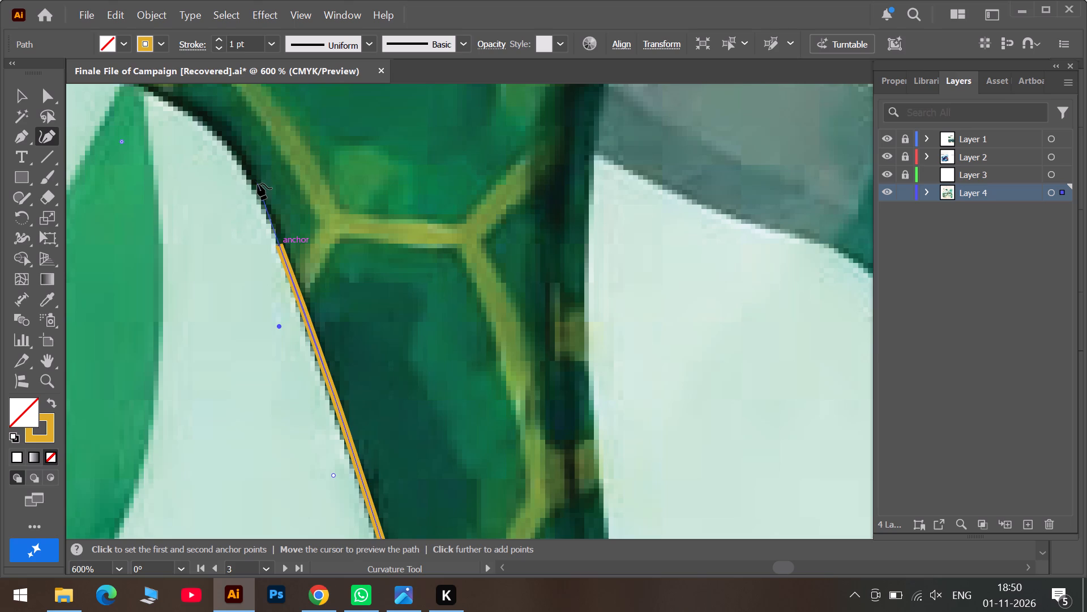
left_click(255, 185)
scroll(226, 152, "up", 5)
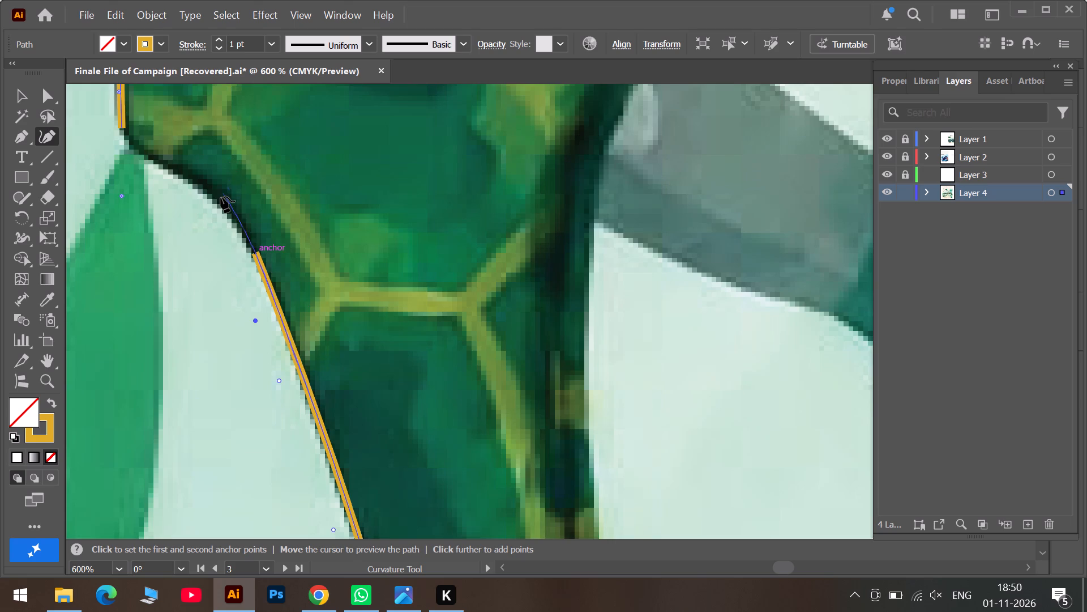
left_click(221, 202)
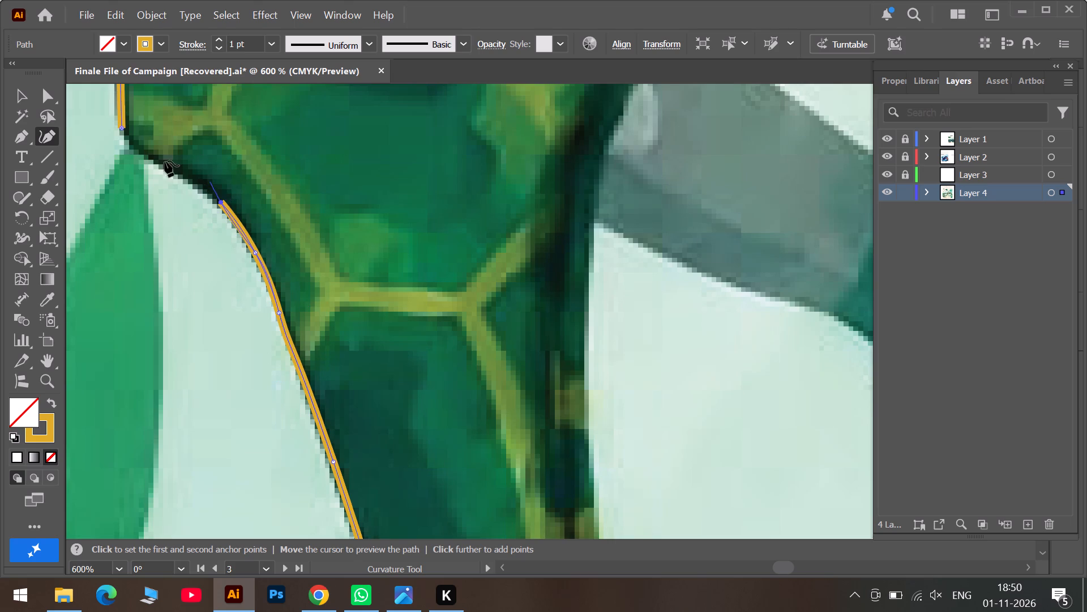
left_click(173, 170)
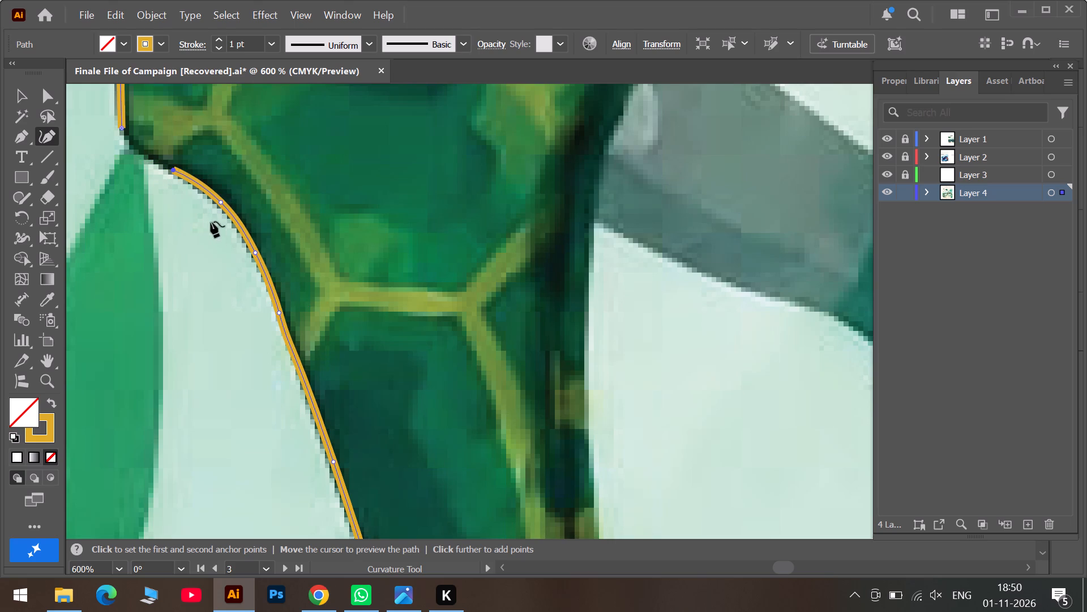
left_click_drag(254, 253, 256, 262)
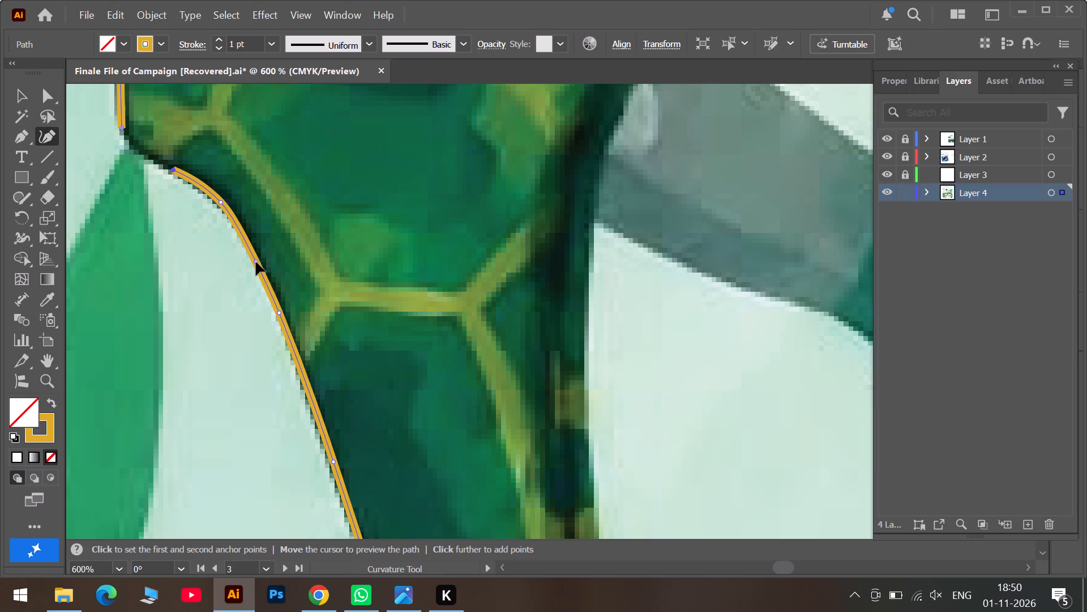
left_click_drag(256, 262, 256, 260)
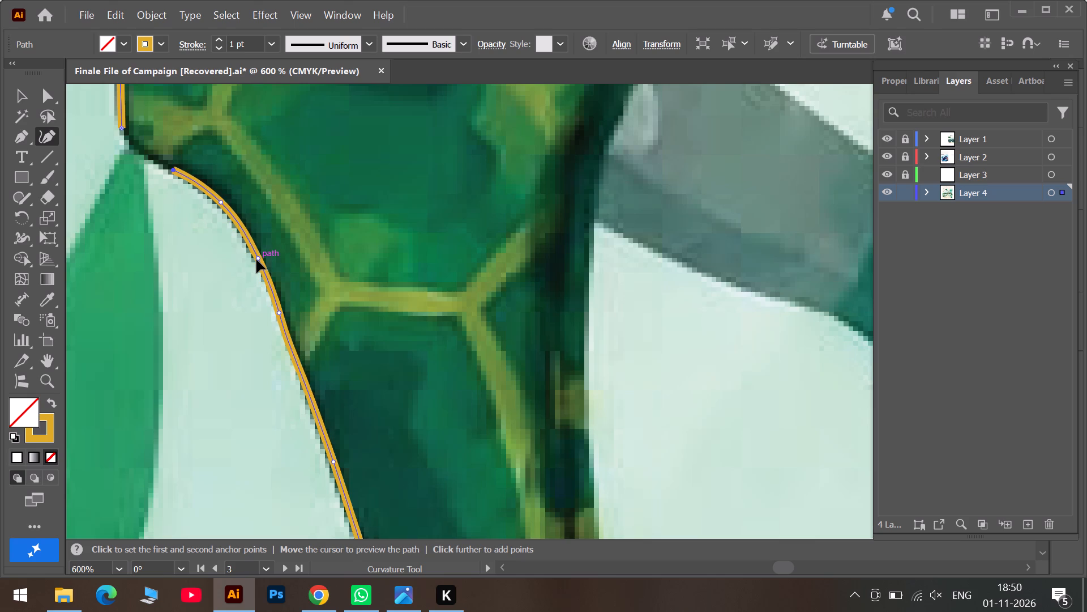
left_click_drag(256, 260, 255, 262)
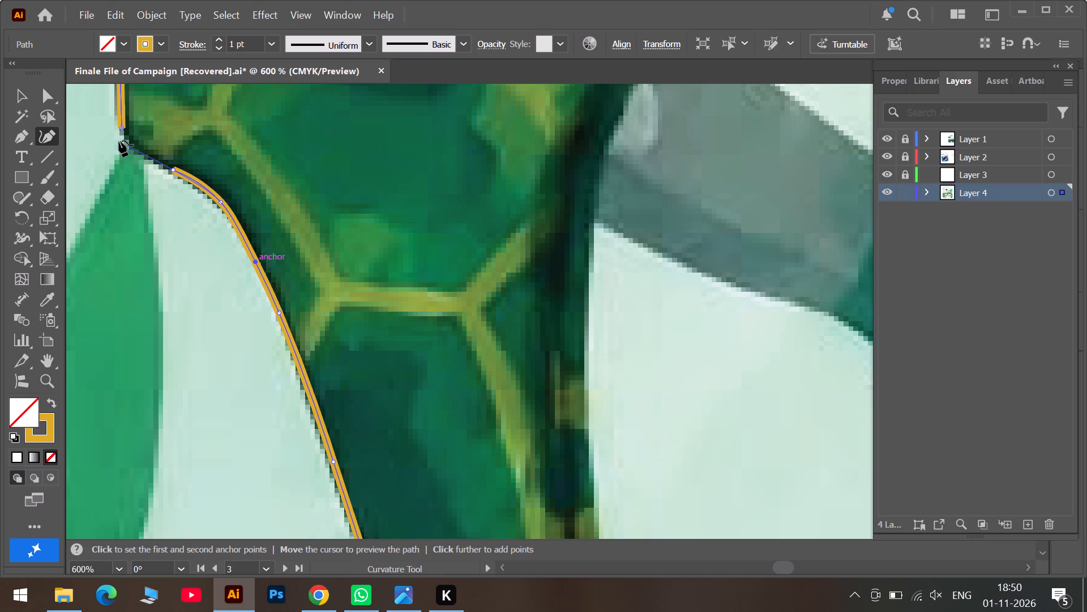
Add an anchor beside the lower temple corner, close the outline at its starting anchor, shift that anchor slightly down and make it smooth.
left_click(136, 147)
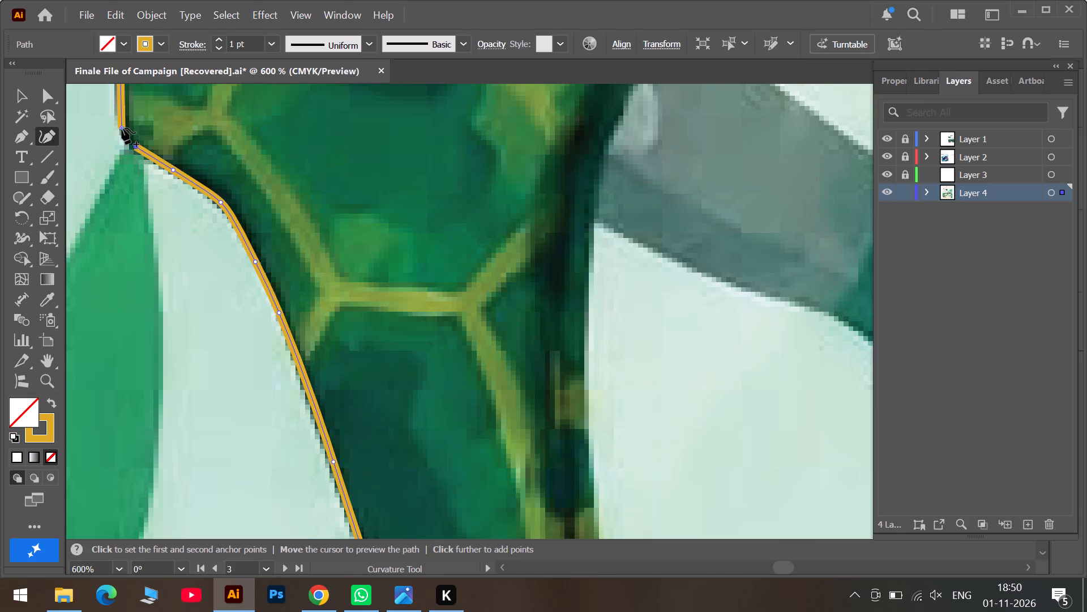
left_click(121, 125)
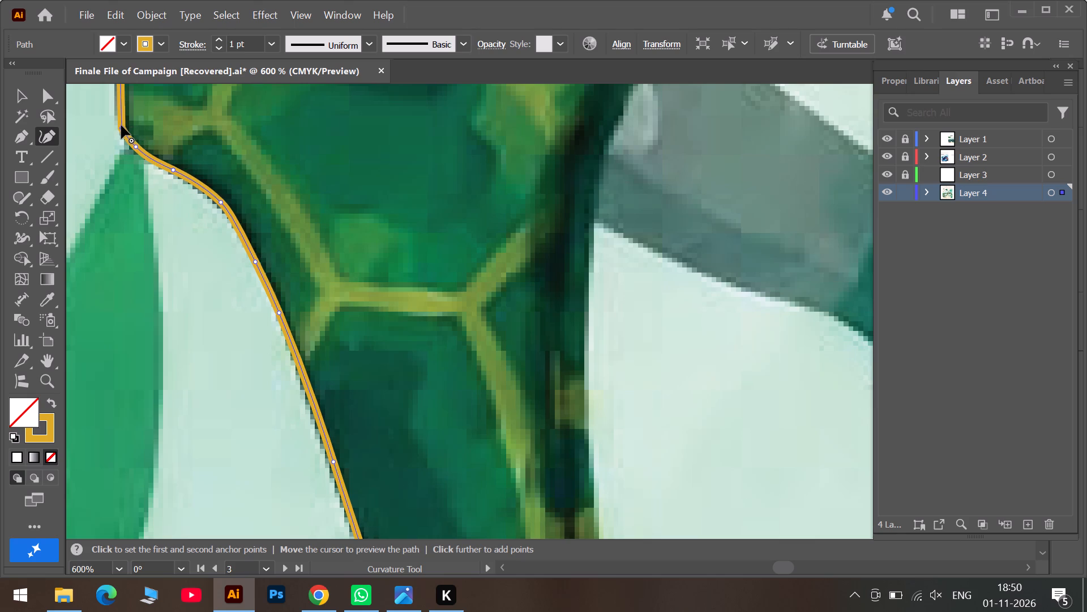
left_click_drag(121, 125, 121, 131)
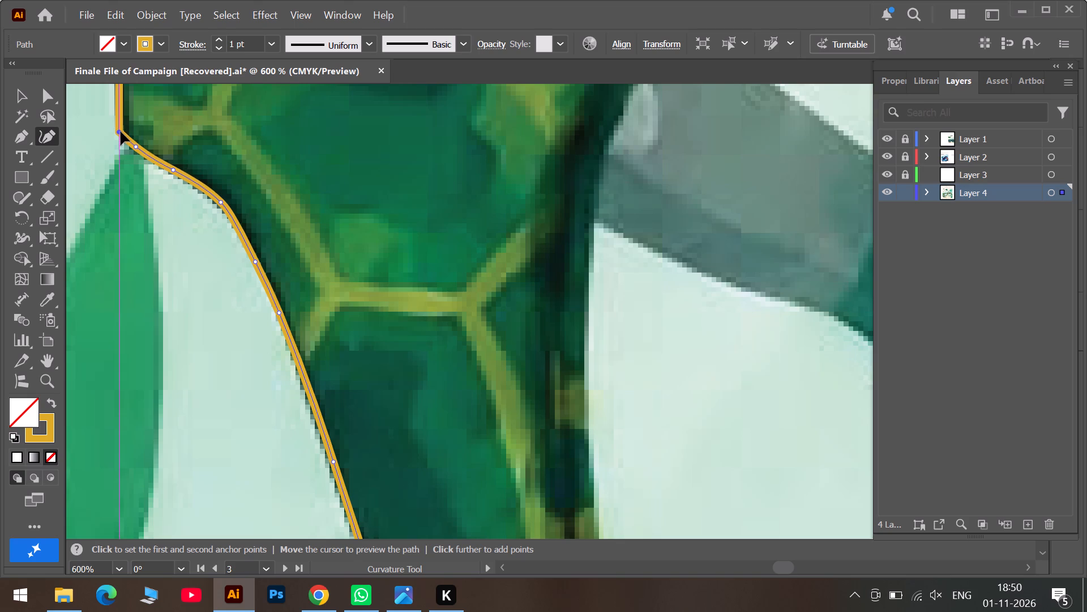
left_click_drag(121, 131, 121, 131)
double_click(121, 131)
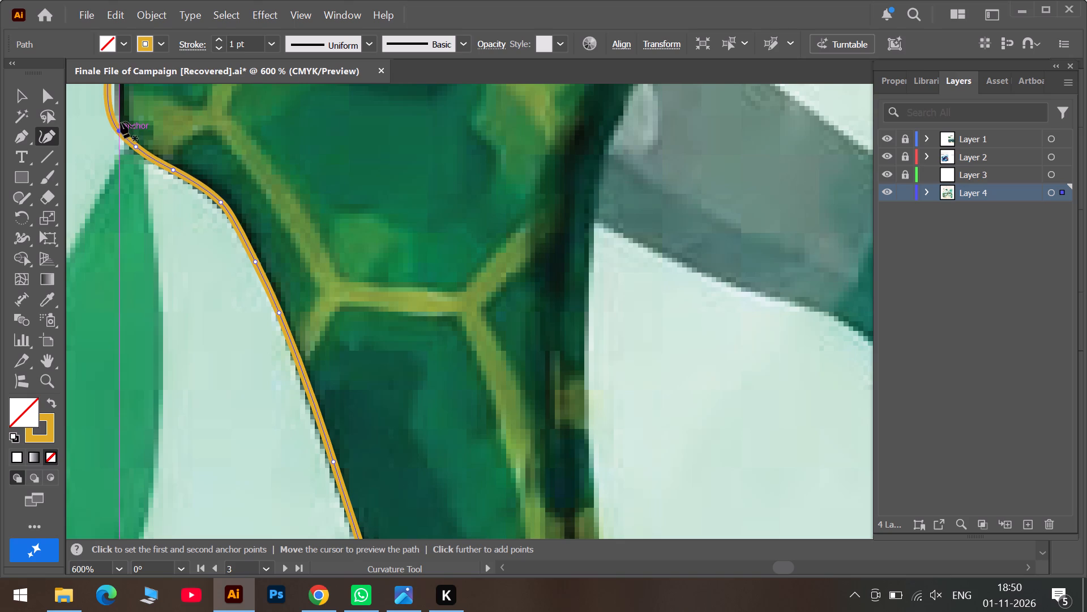
Add two anchors on the vertical edge just above the lower temple corner, shifting the upper one to flatten the bulge.
scroll(120, 120, "up", 6)
left_click(110, 172)
left_click_drag(110, 172, 119, 144)
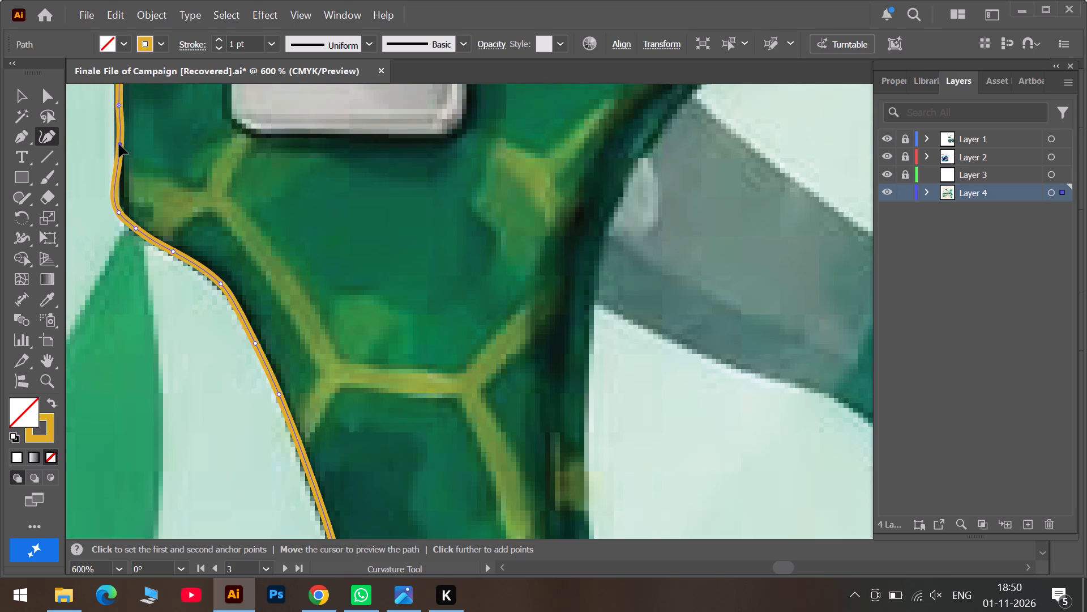
left_click_drag(119, 144, 116, 144)
left_click(114, 187)
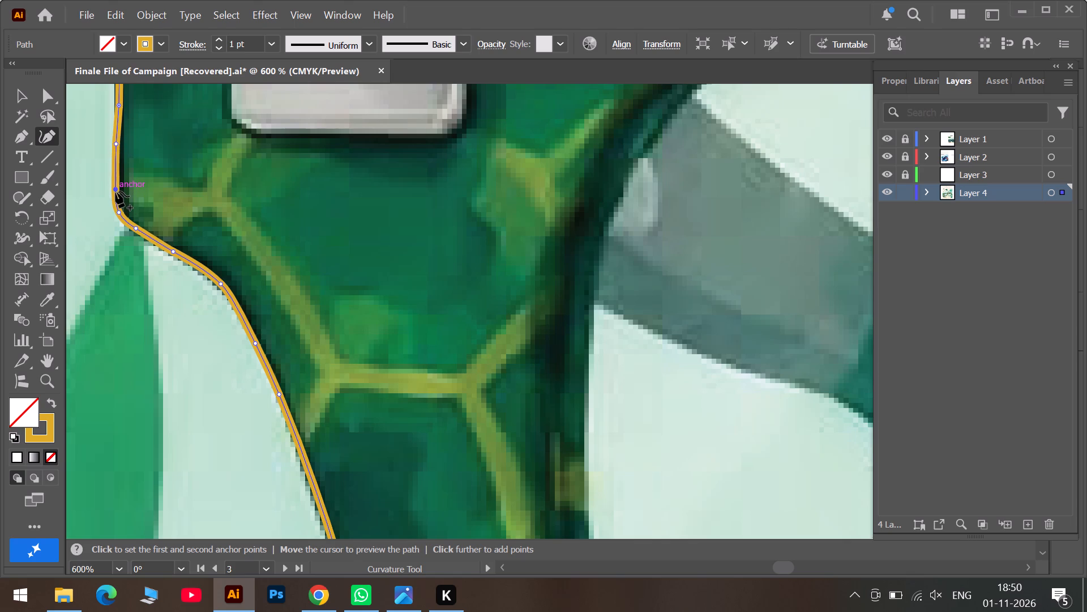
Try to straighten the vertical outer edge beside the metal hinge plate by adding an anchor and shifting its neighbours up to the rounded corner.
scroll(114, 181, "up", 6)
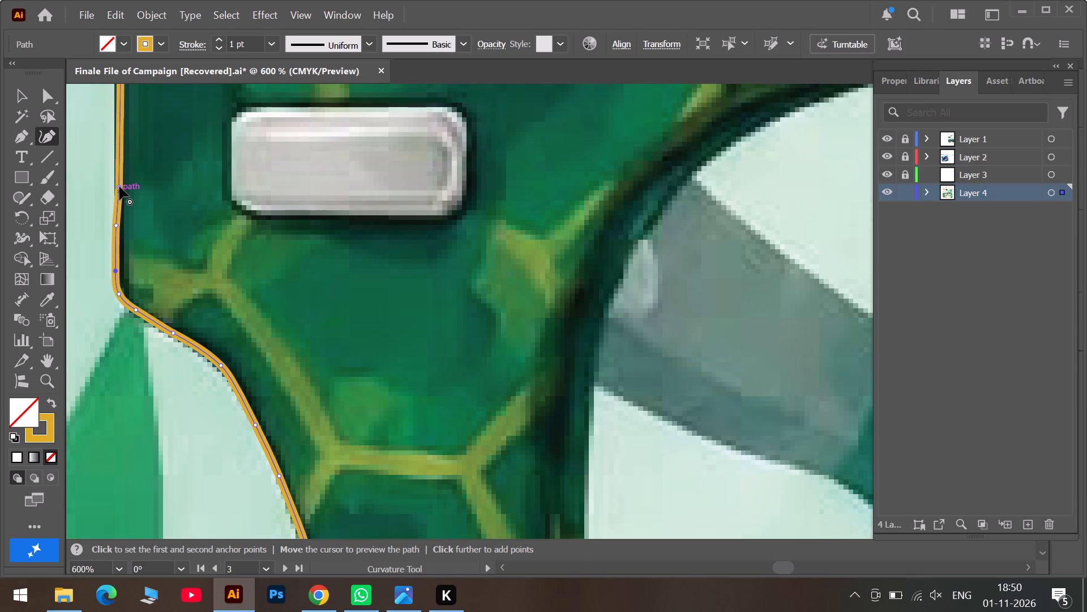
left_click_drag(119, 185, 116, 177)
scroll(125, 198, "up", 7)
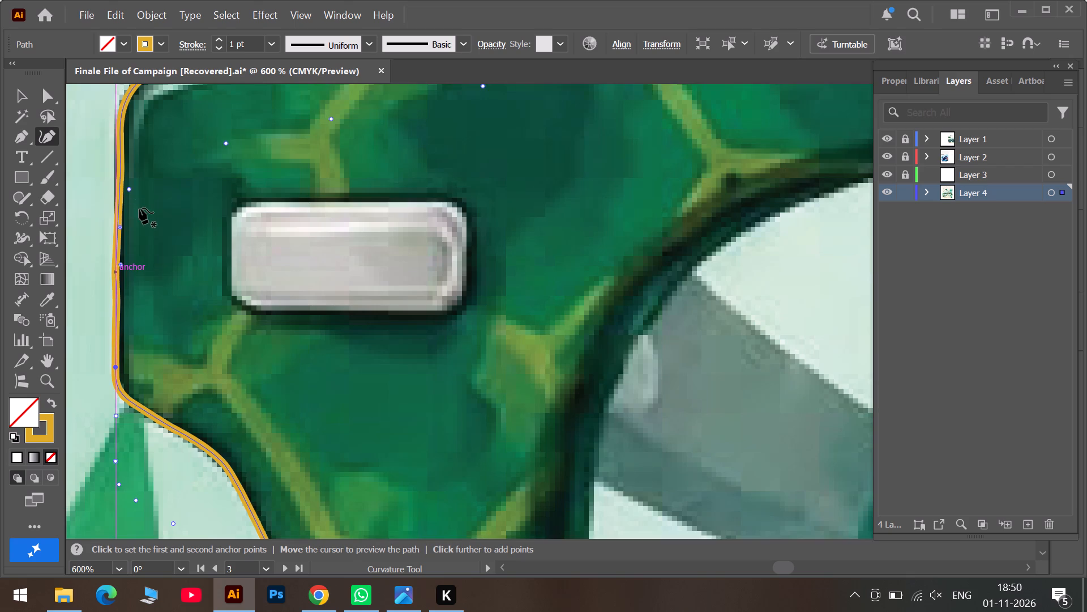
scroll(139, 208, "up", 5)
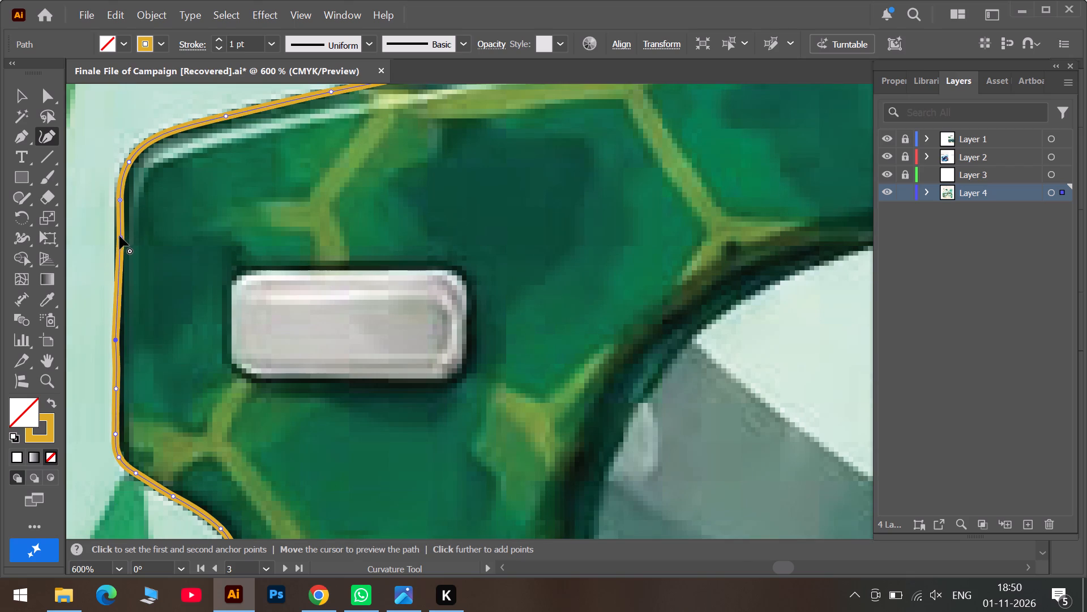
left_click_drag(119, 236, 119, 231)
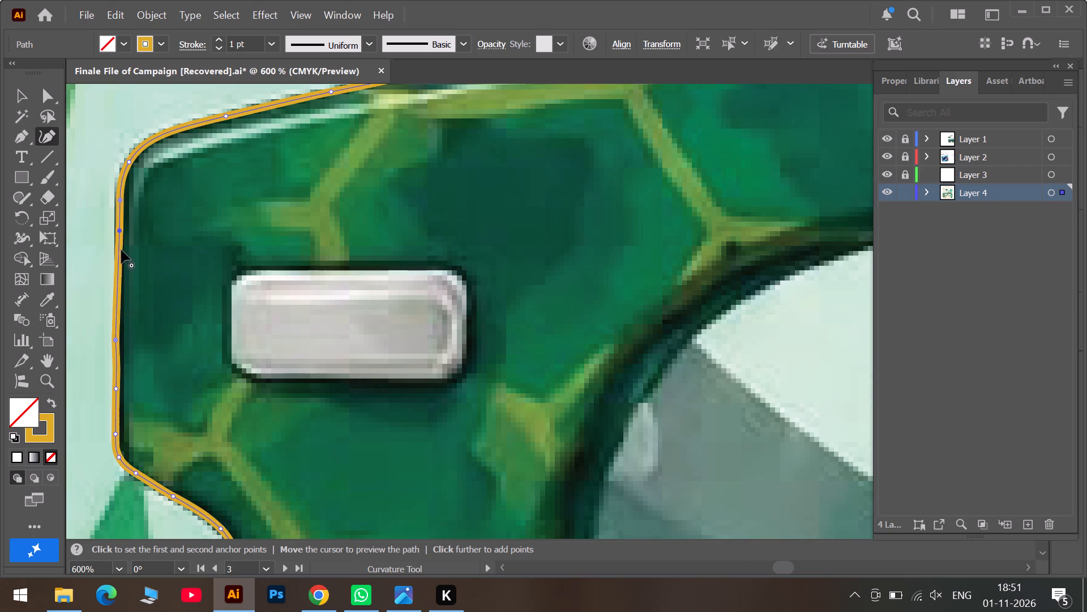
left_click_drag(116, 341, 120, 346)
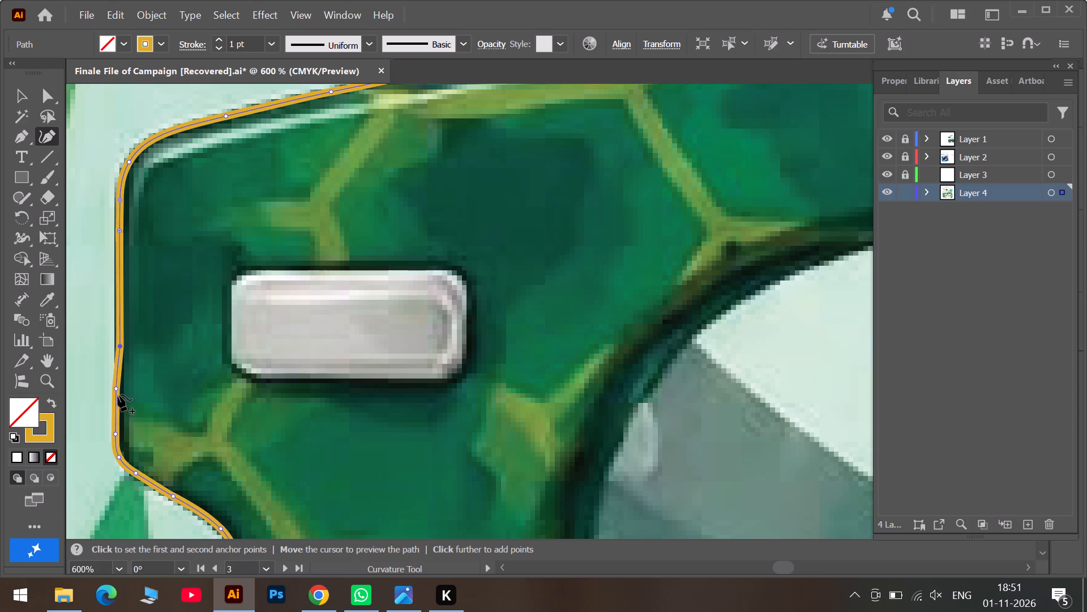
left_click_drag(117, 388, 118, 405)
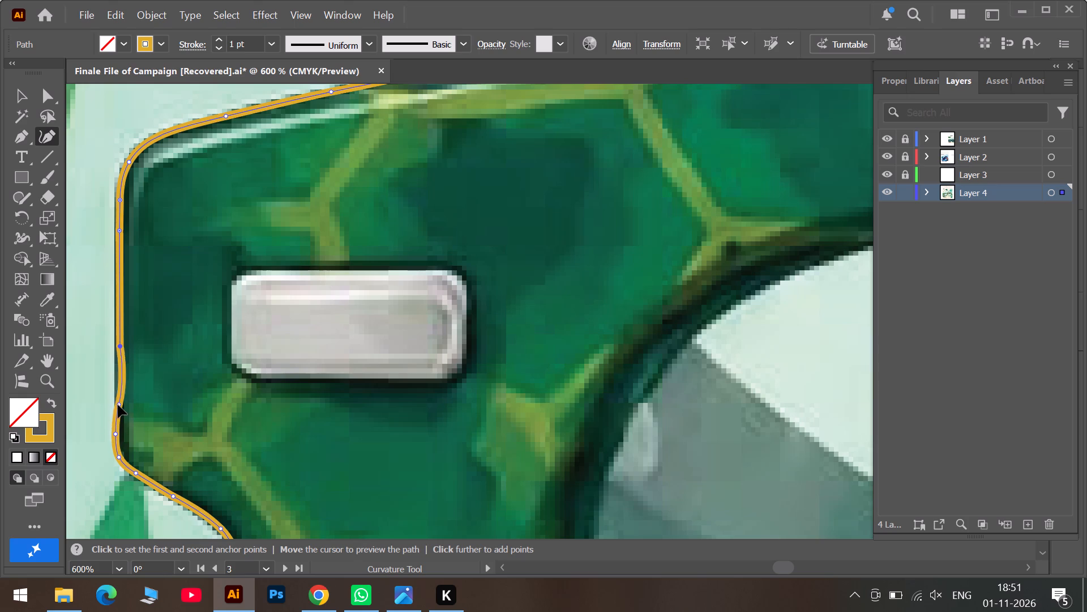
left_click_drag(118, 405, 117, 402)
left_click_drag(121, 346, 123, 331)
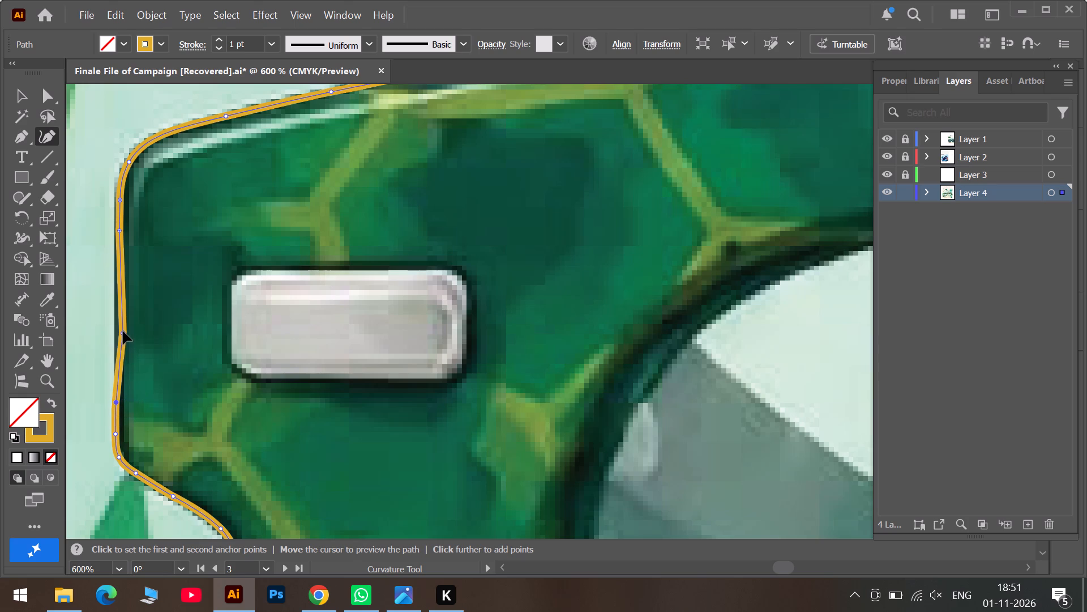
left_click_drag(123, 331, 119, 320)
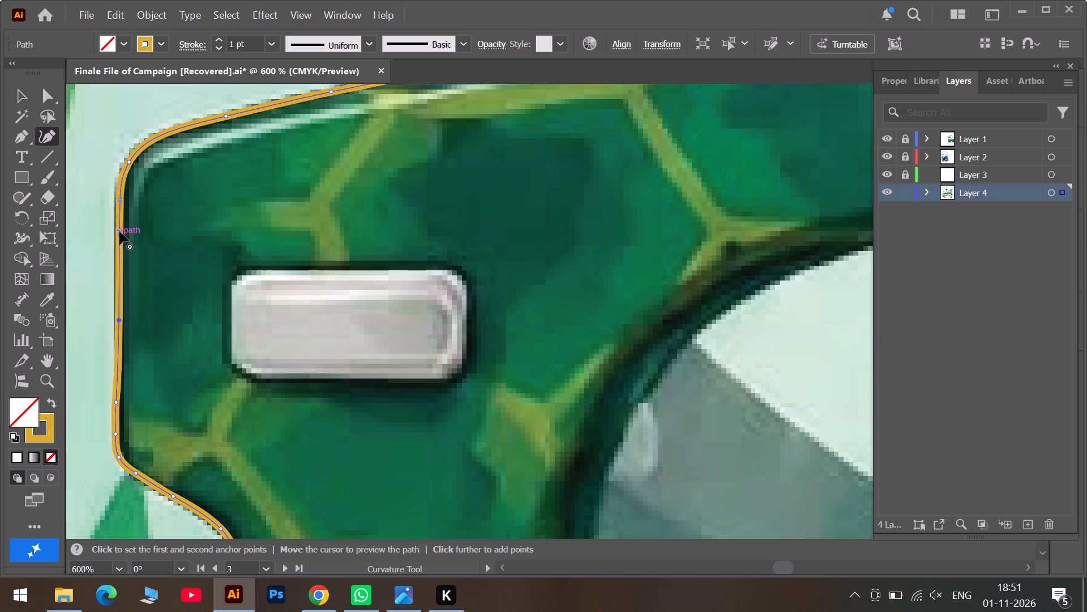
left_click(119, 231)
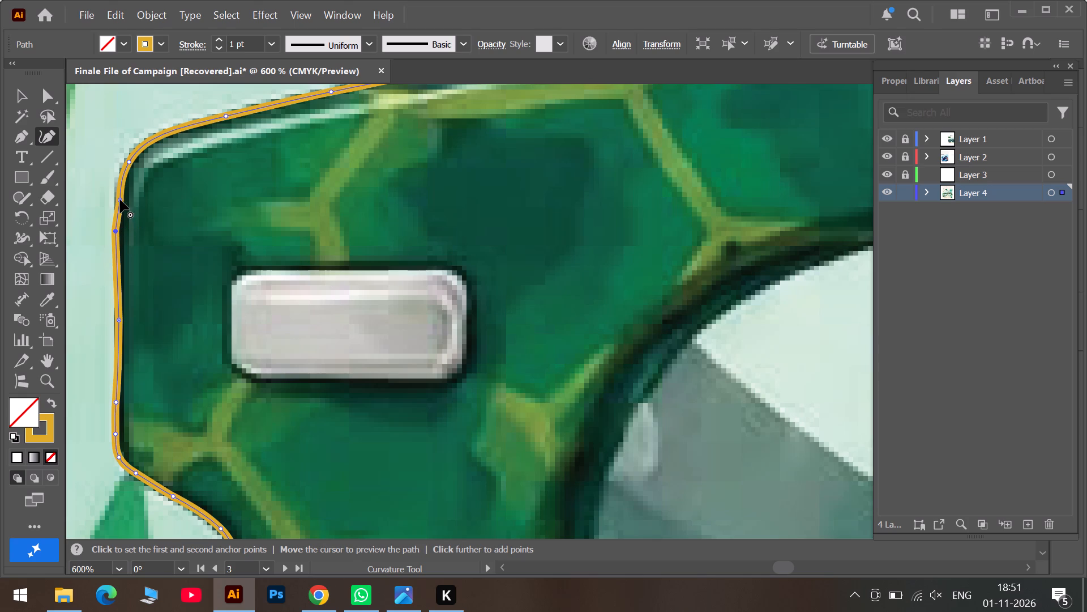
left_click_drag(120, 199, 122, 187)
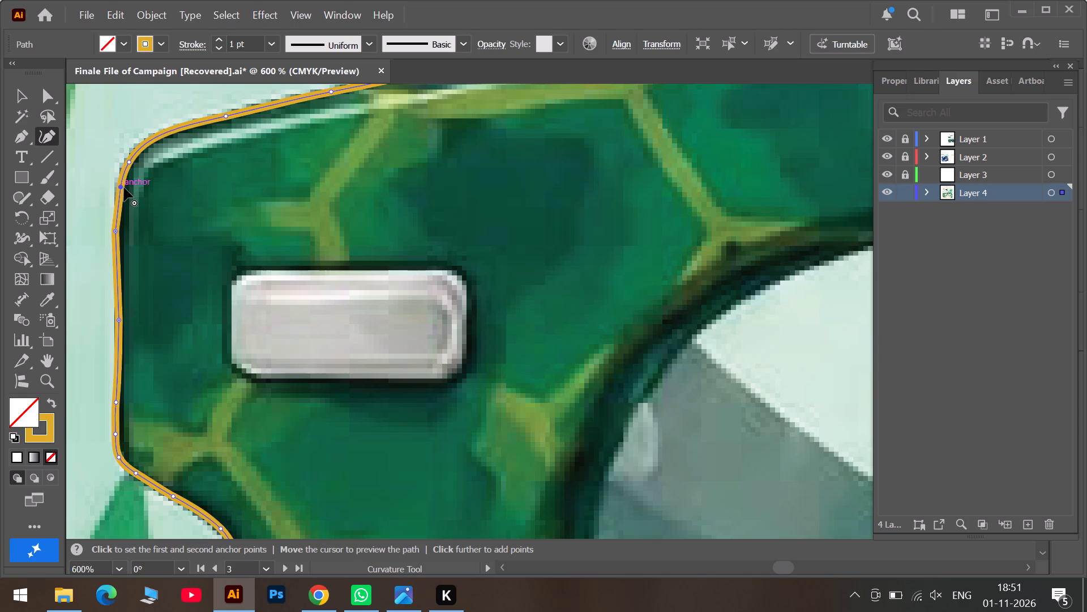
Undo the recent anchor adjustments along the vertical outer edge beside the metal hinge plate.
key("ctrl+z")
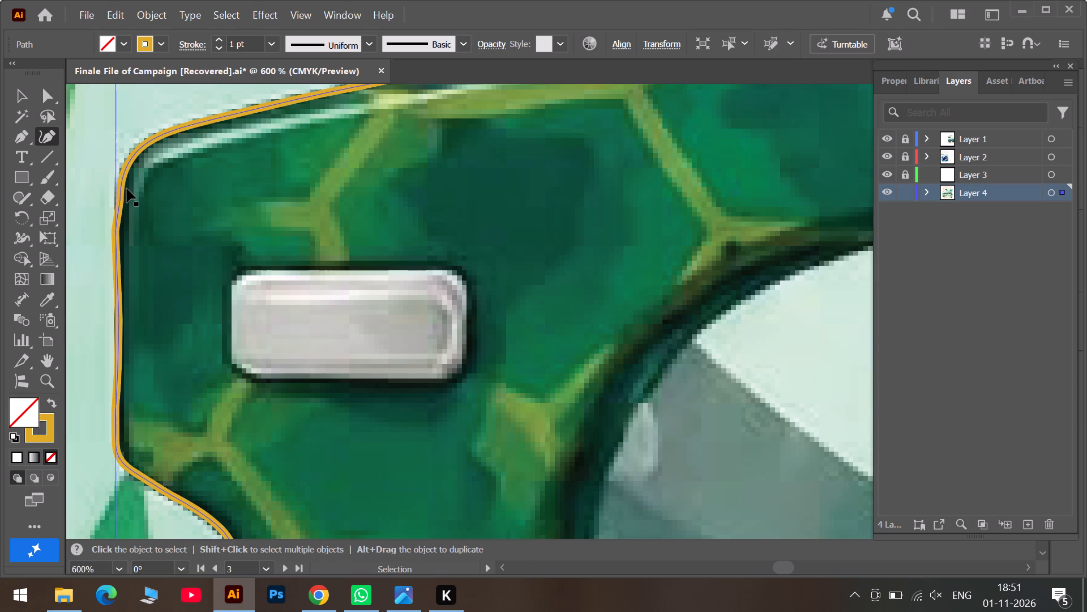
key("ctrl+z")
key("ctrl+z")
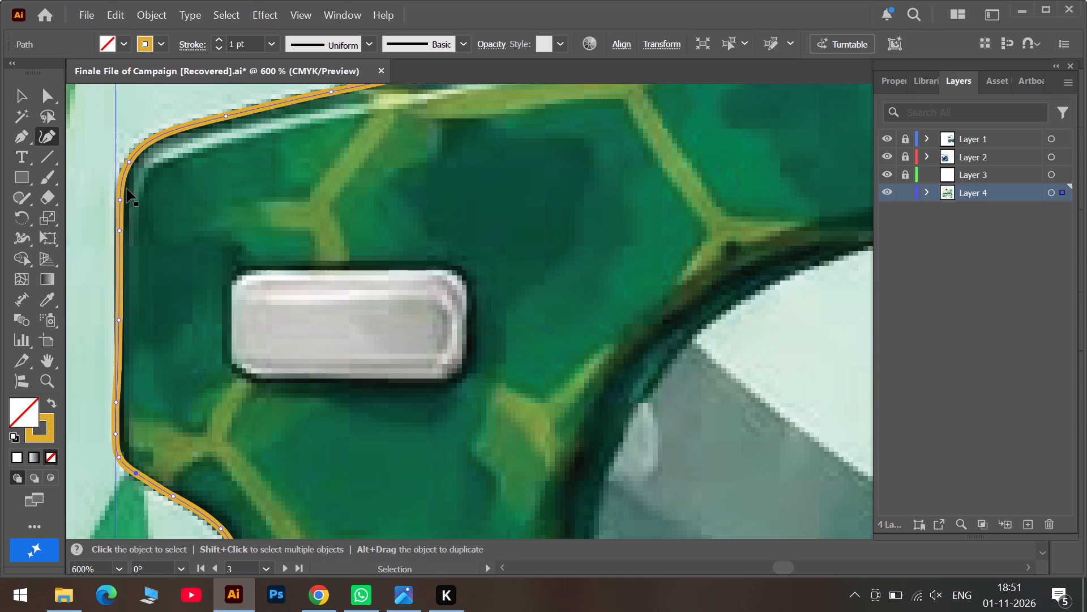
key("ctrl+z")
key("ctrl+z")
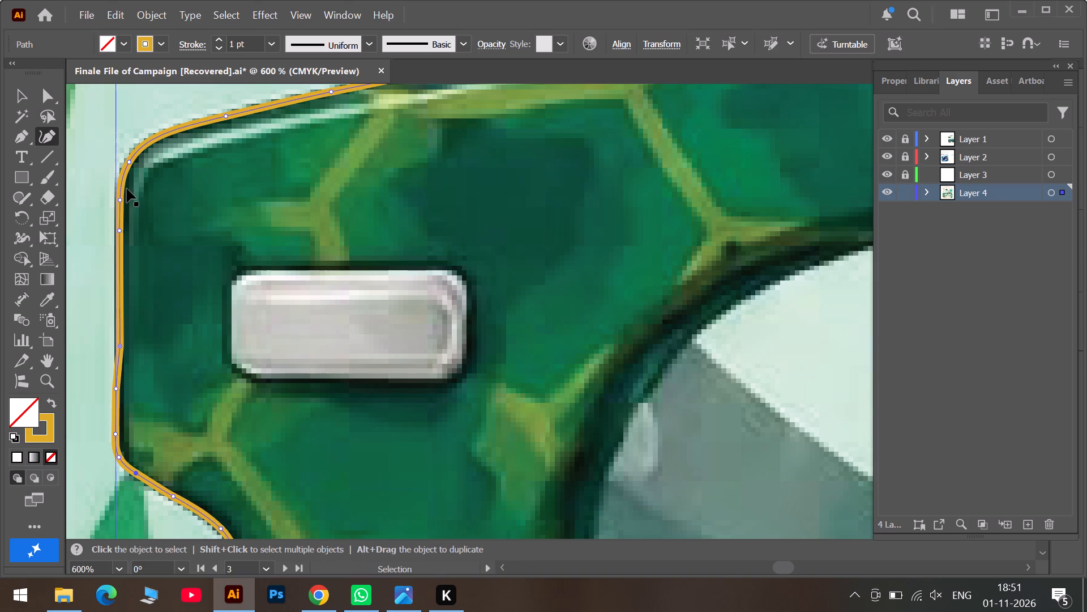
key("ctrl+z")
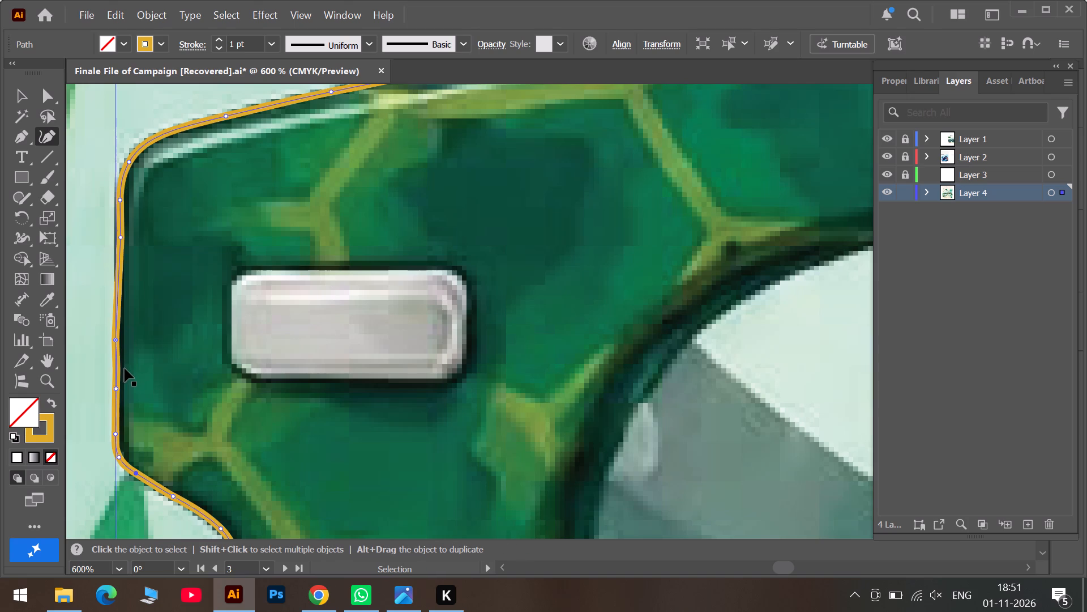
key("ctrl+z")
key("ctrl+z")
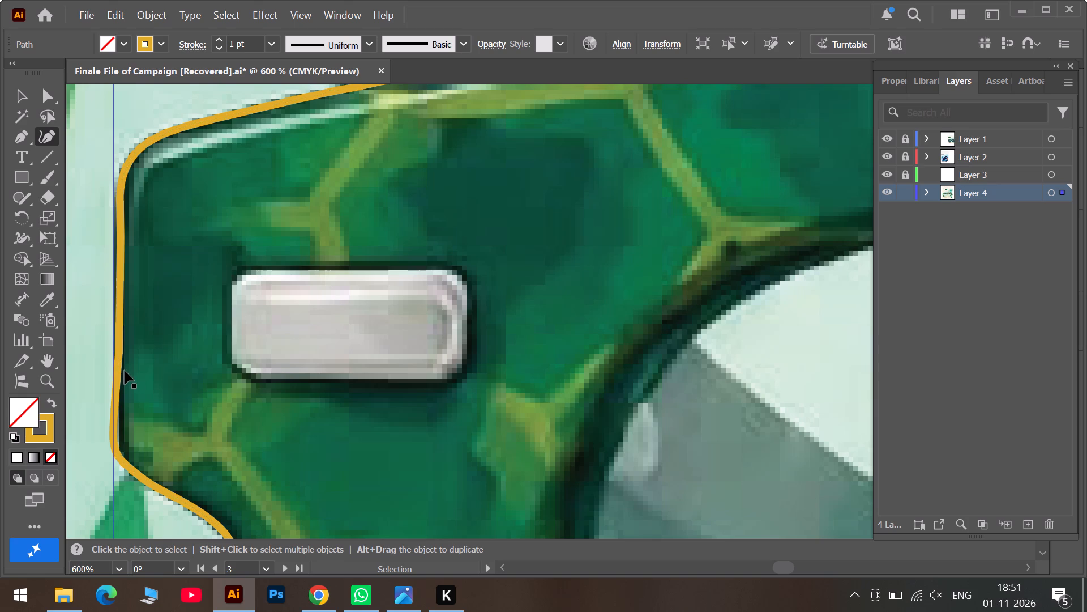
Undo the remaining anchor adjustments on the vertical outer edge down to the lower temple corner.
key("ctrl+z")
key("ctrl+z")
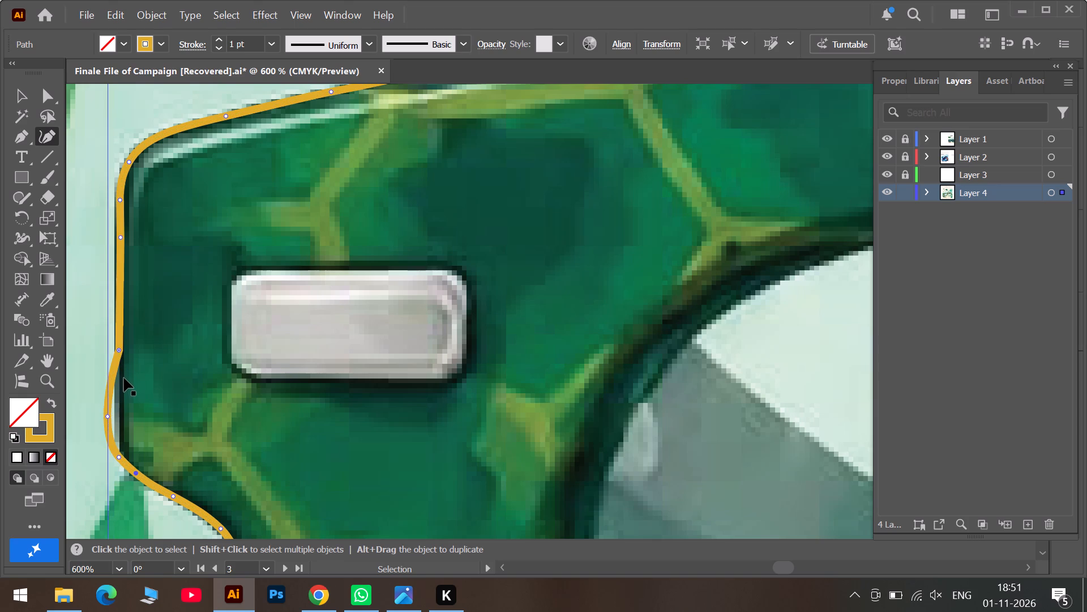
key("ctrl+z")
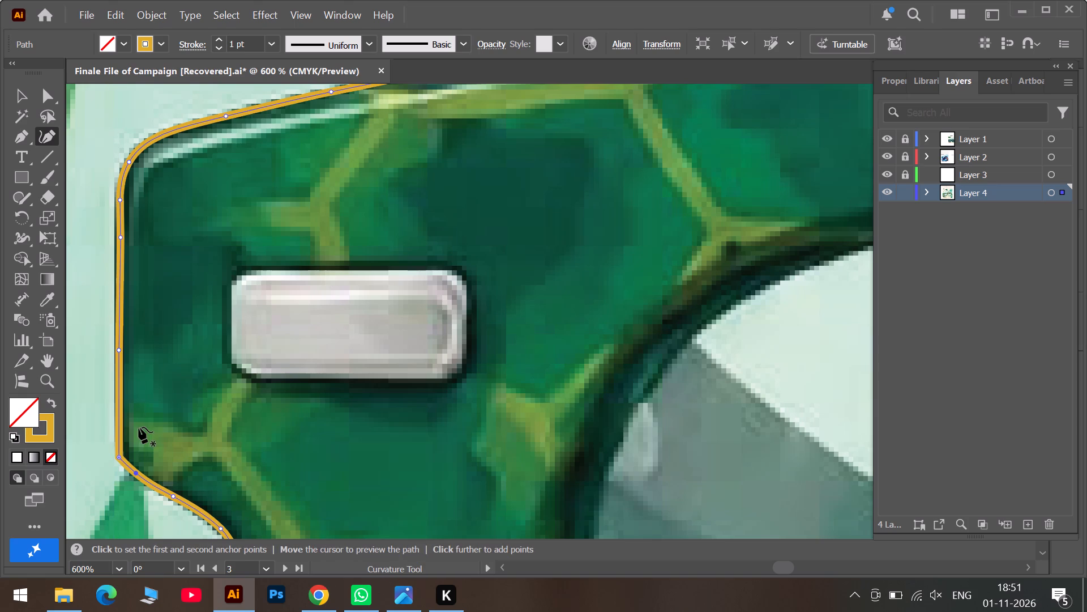
Add three anchors along the straight vertical outer edge between the lower temple corner and the existing anchor beside the hinge plate.
scroll(138, 441, "down", 2)
left_click(119, 405)
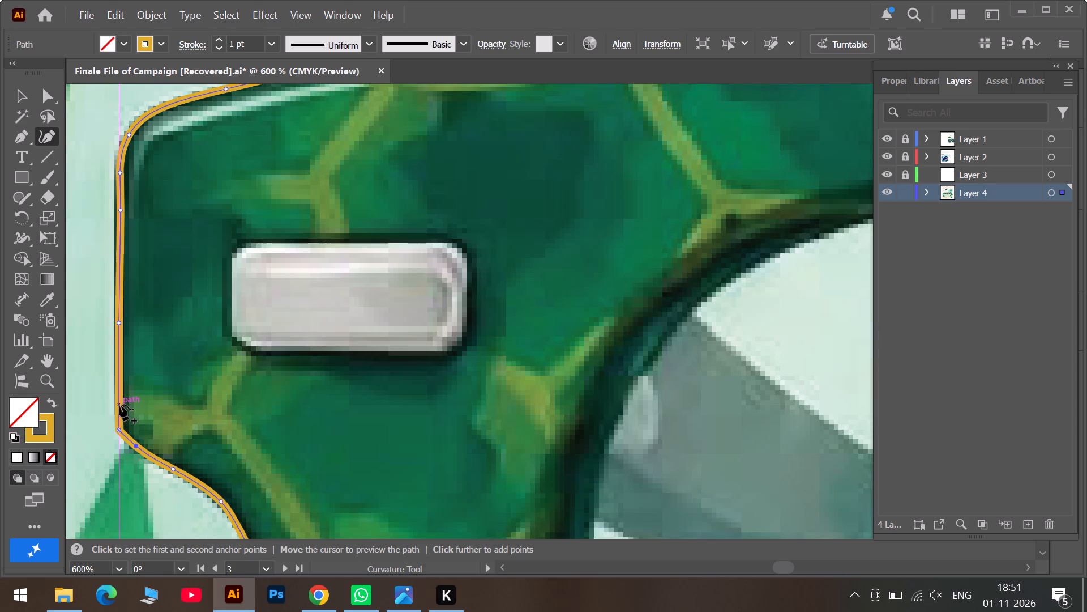
left_click(119, 375)
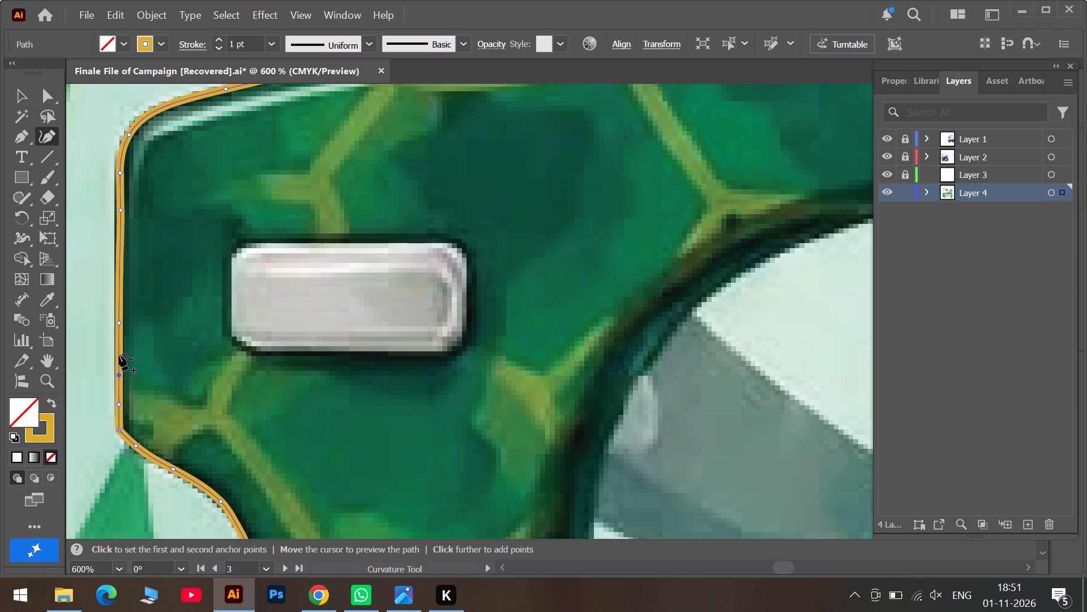
left_click(119, 354)
Round the lower temple corner by converting its anchor, sliding the neighbouring anchor along the lower edge and moving the corner anchor inward.
double_click(119, 430)
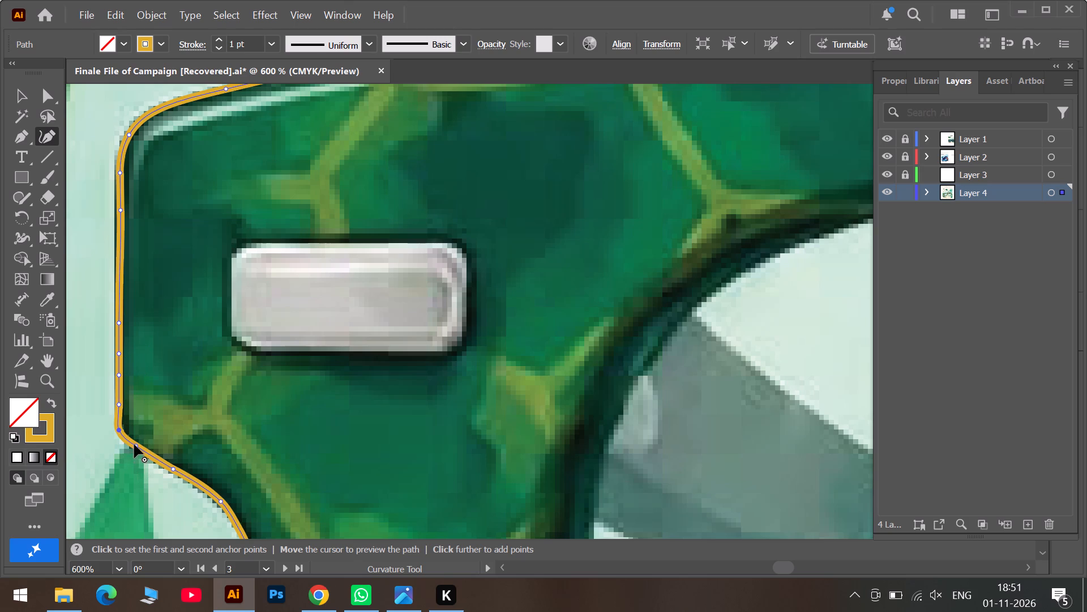
left_click_drag(134, 447, 152, 458)
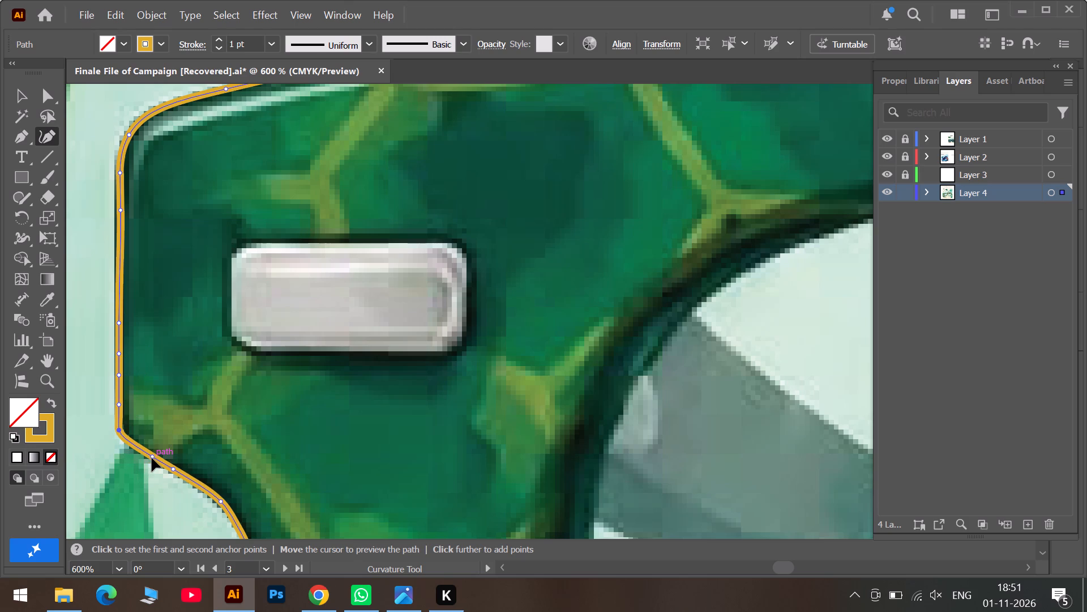
left_click_drag(152, 458, 152, 461)
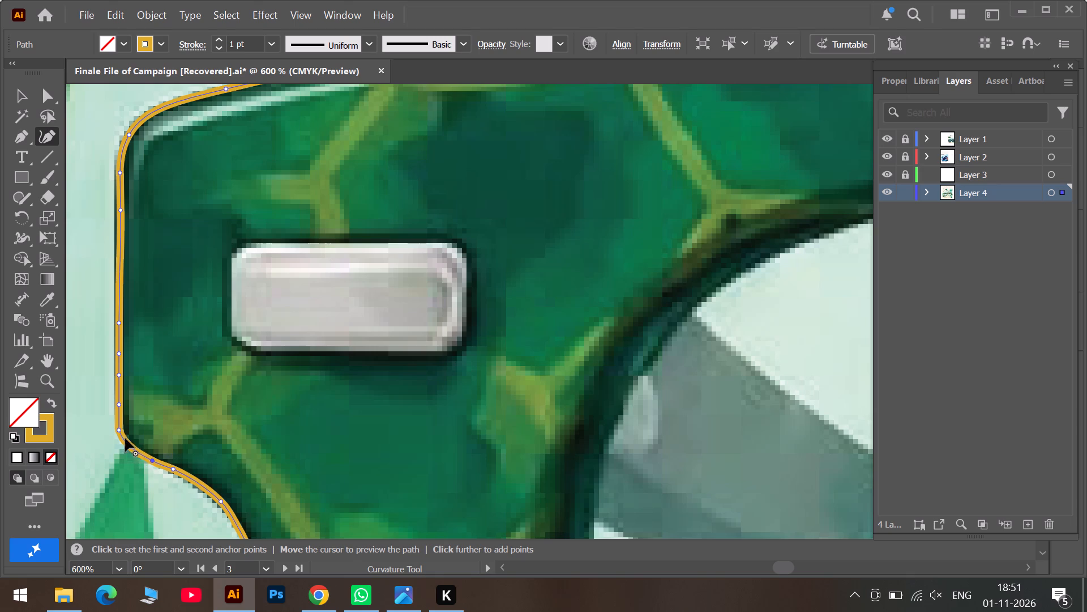
left_click_drag(119, 430, 130, 444)
Add two anchors on the outline's concave curve below the lower temple corner, one on either side of the bend.
scroll(145, 449, "down", 5)
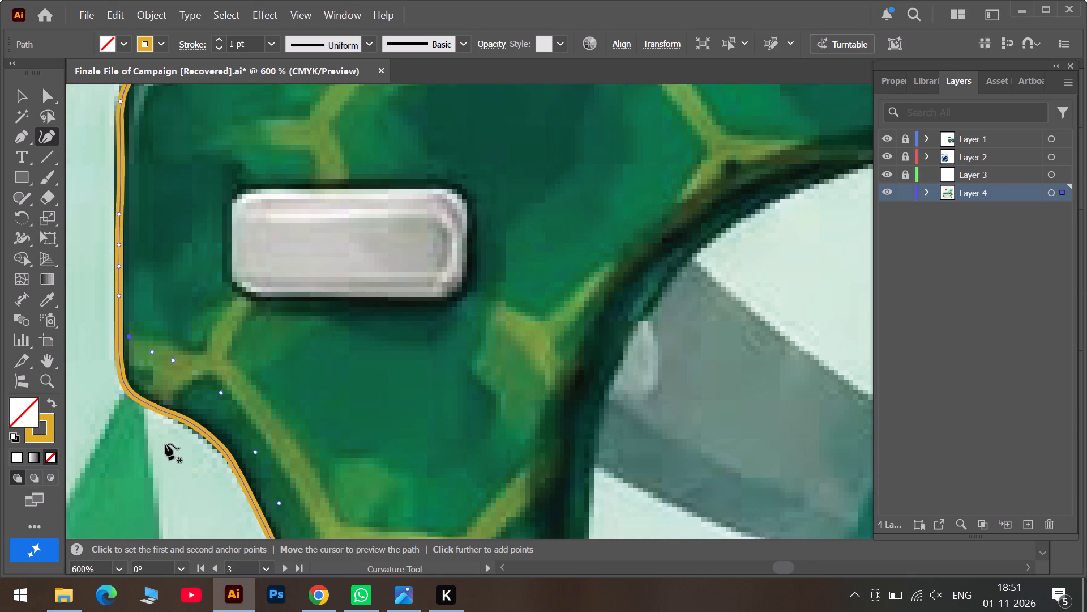
left_click(204, 422)
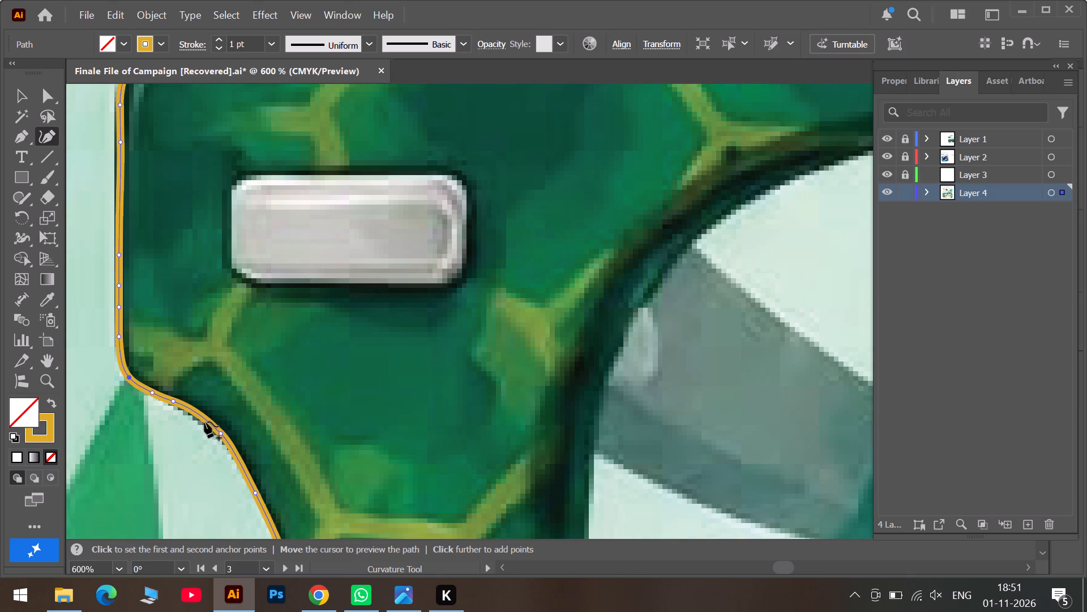
left_click(203, 420)
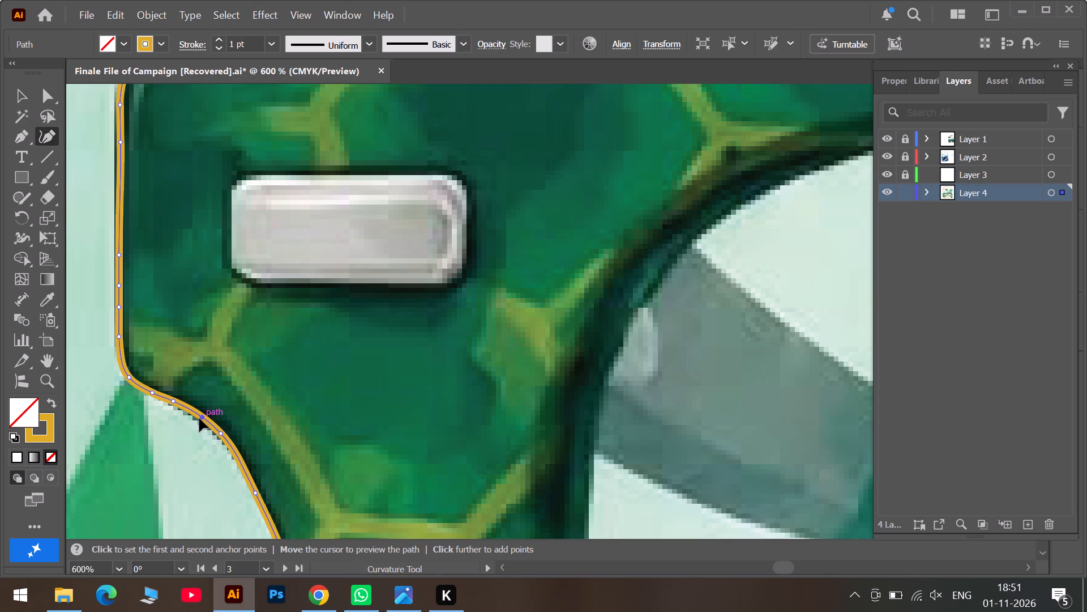
scroll(257, 443, "down", 6)
left_click(242, 384)
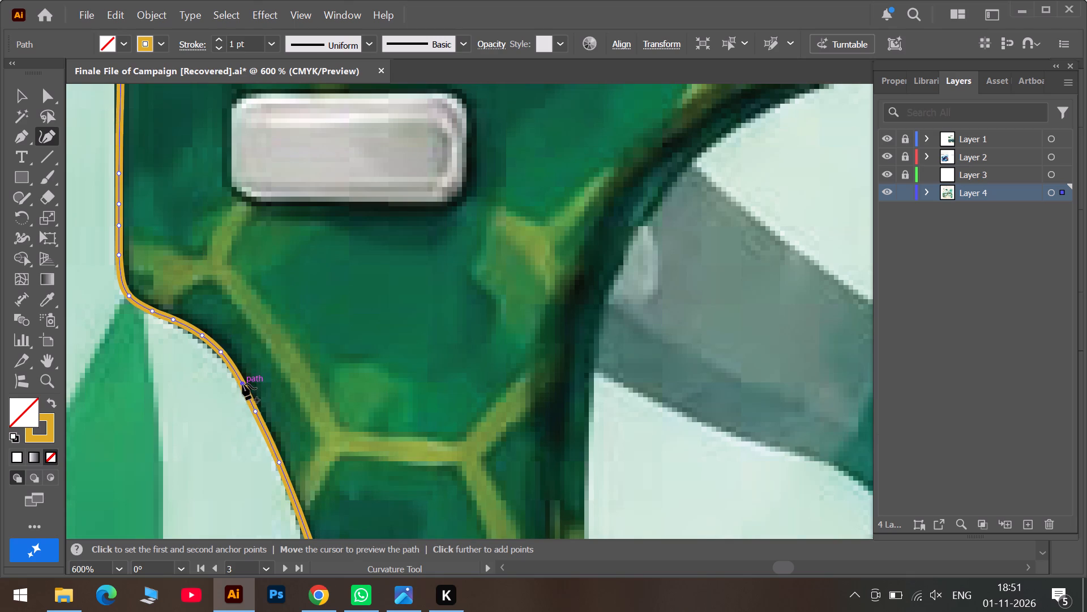
Start a new curved path along the metal hinge plate's top edge, add intermediate anchors and continue it around the upper-right corner.
scroll(268, 437, "down", 6)
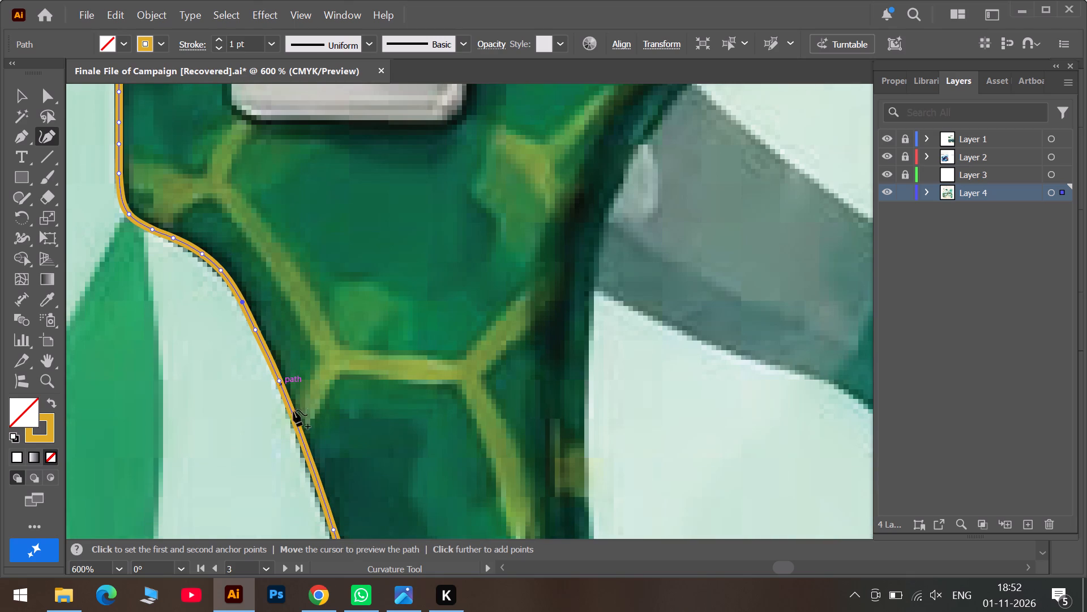
scroll(314, 437, "down", 7)
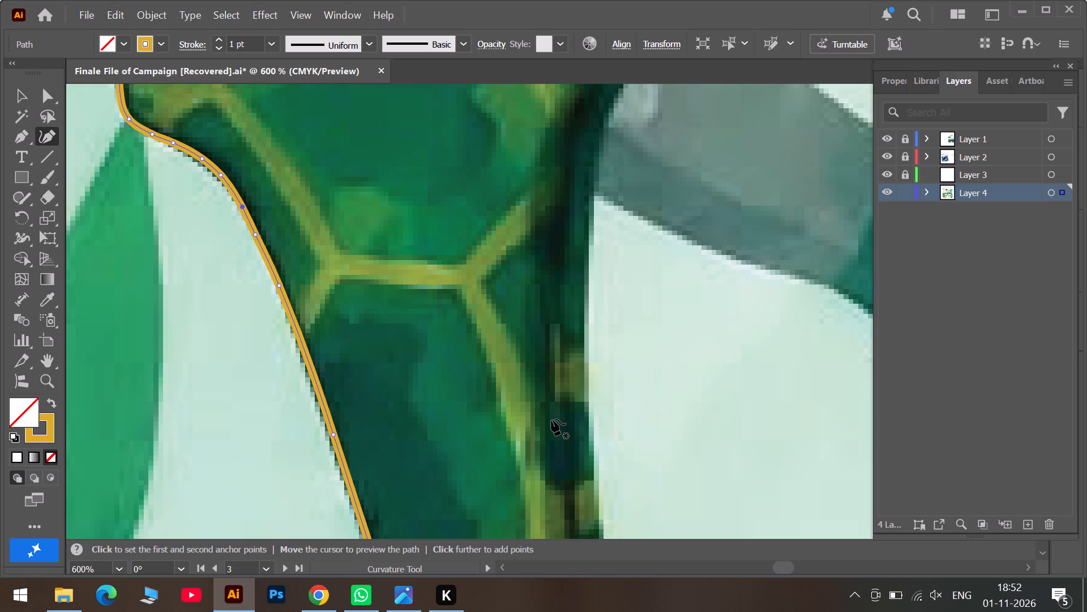
scroll(551, 419, "down", 4, "alt")
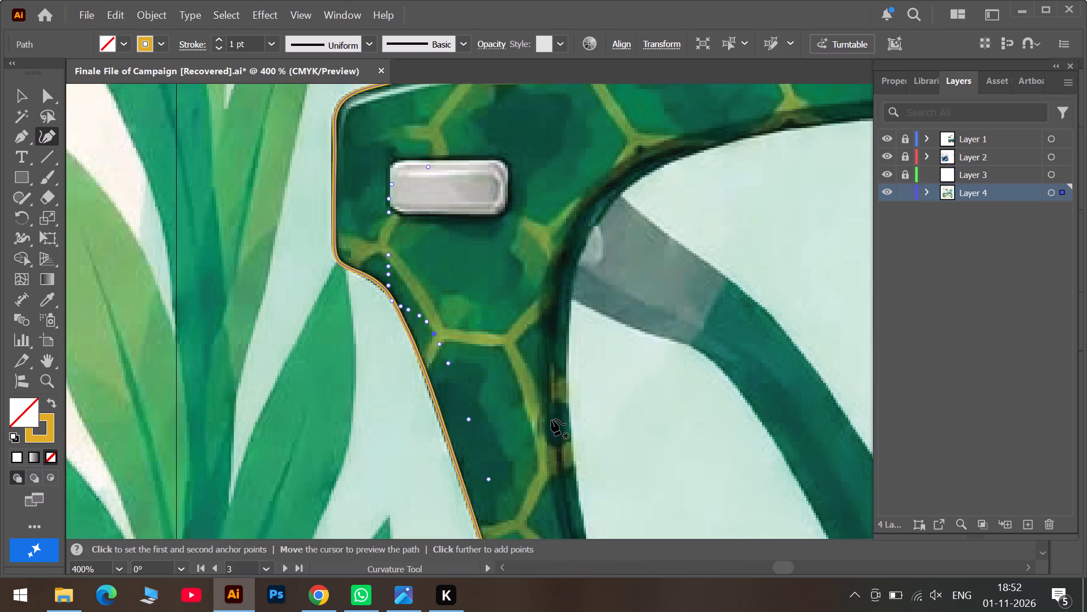
scroll(554, 418, "down", 2)
scroll(554, 418, "down", 2, "alt")
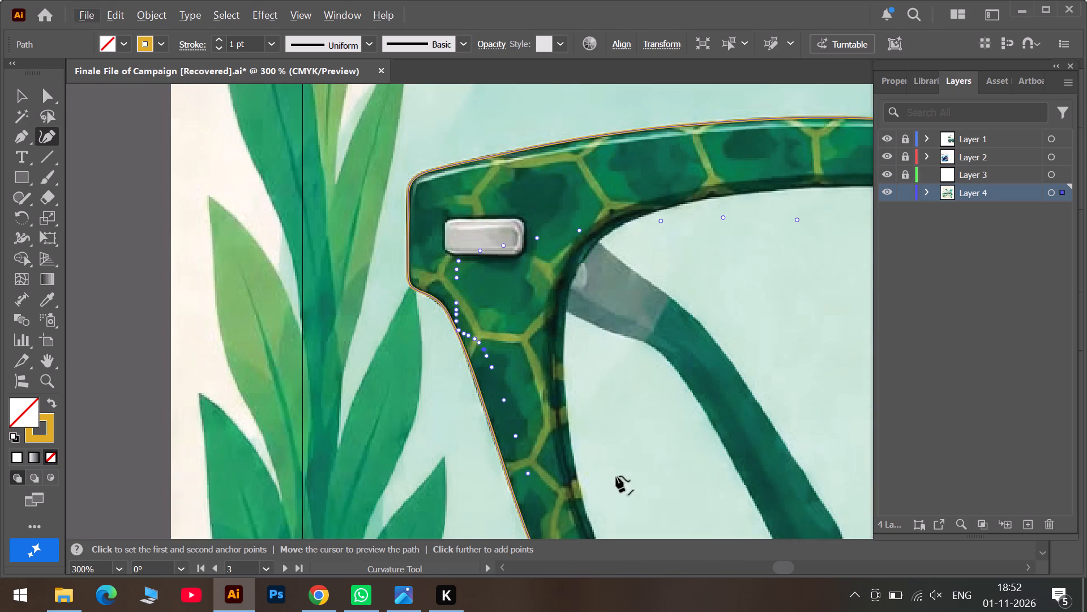
scroll(482, 277, "up", 2, "alt")
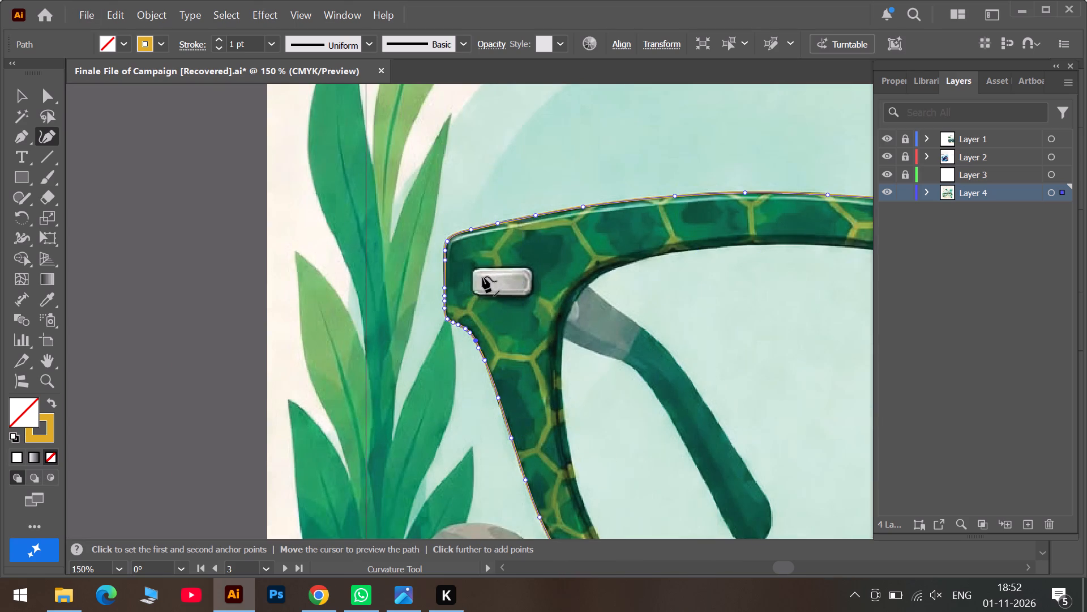
scroll(482, 277, "up", 2, "alt")
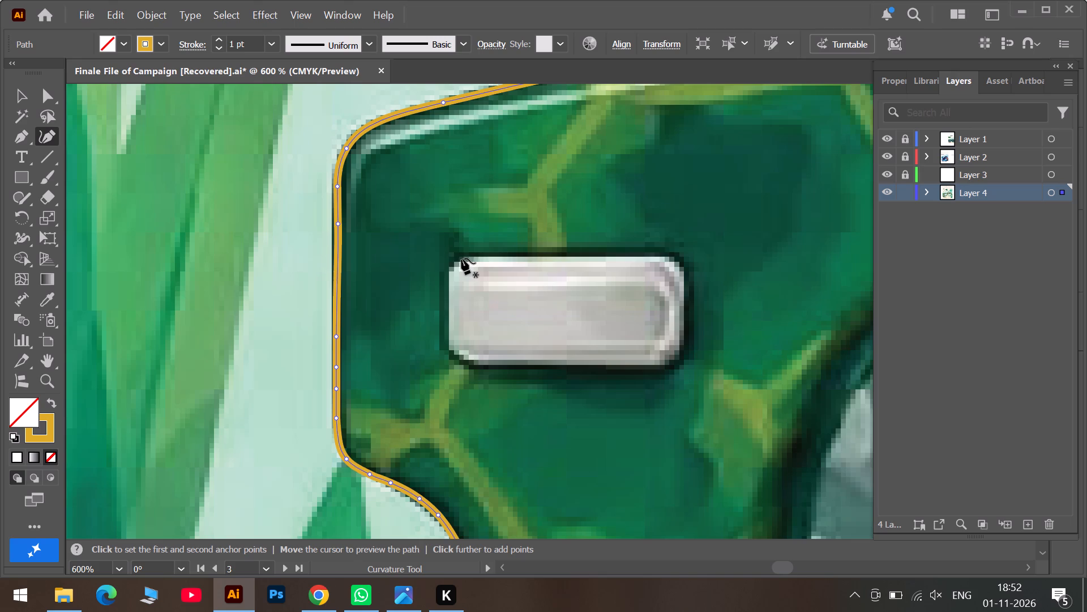
left_click(463, 259)
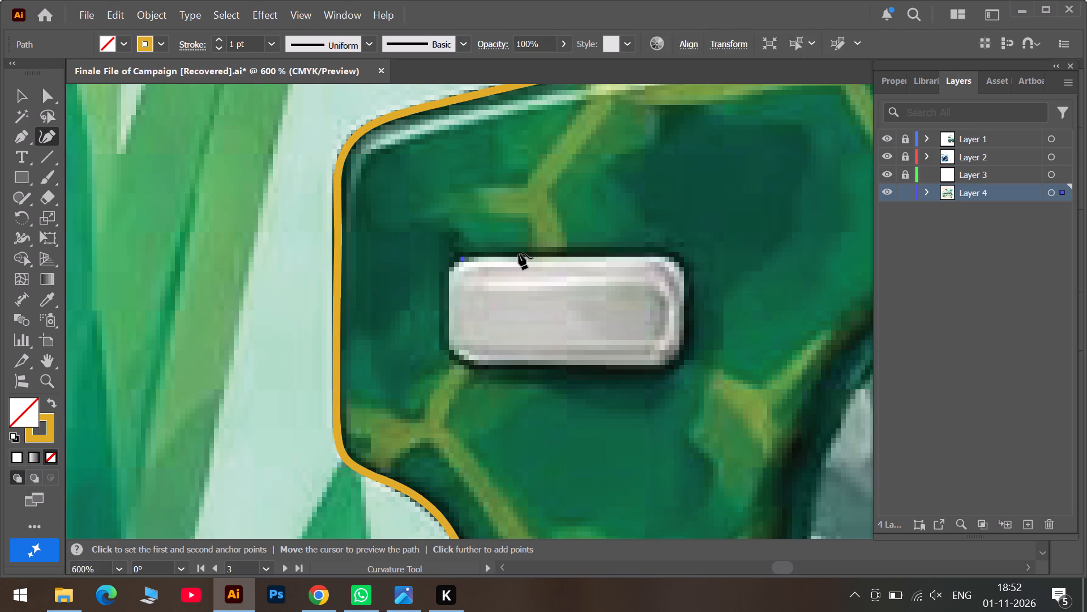
left_click(522, 254)
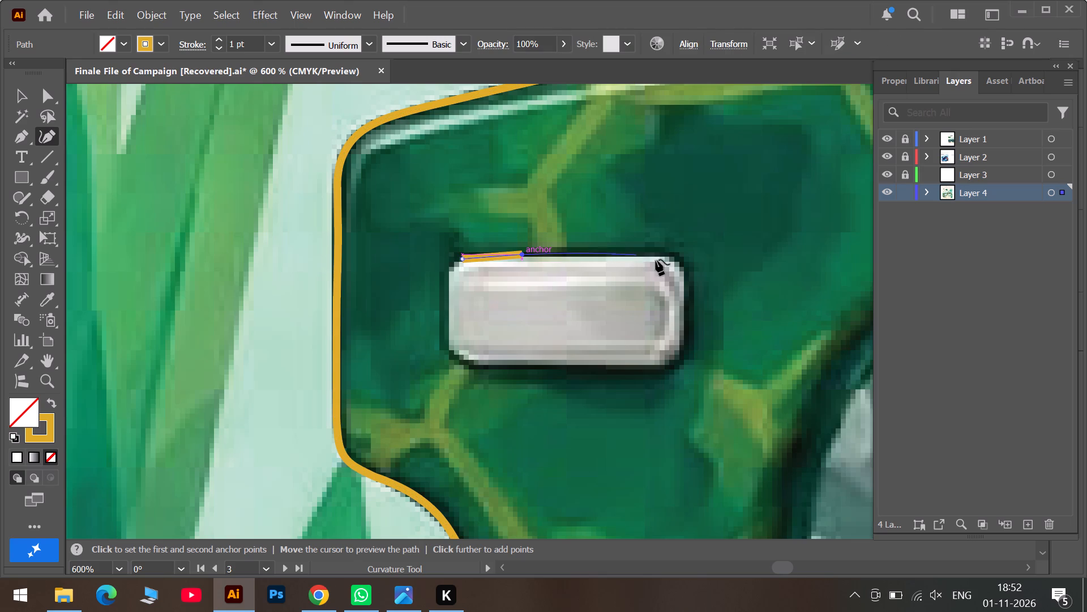
left_click(667, 254)
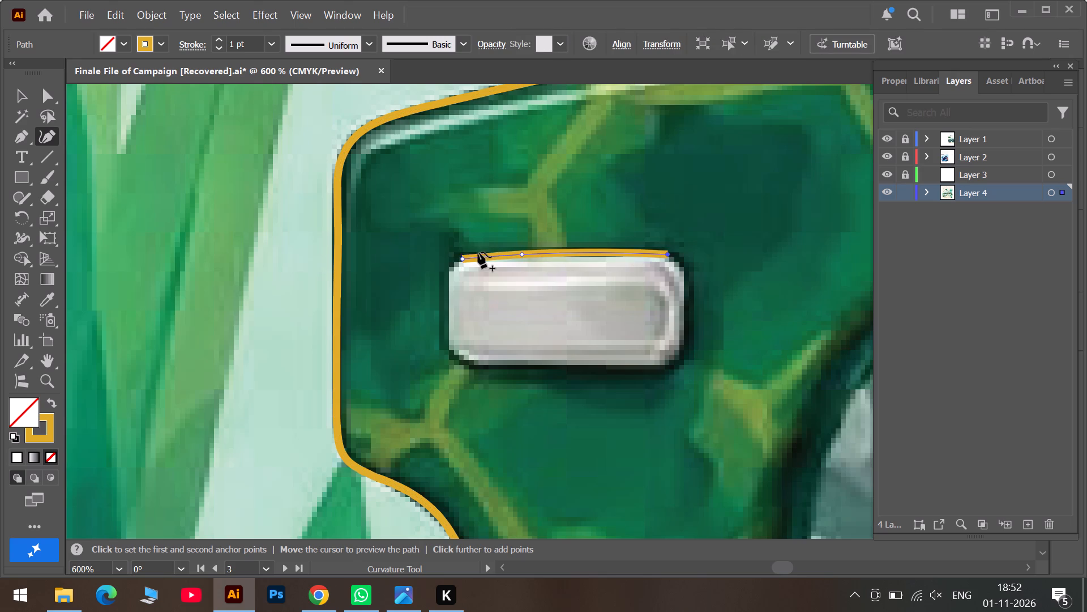
left_click(461, 257)
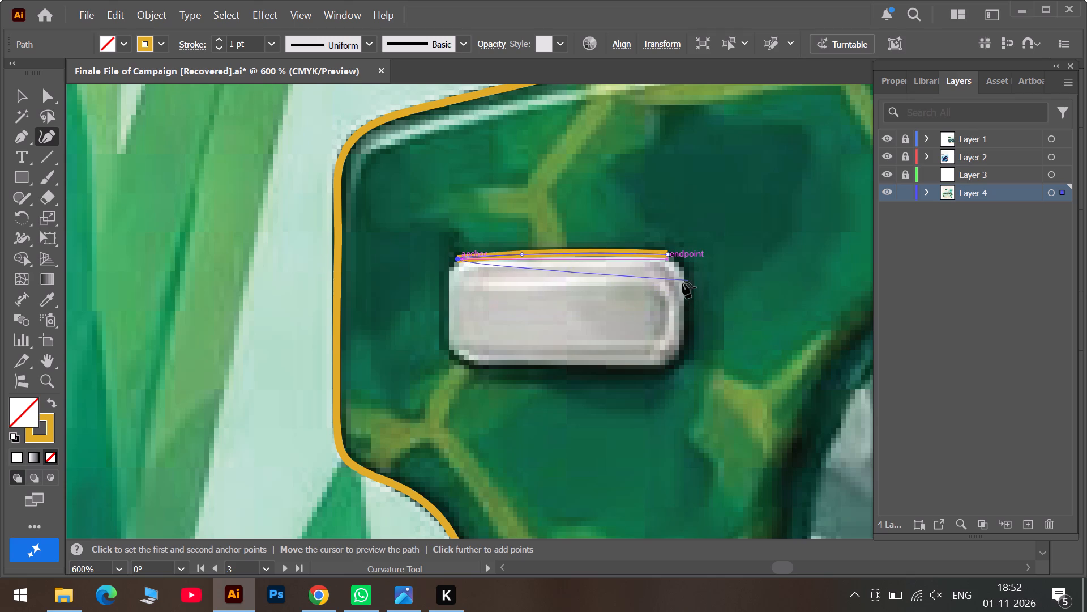
left_click(481, 258)
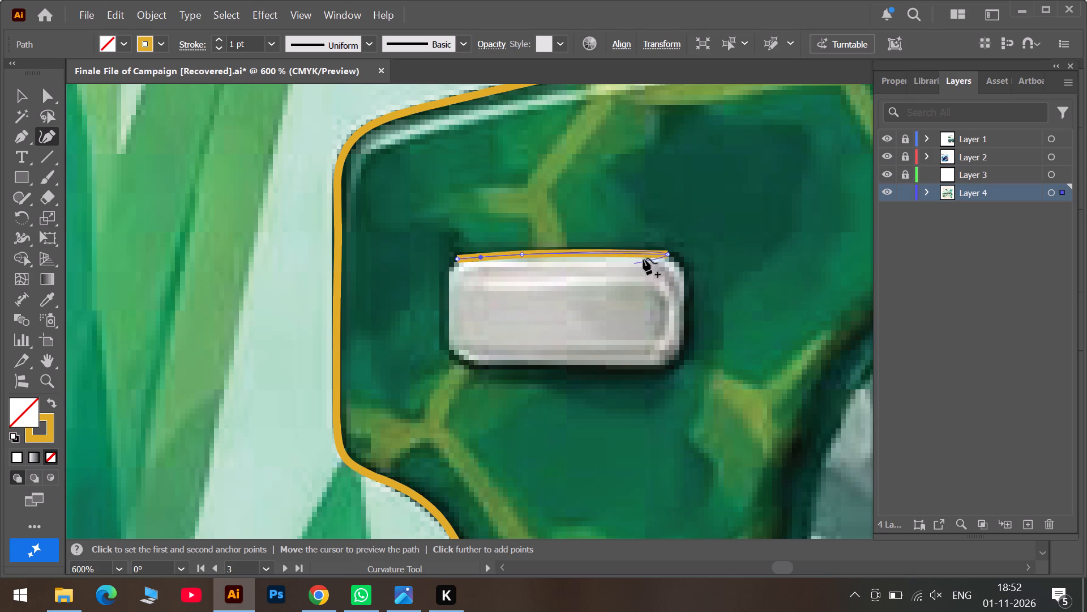
left_click(653, 254)
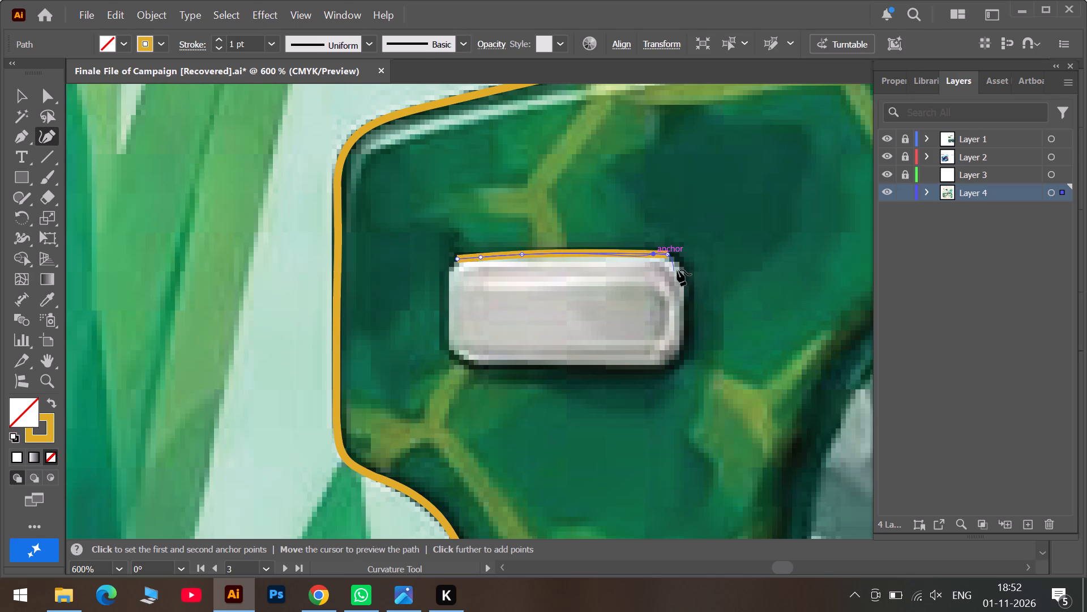
left_click(683, 273)
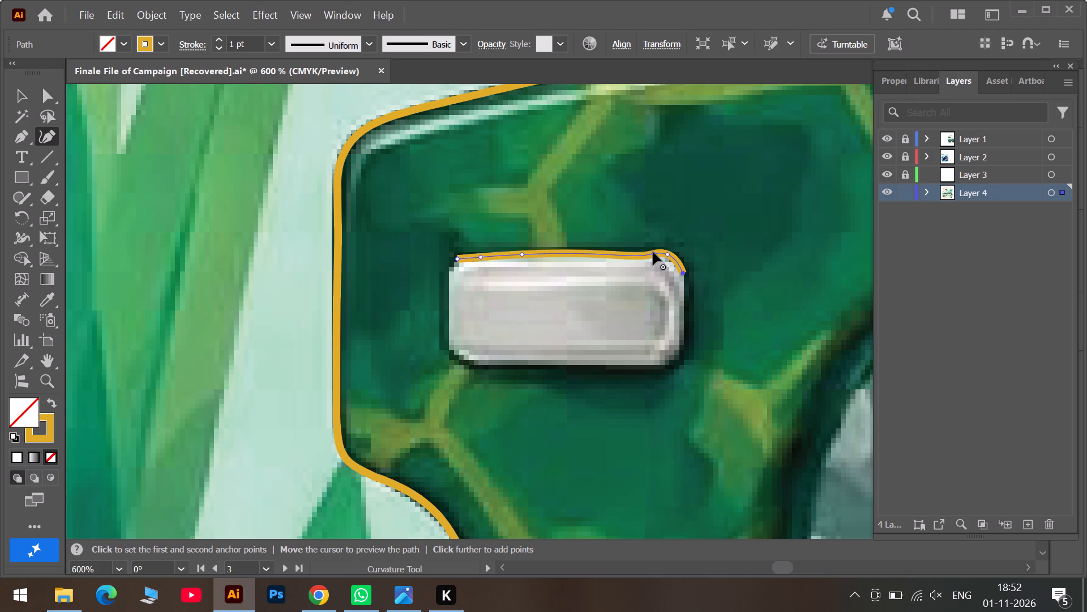
Reshape the hinge plate's top edge before its upper-right corner by adding an anchor, shifting it and its neighbour, and converting the anchor type.
double_click(653, 252)
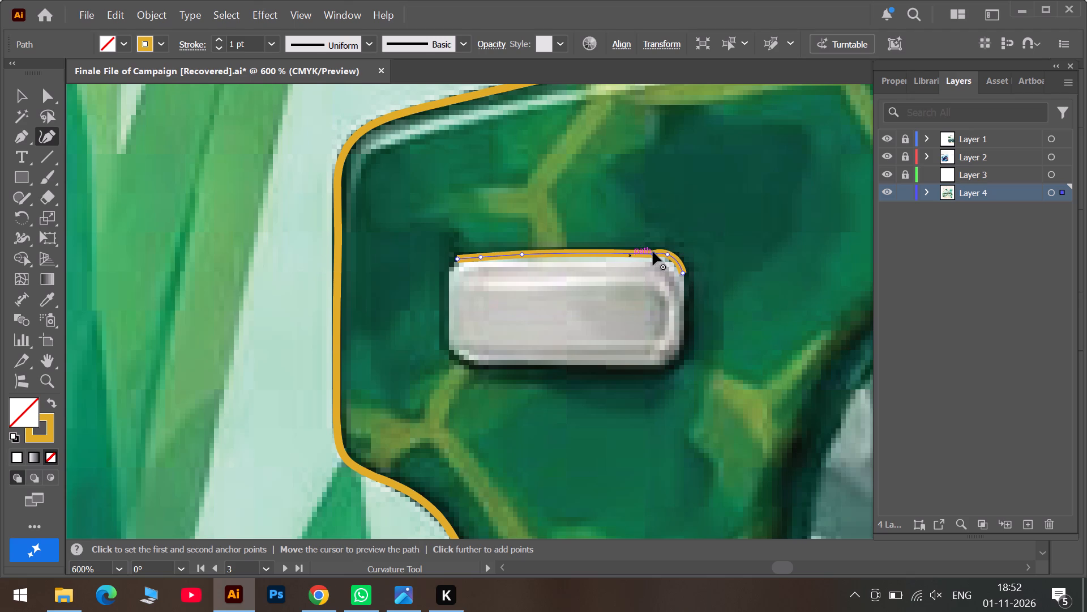
left_click_drag(653, 253, 647, 252)
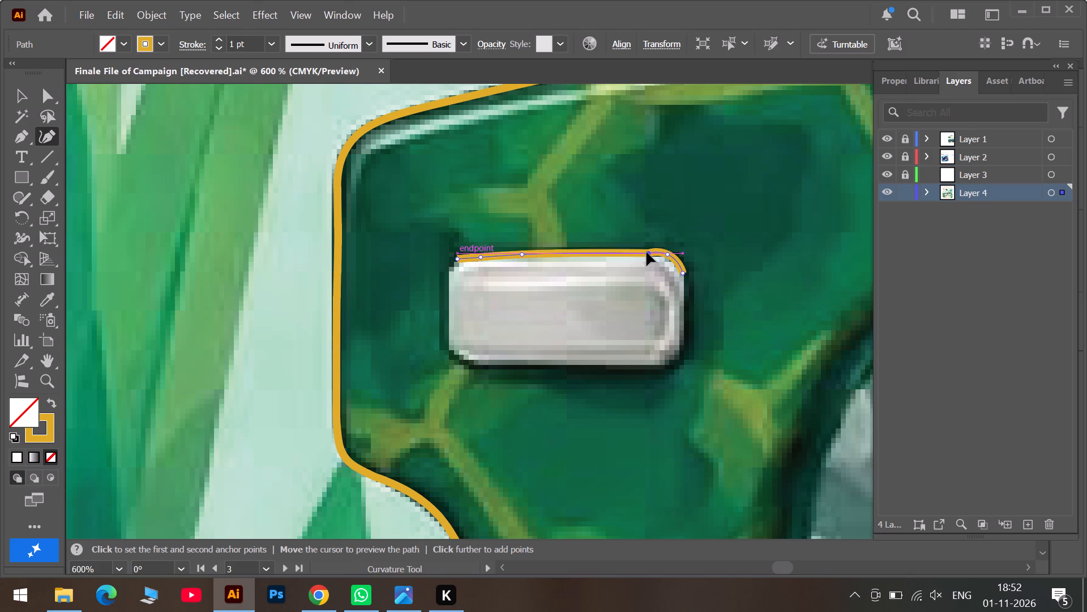
left_click_drag(647, 252, 626, 255)
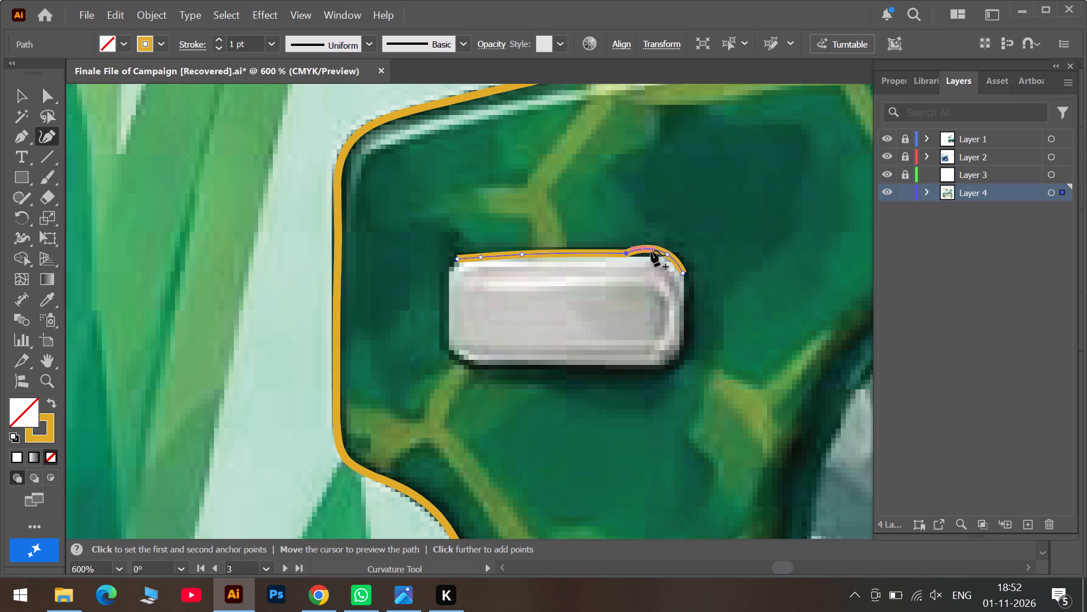
left_click_drag(648, 248, 652, 256)
left_click_drag(652, 256, 647, 254)
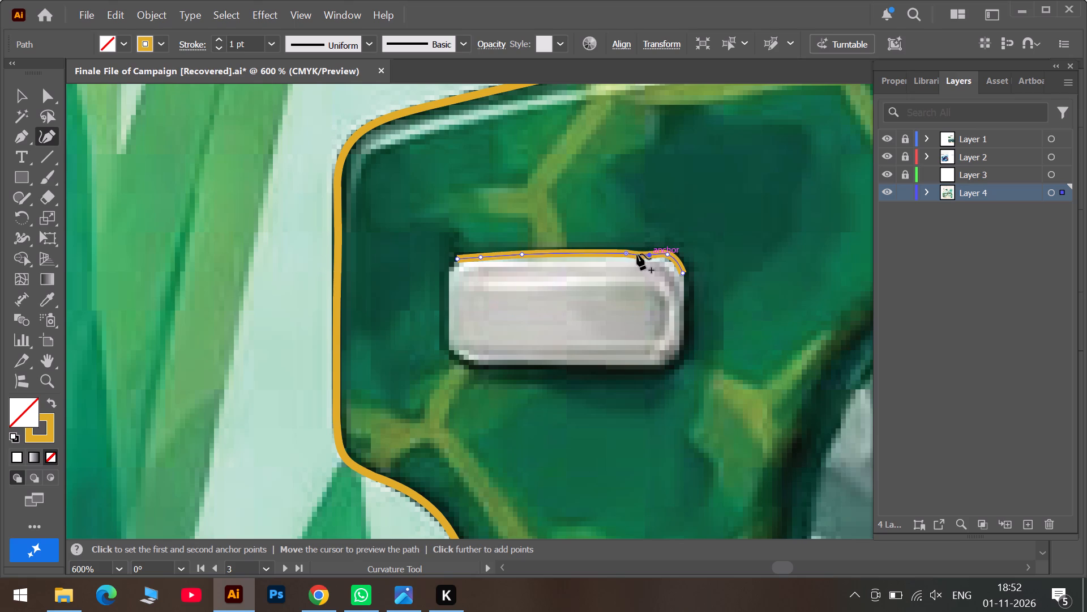
left_click_drag(626, 254, 594, 257)
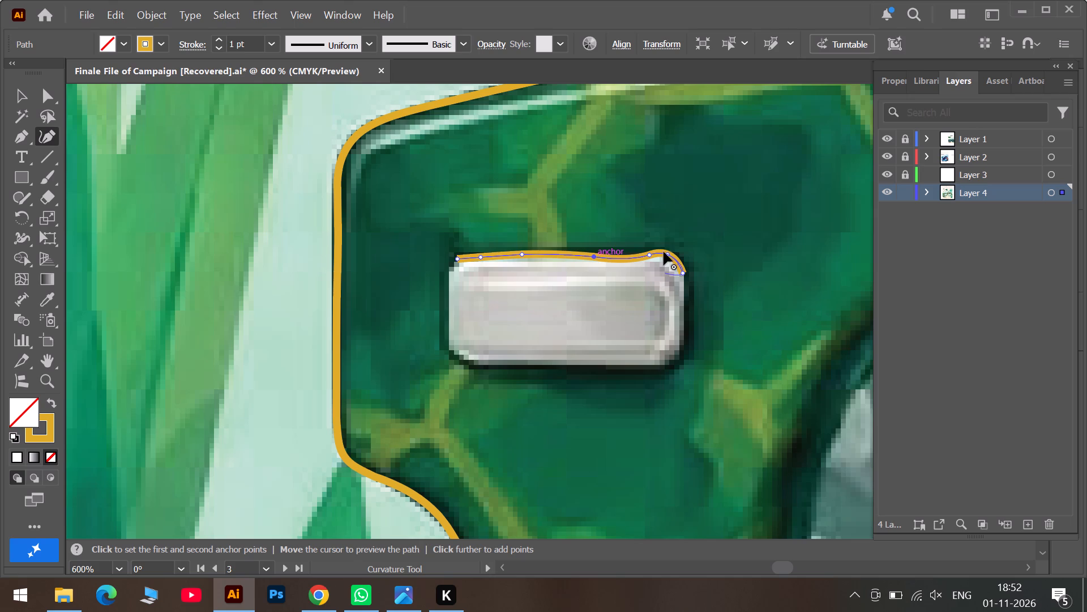
double_click(646, 256)
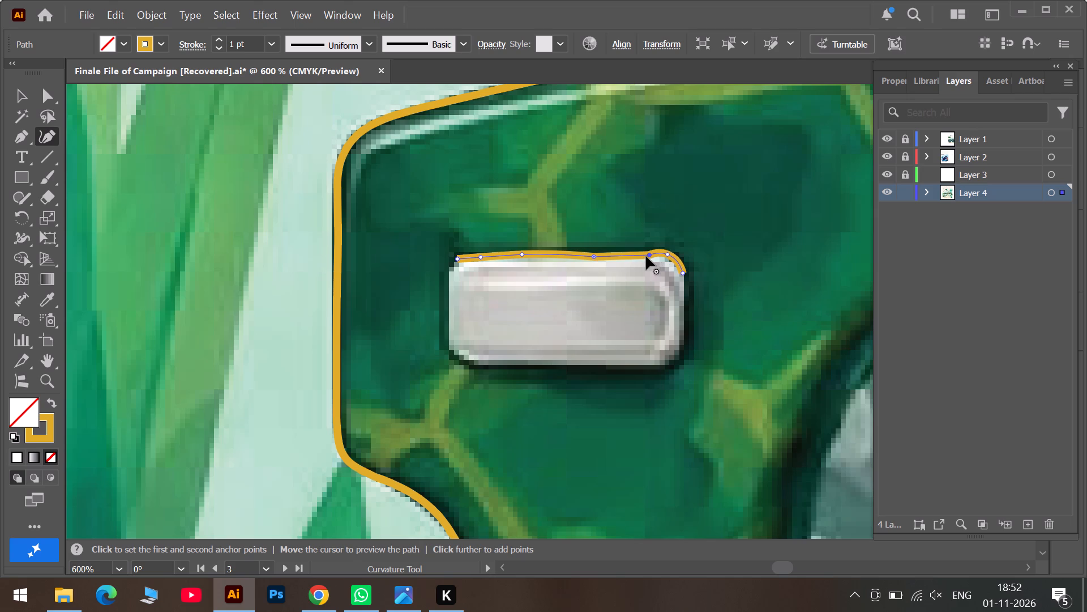
Shift the two anchors at the hinge plate's upper-right corner outward so the curve follows the rounded metal edge.
left_click_drag(669, 254, 677, 259)
left_click_drag(677, 259, 677, 260)
left_click_drag(649, 255, 662, 256)
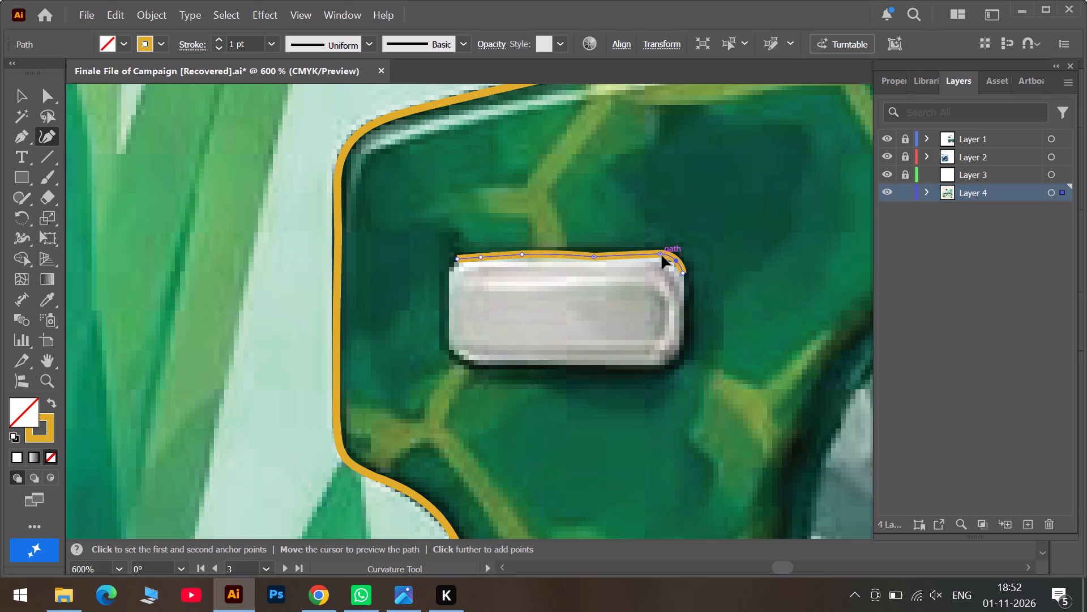
left_click_drag(662, 256, 663, 256)
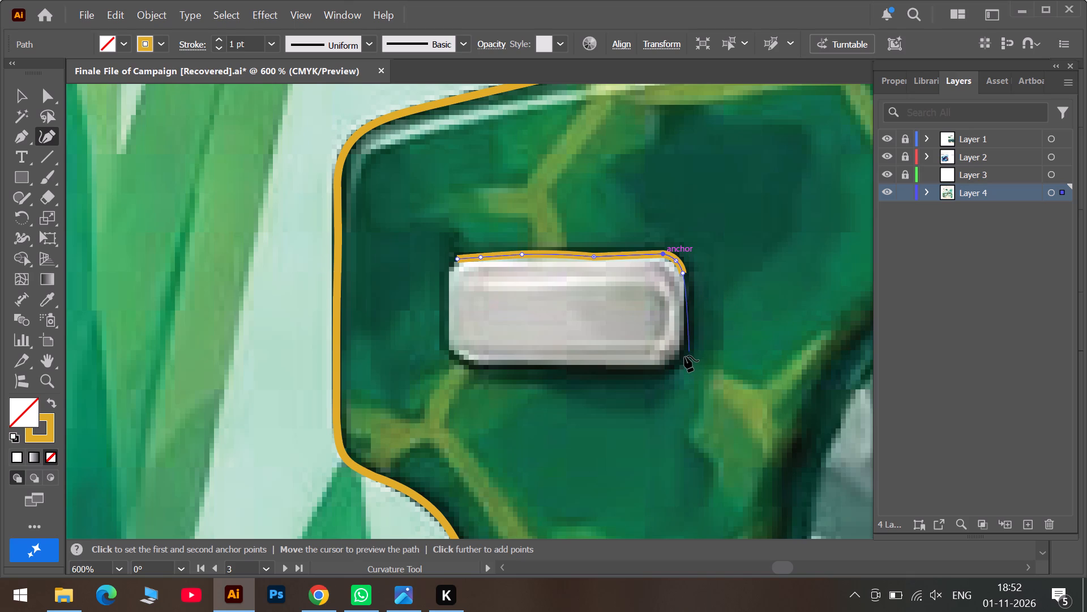
Continue the hinge plate's outline down its right edge, around the lower-right corner and along the bottom edge to the lower-left corner.
left_click(683, 357)
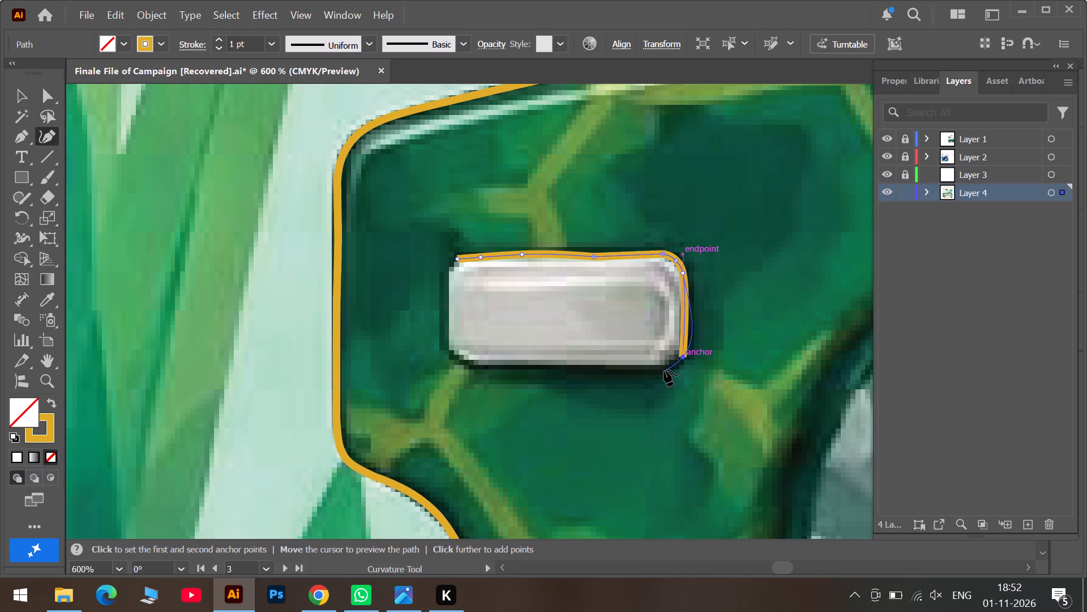
left_click(684, 343)
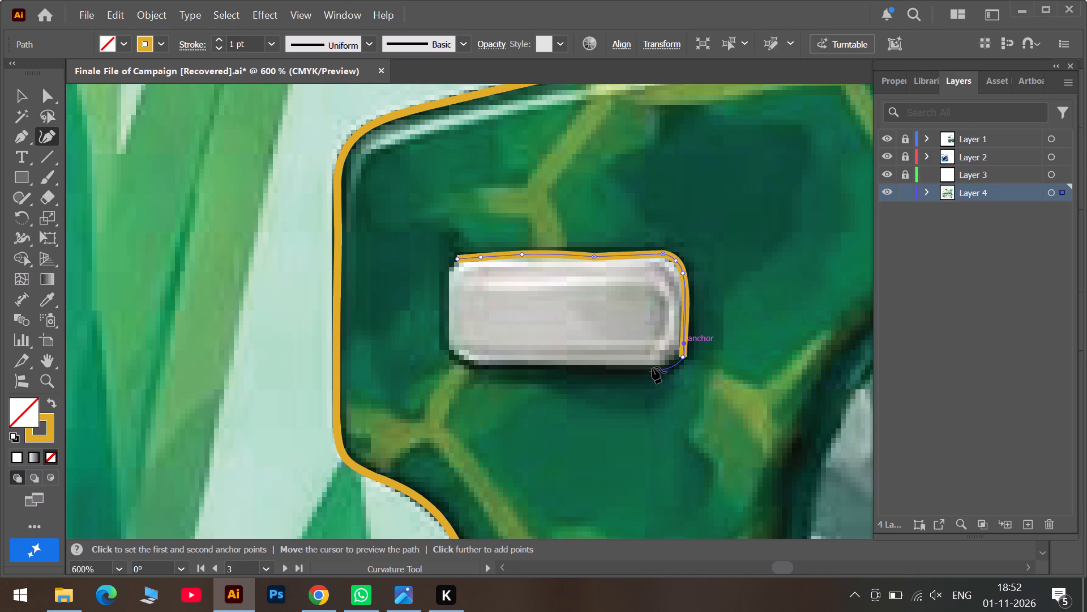
left_click(652, 369)
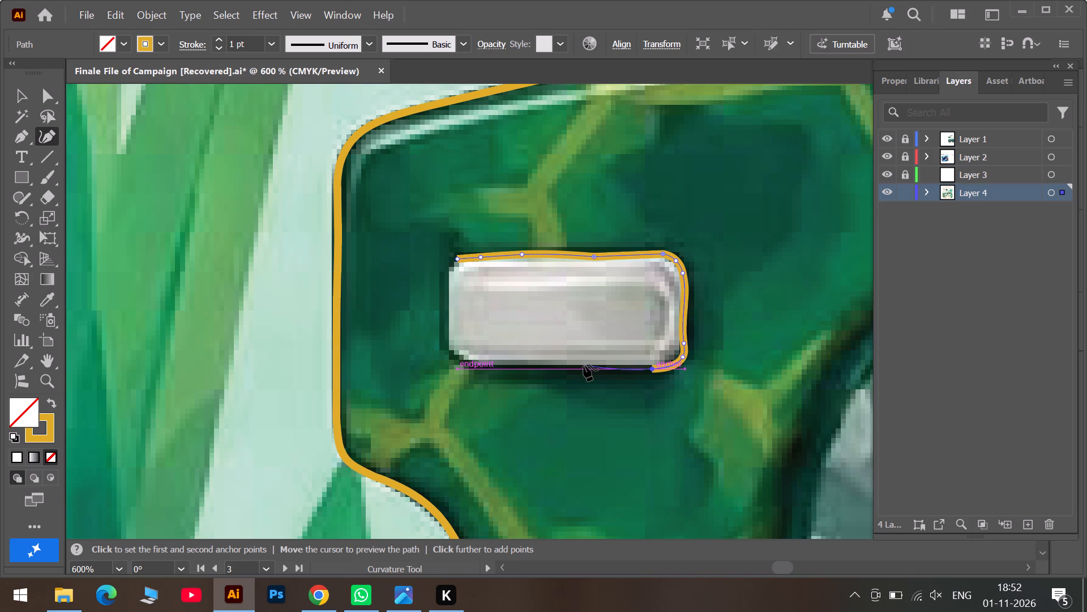
left_click(584, 365)
left_click(479, 367)
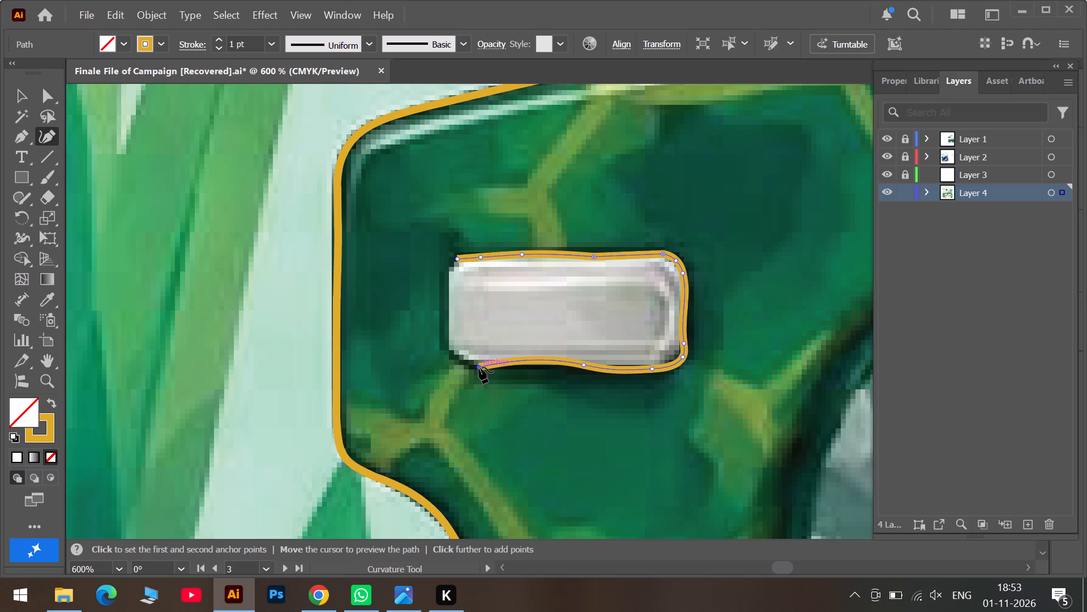
left_click(490, 363)
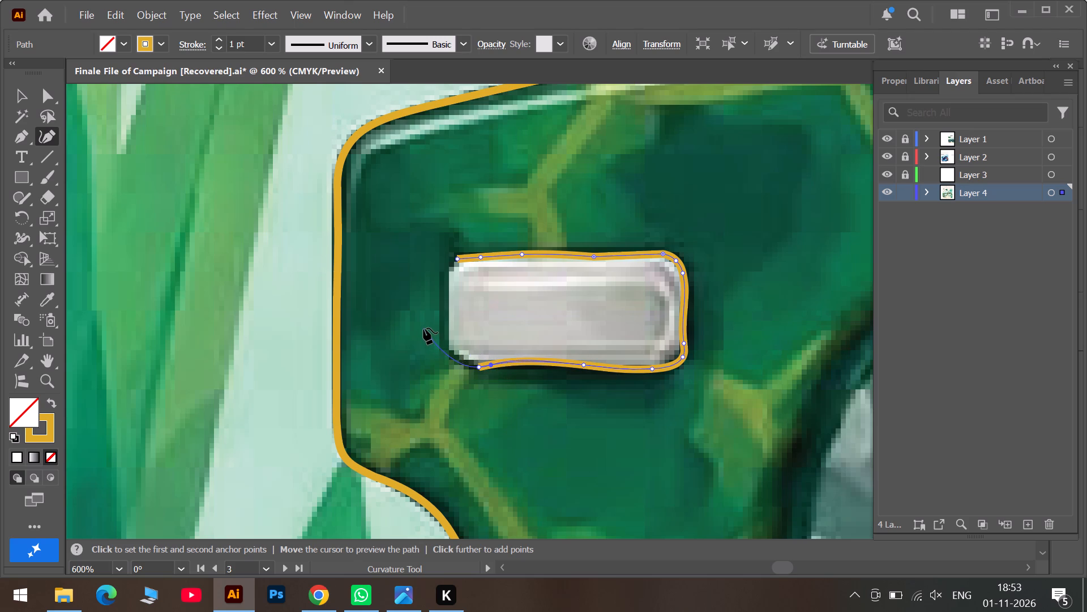
Carry the hinge plate's outline up its left edge, convert the lowest left-edge anchor to a corner, and close the path at its starting anchor.
left_click(449, 343)
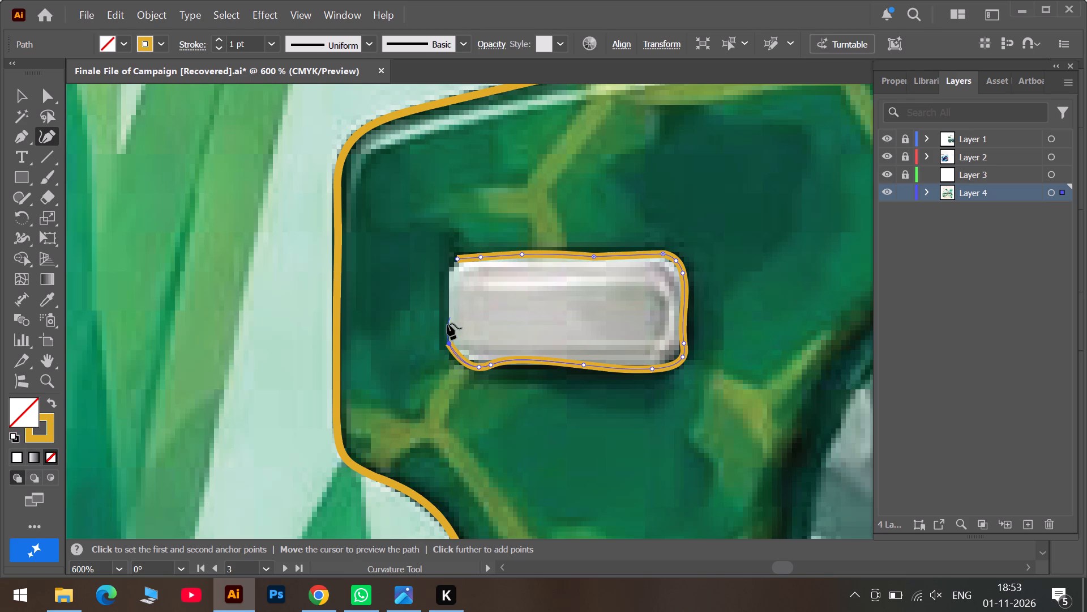
left_click(447, 324)
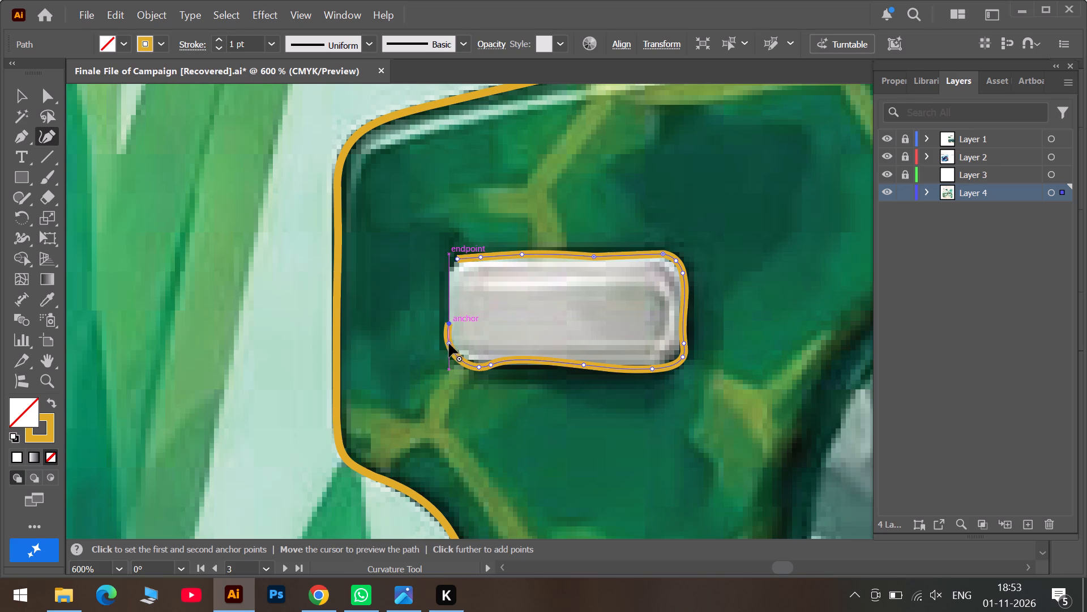
double_click(449, 343)
left_click(447, 272)
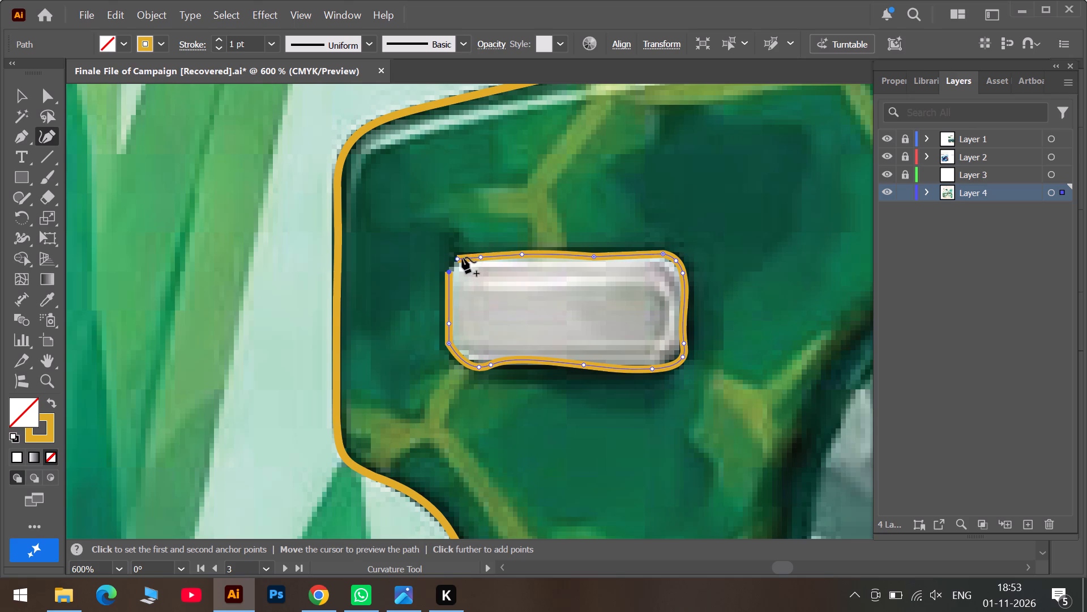
left_click(457, 259)
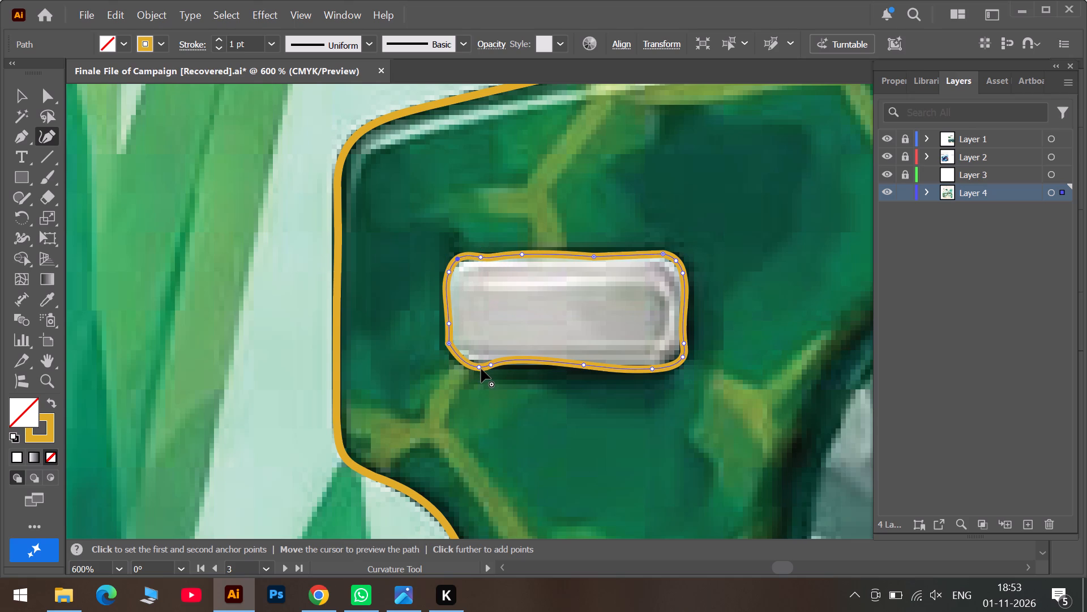
Reshape the outline's lower-left corner by shifting its three anchors to the rounded metal edge and converting the types of the two left-side anchors.
left_click_drag(480, 365, 467, 360)
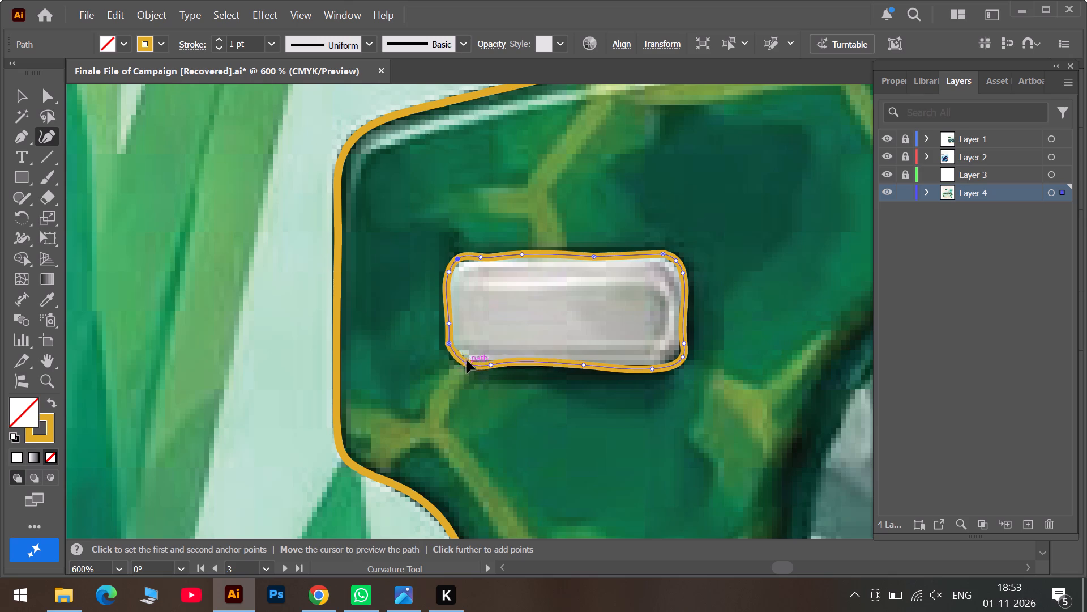
left_click_drag(467, 360, 466, 359)
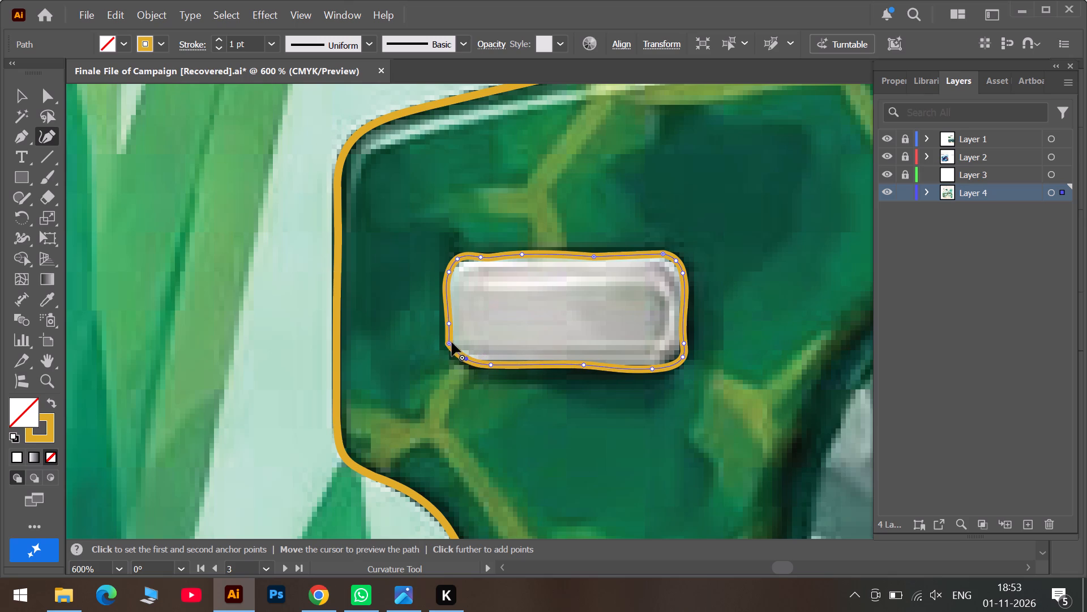
double_click(447, 345)
left_click_drag(447, 345, 449, 348)
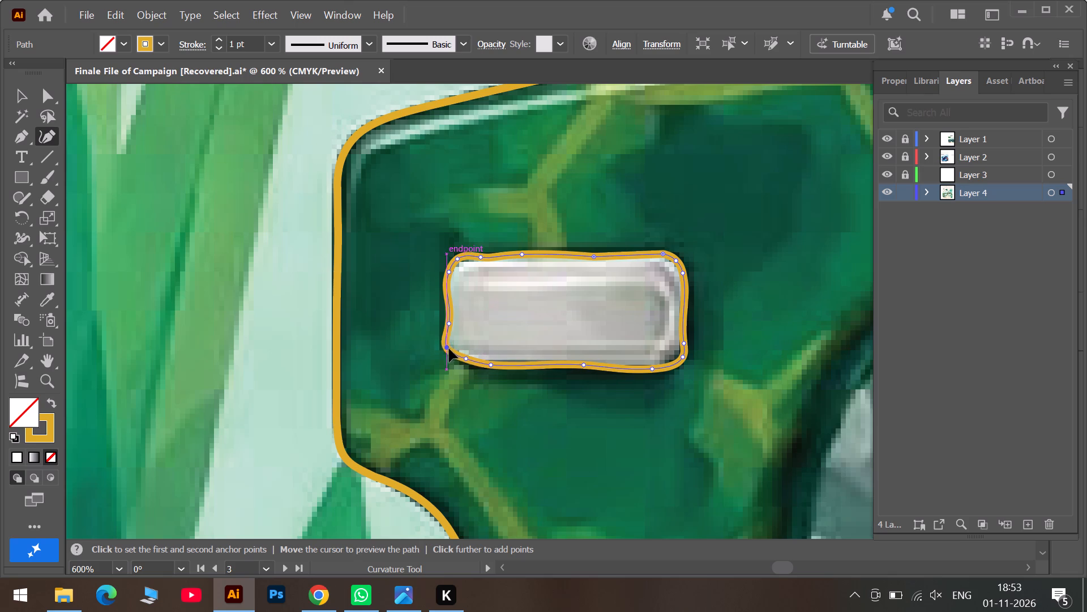
left_click_drag(449, 348, 453, 352)
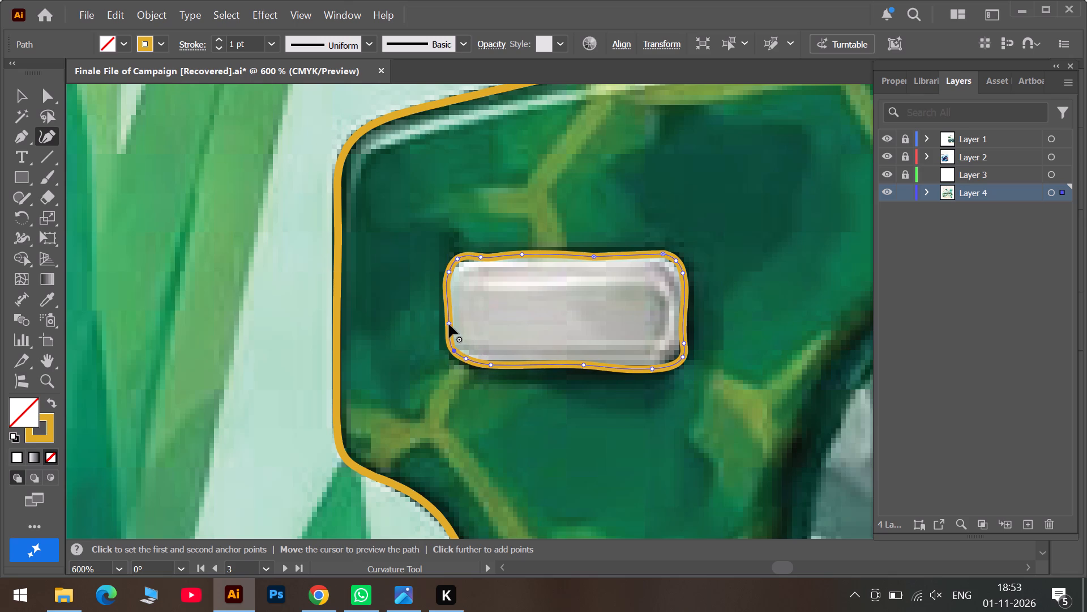
left_click_drag(448, 322, 448, 338)
double_click(448, 338)
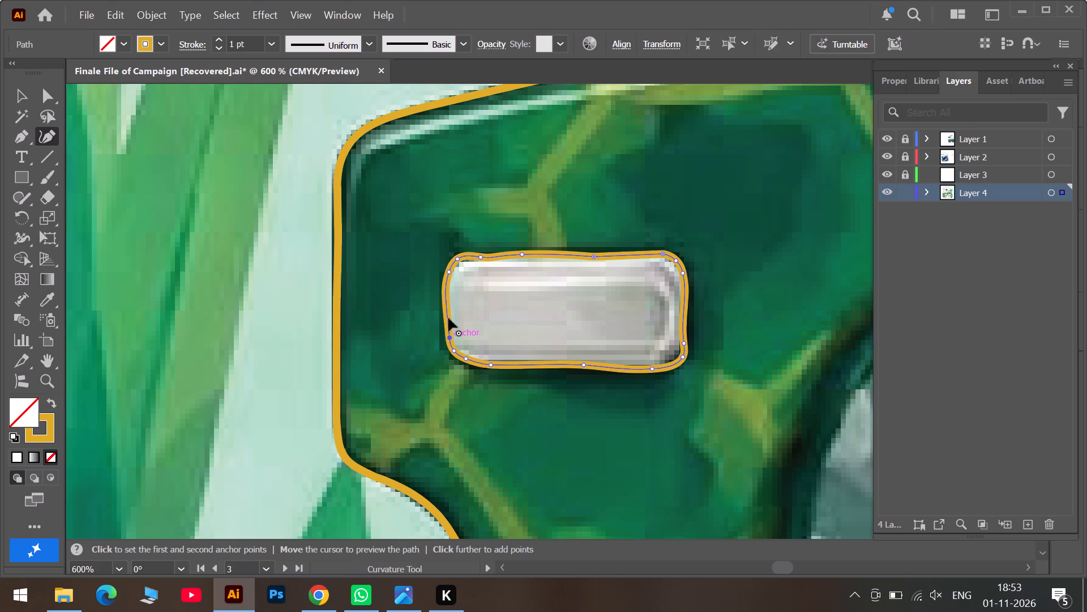
Refine the outline's upper-left corner by converting and lowering the left-edge anchor, and shifting the corner anchor slightly inward.
double_click(447, 273)
left_click_drag(447, 273, 446, 280)
left_click_drag(458, 258, 457, 258)
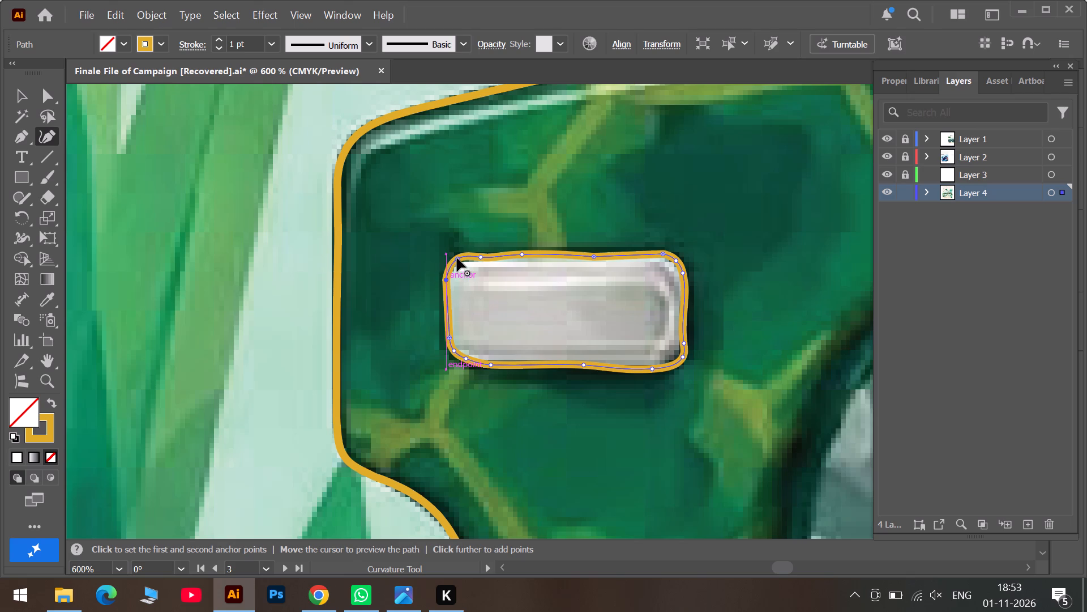
left_click_drag(457, 258, 455, 266)
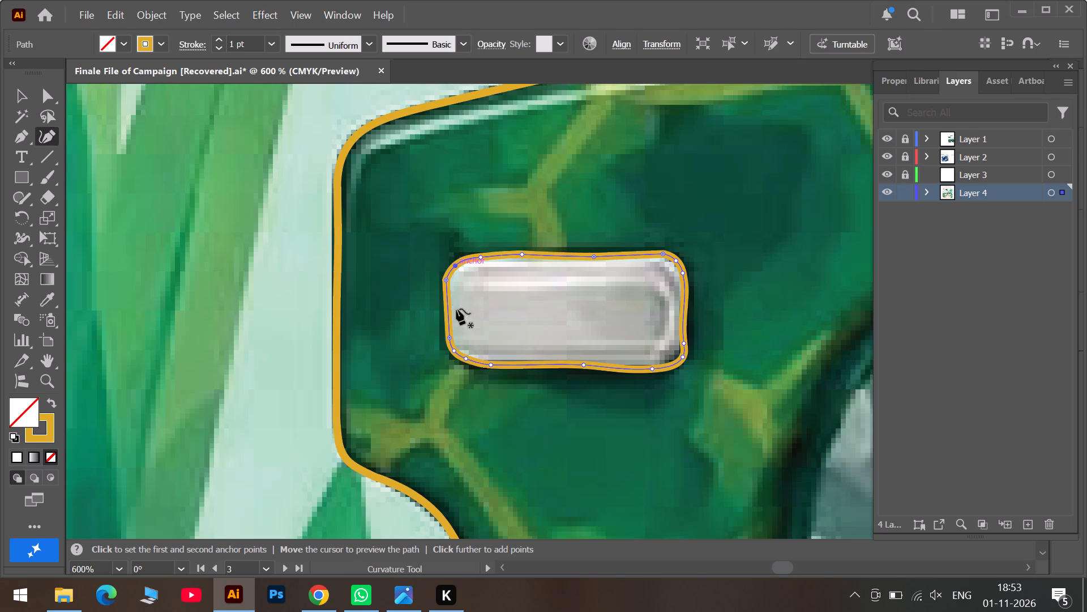
Straighten the outline's bottom edge by converting its two end anchors to corners, and shift the lower-right anchors inward along the rounded edge.
double_click(491, 367)
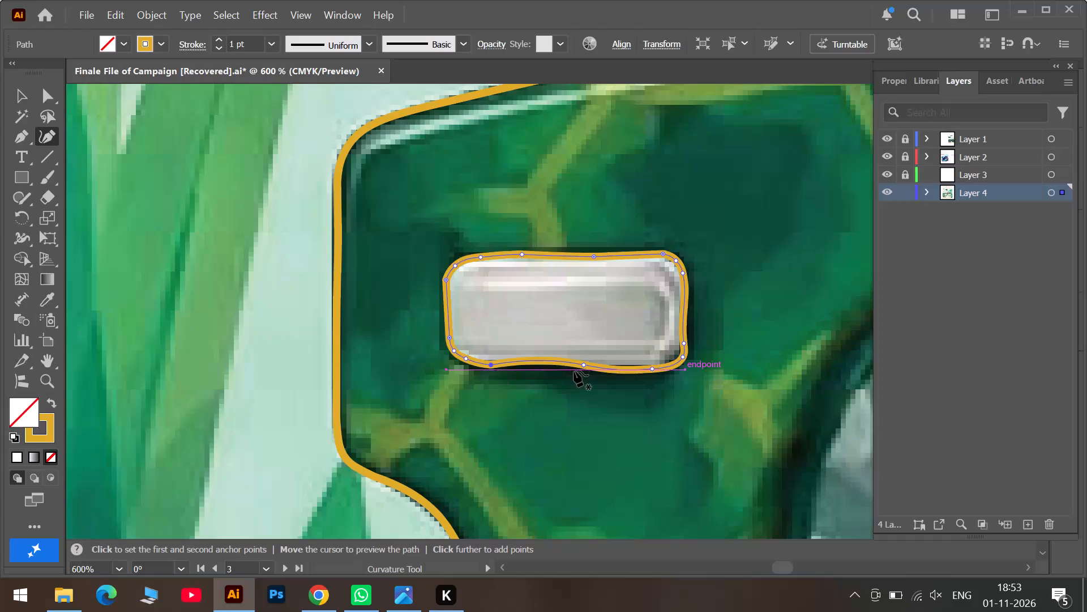
double_click(651, 369)
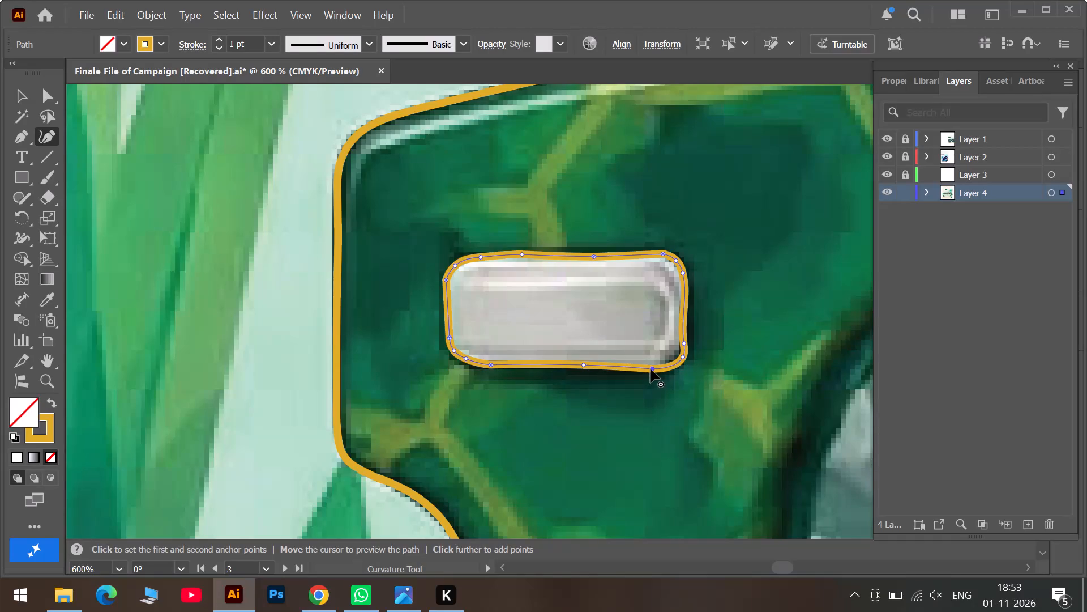
left_click_drag(652, 368, 647, 365)
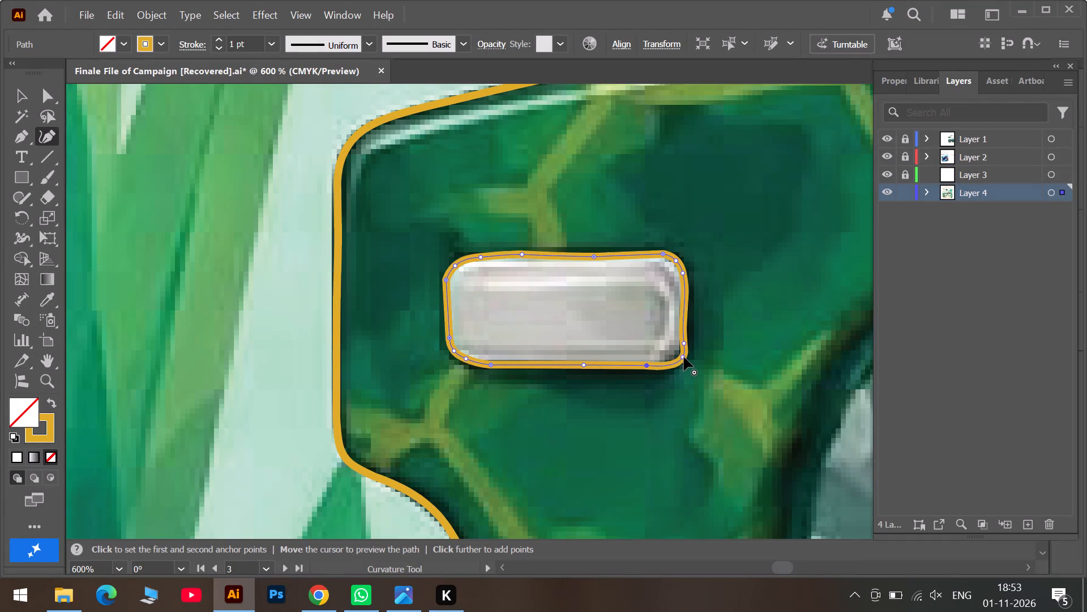
left_click_drag(684, 357, 675, 358)
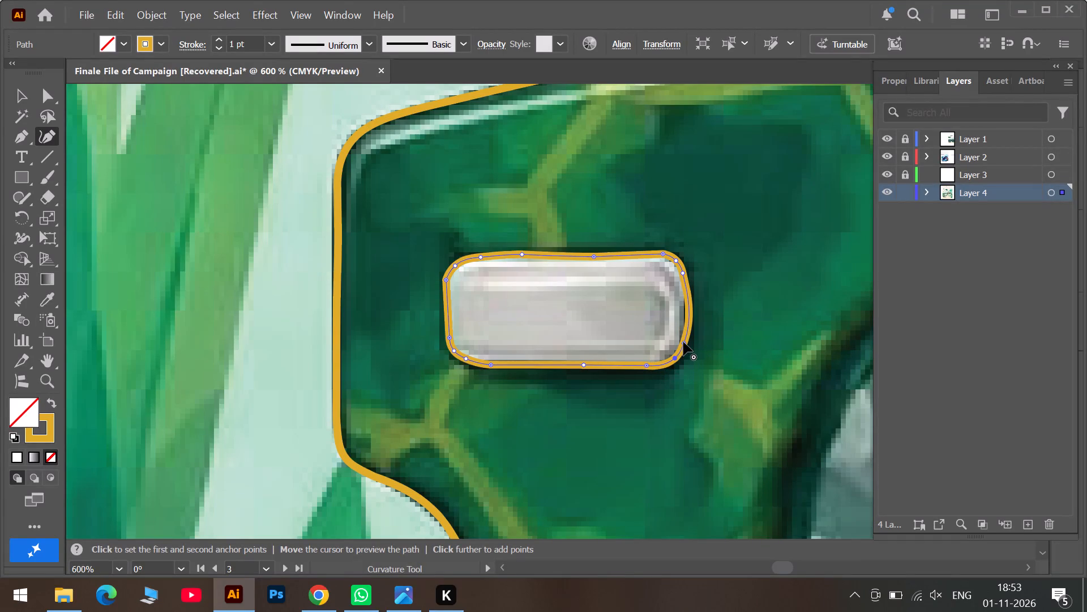
Straighten the outline's right edge by converting both its end anchors to corners, and nudge the top edge's middle anchor up into line.
double_click(683, 342)
double_click(683, 272)
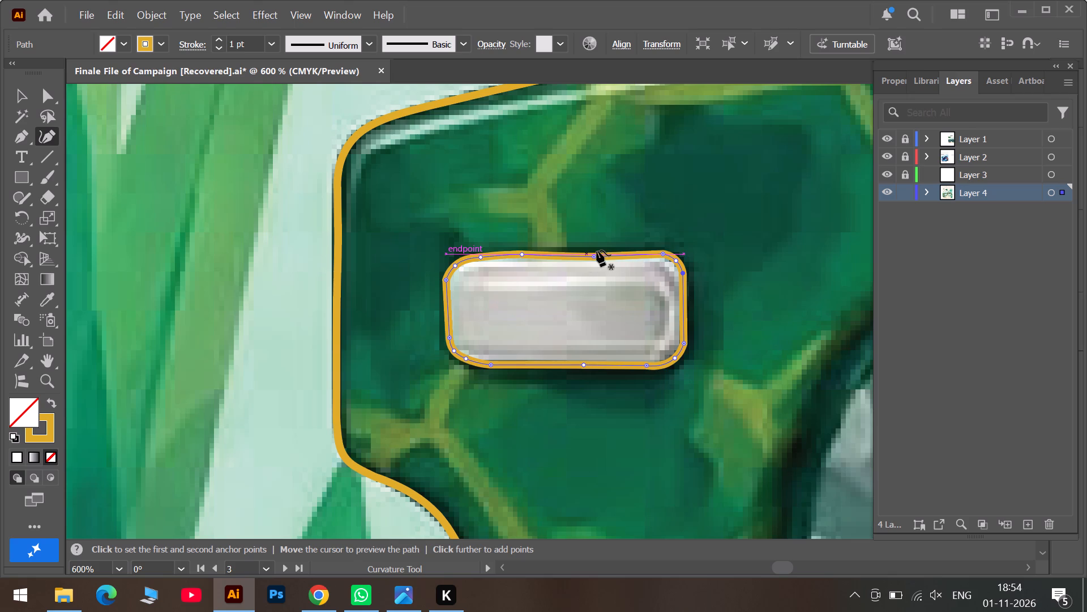
left_click(594, 255)
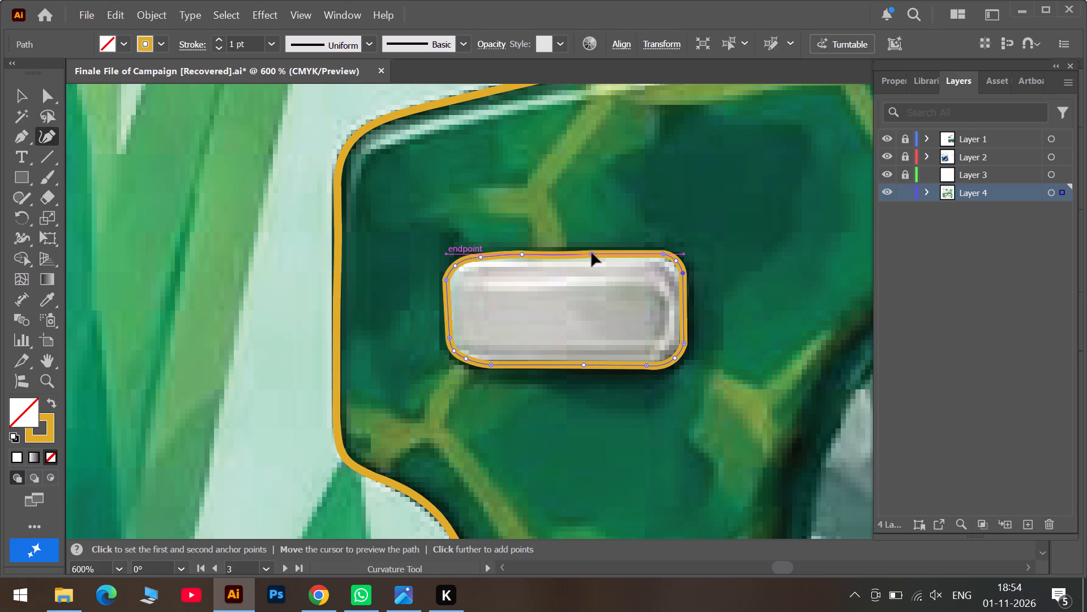
Start an inner path along the hinge plate's raised face across the top, right end and bottom, with its lower-right anchor a corner shifted outward.
left_click(473, 292)
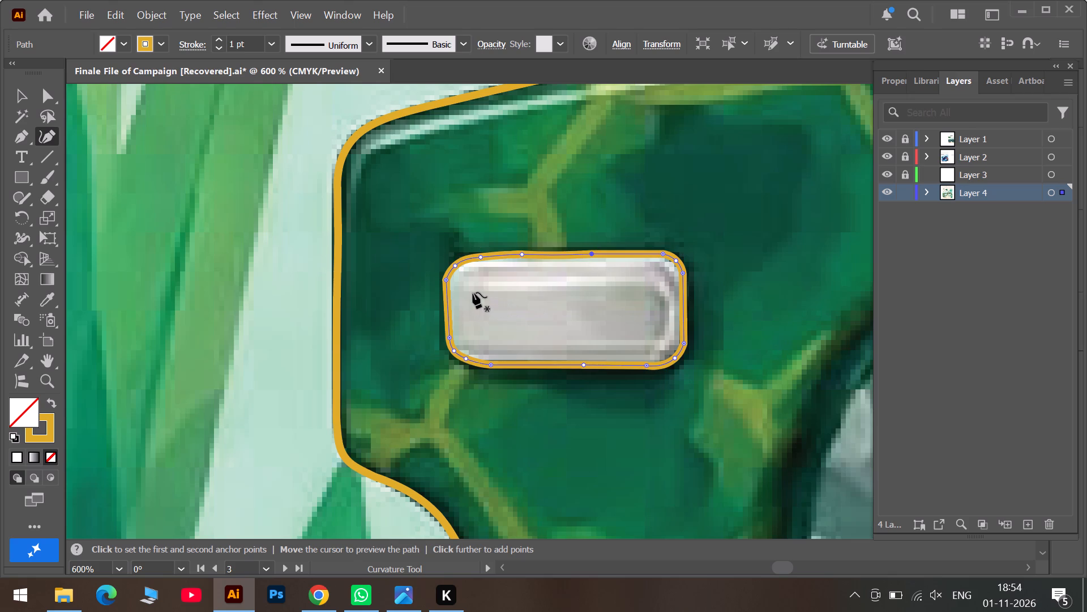
left_click(559, 288)
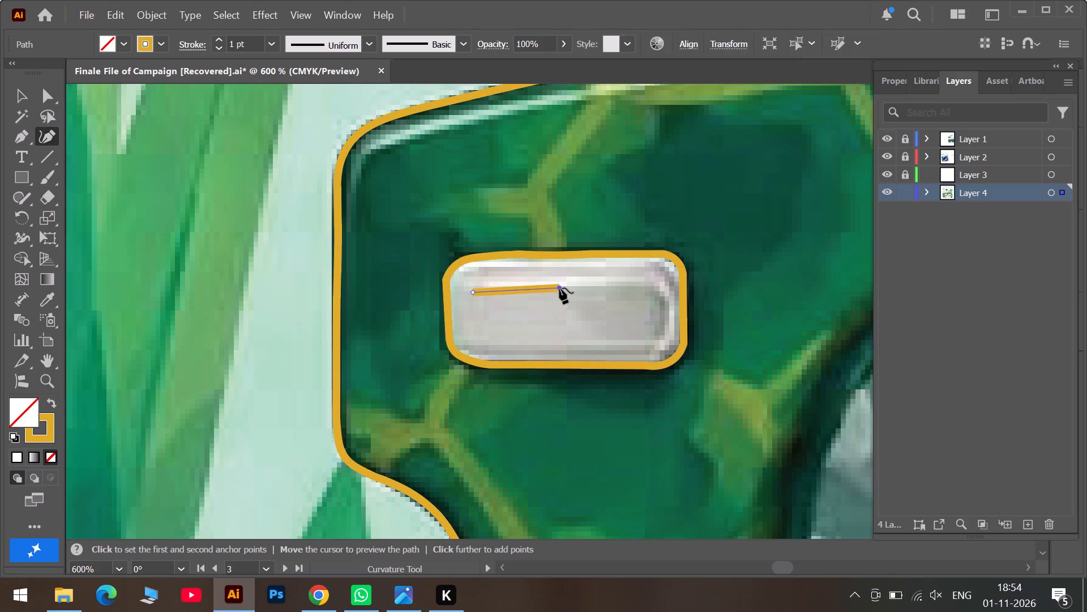
triple_click(644, 286)
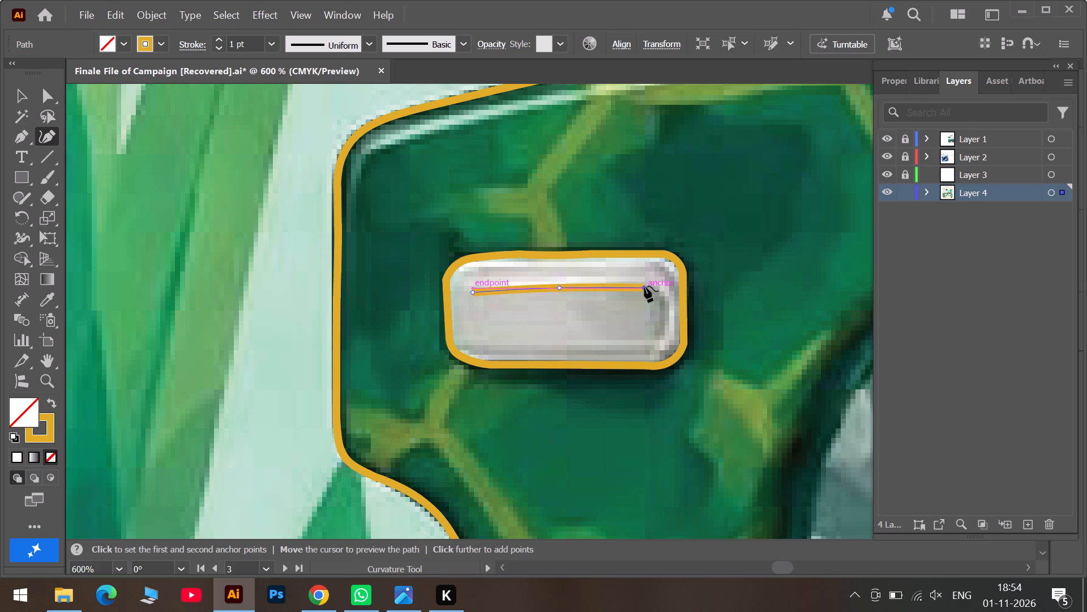
left_click(663, 292)
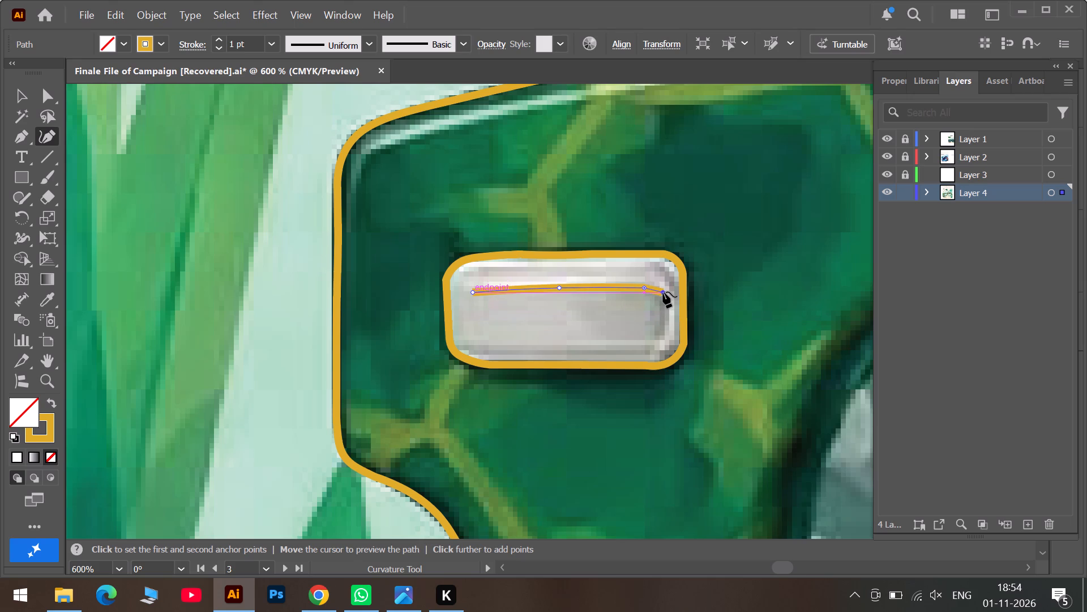
left_click(665, 325)
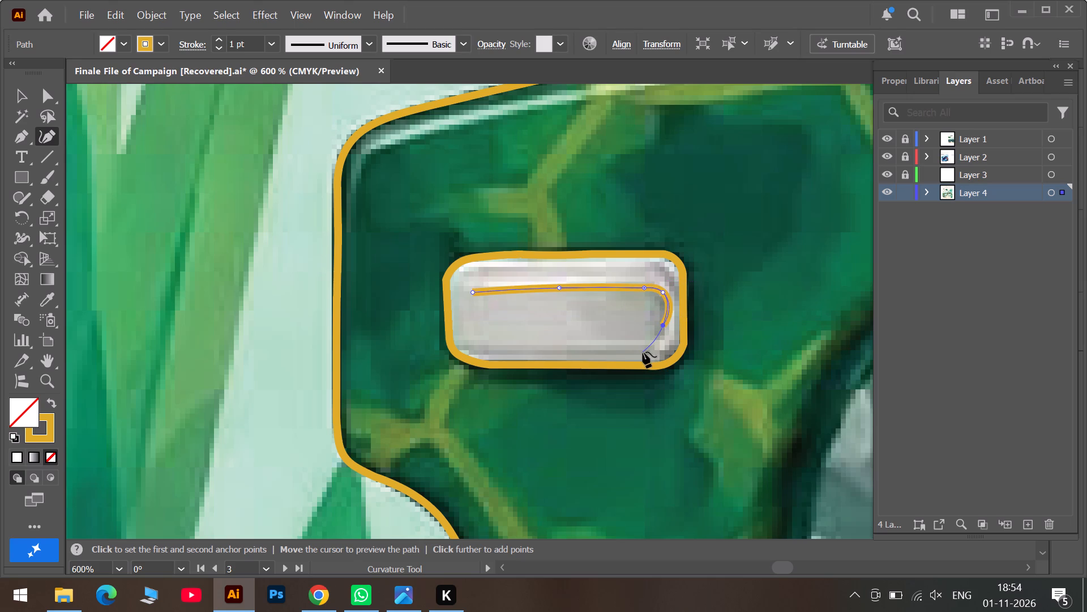
left_click(643, 352)
left_click(474, 351)
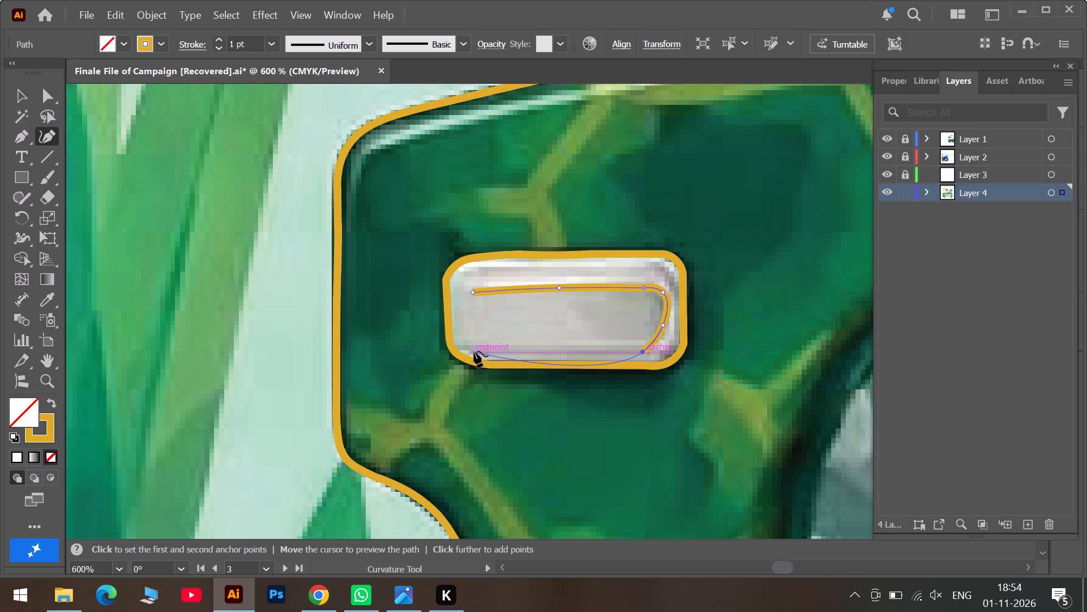
double_click(644, 352)
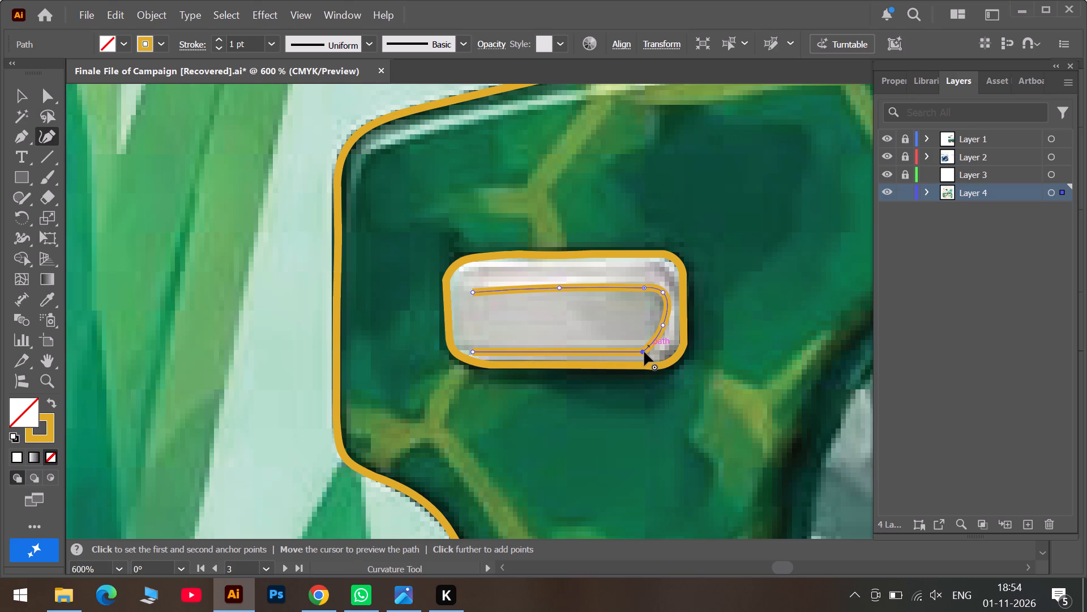
left_click_drag(644, 352, 653, 347)
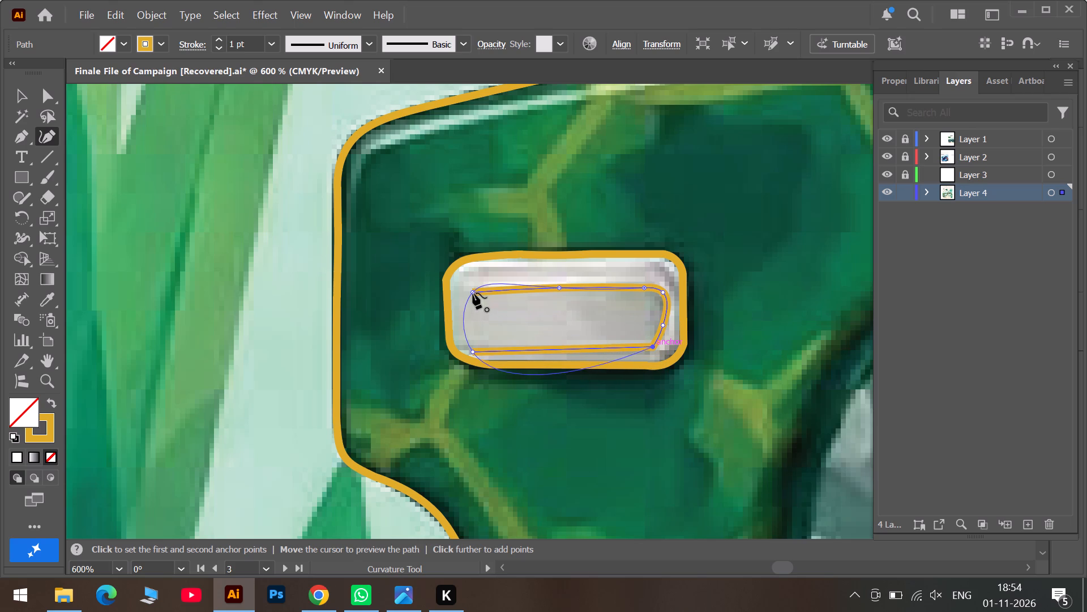
Add an anchor near the inner path's lower-left end, close the path up the left side, and convert both left anchors to corners.
left_click(487, 350)
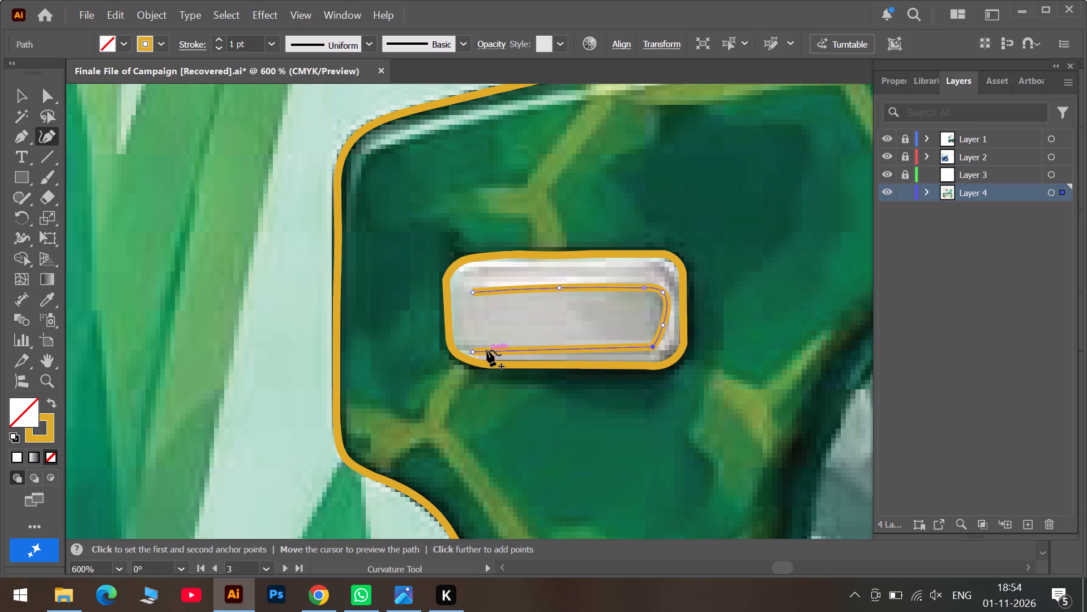
left_click(468, 318)
left_click(474, 291)
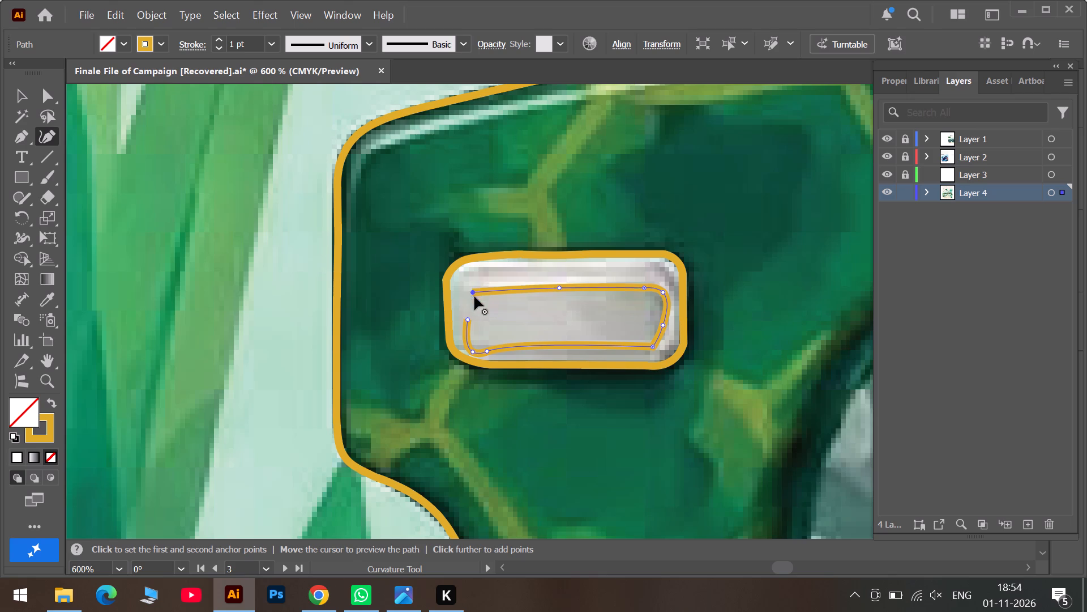
double_click(472, 351)
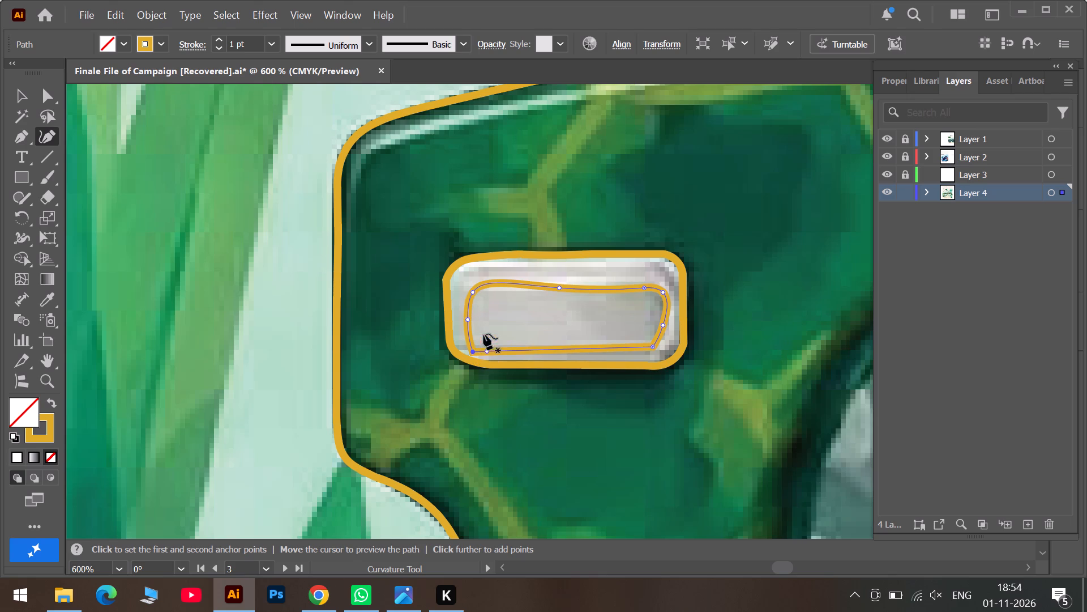
double_click(472, 290)
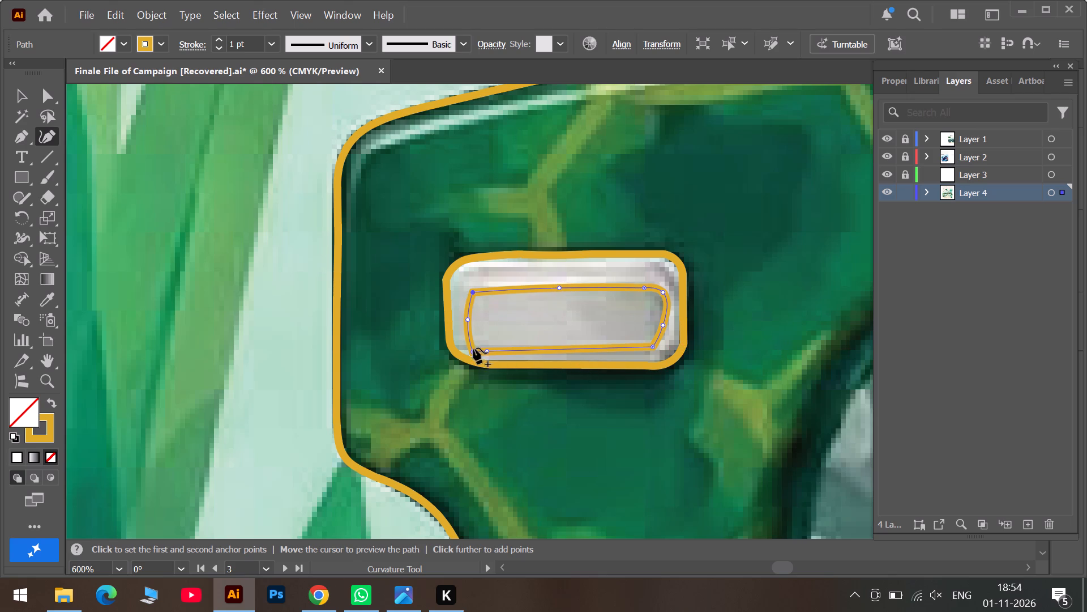
Set the hinge plate's inner path stroke to 0.5 pt.
left_click(218, 50)
left_click(218, 50)
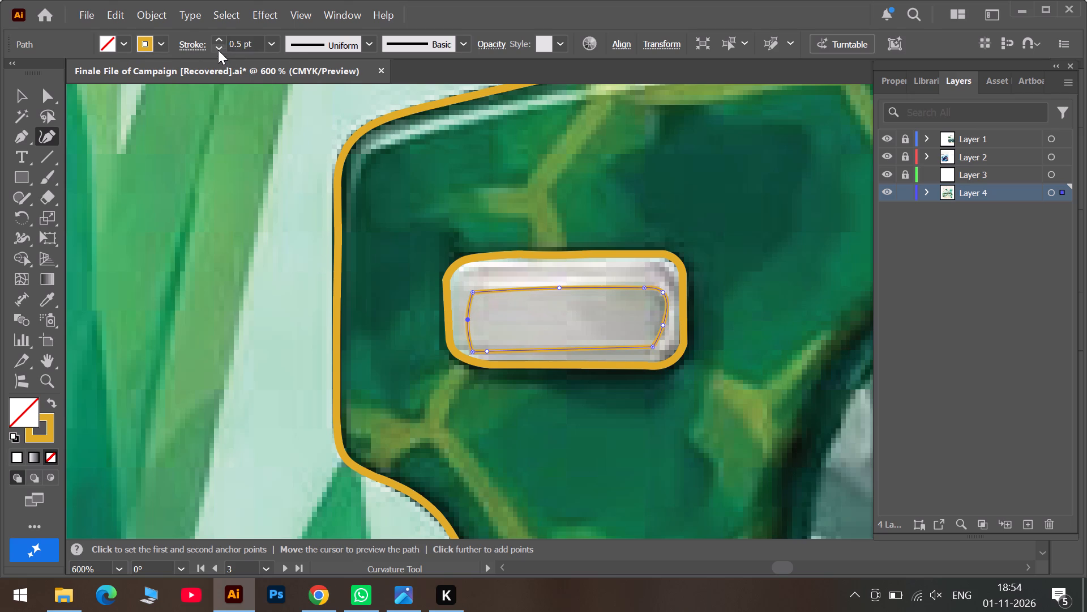
left_click(19, 95)
Examine the traced glasses on the turtle poster at full view alongside the neighbouring poster's glasses.
scroll(579, 115, "up", 4)
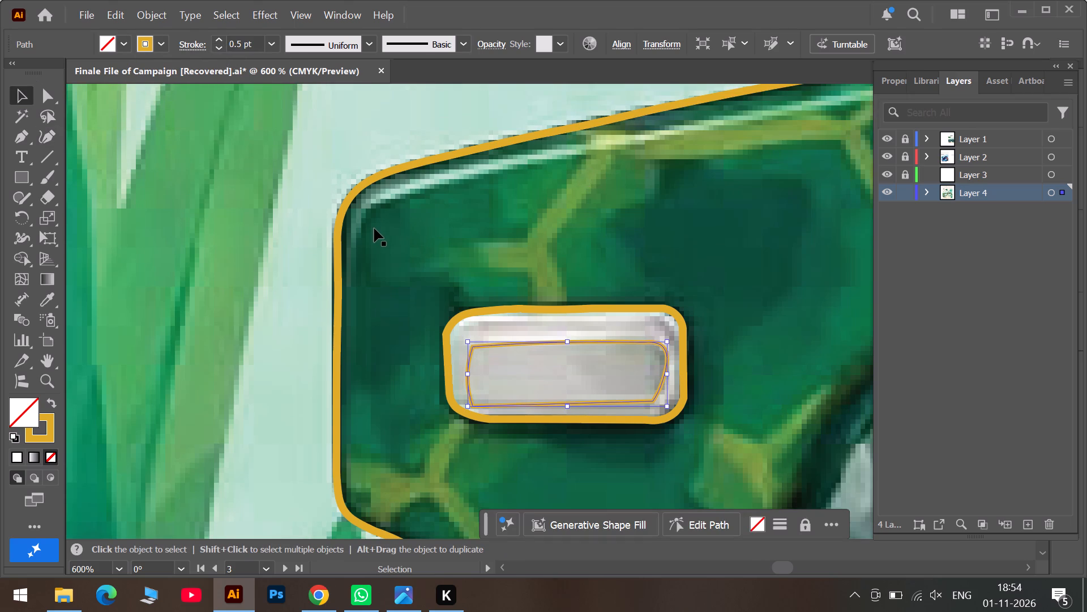
scroll(376, 226, "down", 3, "alt")
scroll(587, 263, "down", 2, "alt")
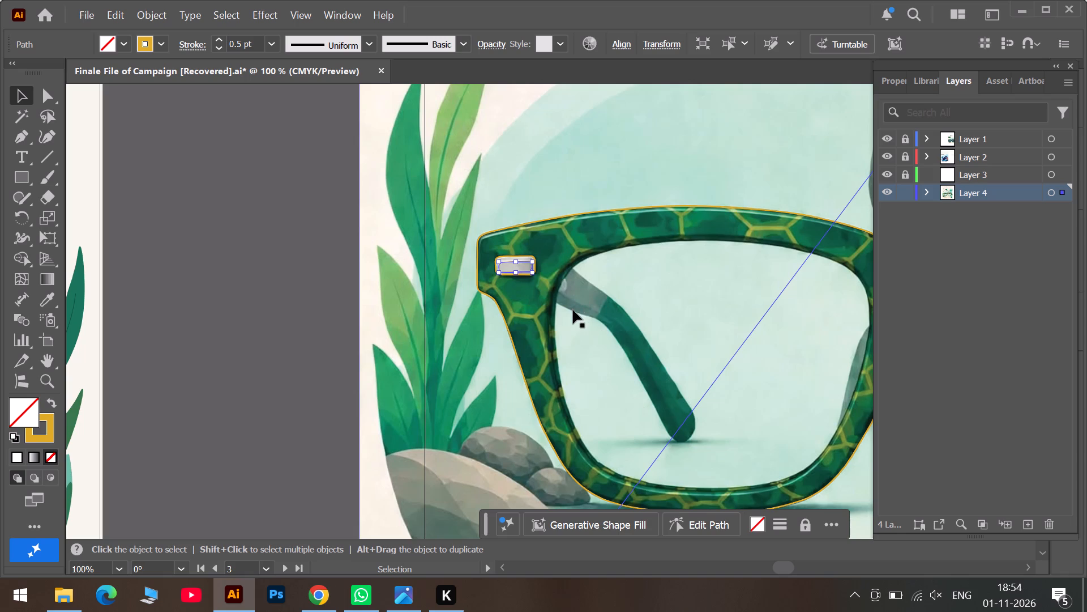
scroll(573, 311, "down", 2, "alt")
scroll(634, 335, "down", 1, "alt")
scroll(634, 335, "down", 1)
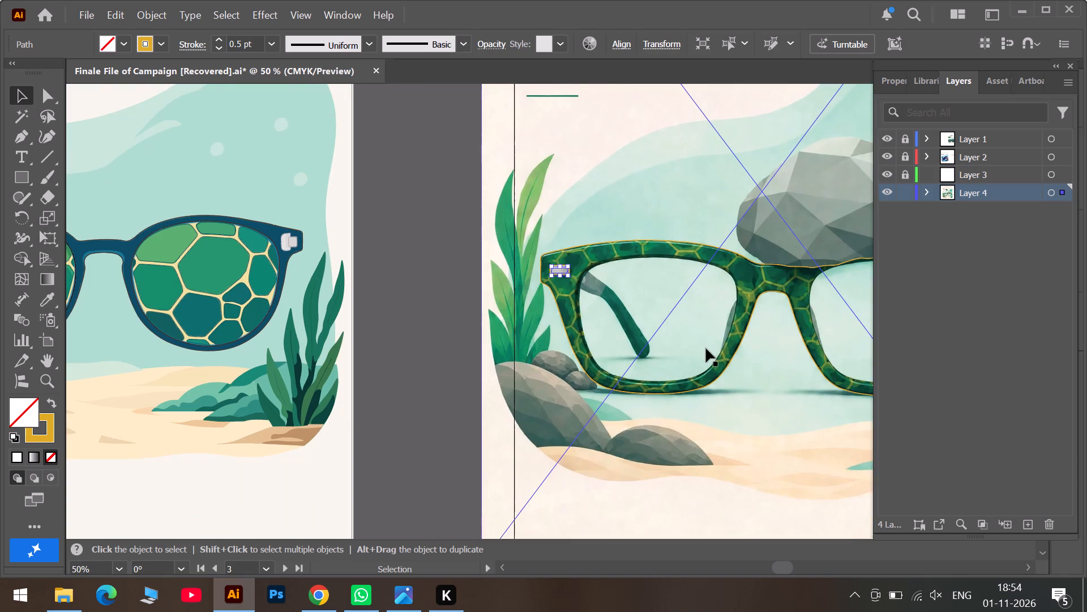
scroll(706, 348, "down", 1, "alt")
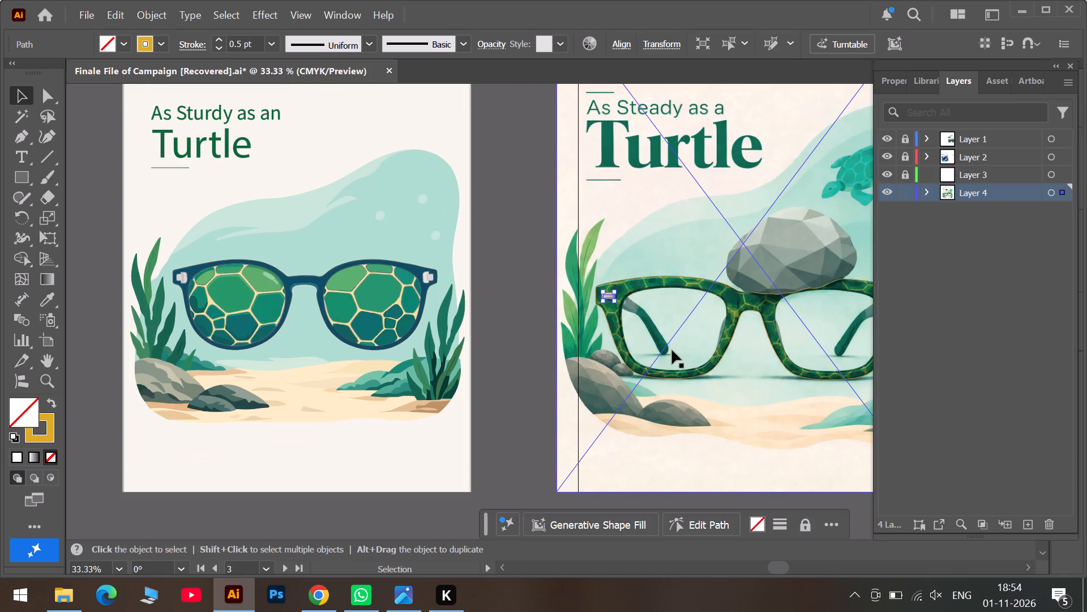
scroll(667, 341, "up", 4, "alt")
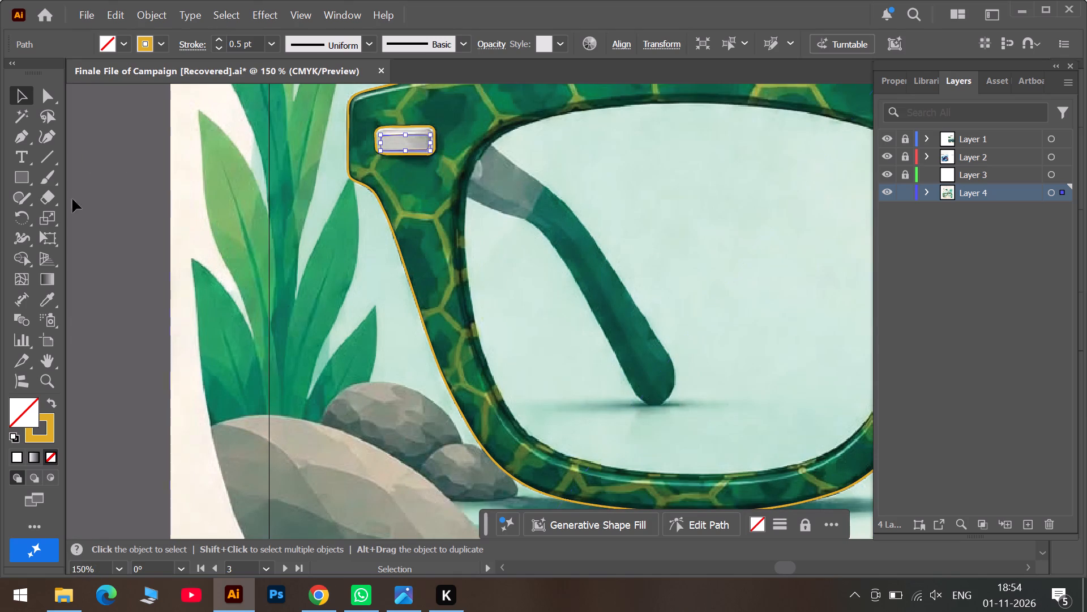
Start a curved path along the first lens opening's upper-left edge beside the hinge plate, and shift its anchors onto the rim.
left_click(44, 140)
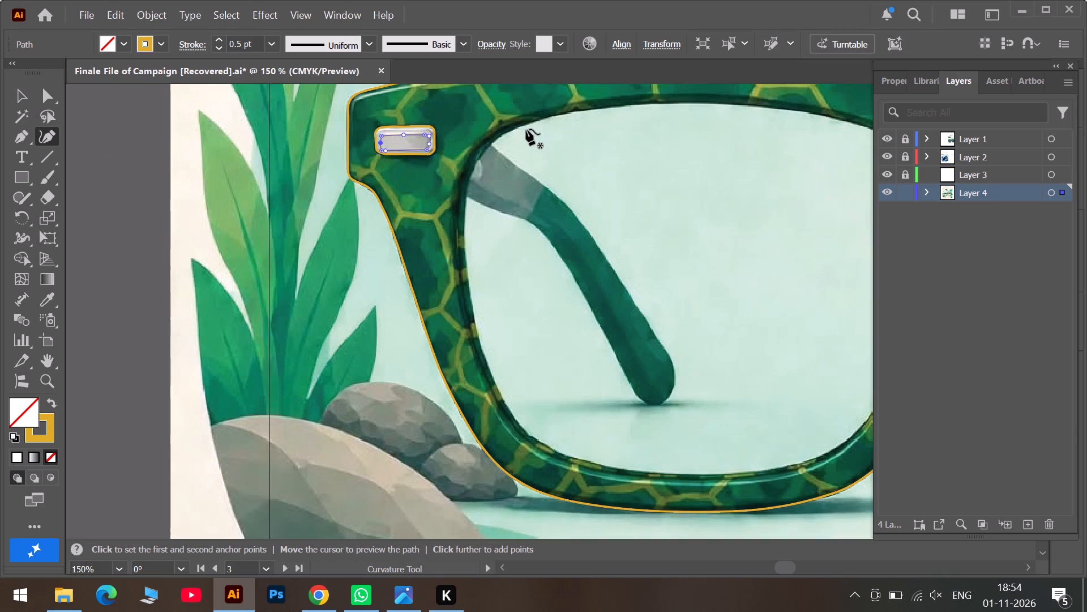
scroll(528, 125, "up", 2, "alt")
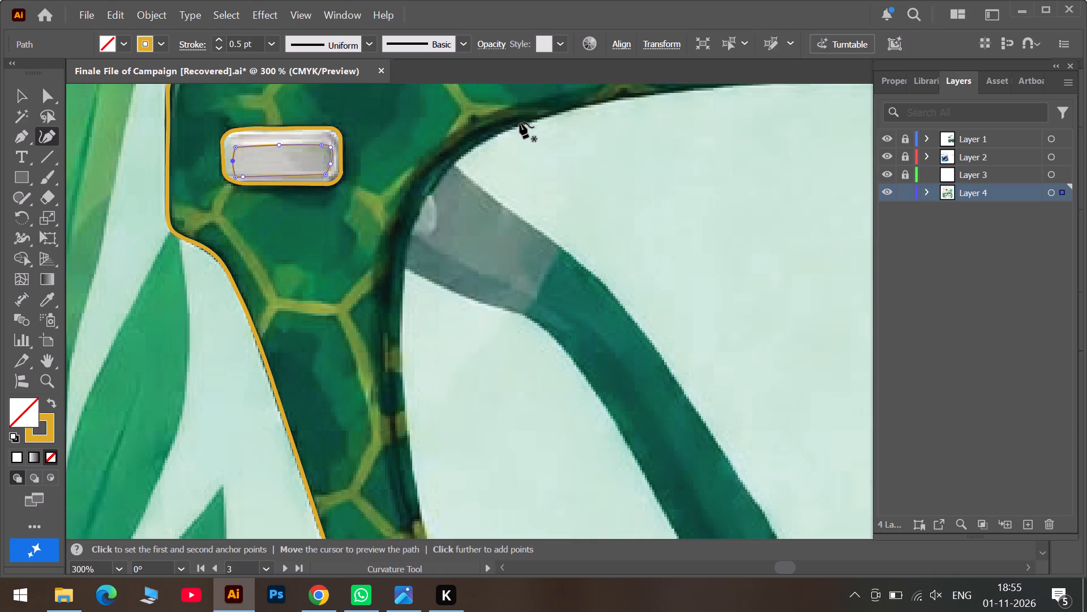
left_click(516, 125)
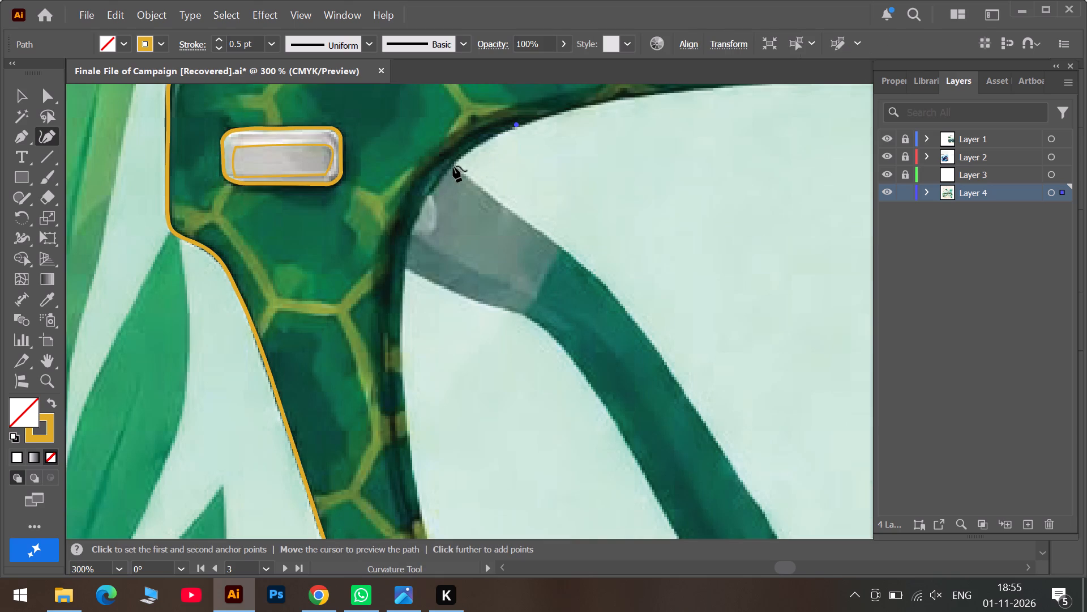
left_click(447, 167)
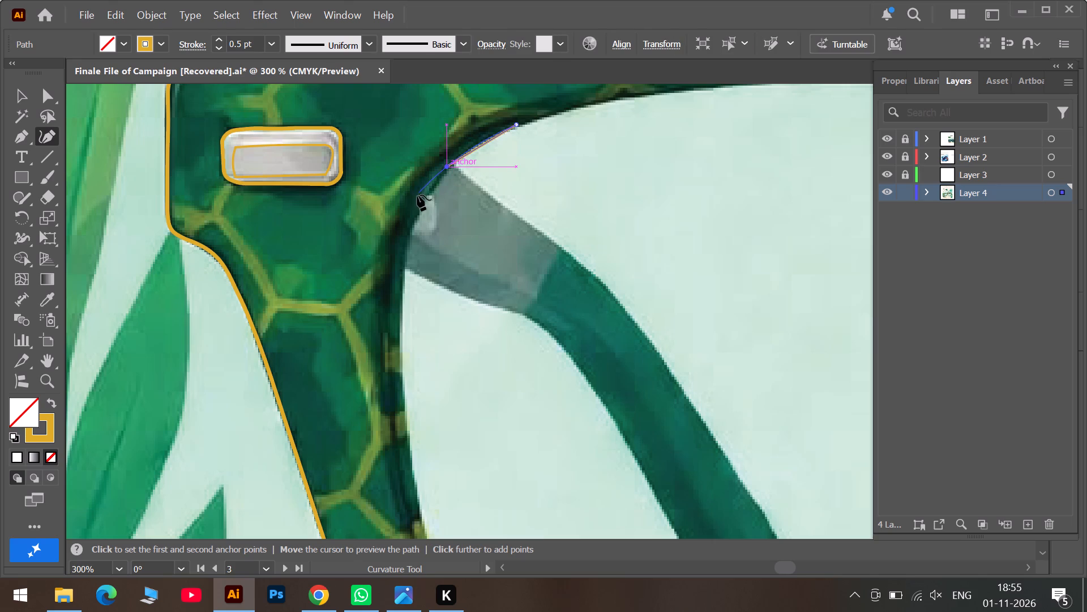
left_click(410, 234)
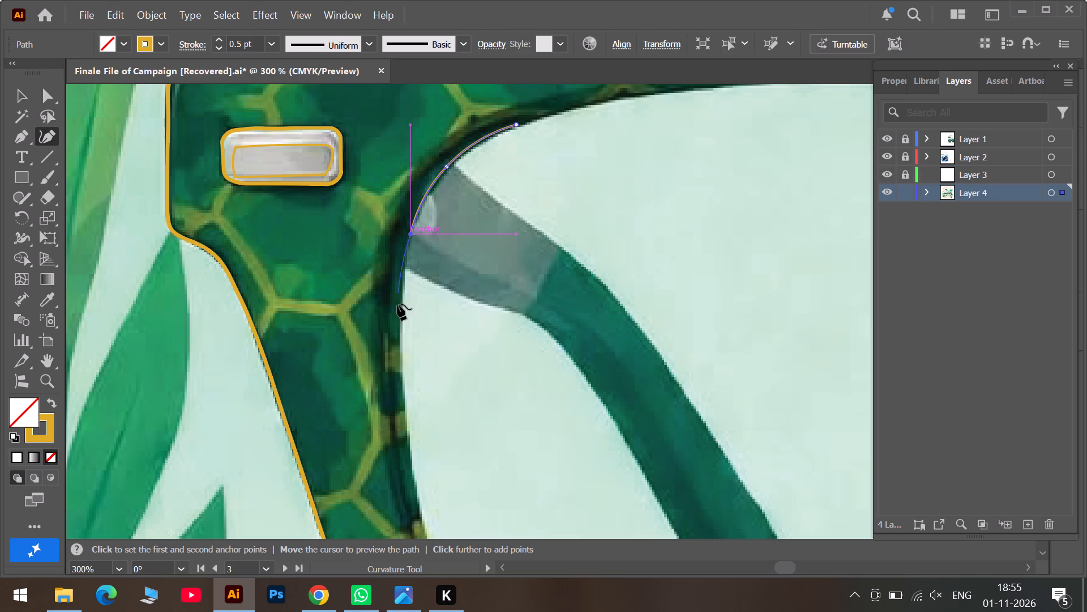
left_click(399, 326)
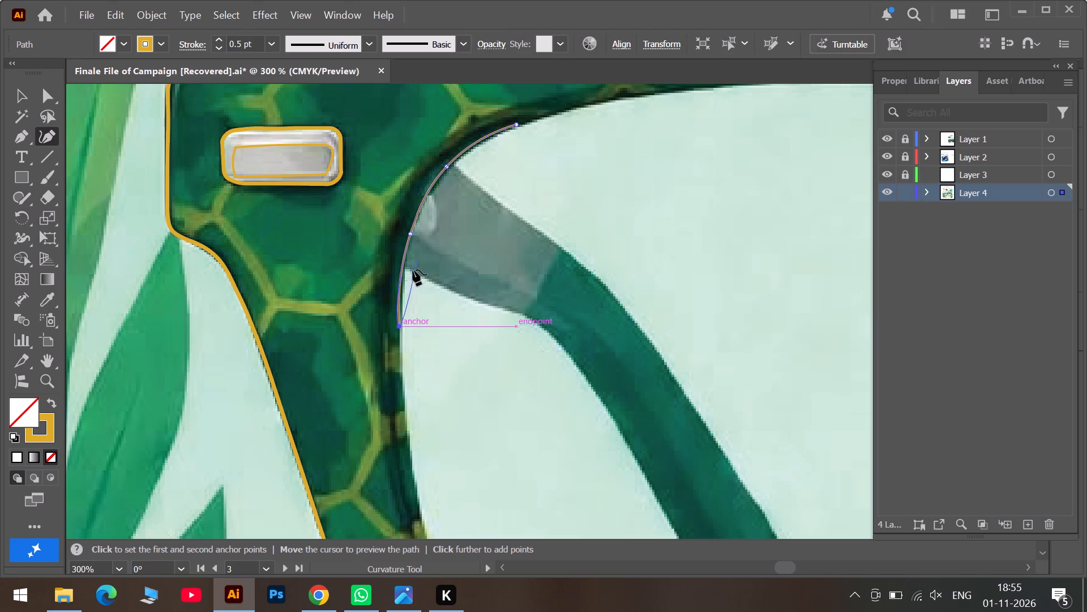
left_click(399, 327)
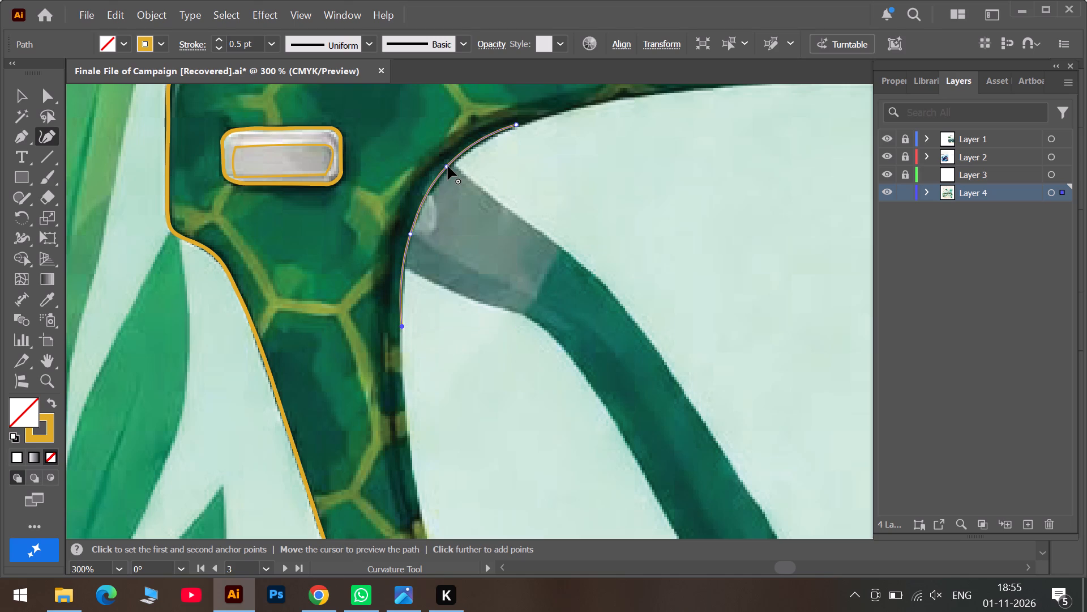
left_click_drag(448, 166, 441, 177)
Extend the lens-opening path down the rim's inner edge with two more curve anchors below the temple arm.
scroll(444, 237, "down", 5)
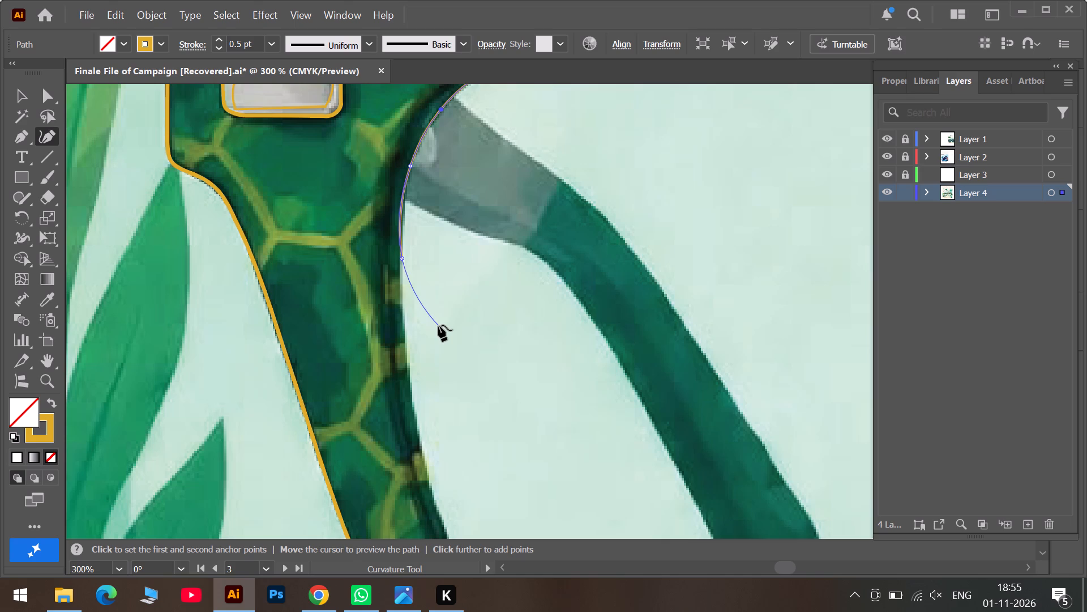
scroll(438, 325, "down", 3)
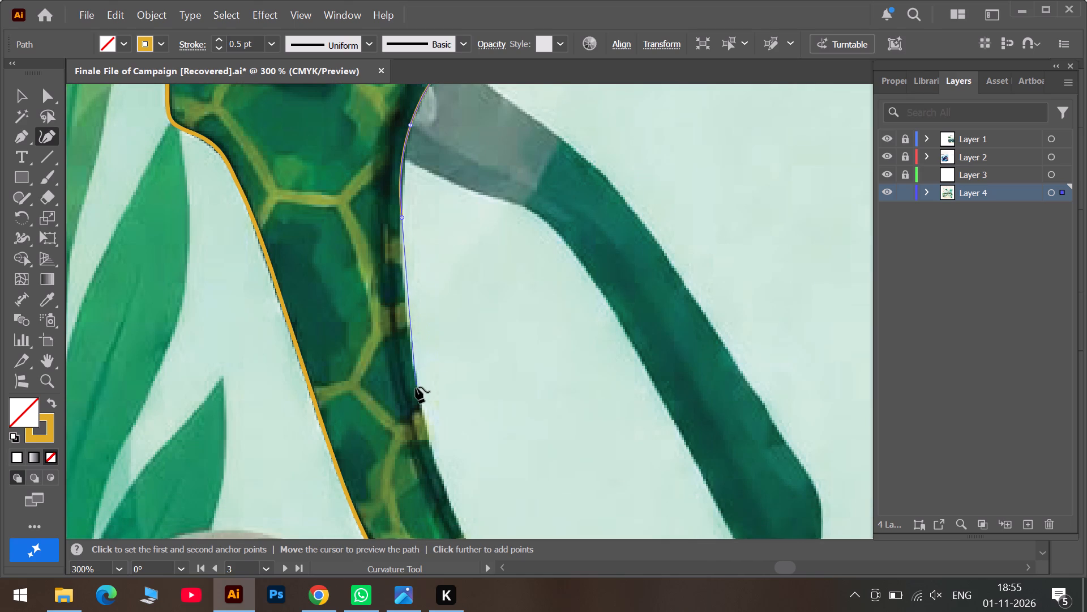
left_click(404, 285)
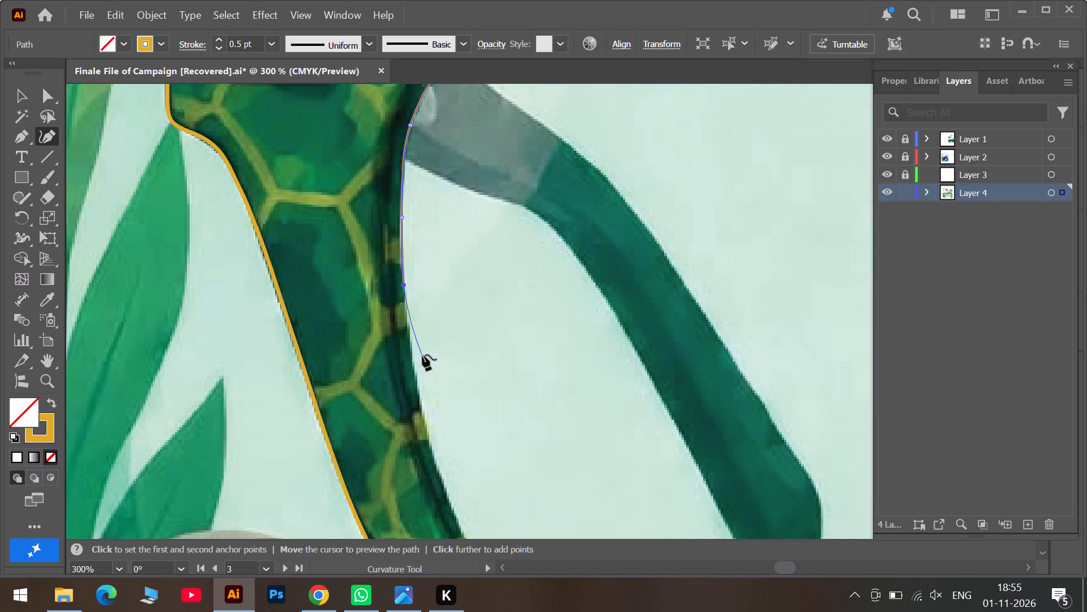
left_click(422, 411)
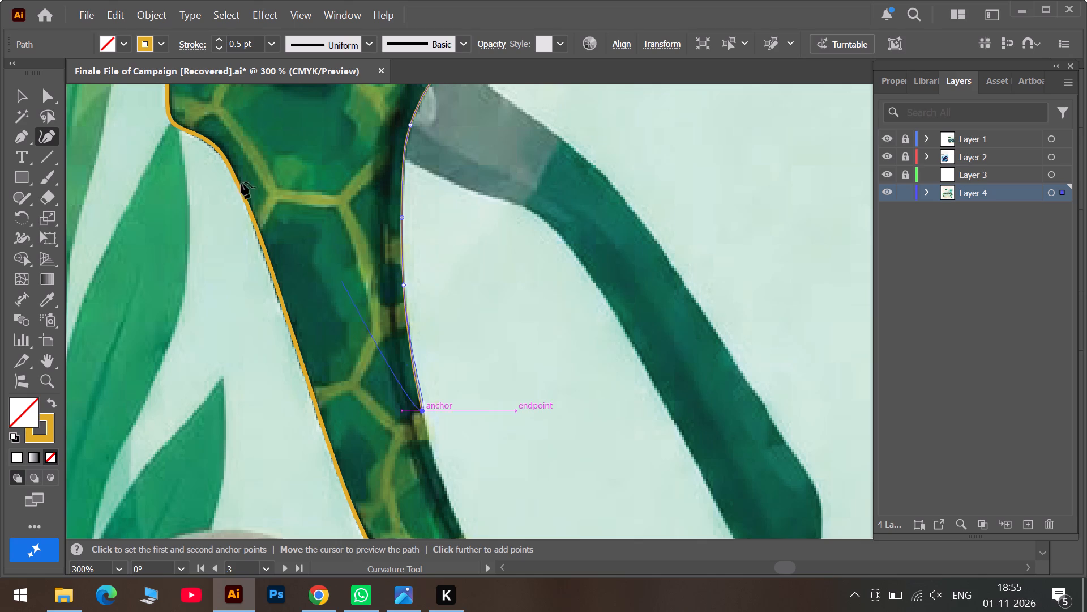
Set the lens-opening path's stroke to 0.75 pt.
left_click(221, 37)
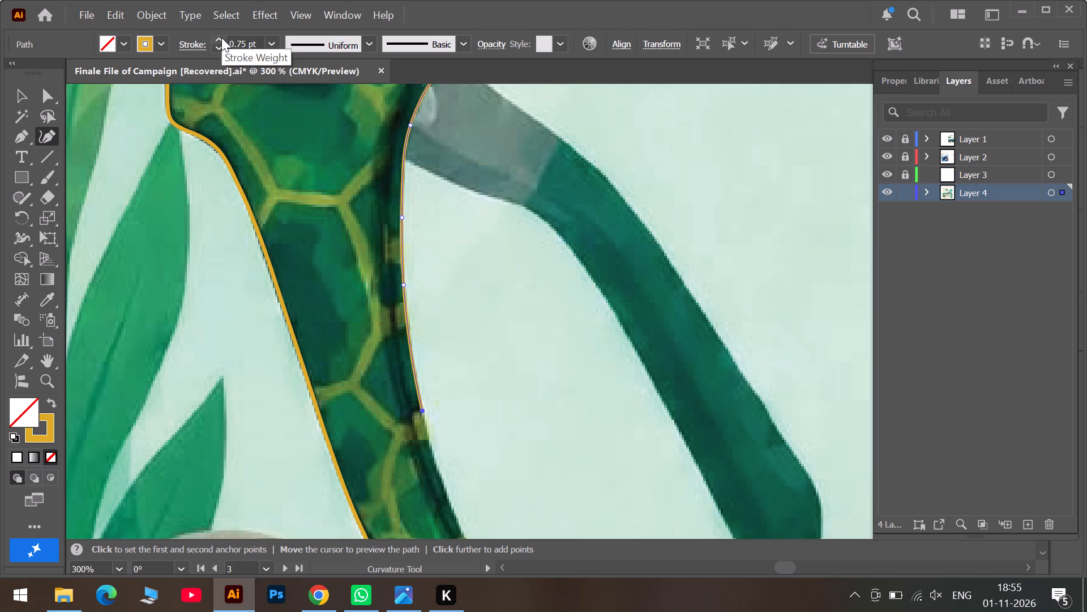
left_click(221, 37)
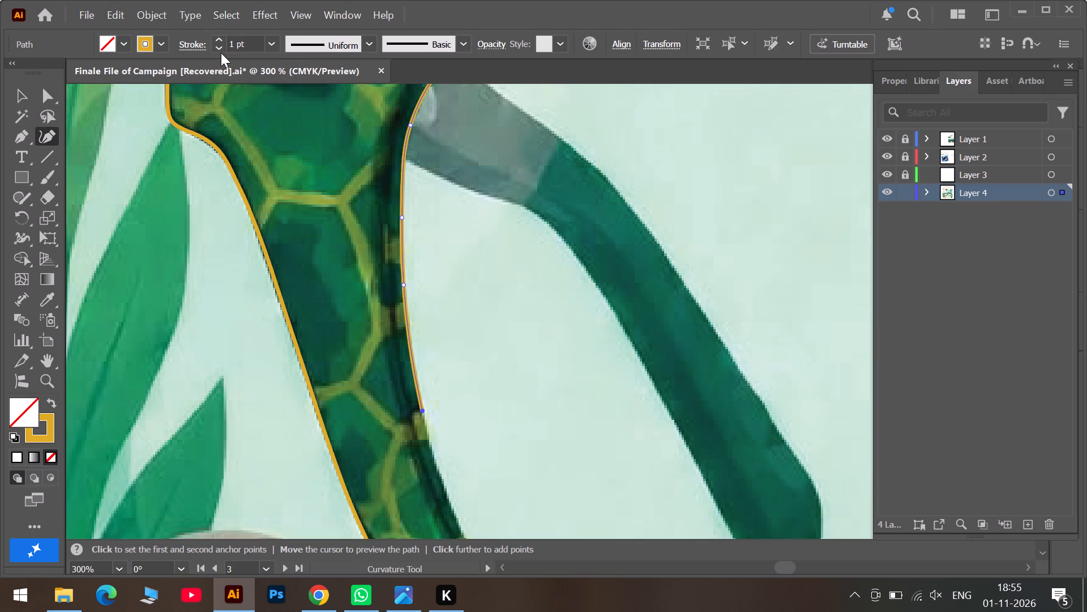
left_click(219, 49)
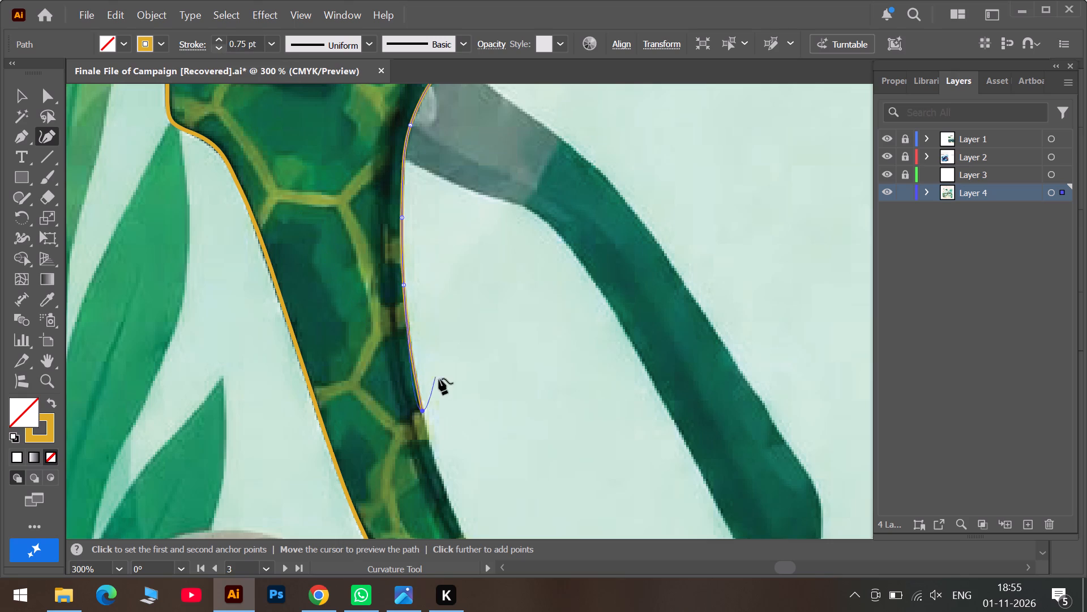
Extend the lens-opening path down to the lower-left bend, fit its middle anchor to the rim, and make the last anchor a corner.
scroll(450, 408, "down", 4)
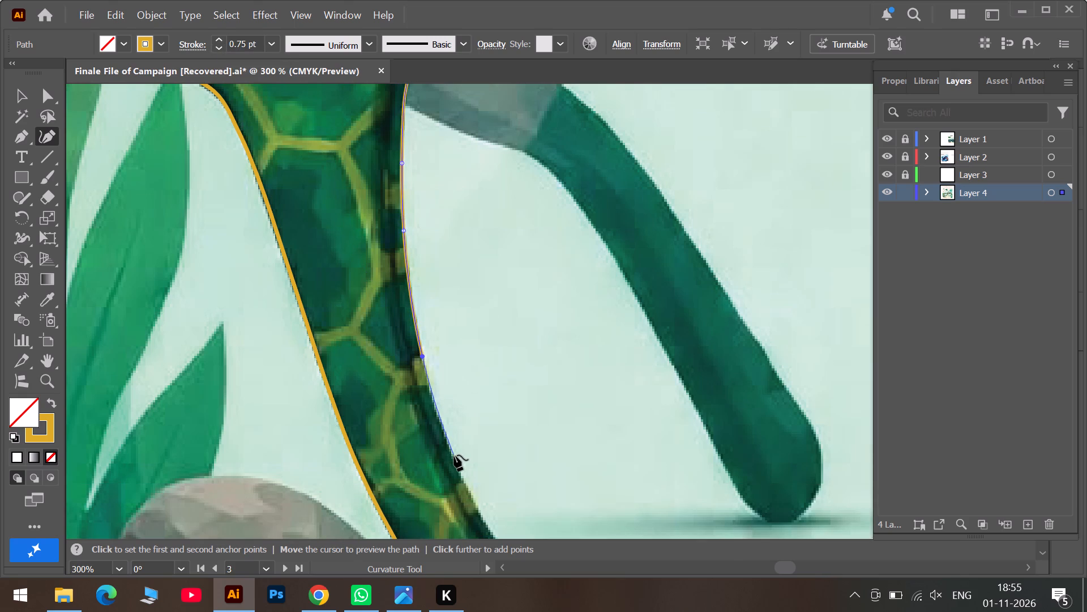
left_click(454, 457)
scroll(454, 457, "down", 6)
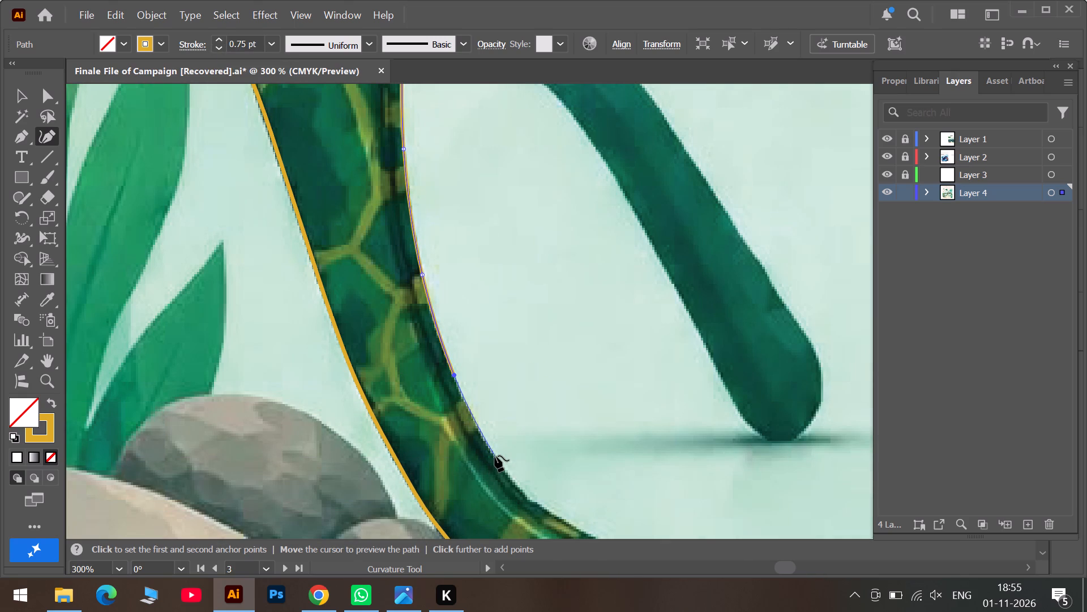
left_click(495, 455)
left_click_drag(454, 377, 456, 385)
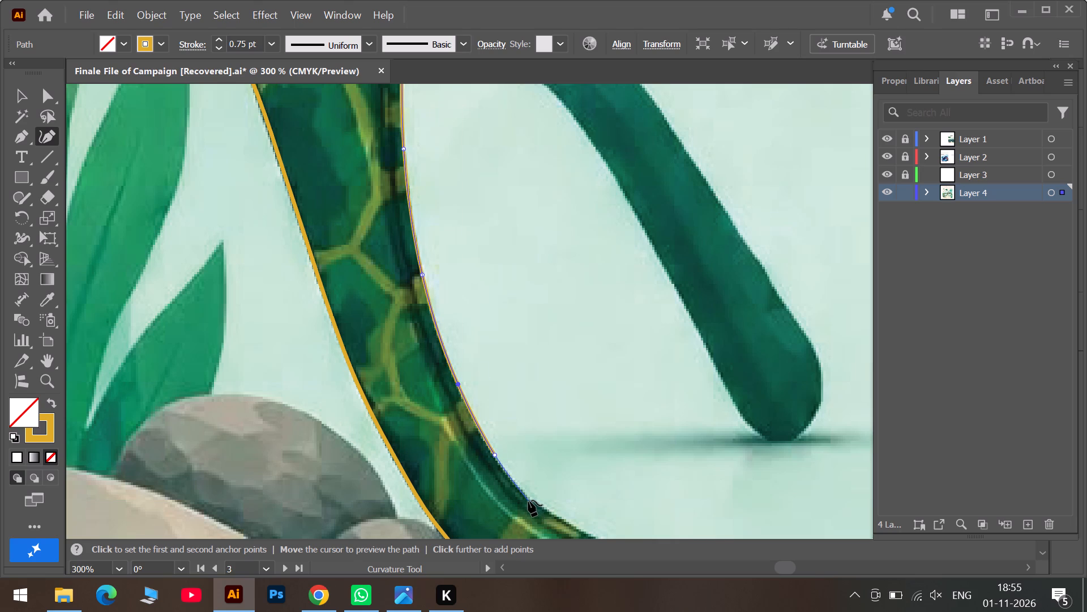
left_click(528, 500)
left_click(528, 500)
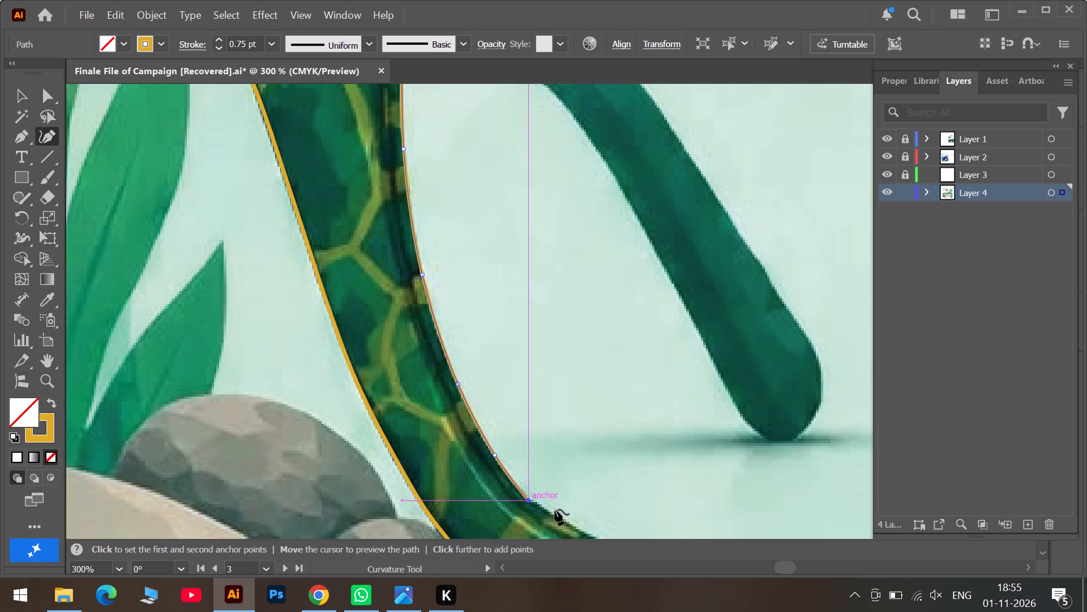
Carry the lens-opening path around the lower-left bend onto the bottom rim, making the first new anchor a corner and adding an intermediate anchor within the bend.
scroll(559, 508, "down", 4)
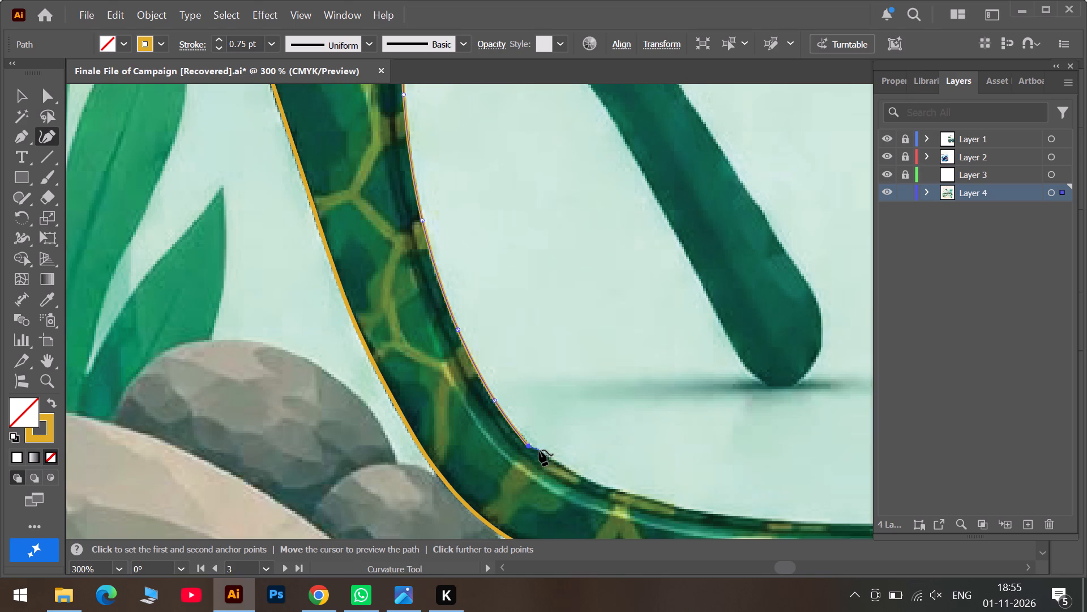
left_click(539, 450)
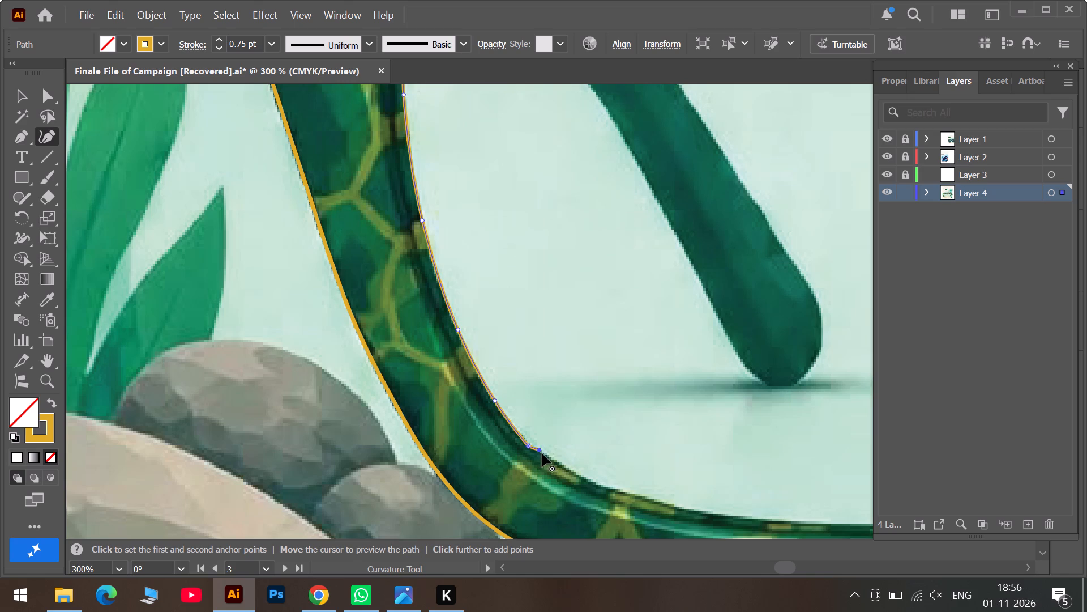
left_click(540, 451)
left_click(540, 451)
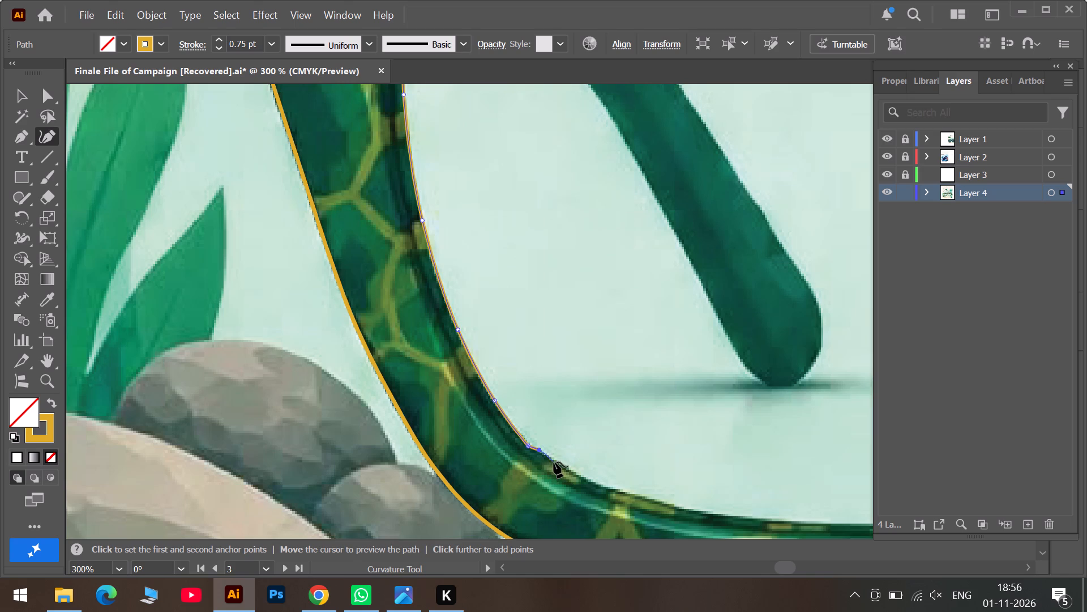
left_click(554, 462)
left_click(589, 482)
left_click(636, 495)
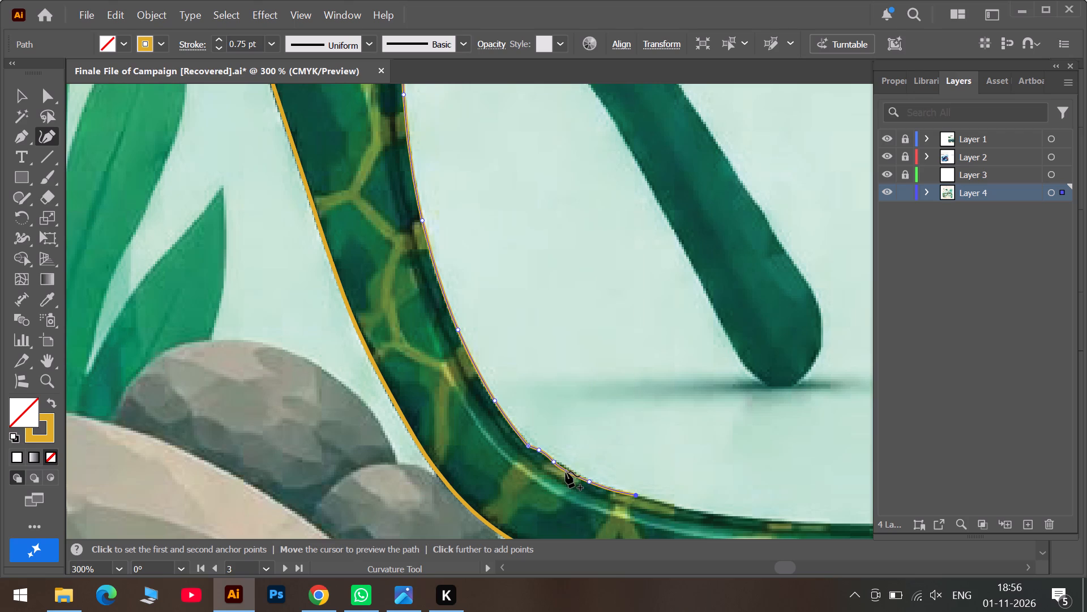
left_click(566, 471)
left_click(677, 507)
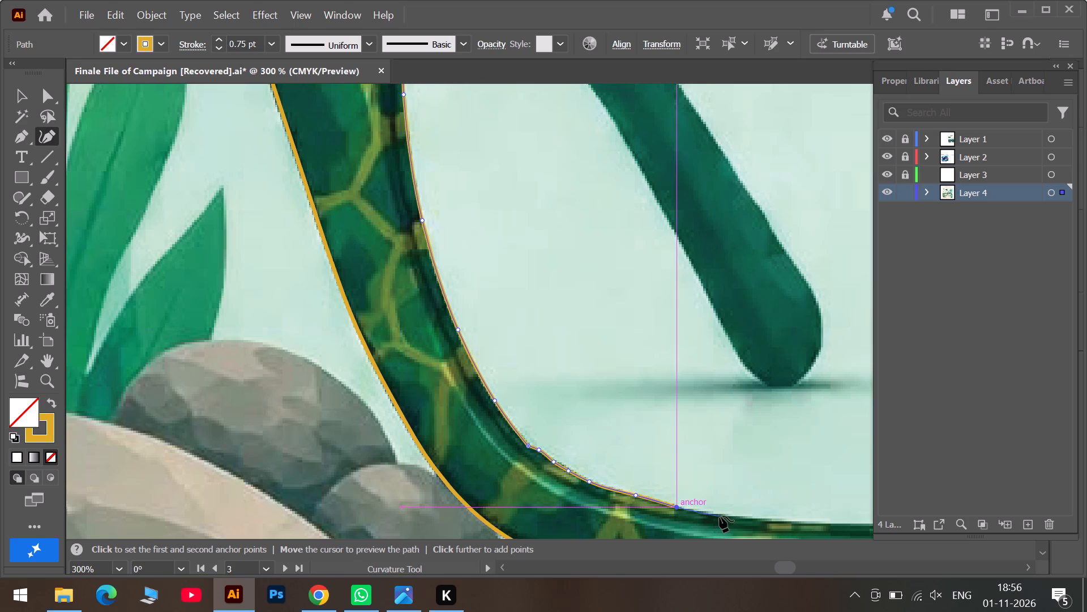
left_click(724, 515)
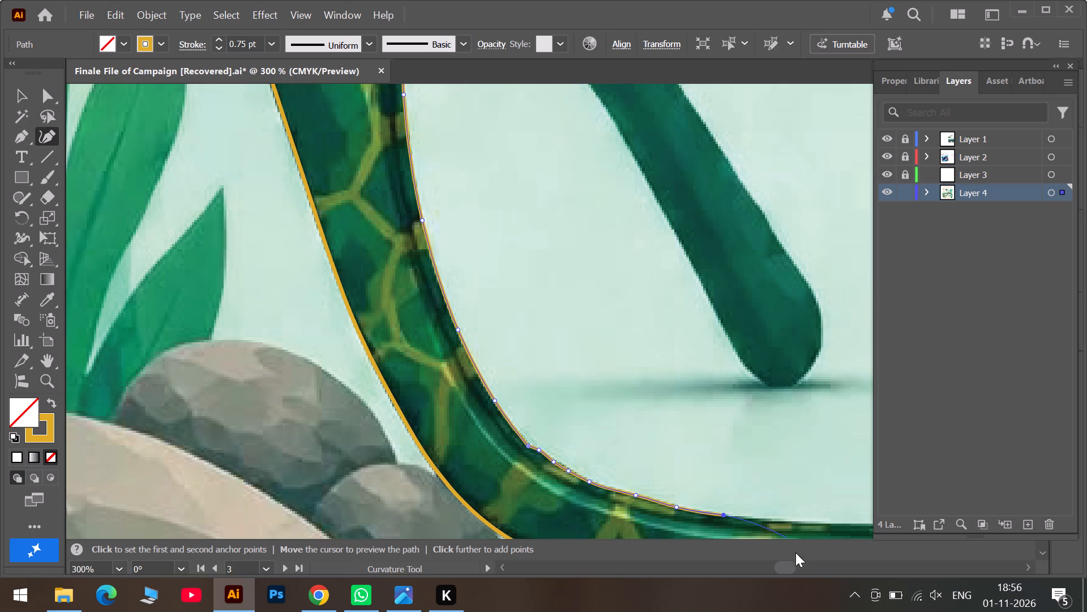
Extend the lens-opening path along the bottom rim's inner edge and up the lower-right bend, and refit the anchor in the middle of the bend.
left_click(801, 566)
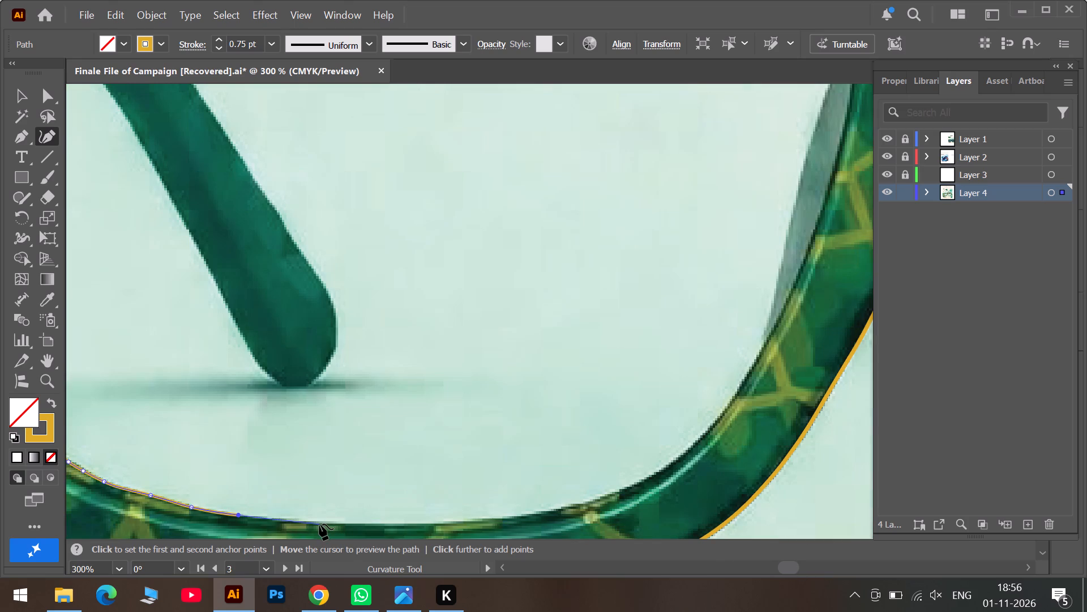
left_click(314, 522)
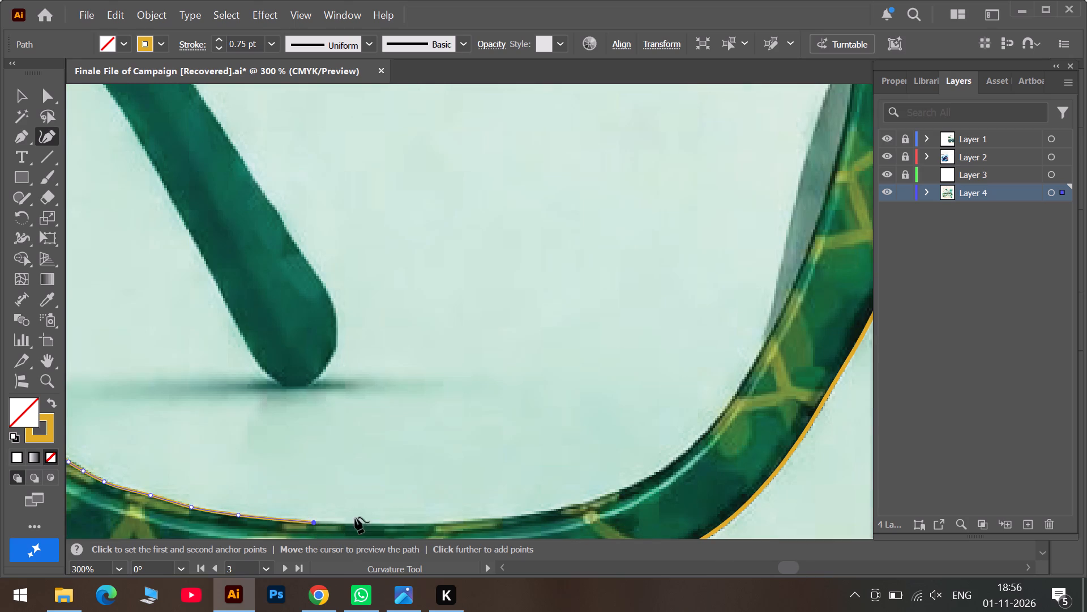
left_click(431, 522)
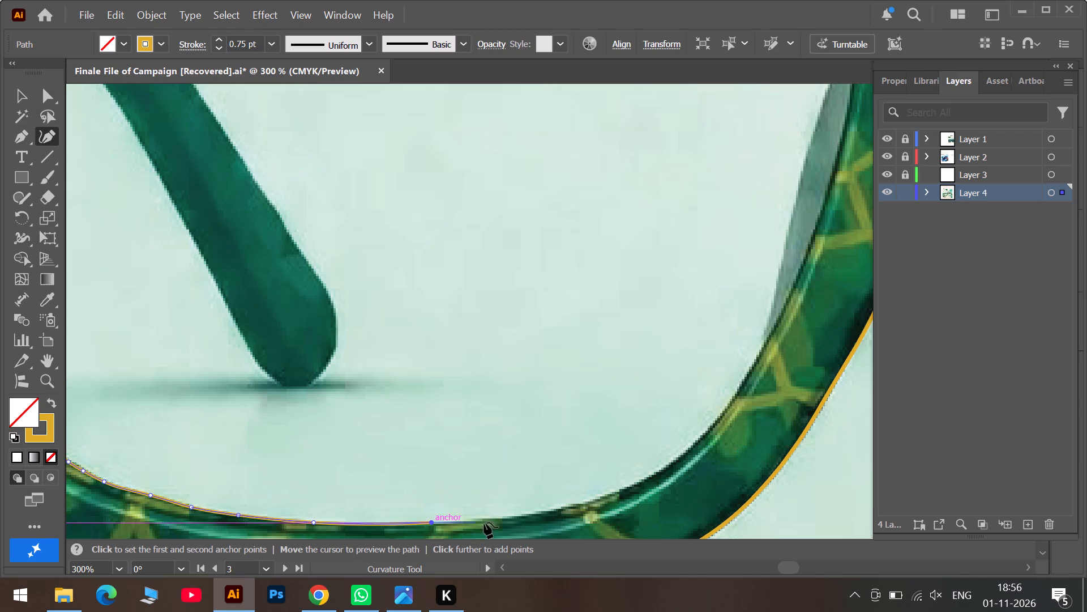
left_click(536, 514)
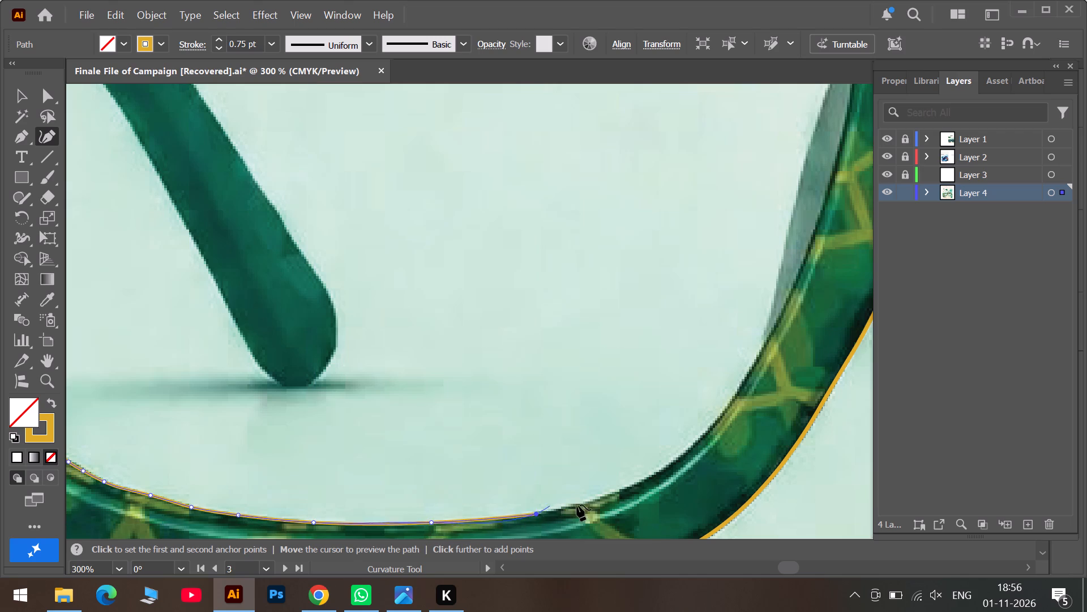
left_click(620, 491)
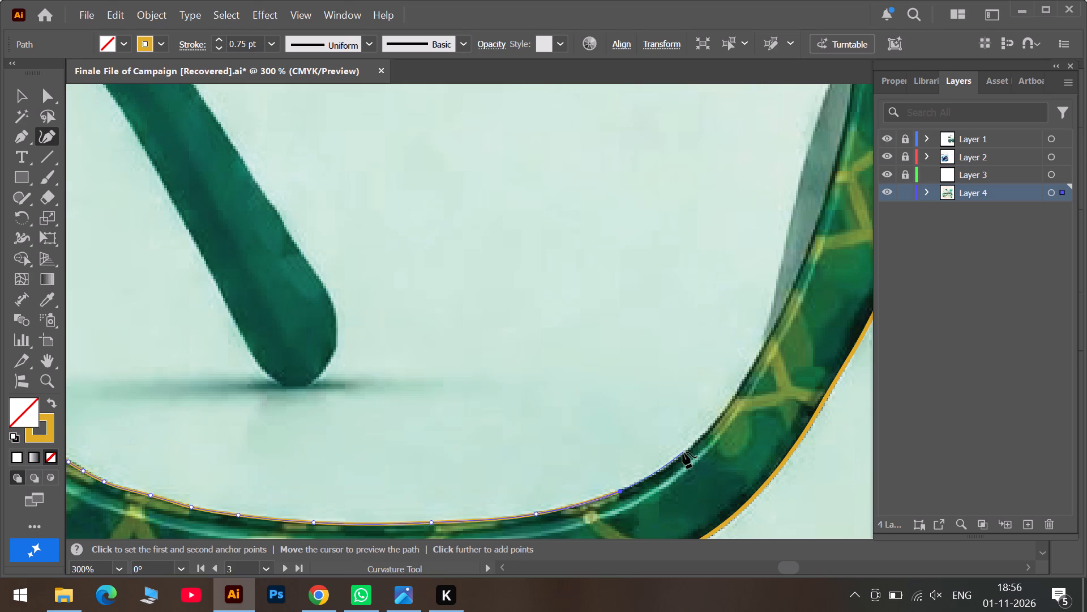
left_click(681, 457)
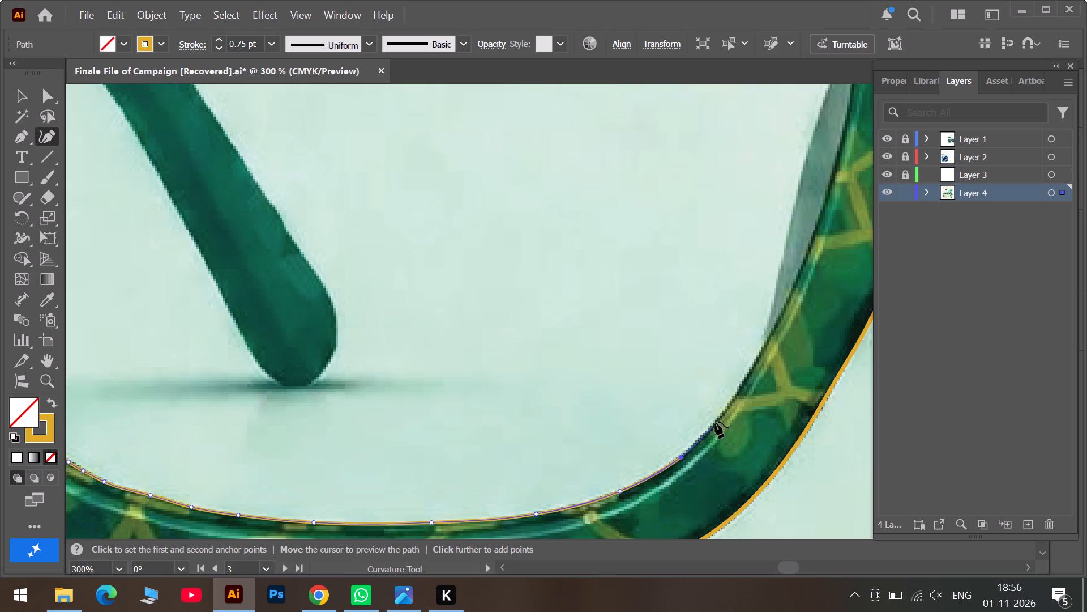
left_click(717, 418)
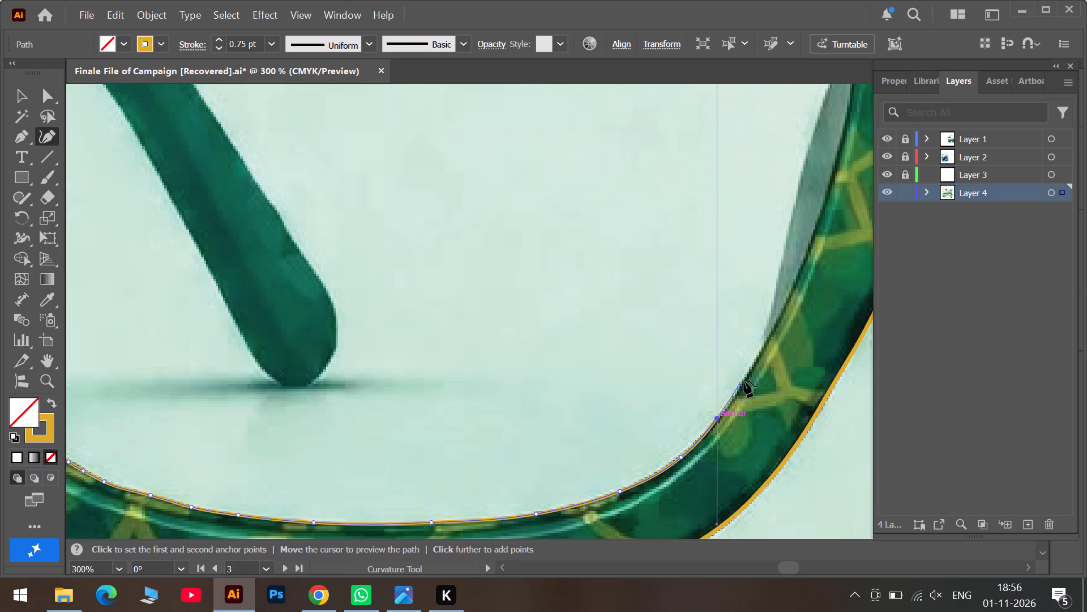
left_click(746, 379)
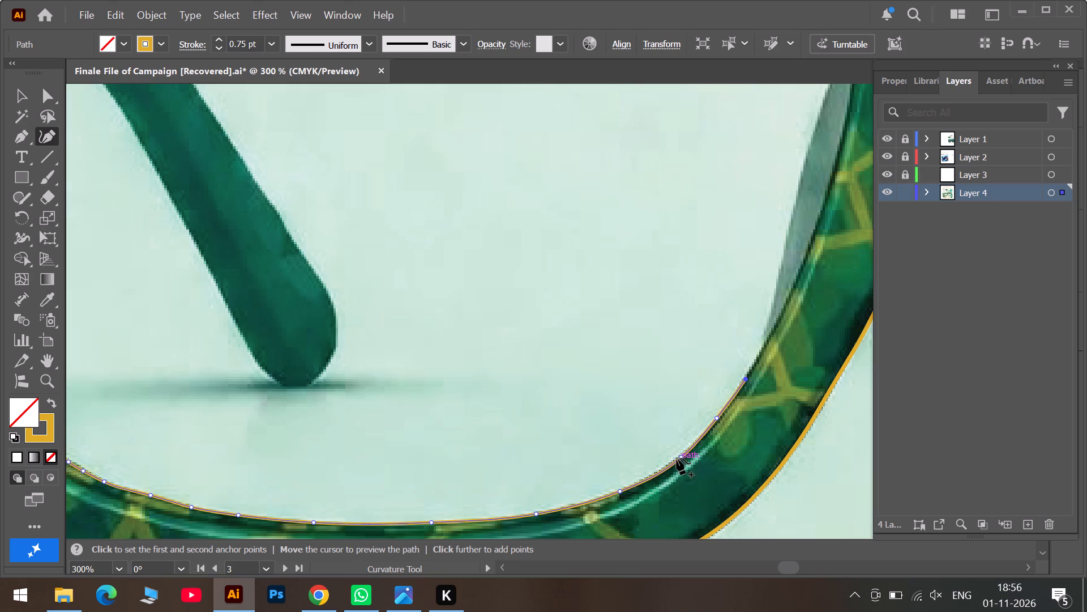
left_click_drag(681, 457, 667, 465)
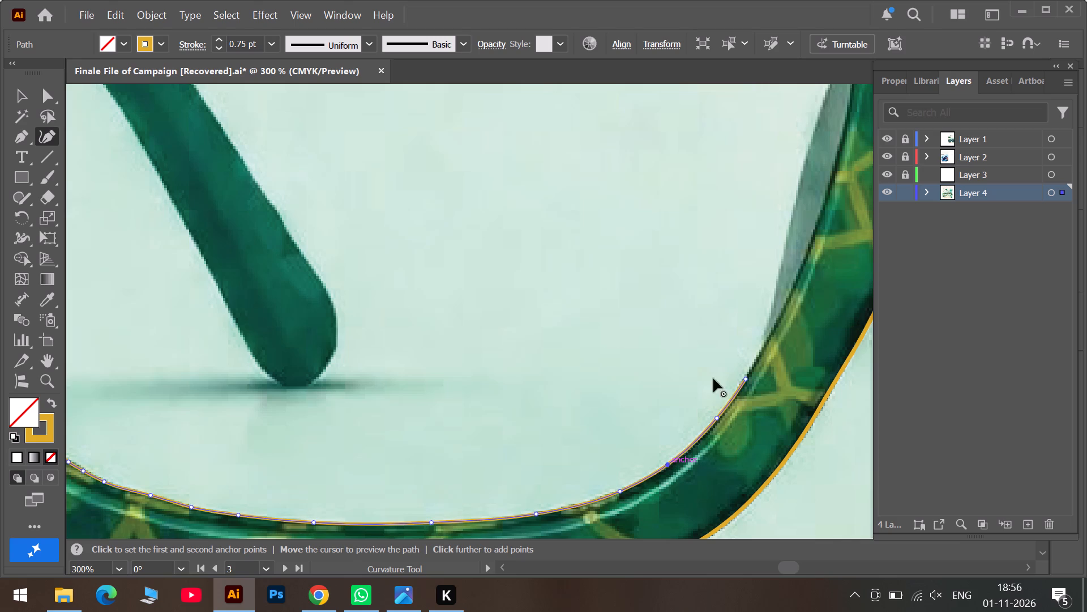
Extend the lens-opening path up the rim beside the grey nose pad to its top, fitting the anchor near the pad's lower tip.
scroll(727, 361, "up", 6)
scroll(798, 324, "up", 1)
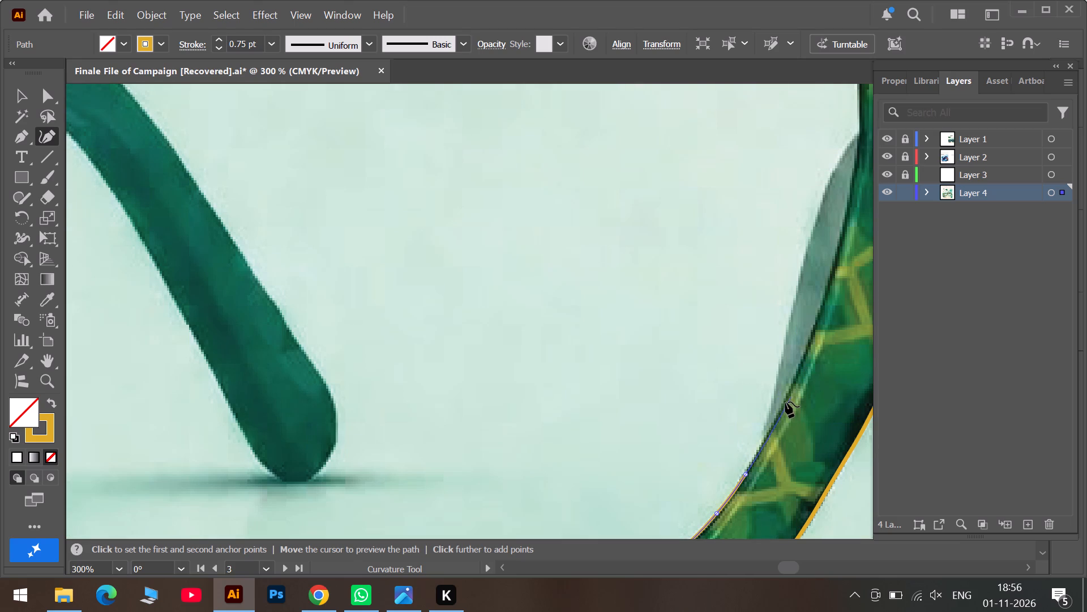
left_click(787, 404)
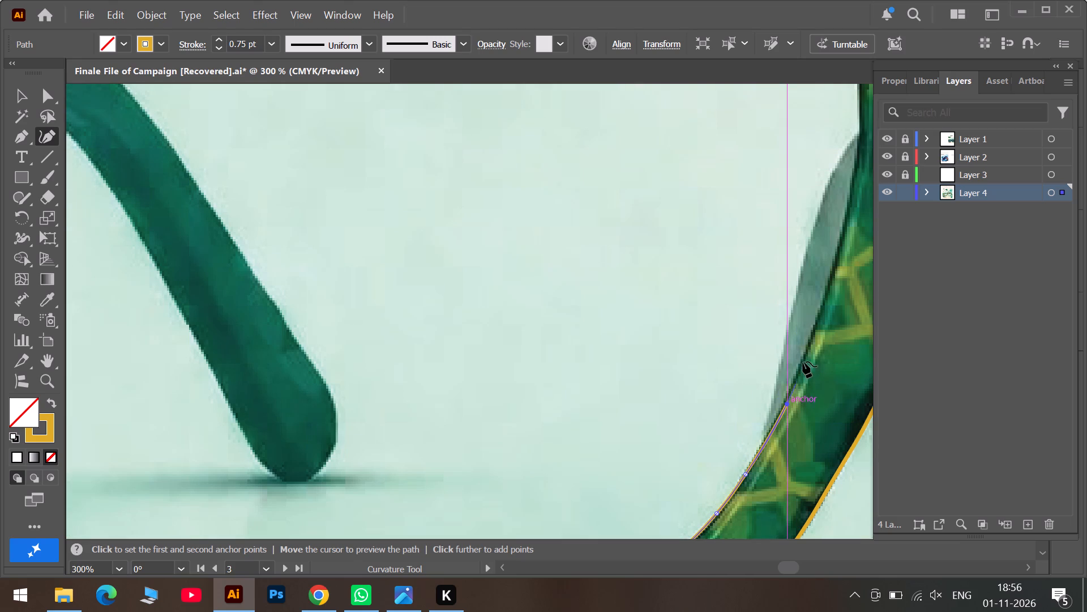
left_click(808, 345)
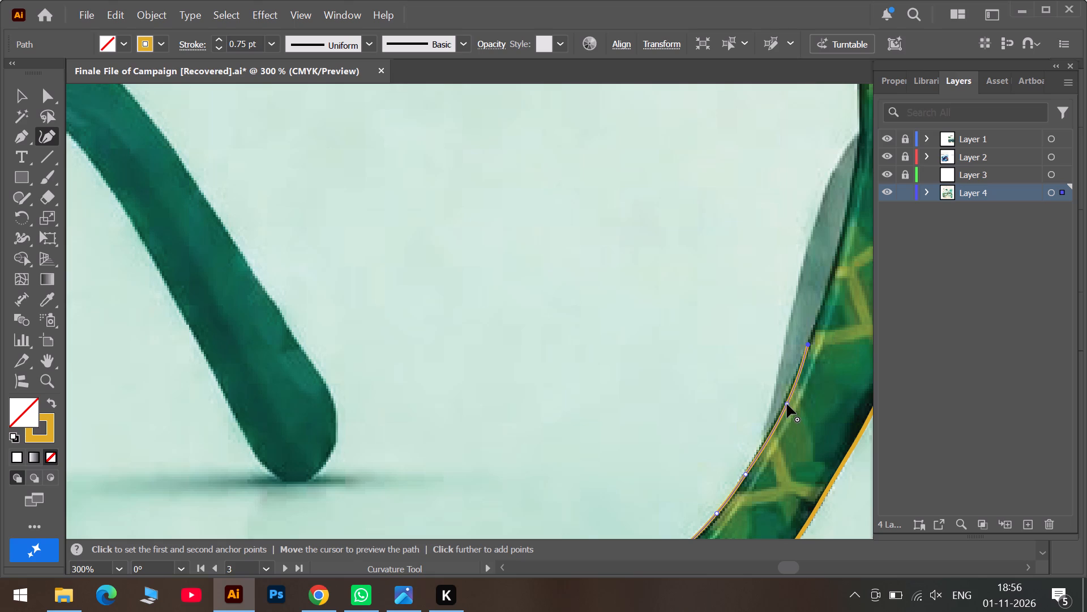
left_click_drag(787, 404, 772, 428)
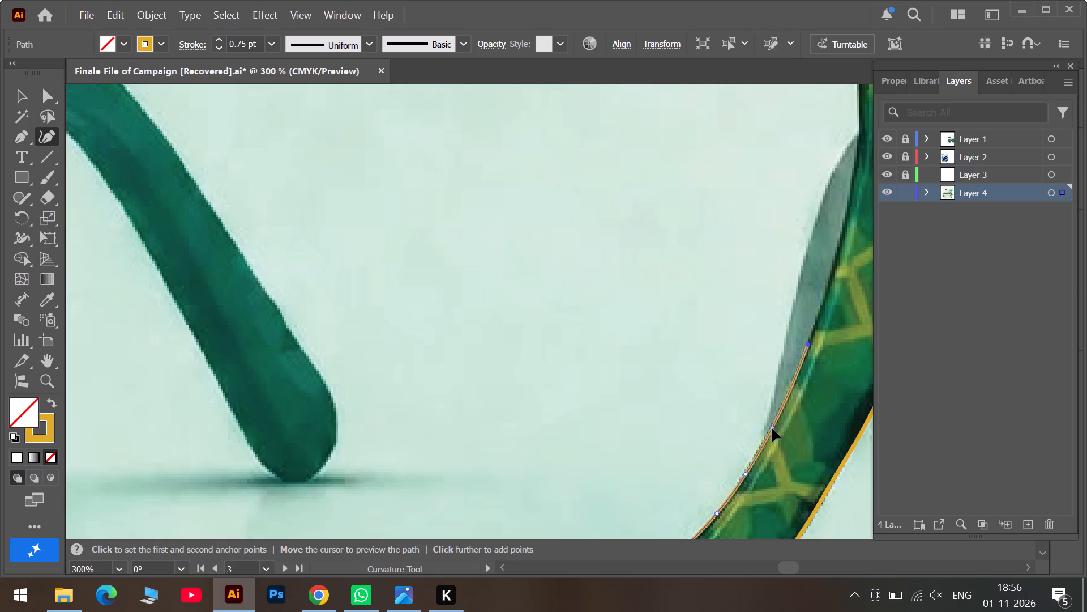
left_click_drag(772, 428, 771, 431)
scroll(791, 356, "up", 5)
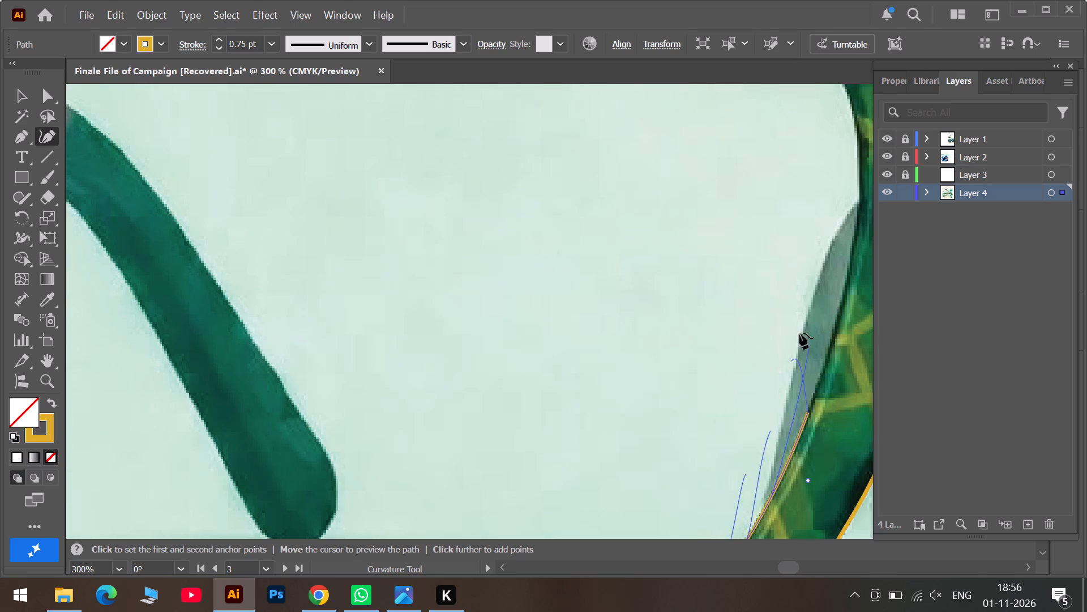
left_click(842, 300)
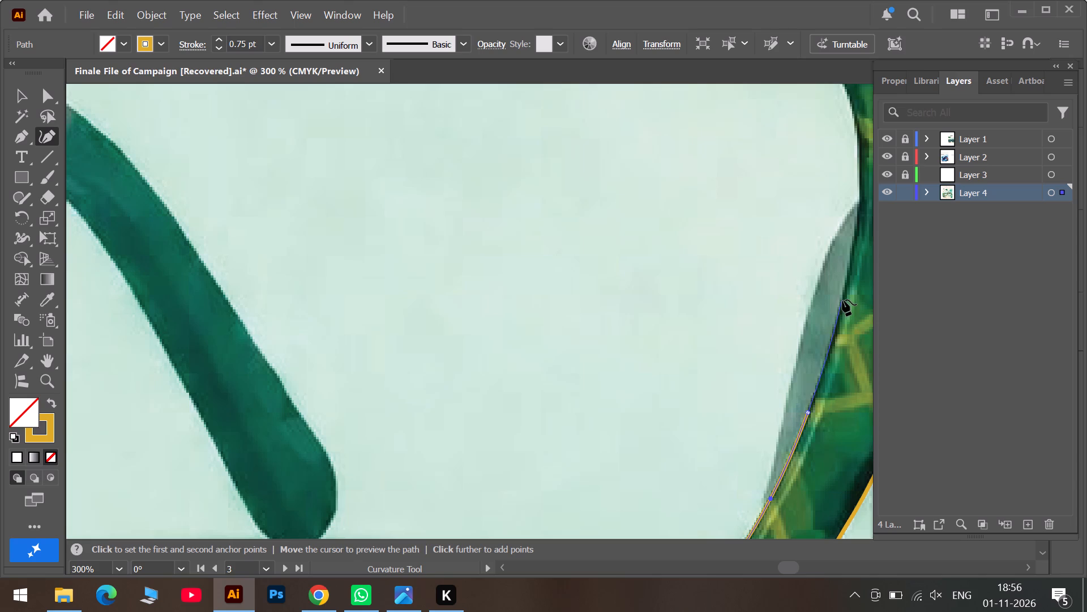
scroll(842, 280, "up", 5)
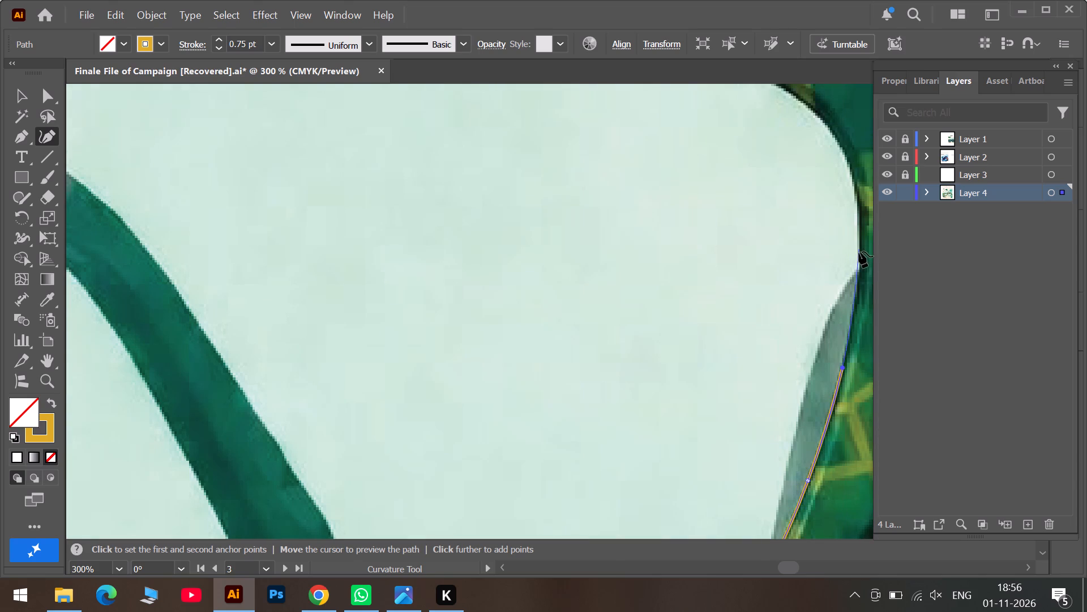
left_click(861, 269)
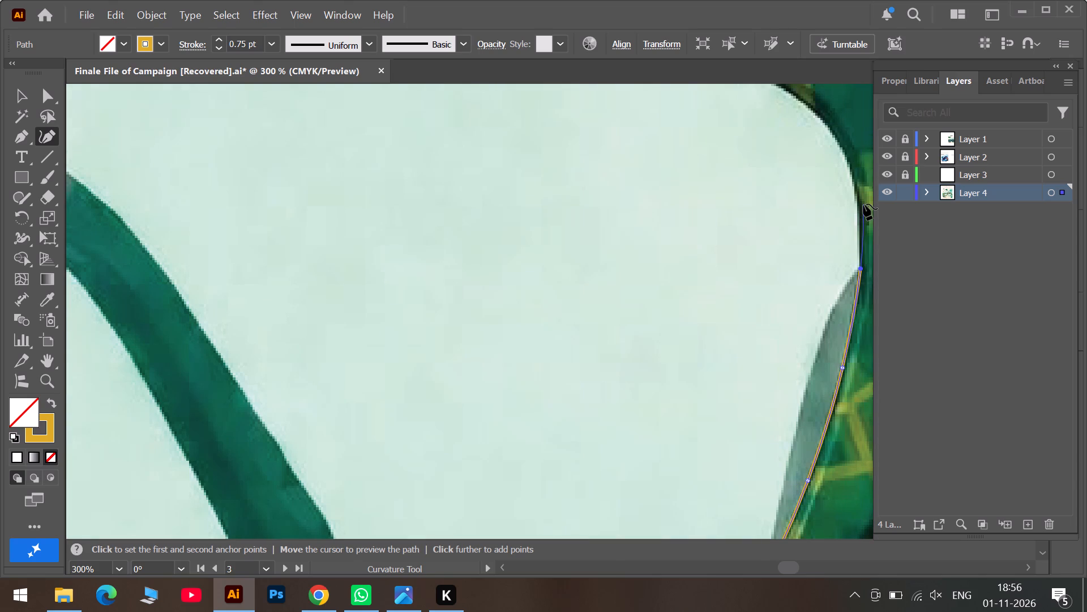
Extend the lens-opening path from the nose pad's top around the upper-right bend, refitting the bend's anchors to the rim's inner edge.
left_click(860, 202)
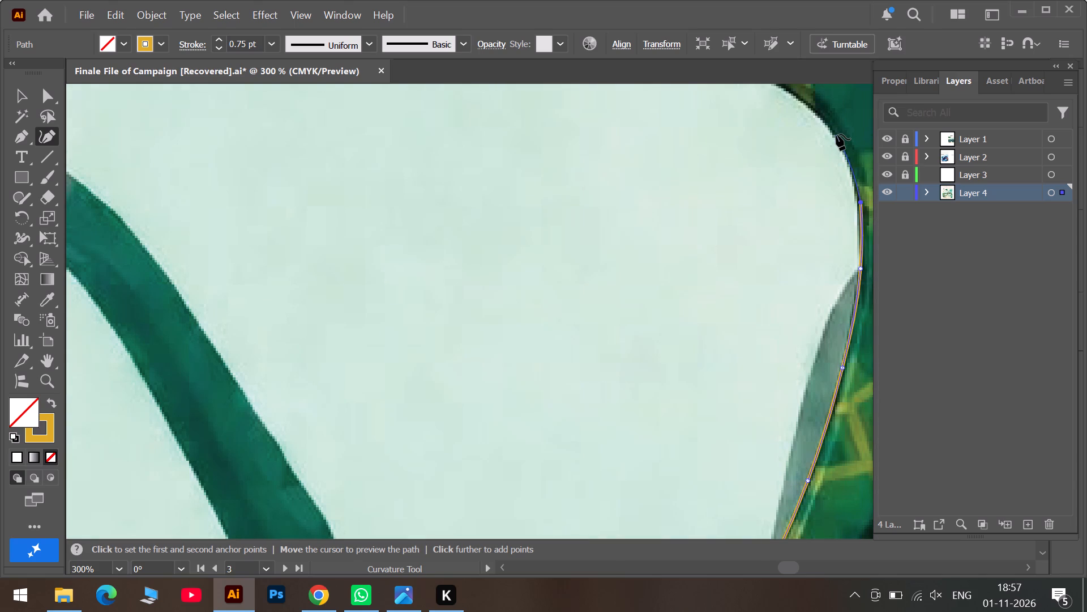
left_click(836, 134)
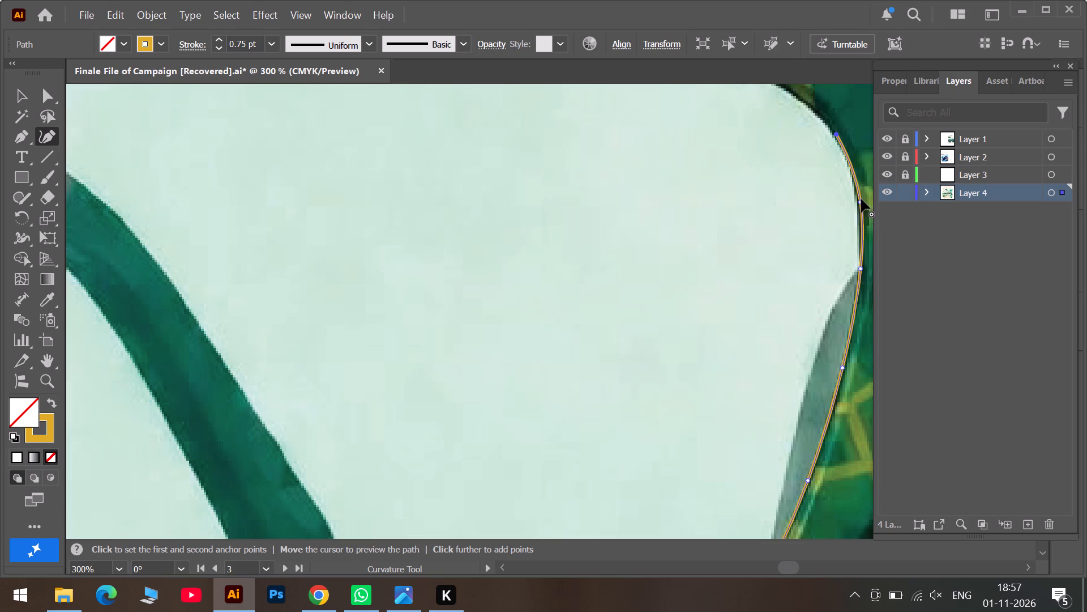
left_click_drag(861, 199, 857, 210)
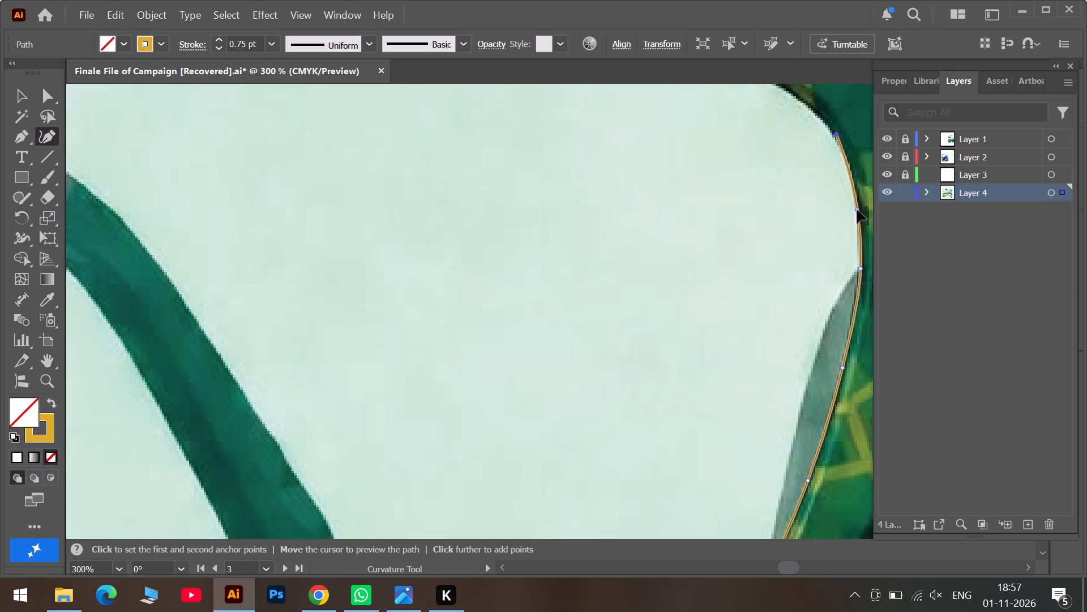
left_click_drag(857, 210, 854, 187)
scroll(821, 186, "up", 5)
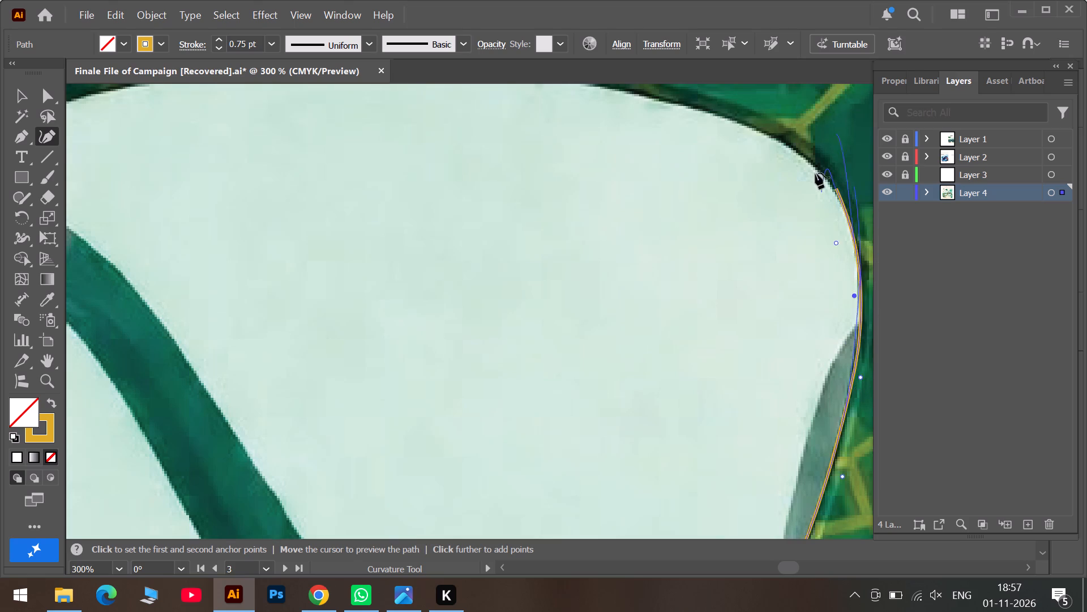
left_click(775, 148)
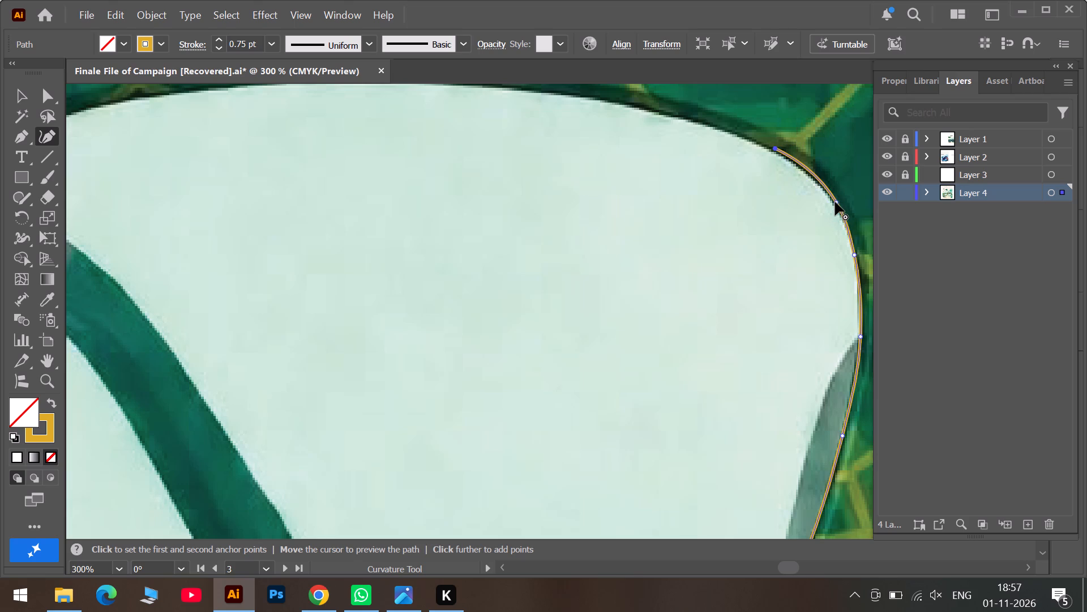
left_click_drag(835, 202, 823, 189)
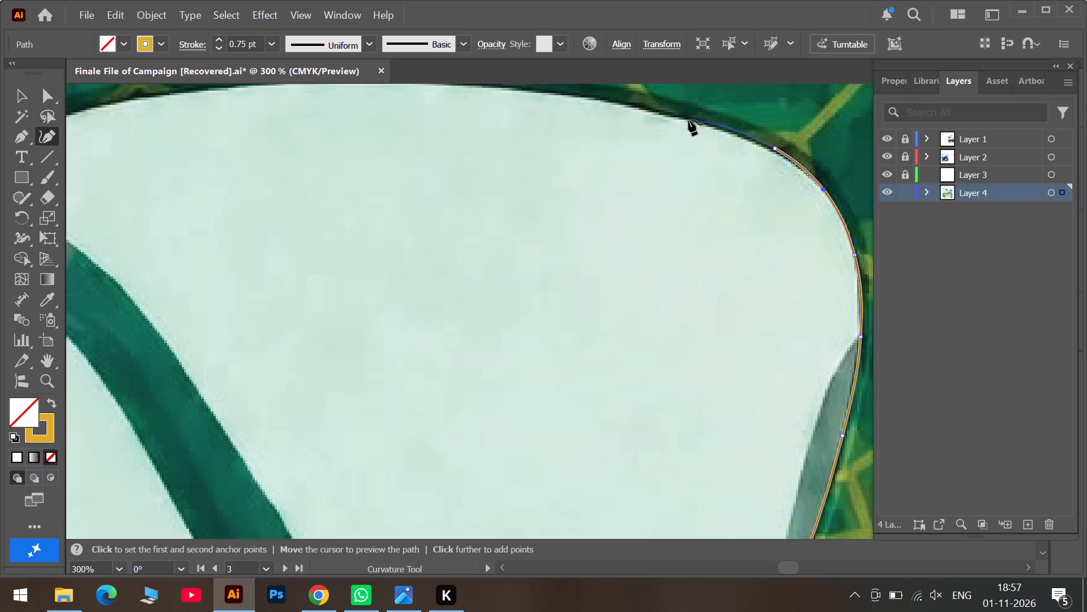
left_click(749, 139)
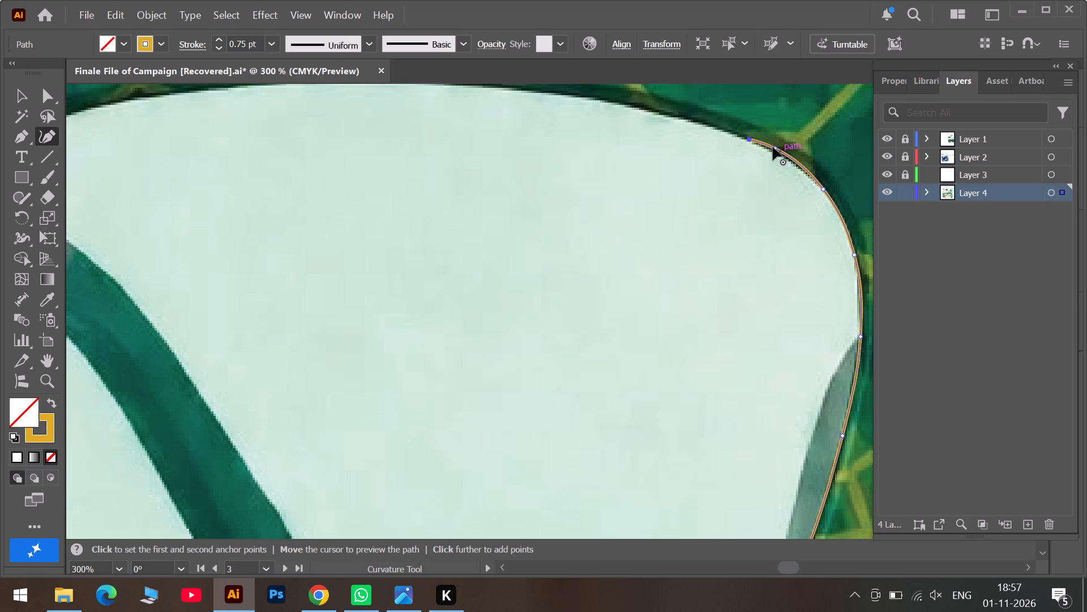
left_click(775, 149)
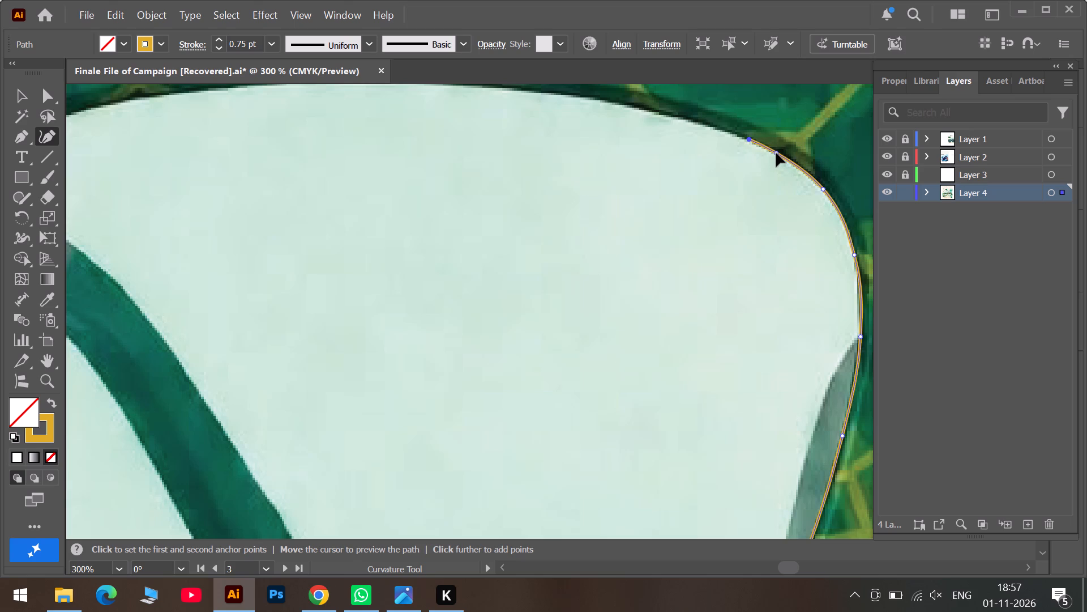
Extend the lens-opening path along the top rim's inner edge with successive anchors, past its highest stretch toward the hinge side.
scroll(692, 134, "up", 2)
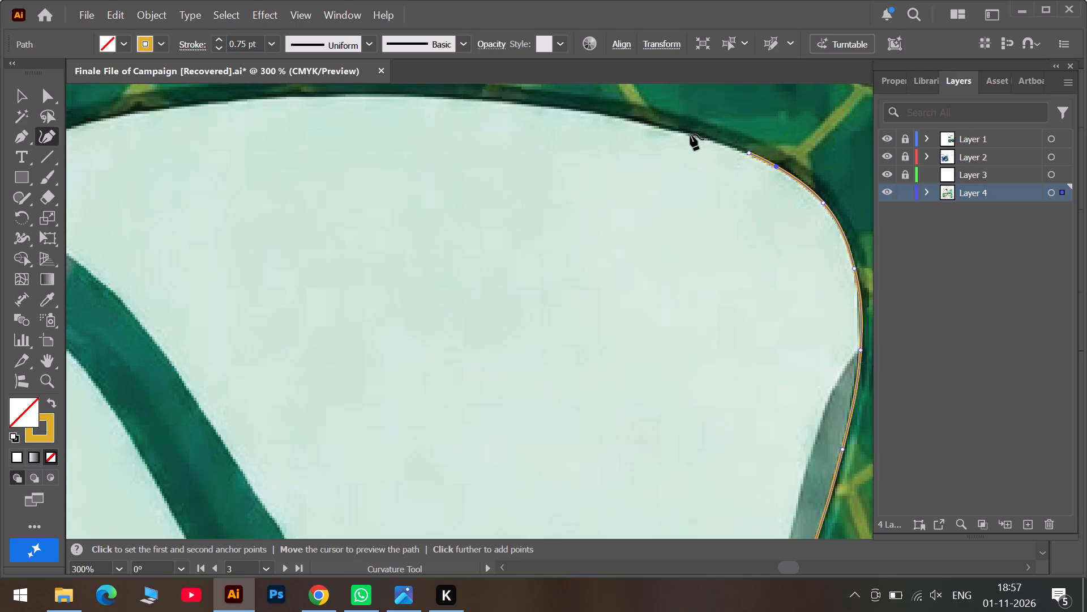
scroll(690, 134, "up", 2)
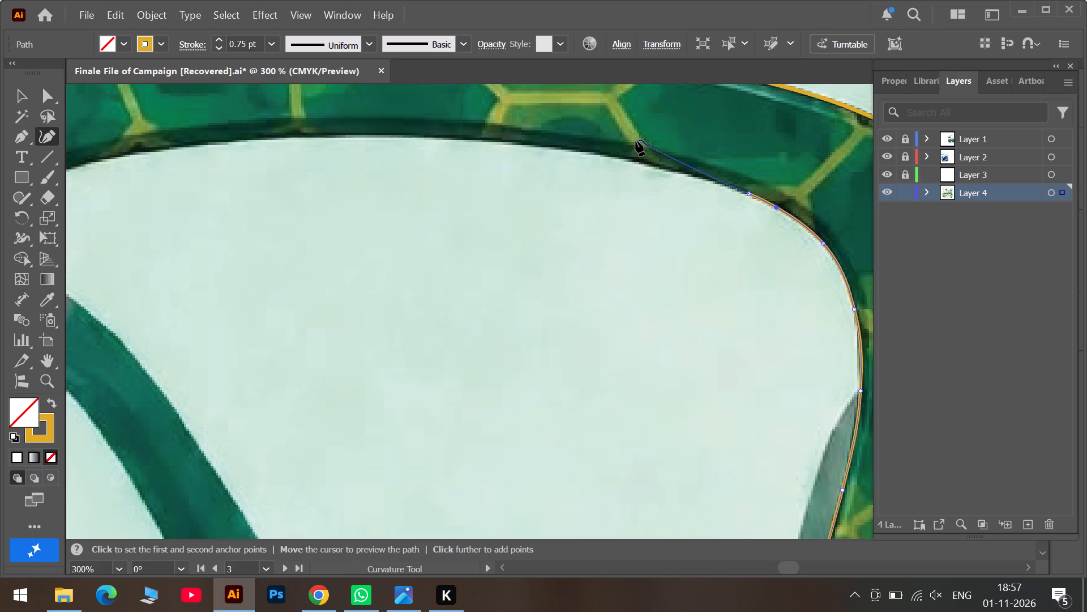
left_click(694, 175)
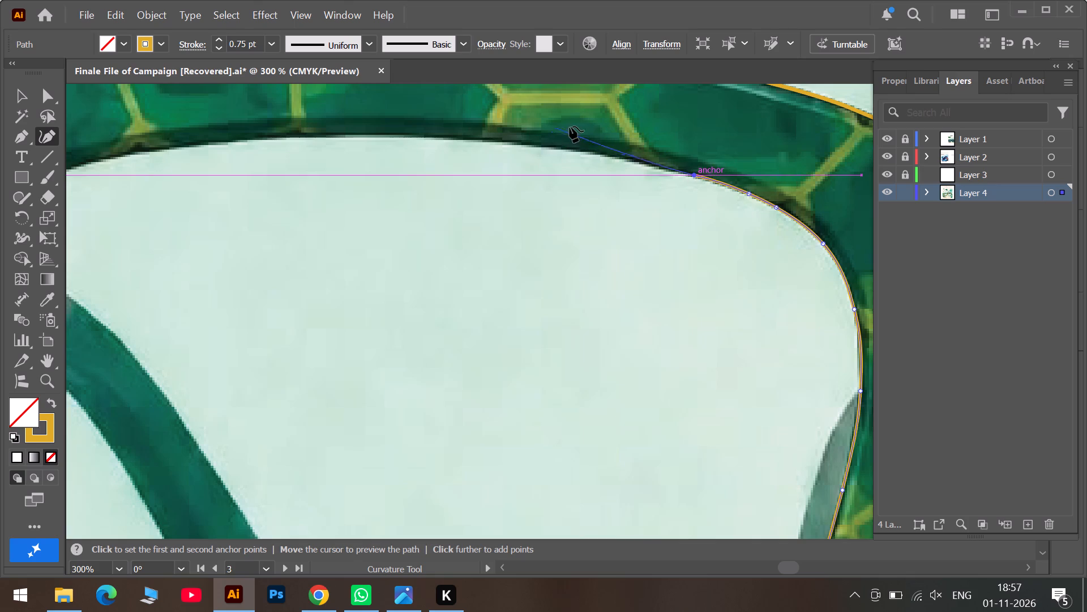
left_click(653, 164)
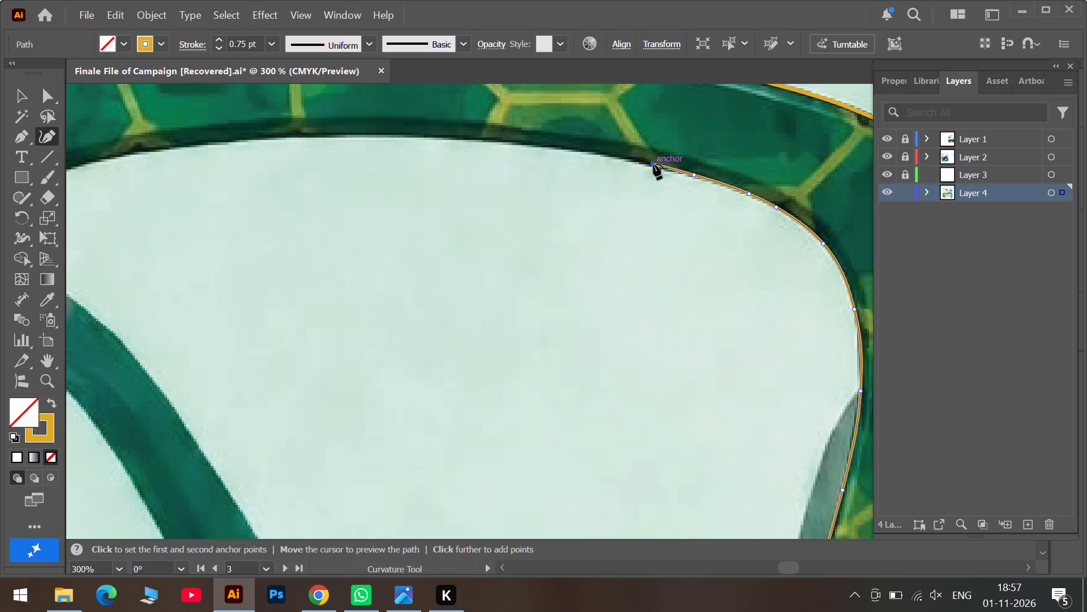
left_click(601, 153)
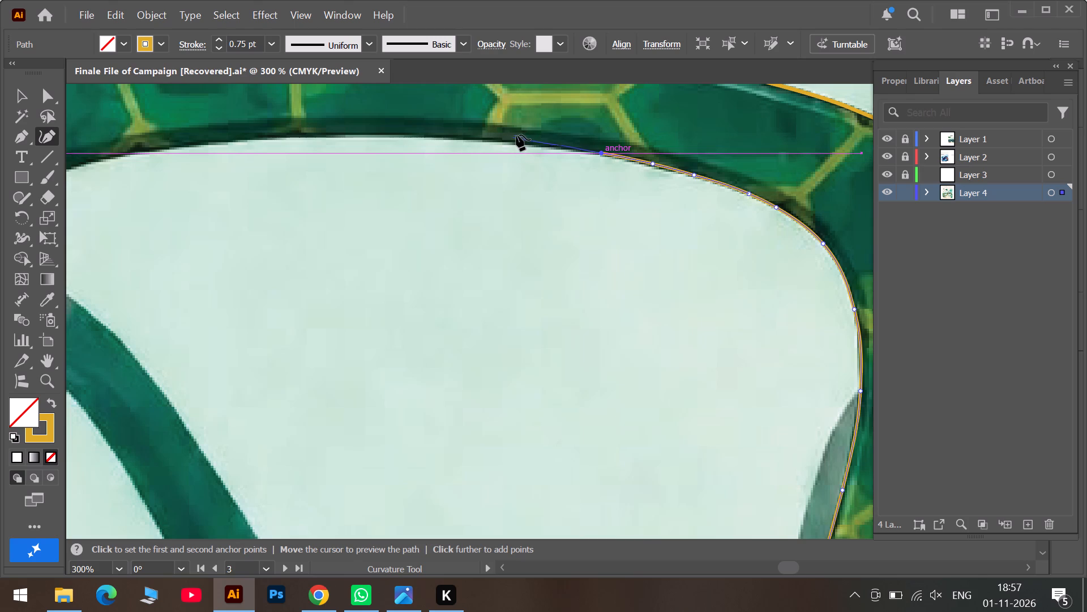
left_click(551, 147)
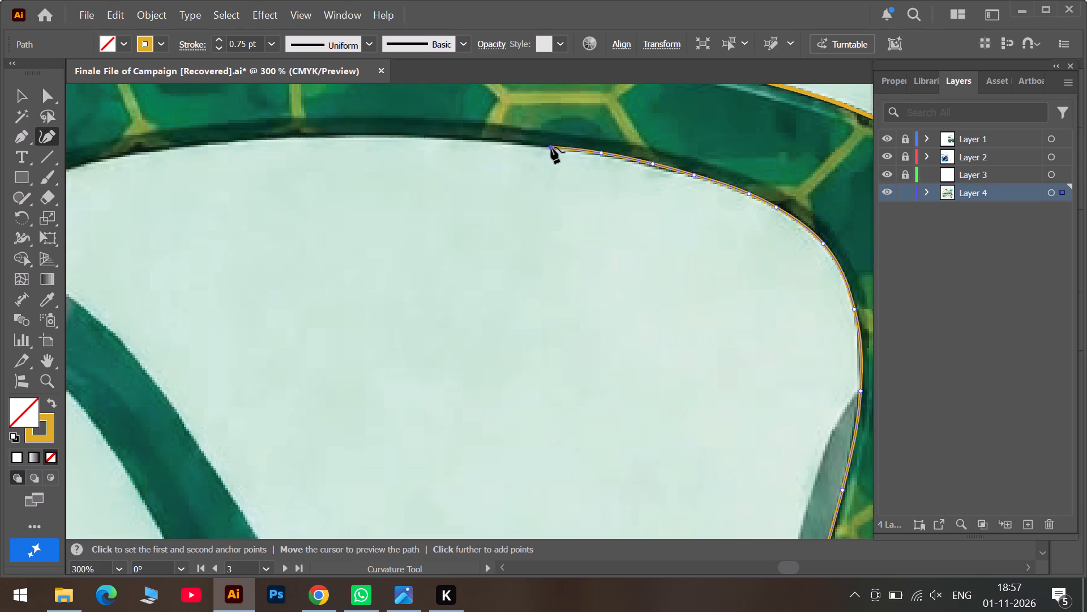
left_click(487, 142)
left_click(445, 138)
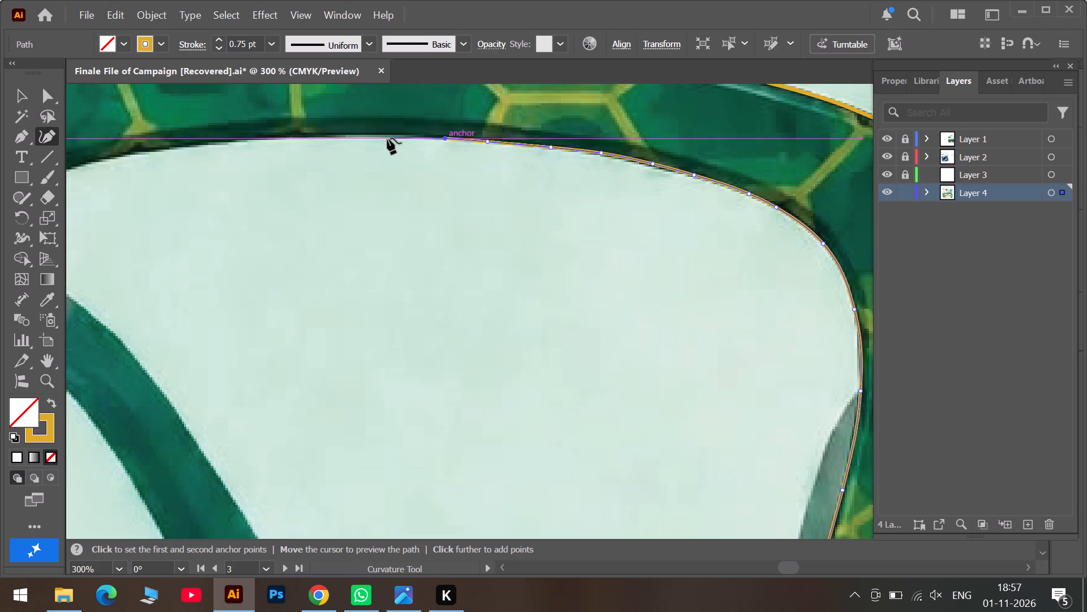
left_click(375, 135)
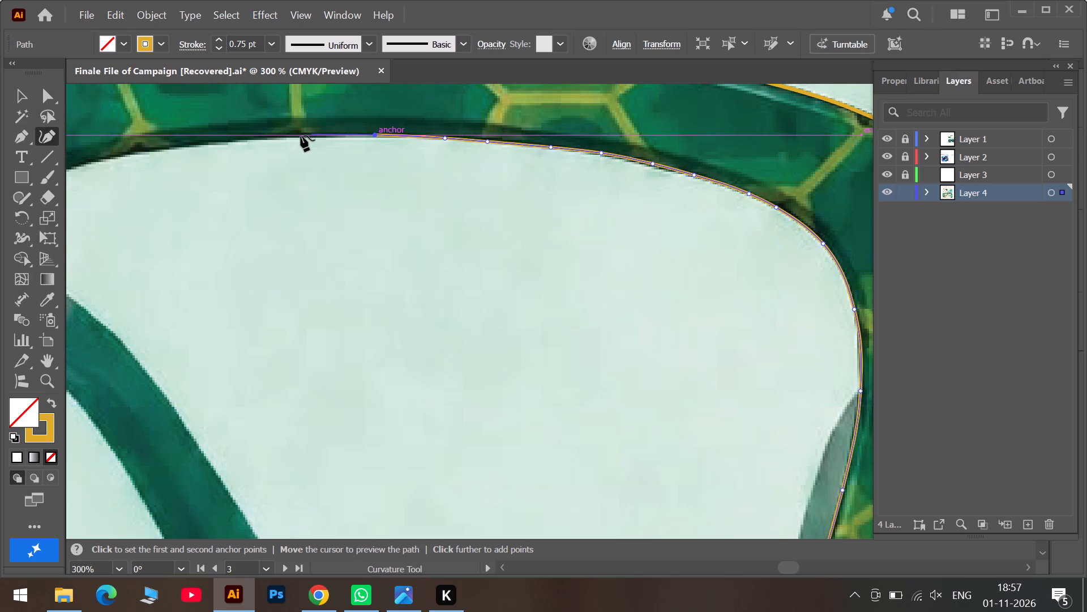
left_click(296, 136)
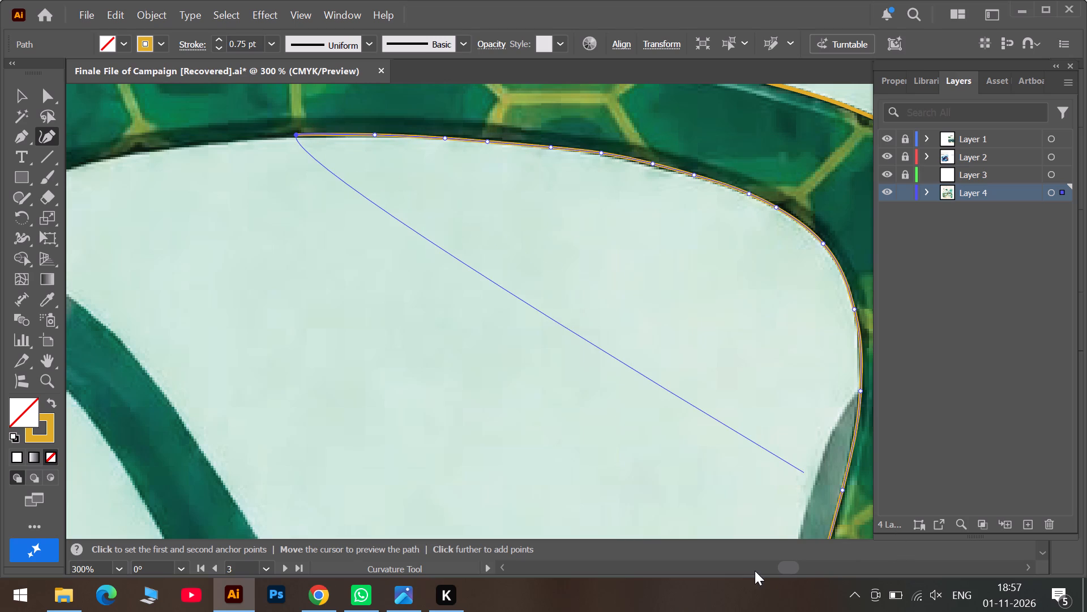
Close the lens-opening path at its starting anchor on the upper-left bend, and fit an added anchor beside it to the rim.
left_click(766, 567)
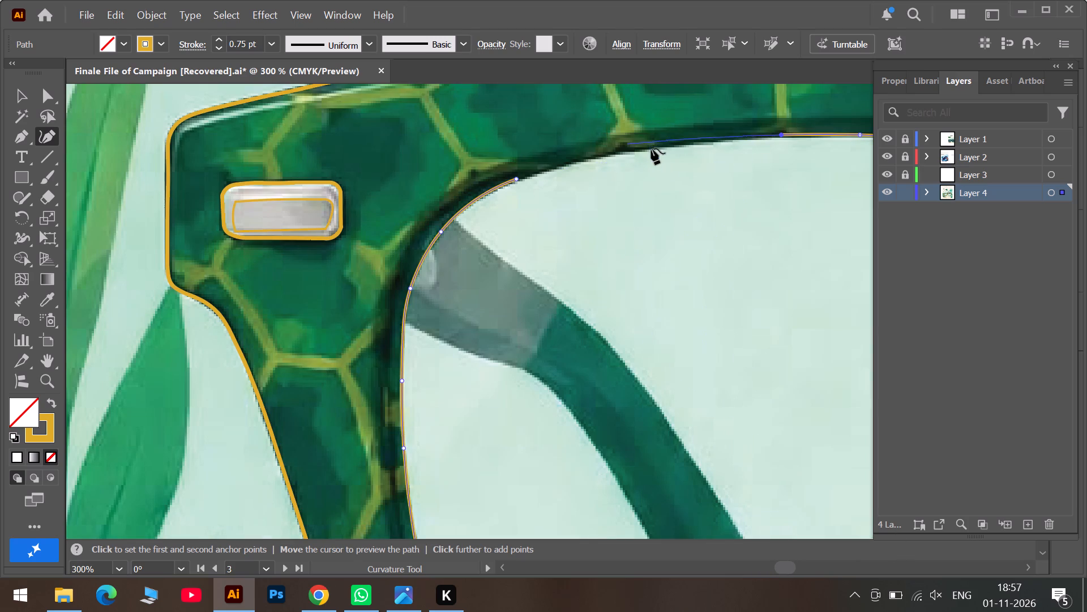
left_click(688, 143)
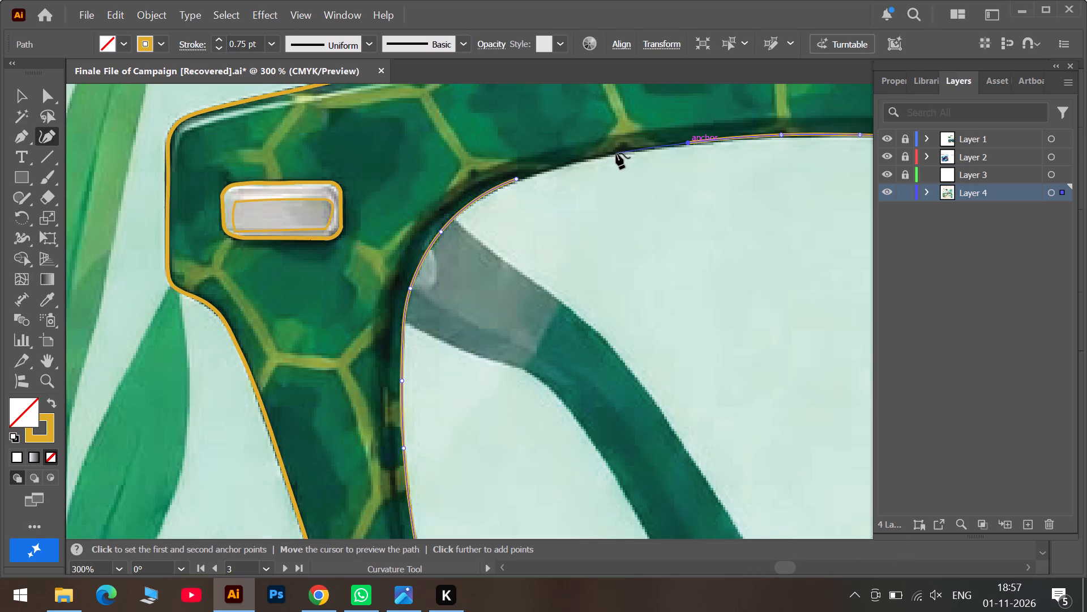
left_click(606, 154)
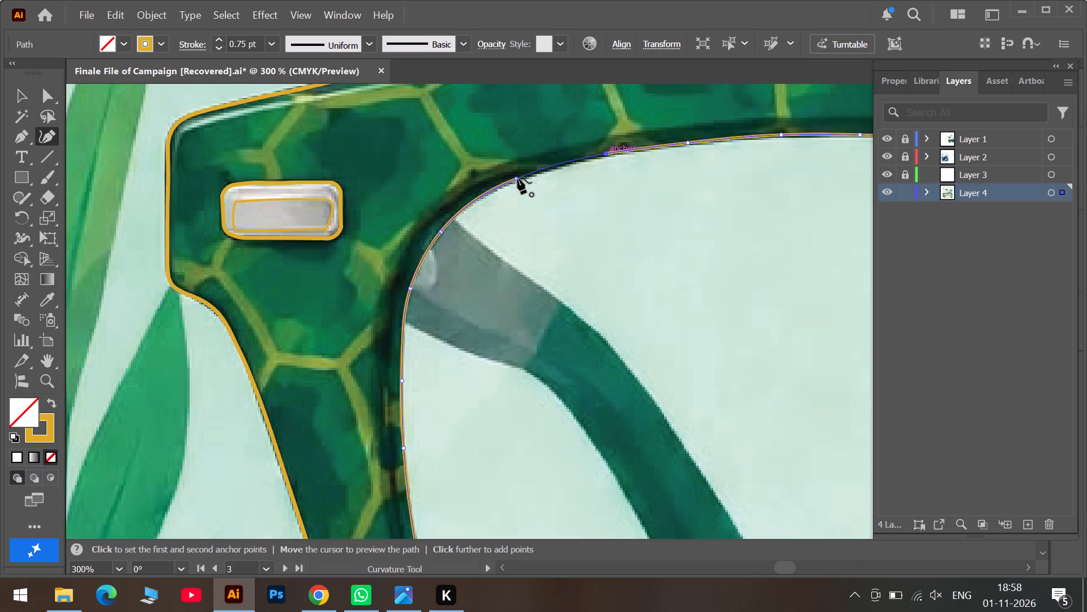
left_click(517, 178)
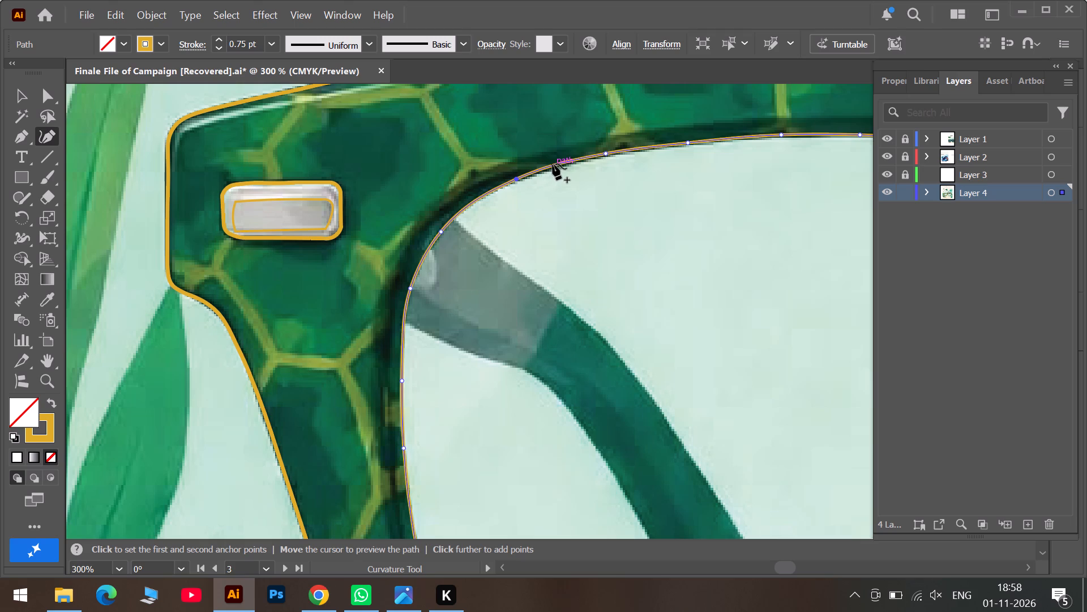
left_click_drag(553, 164, 547, 169)
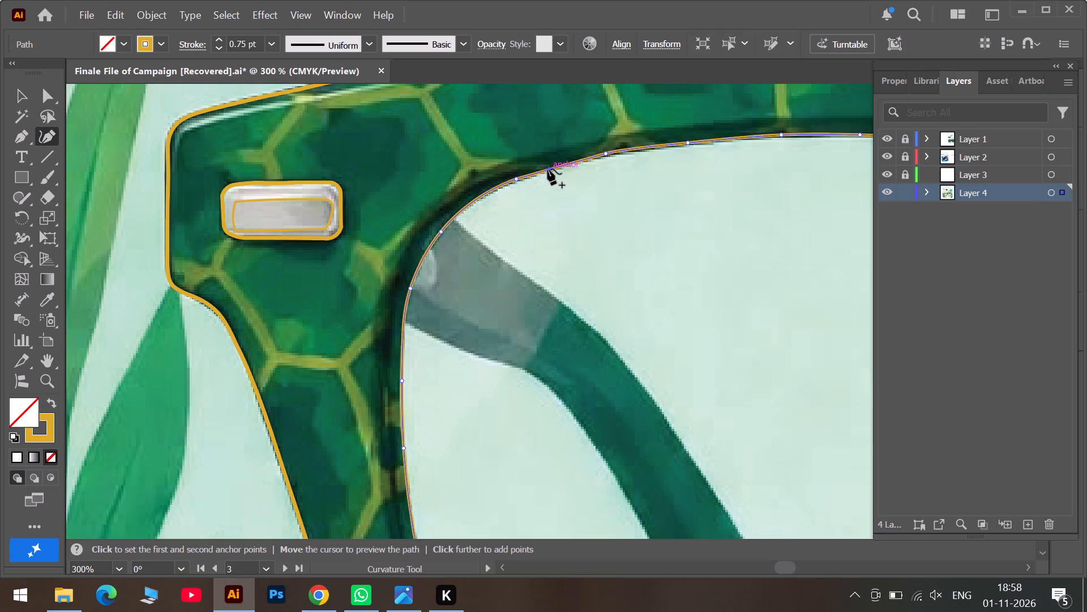
left_click_drag(547, 169, 545, 168)
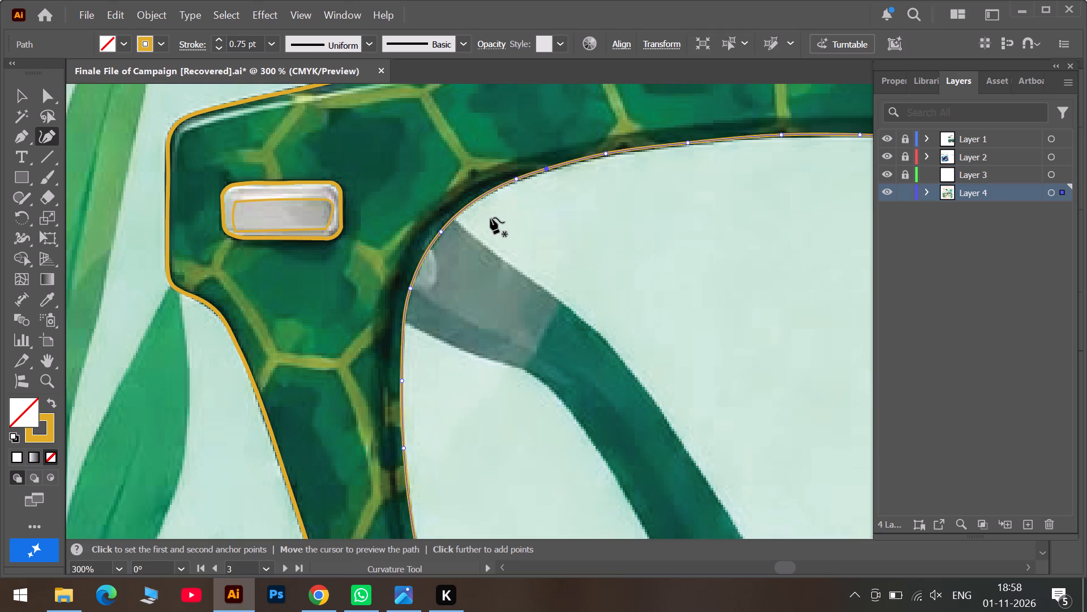
Trace the upper edge of the grey temple section from the lens rim to the green arm with the Curvature tool, ending in a corner.
scroll(487, 220, "down", 2)
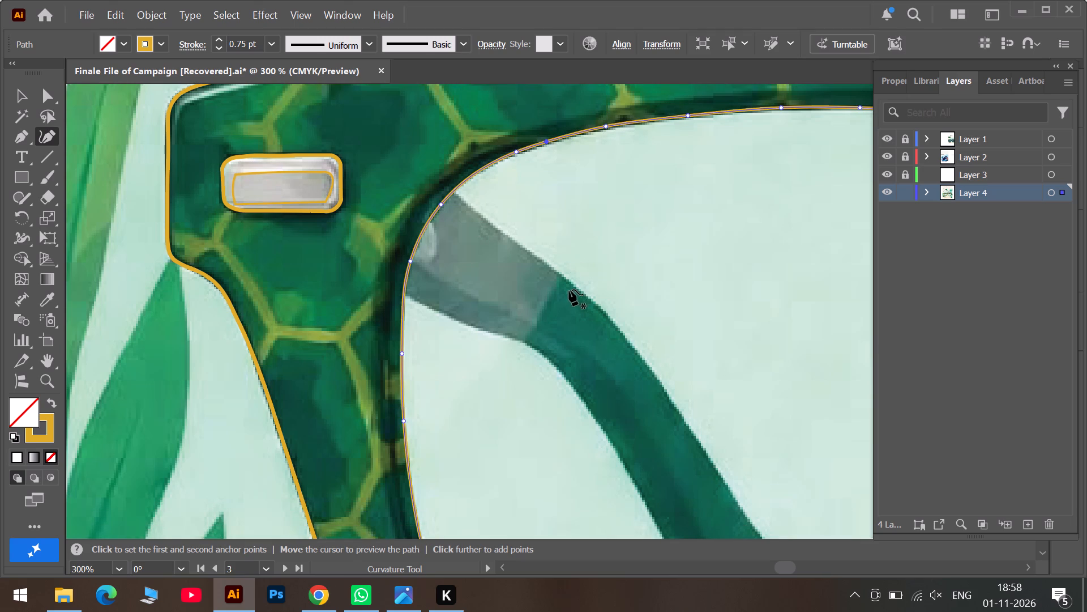
scroll(560, 296, "down", 9)
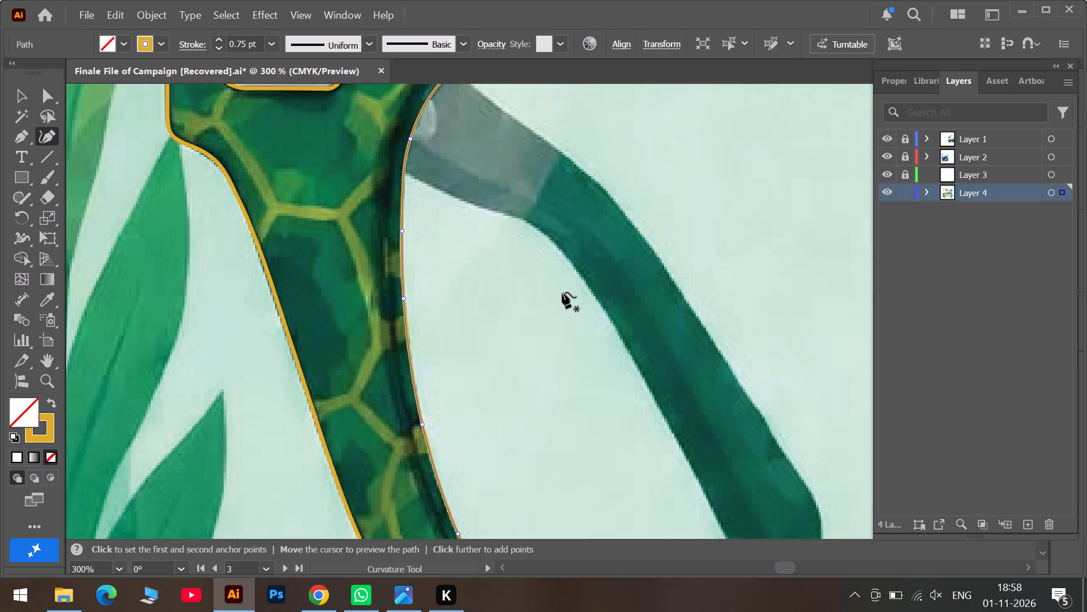
scroll(569, 290, "down", 6)
scroll(699, 322, "up", 3)
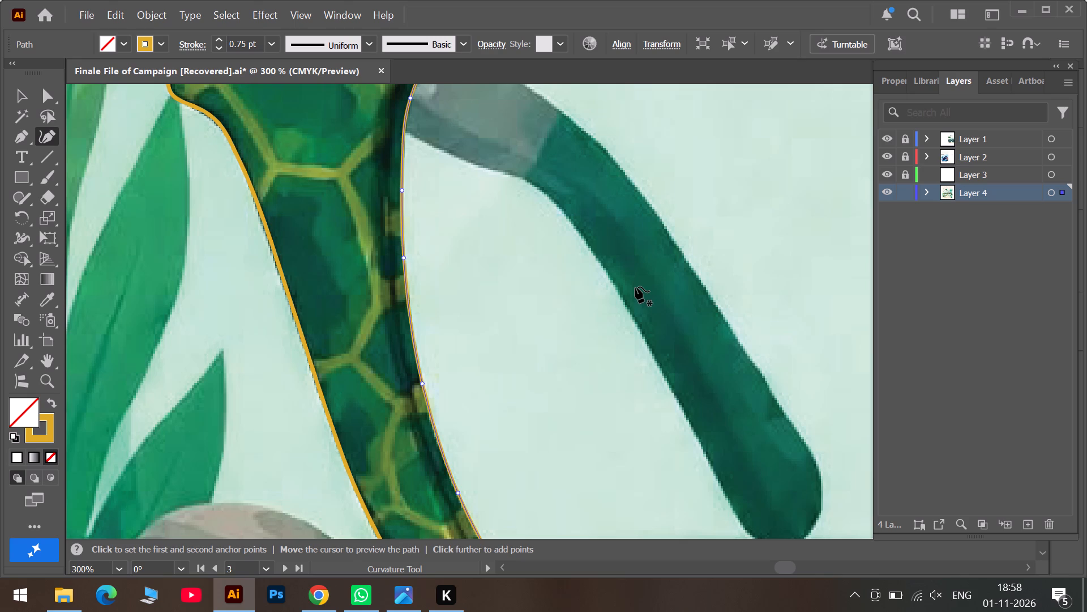
scroll(506, 263, "up", 13)
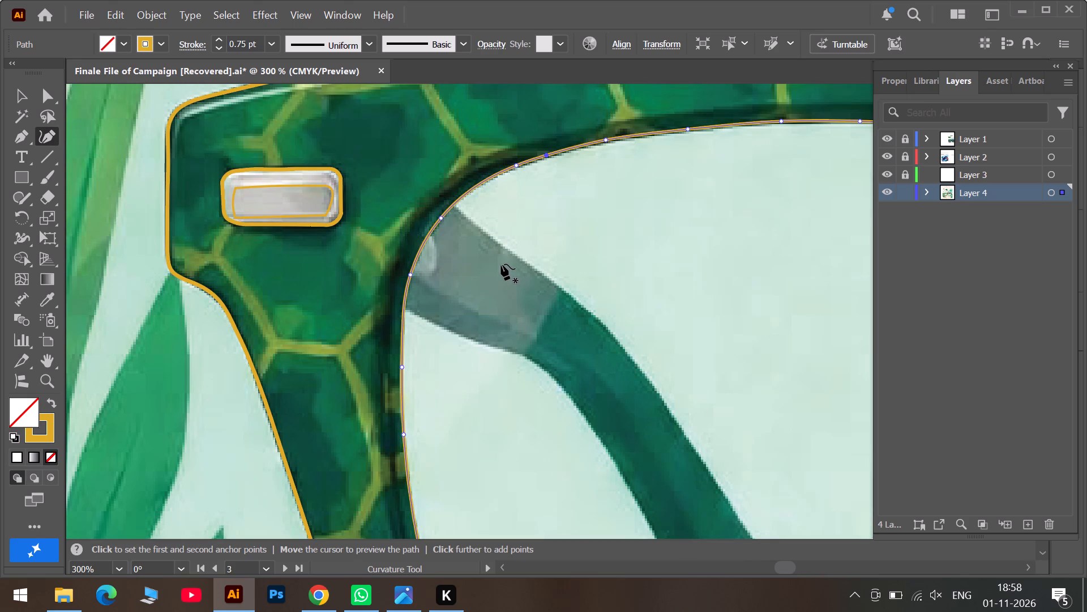
scroll(365, 231, "up", 5)
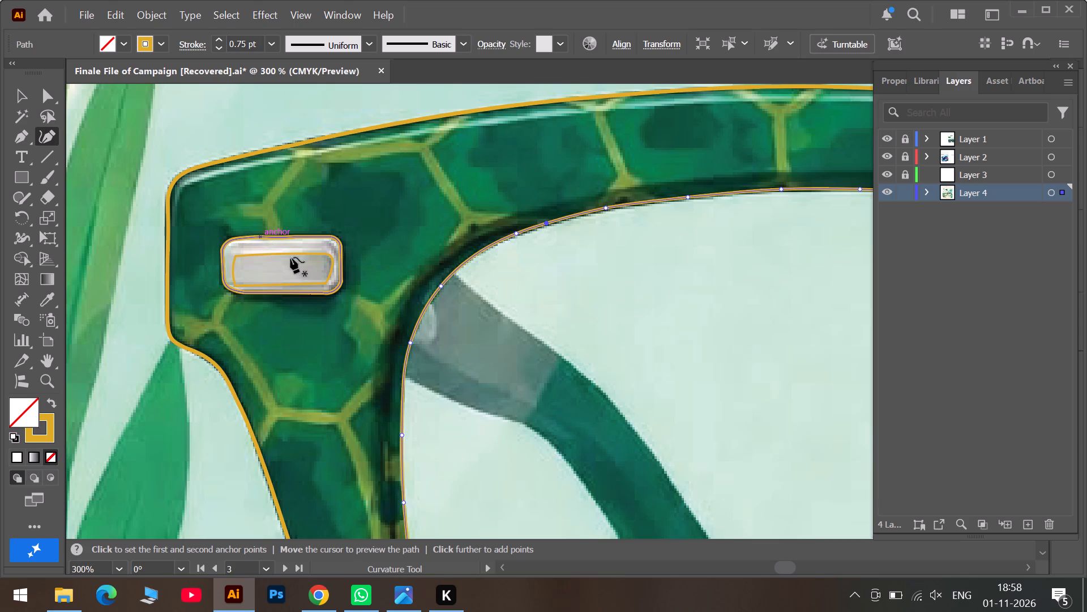
left_click(457, 278)
left_click(483, 298)
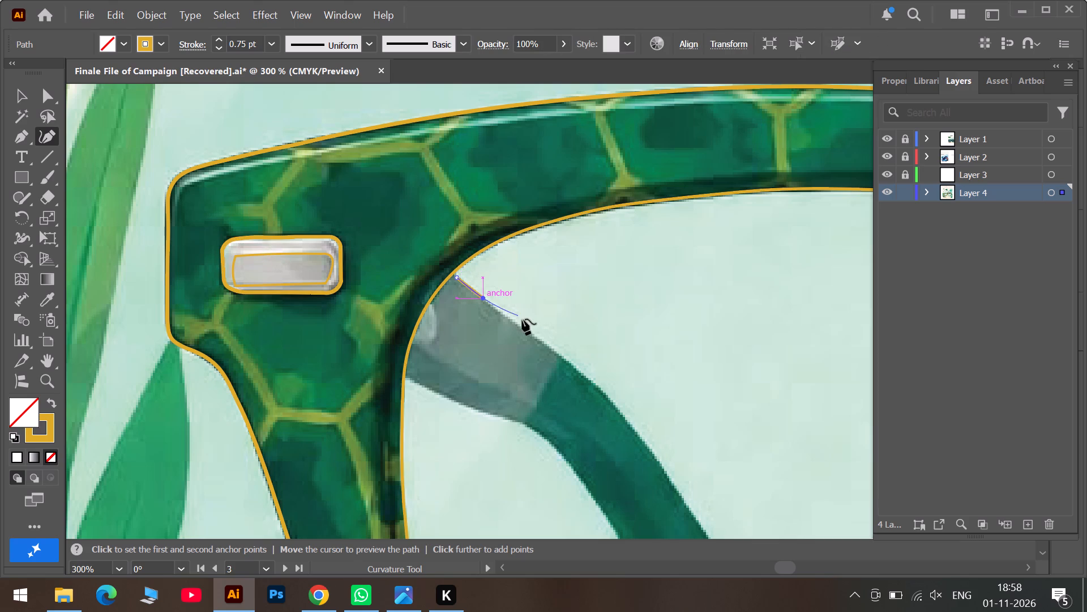
left_click(532, 336)
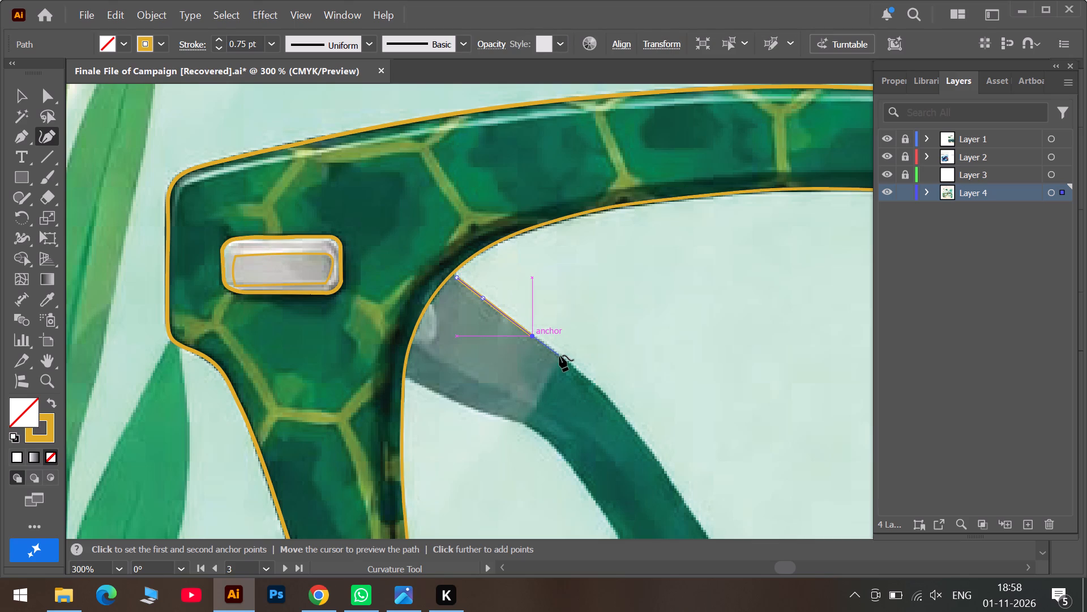
left_click(560, 355)
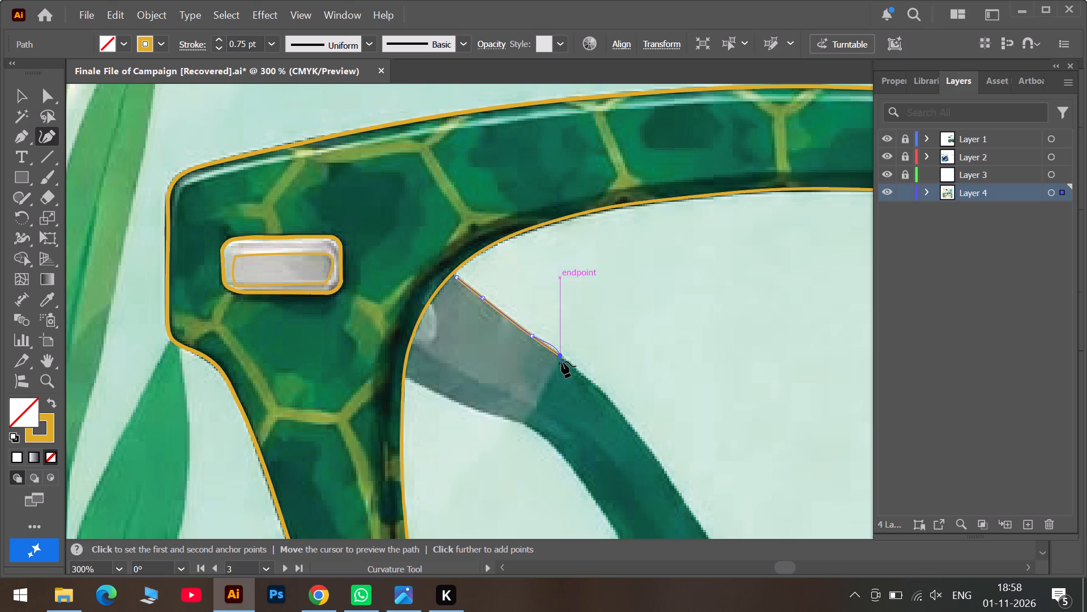
left_click(560, 356)
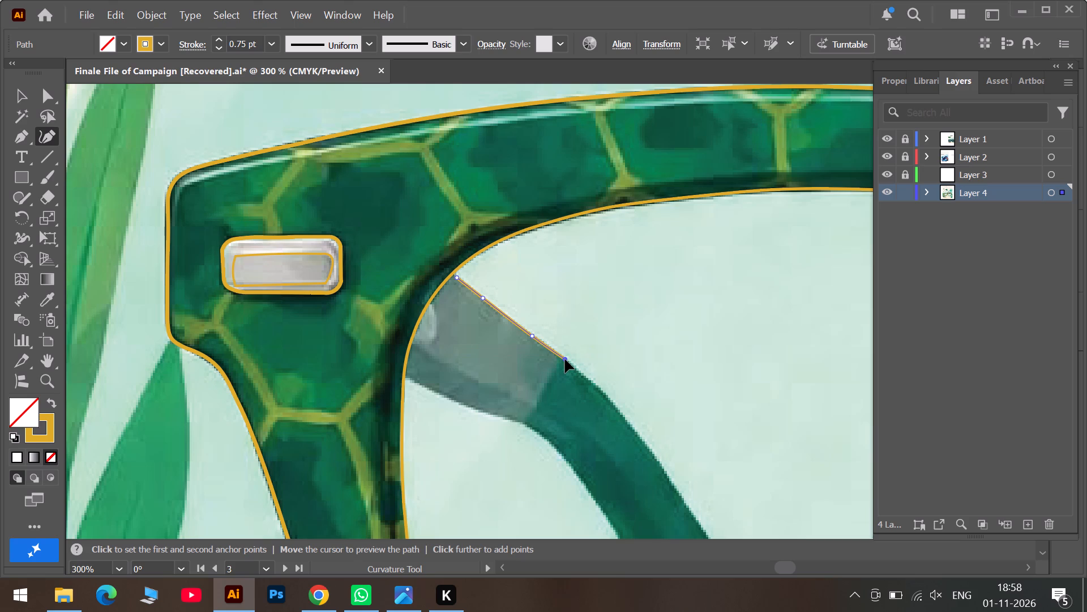
double_click(564, 358)
Continue the outline along the bowed grey-green boundary and back along the darker band's upper edge to the rim, closing it at its start.
left_click(536, 408)
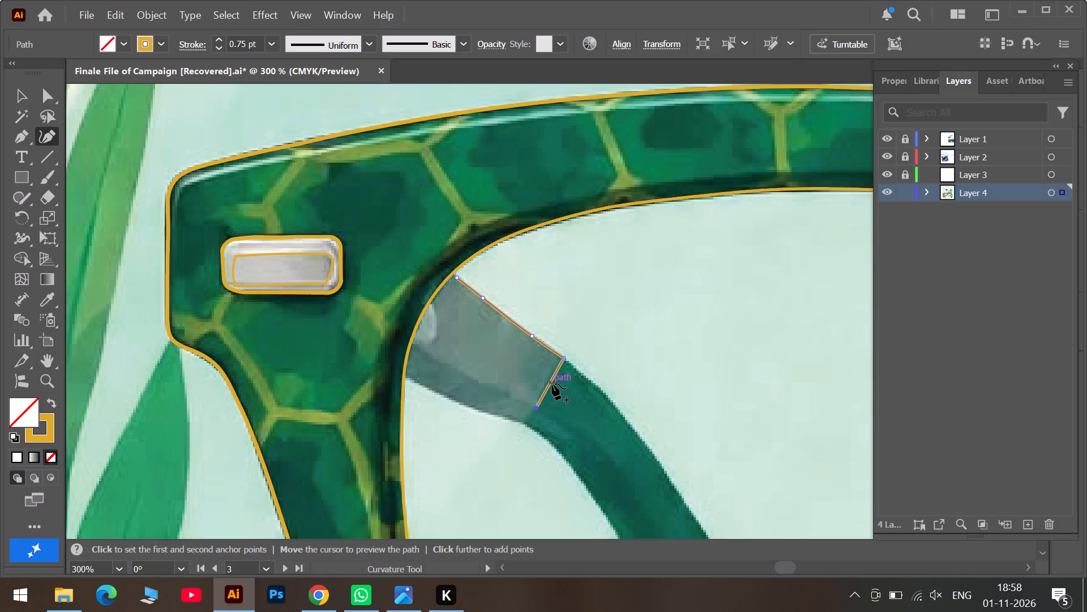
left_click_drag(552, 382, 546, 385)
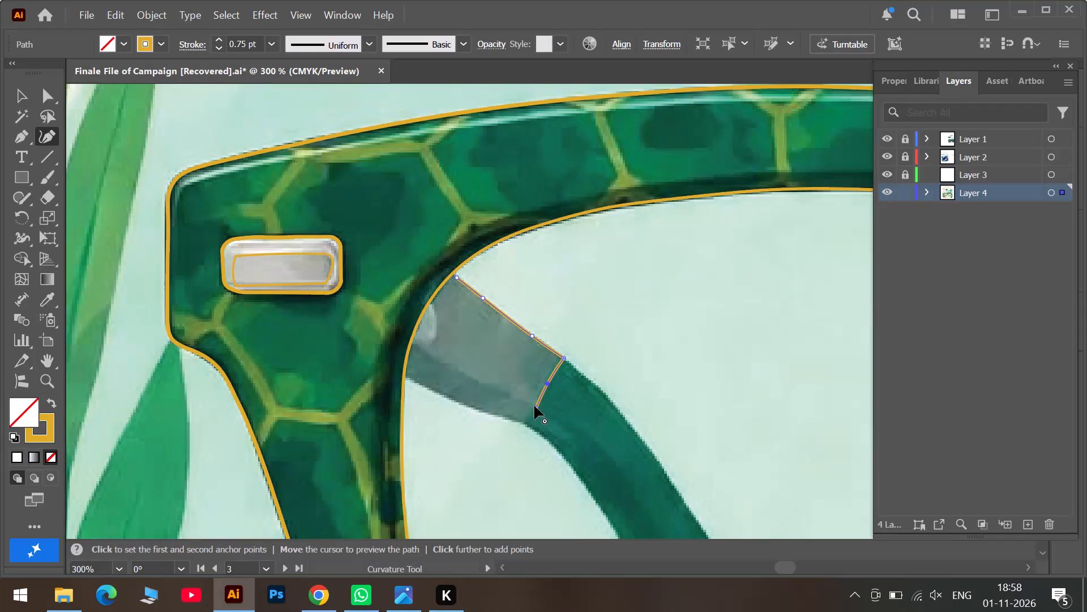
double_click(536, 409)
left_click(502, 392)
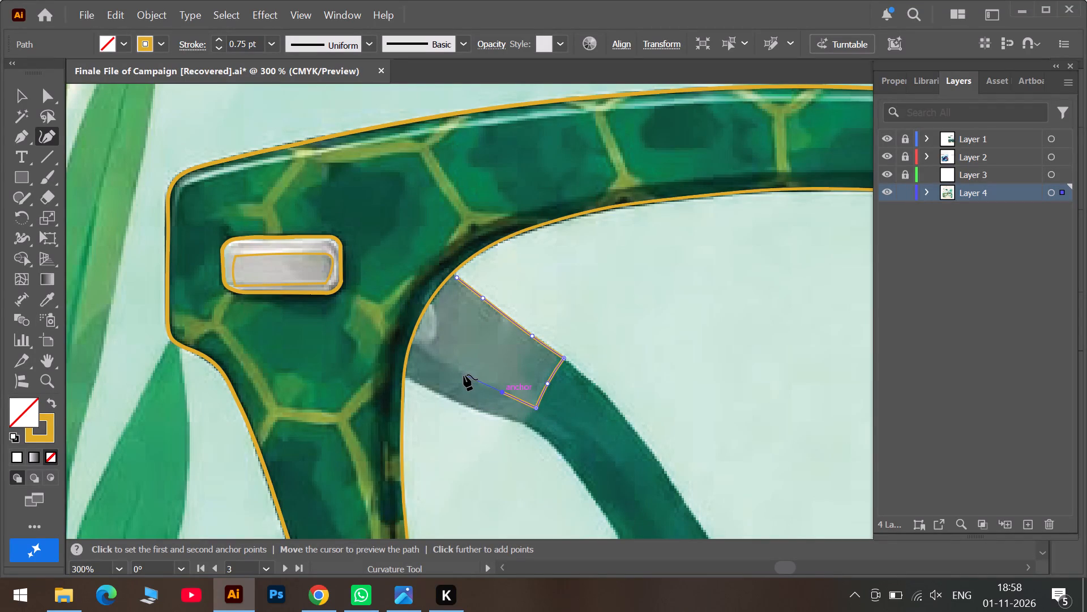
left_click(462, 374)
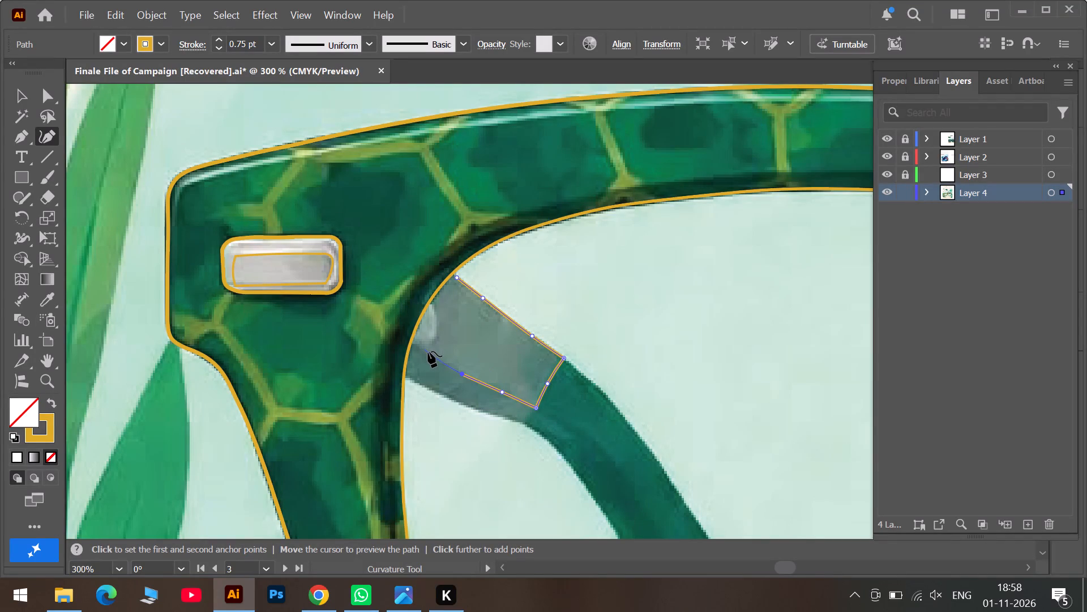
left_click(435, 358)
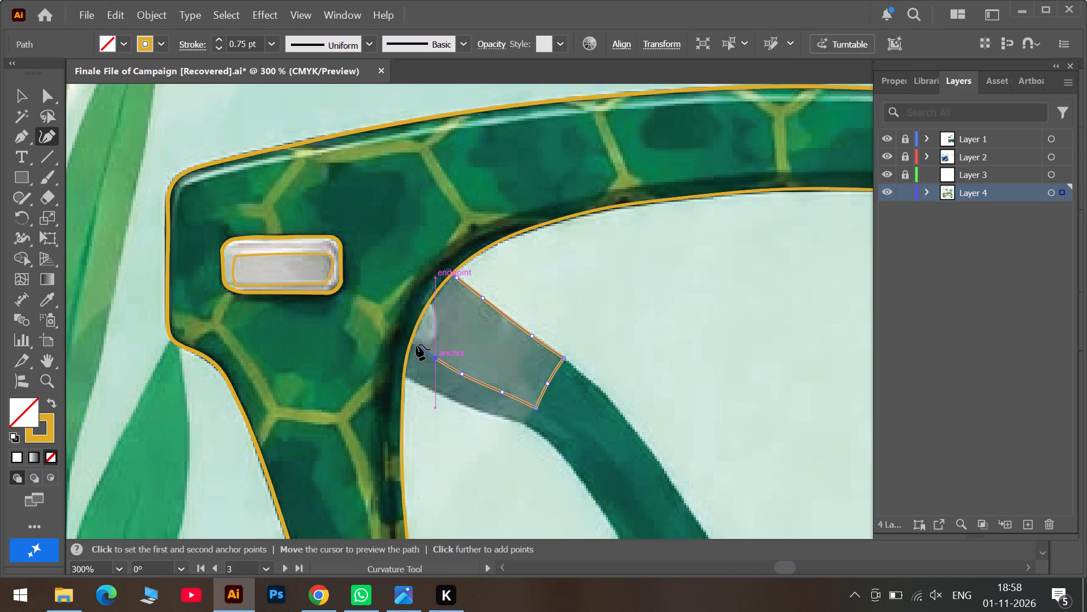
left_click(416, 345)
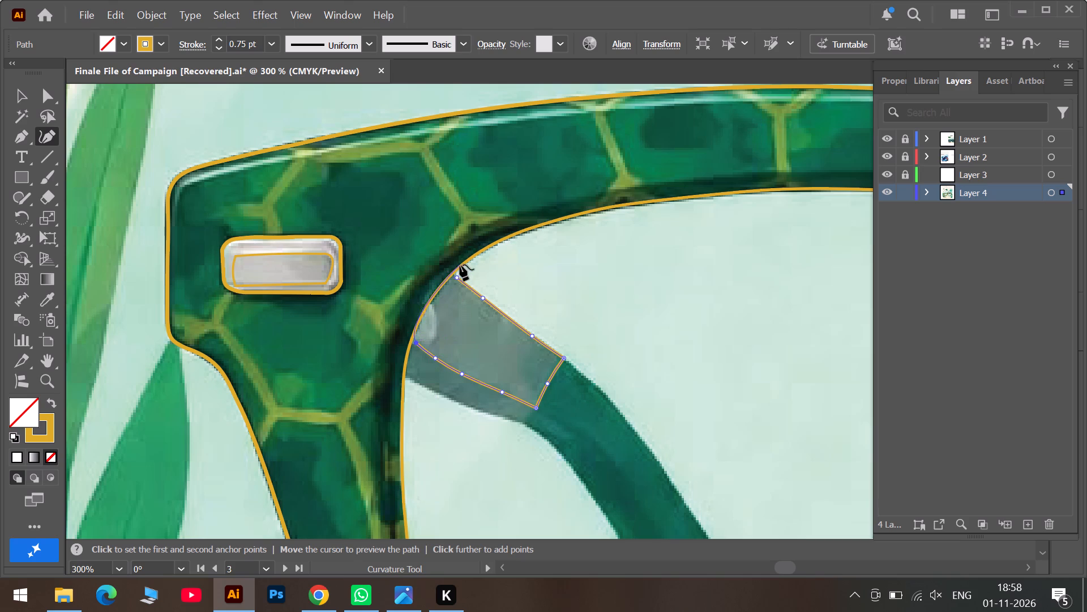
triple_click(456, 278)
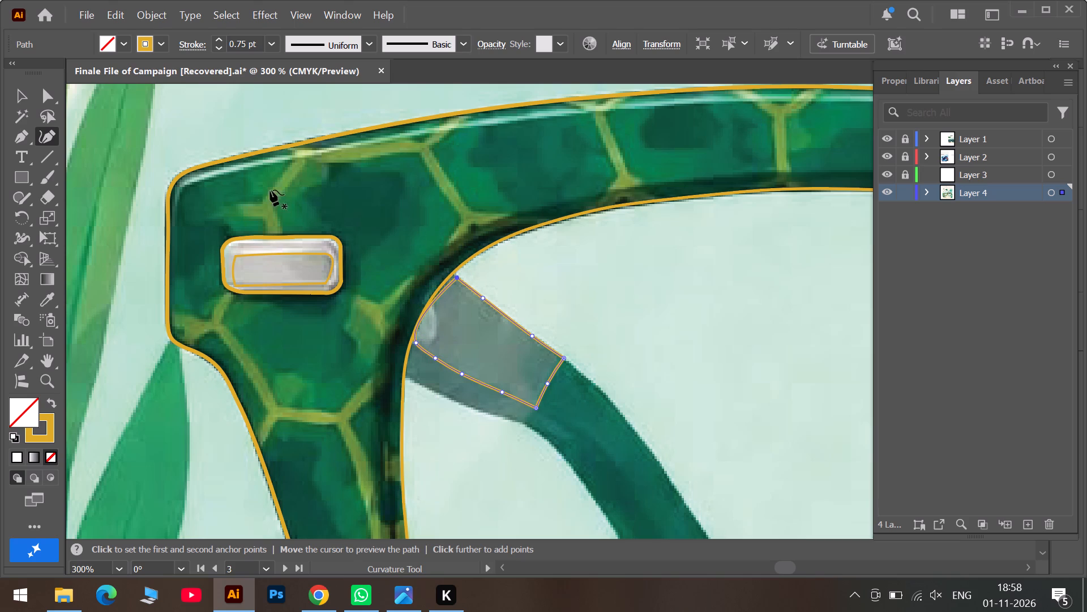
Change the grey temple section outline's stroke from yellow to a recently used dark red.
left_click(160, 48)
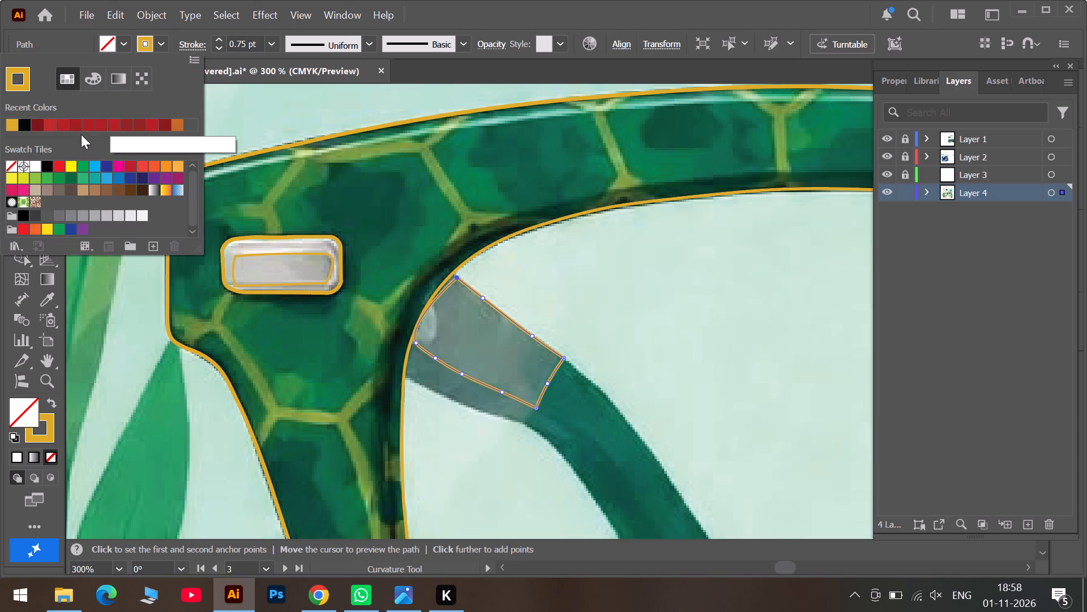
left_click(78, 126)
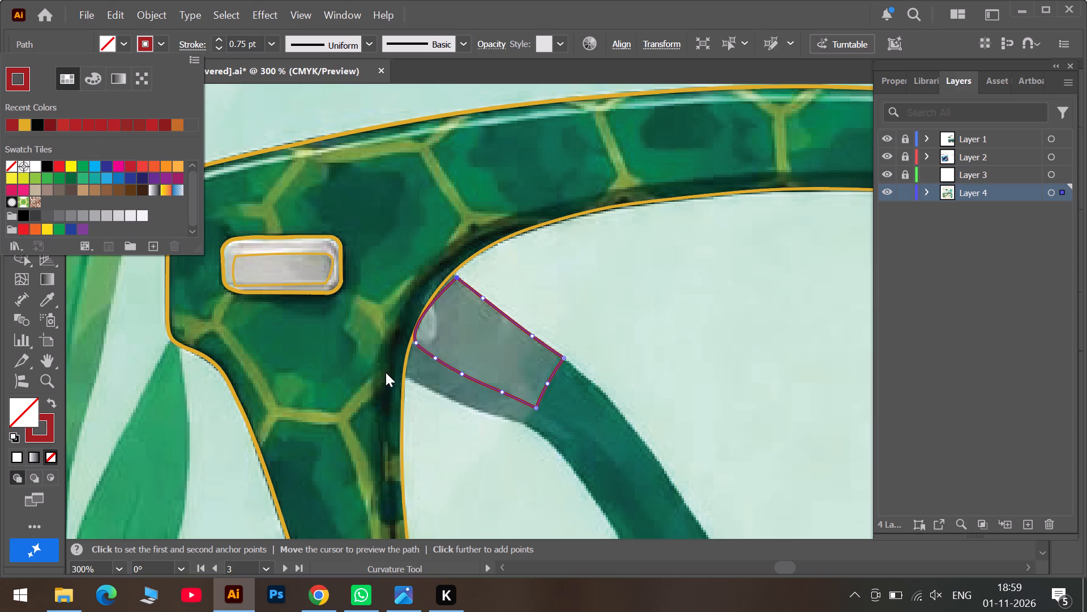
Fit the red outline's rim side to the lens opening by refitting both corners and curve anchors, and nudge the first upper-edge anchor.
double_click(416, 342)
left_click_drag(416, 342, 410, 342)
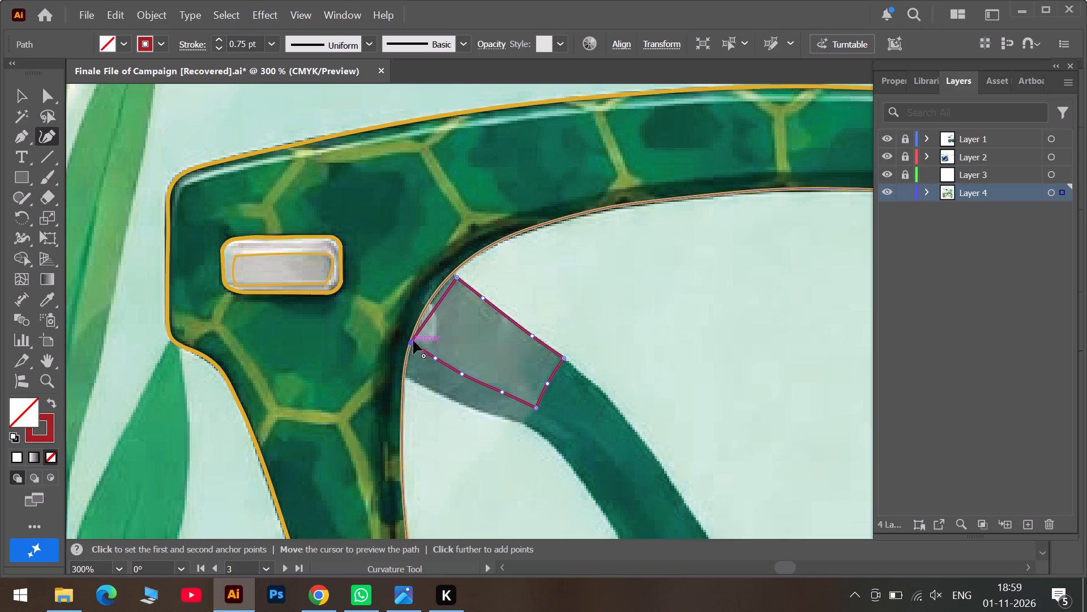
left_click_drag(429, 314, 416, 326)
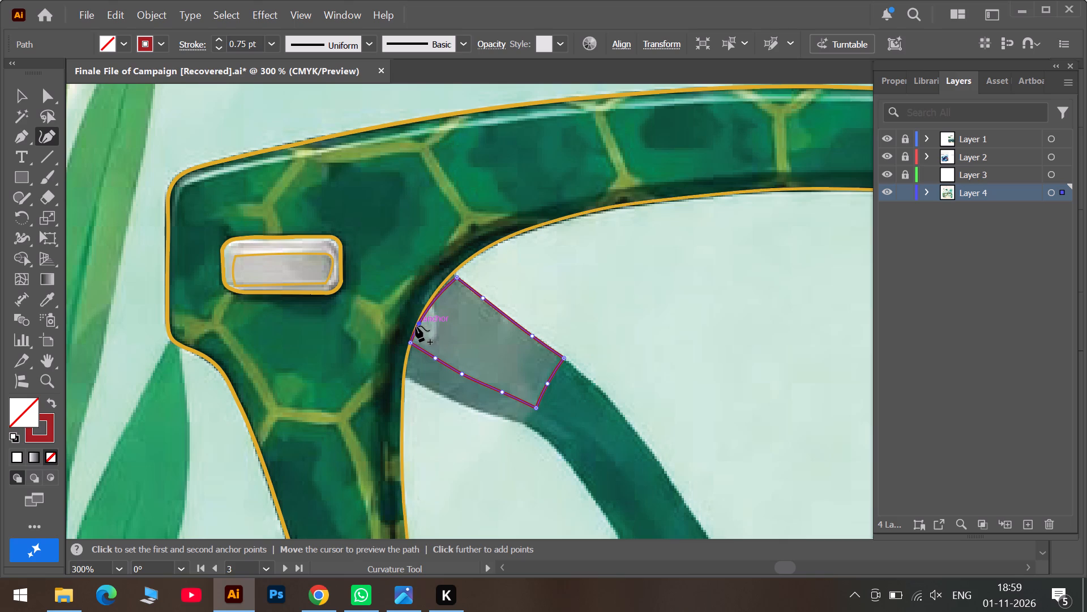
left_click_drag(416, 326, 415, 326)
left_click(457, 277)
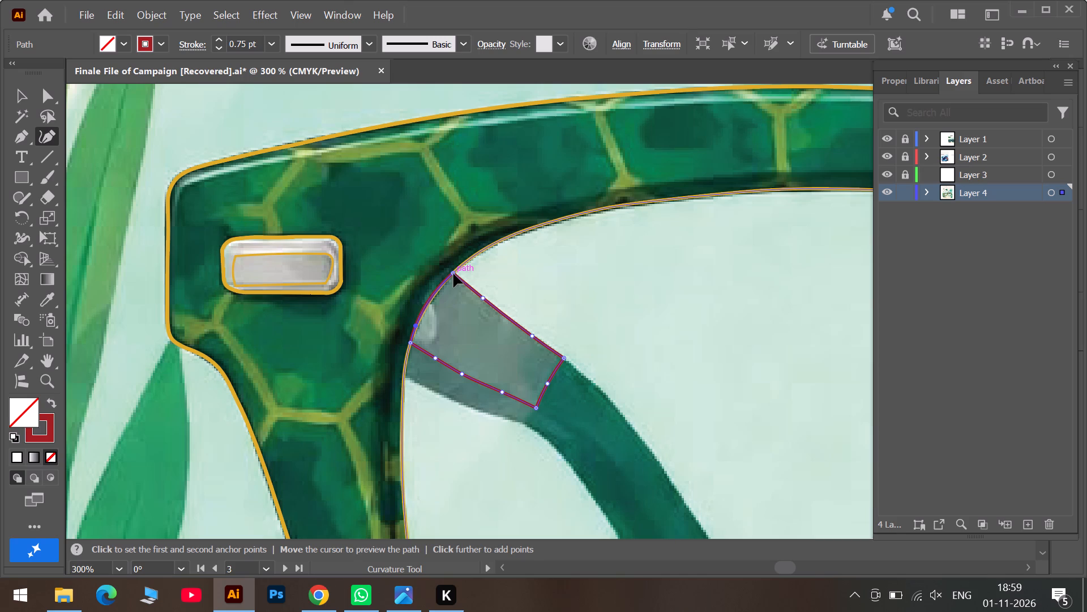
left_click(437, 288)
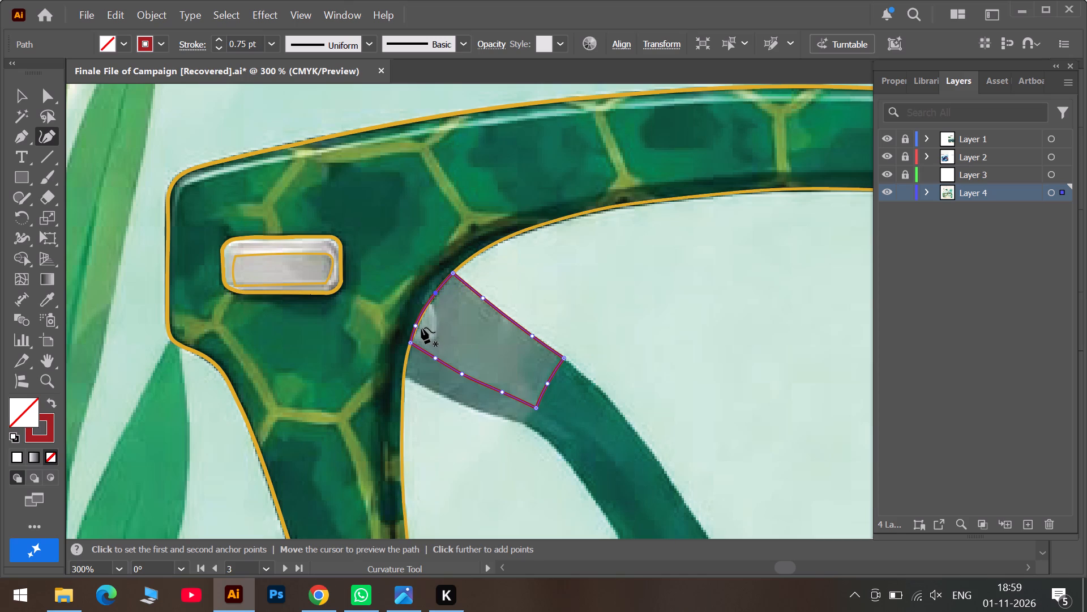
scroll(421, 328, "up", 2, "alt")
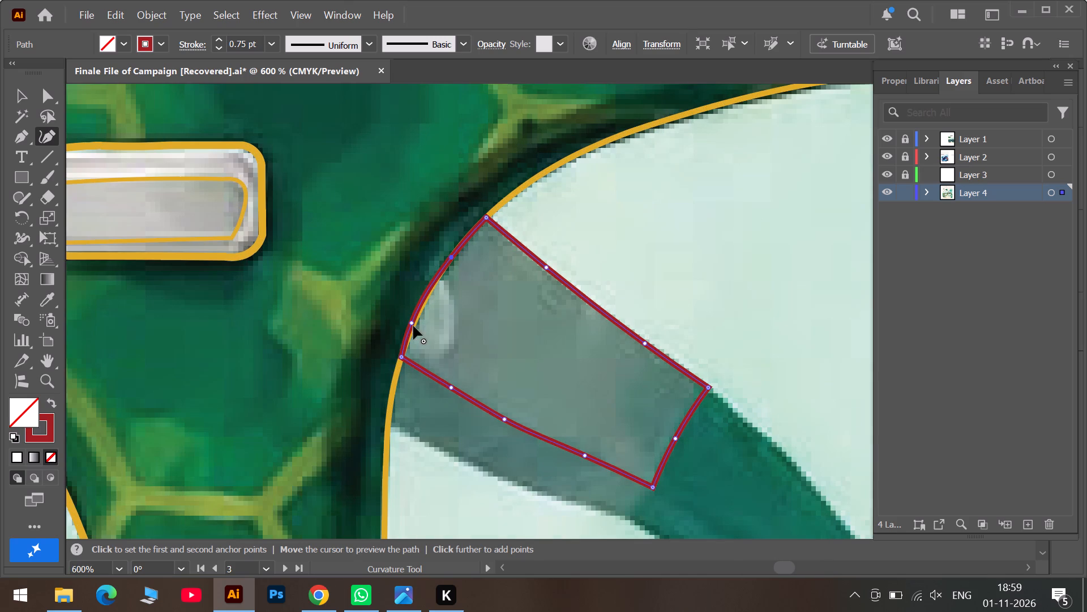
scroll(409, 322, "up", 2)
left_click_drag(412, 348, 420, 347)
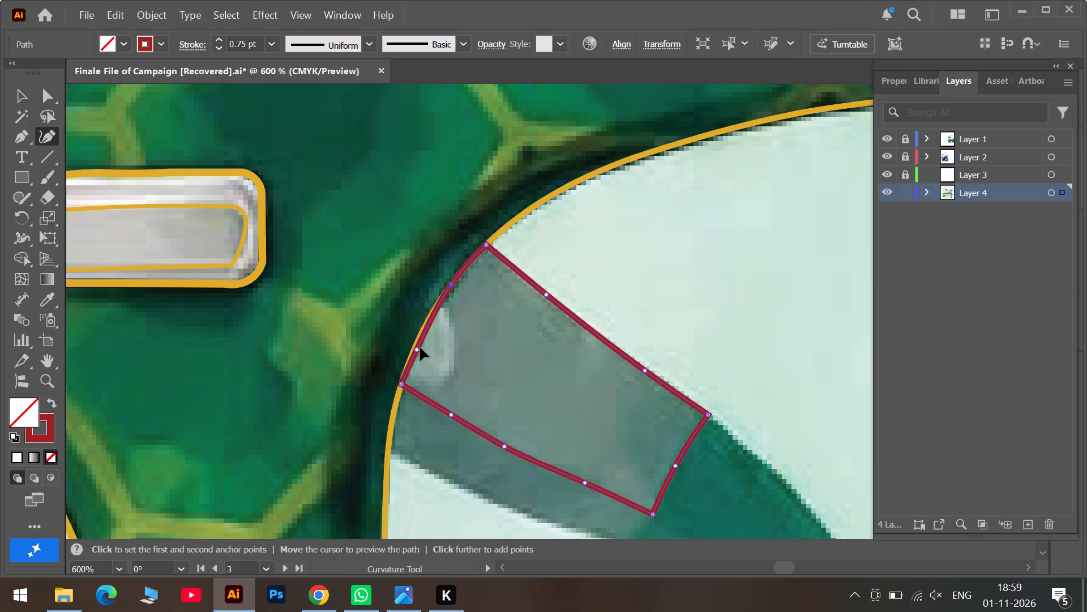
left_click_drag(420, 347, 418, 341)
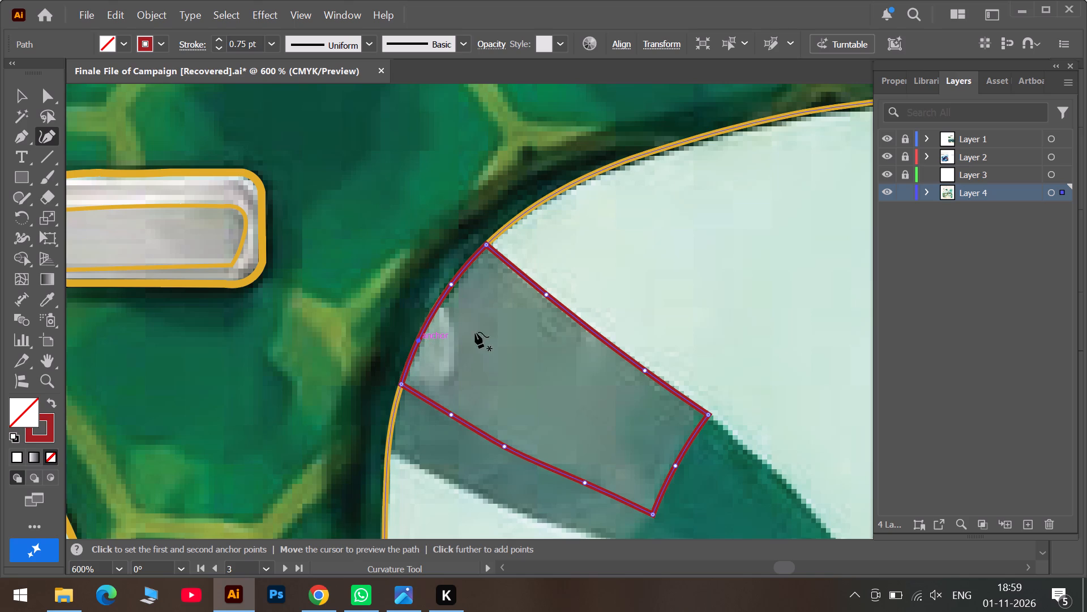
left_click(546, 292)
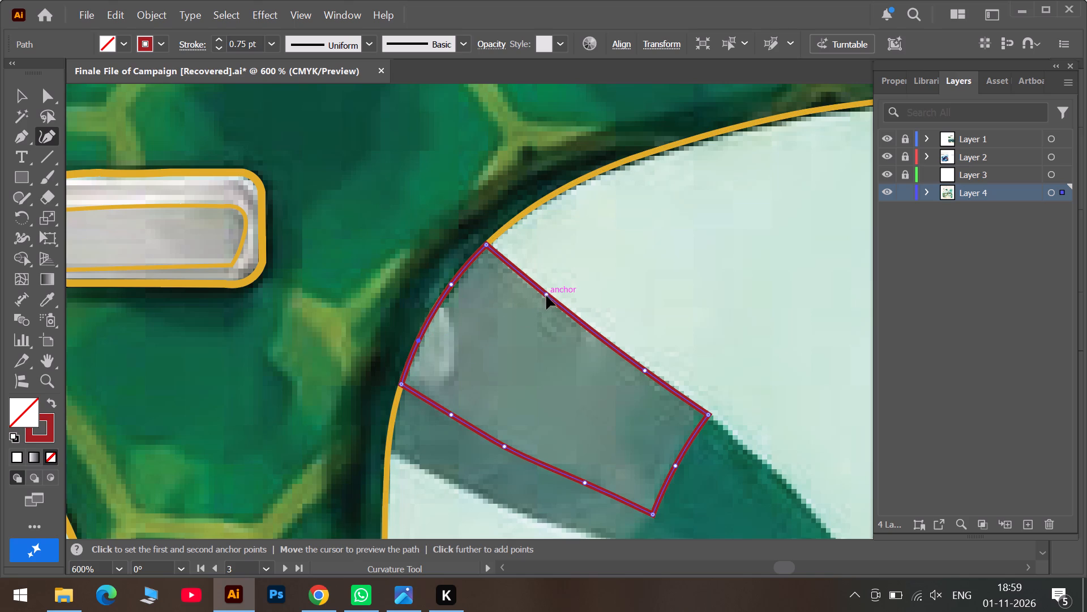
Start a second red path along the bottom edge of the grey section's darker band, from the rim to a corner at the green arm.
scroll(543, 296, "down", 6)
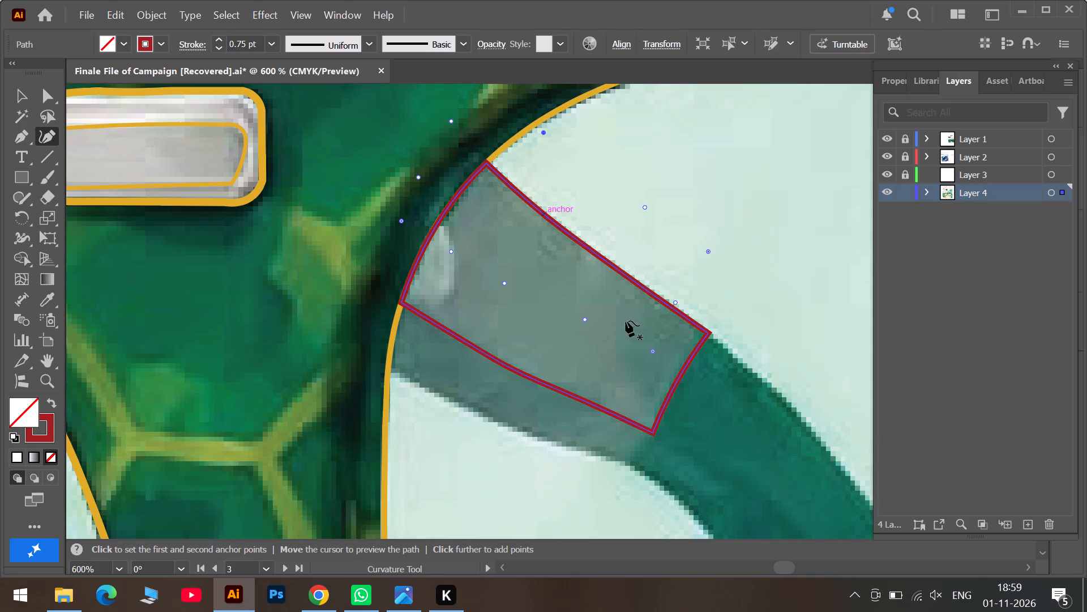
scroll(721, 403, "down", 6)
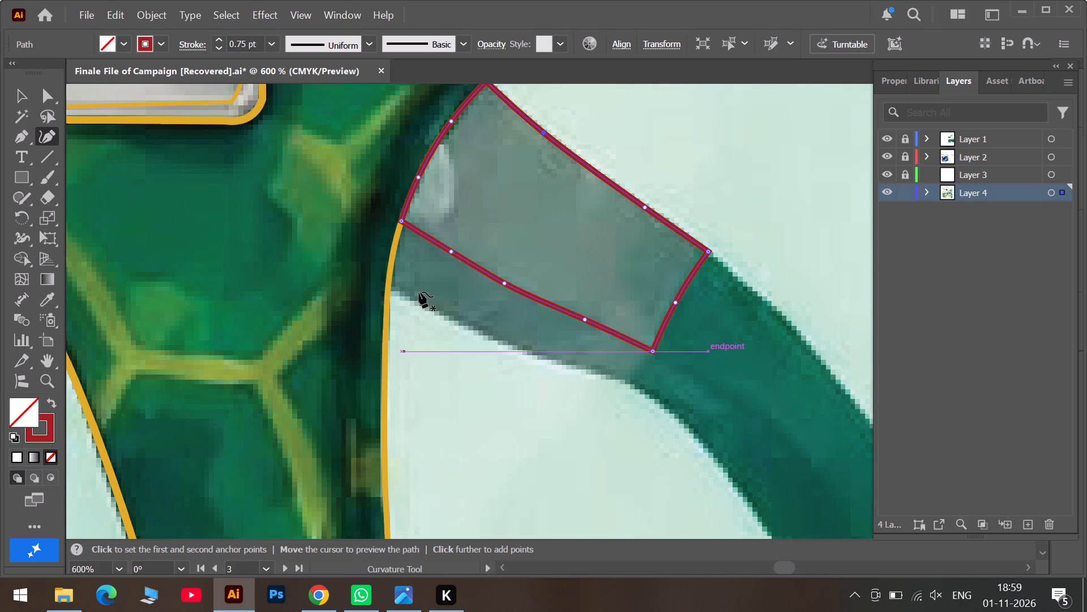
left_click(392, 287)
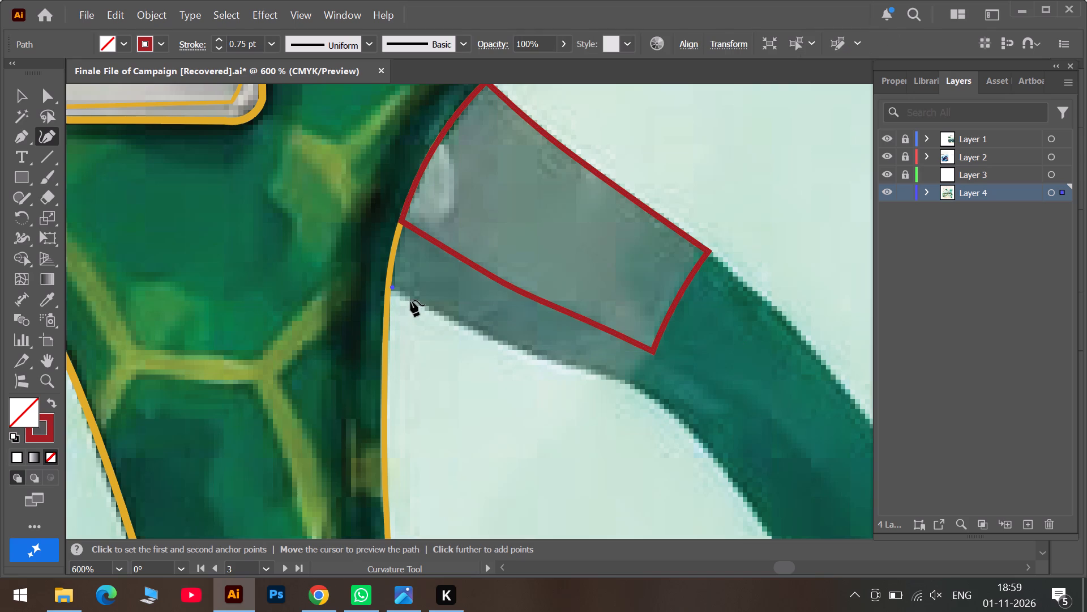
left_click(410, 299)
left_click(453, 319)
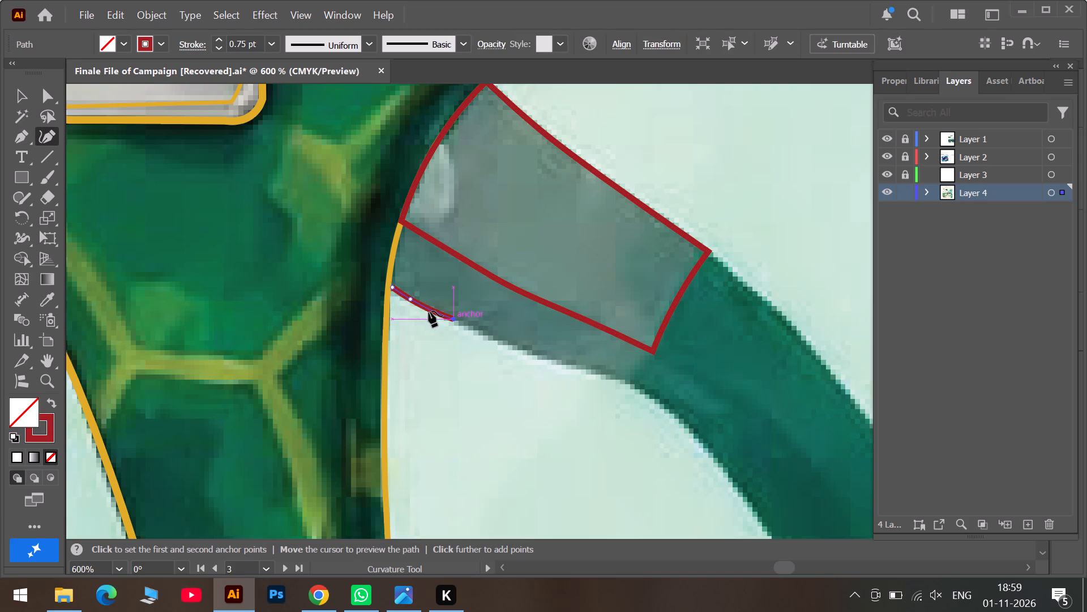
left_click_drag(413, 300, 426, 303)
left_click(490, 335)
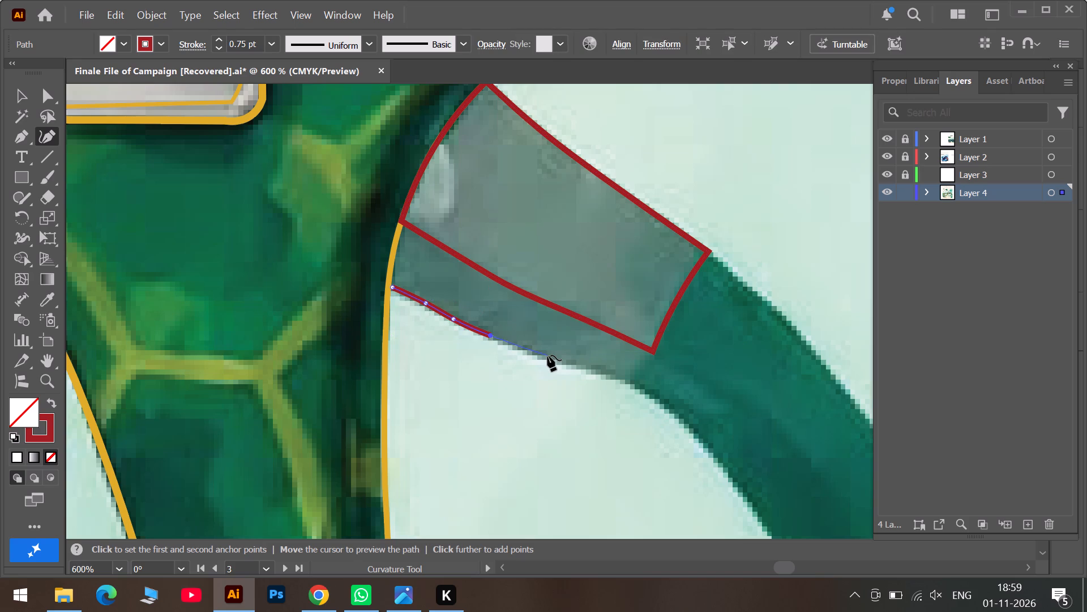
left_click(547, 355)
left_click(586, 366)
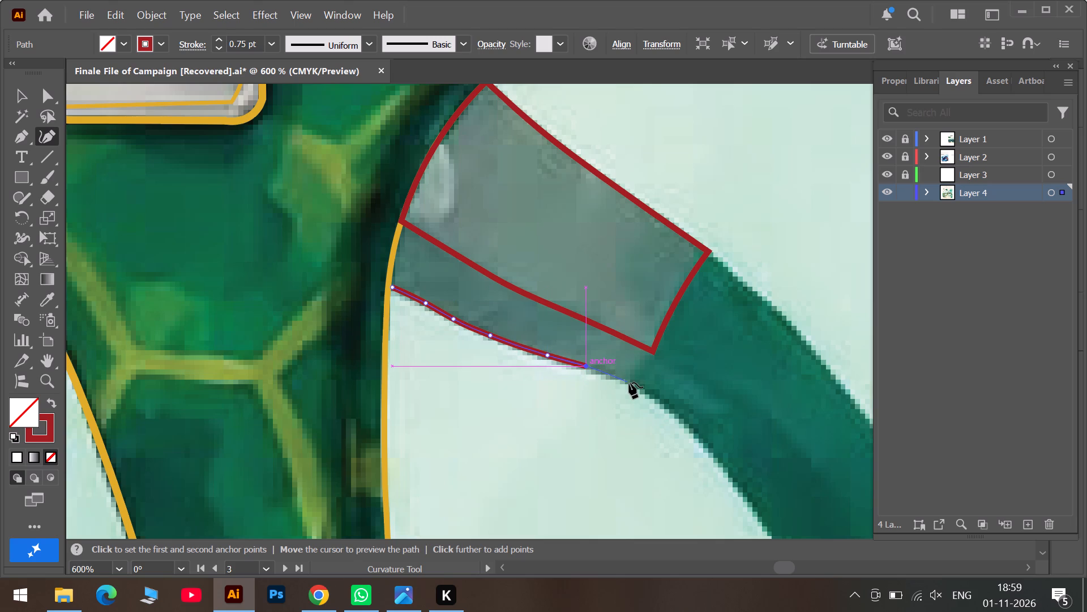
double_click(630, 382)
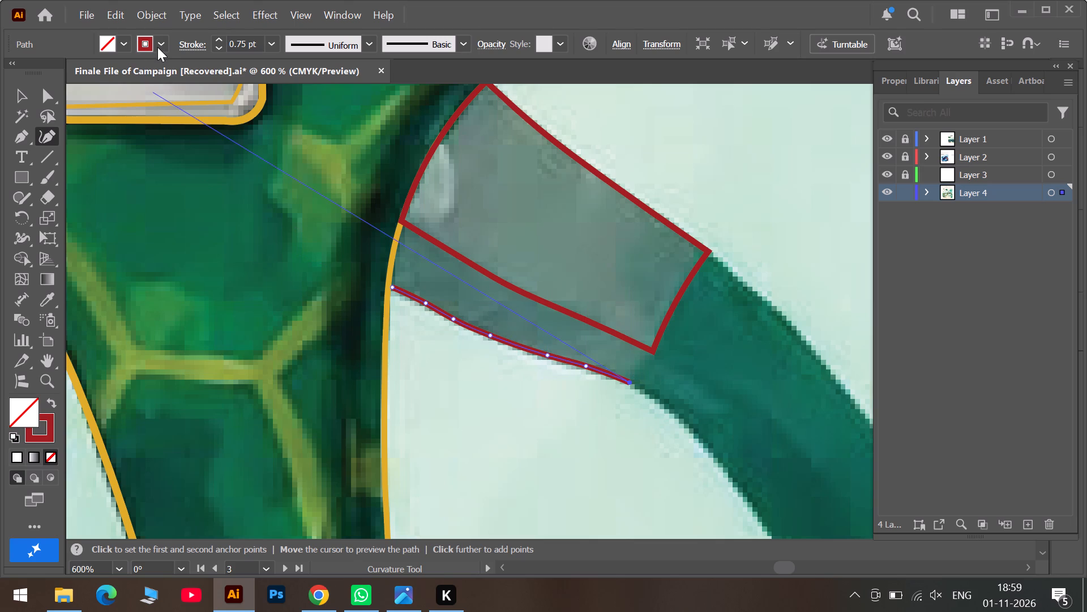
Change the stroke of the path along the grey section's darker band to a recently used orange.
left_click(162, 46)
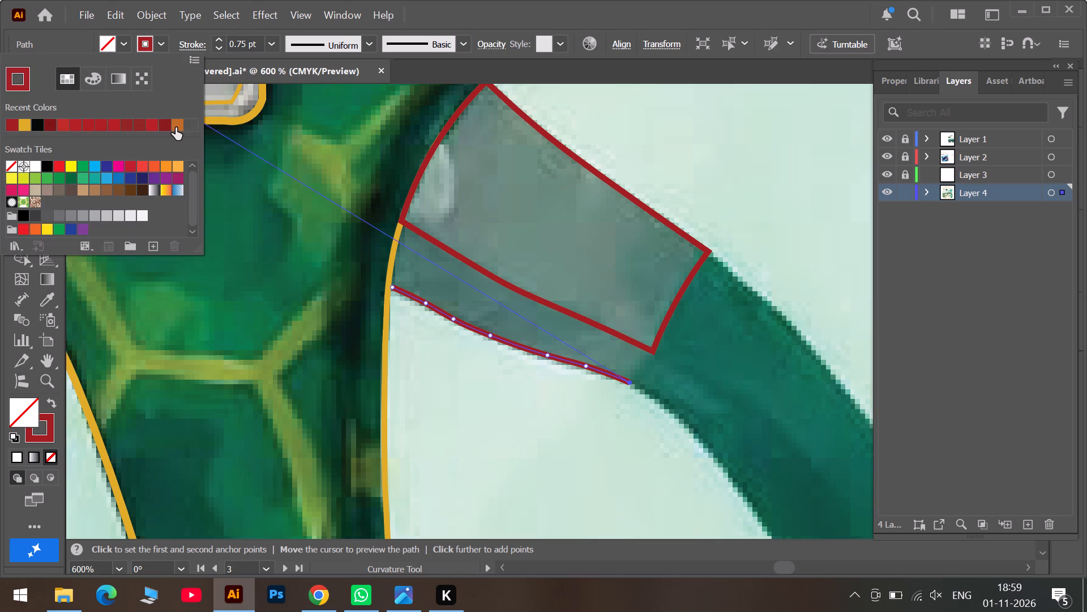
left_click(176, 127)
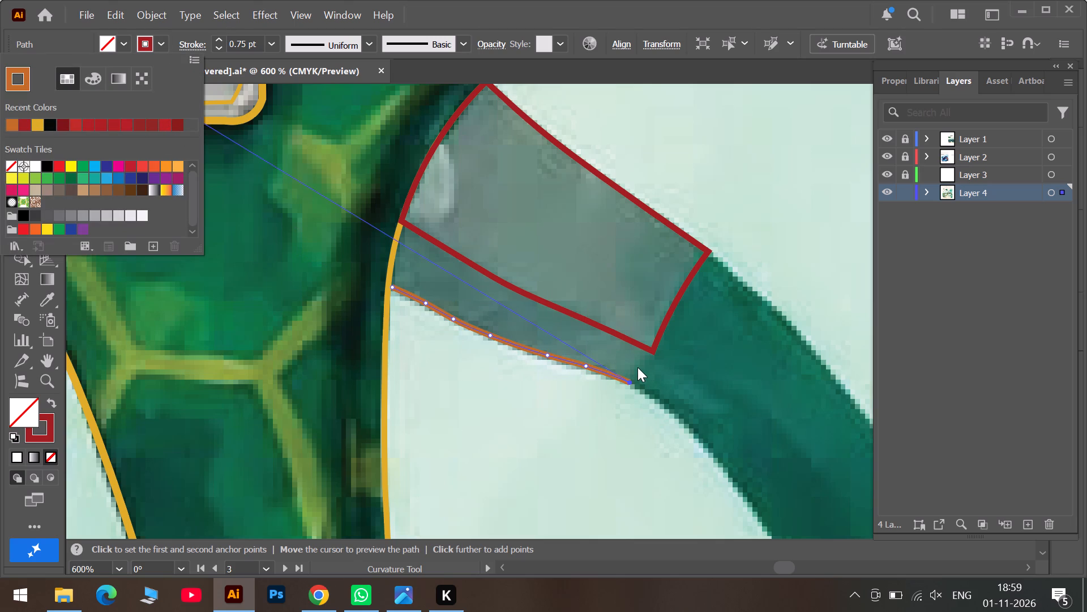
Continue the orange path across the band's green-arm end and back along its upper edge to the rim, closing it at its start.
left_click(637, 367)
double_click(641, 364)
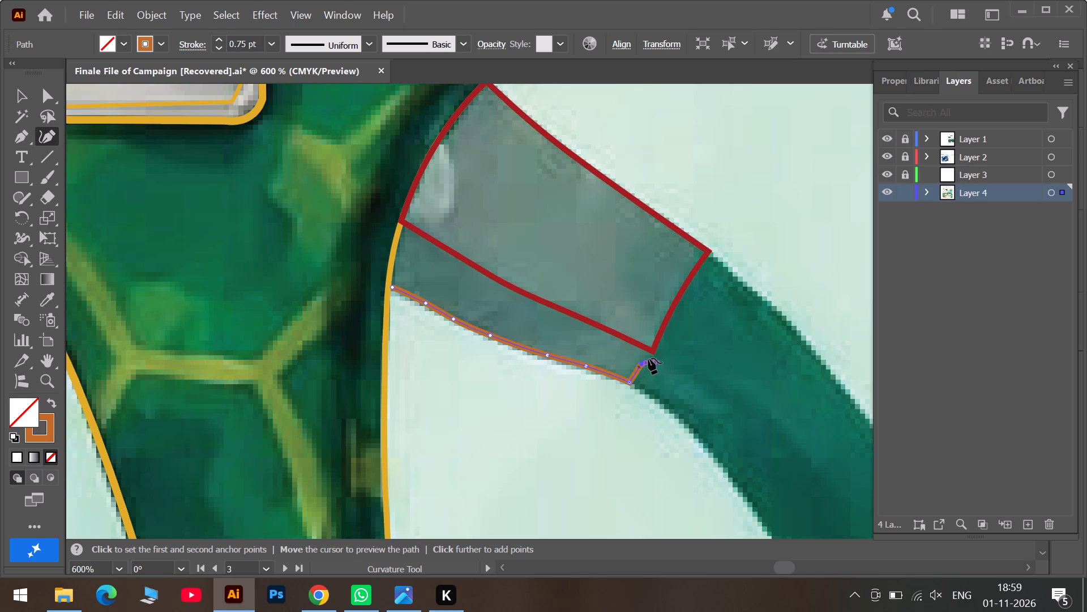
left_click(588, 333)
left_click(515, 299)
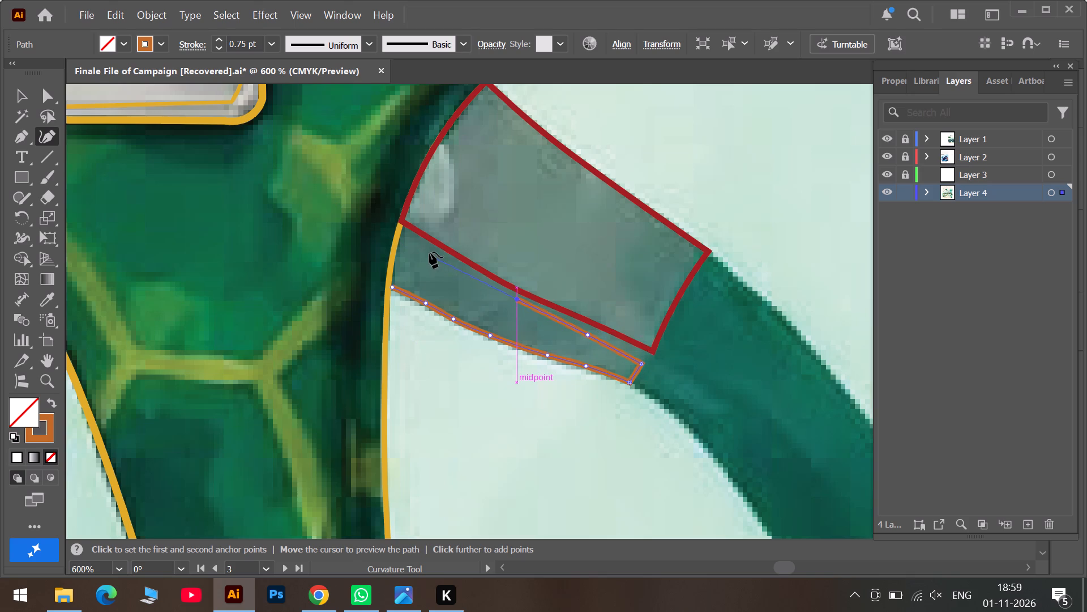
left_click(429, 252)
left_click(405, 234)
double_click(405, 234)
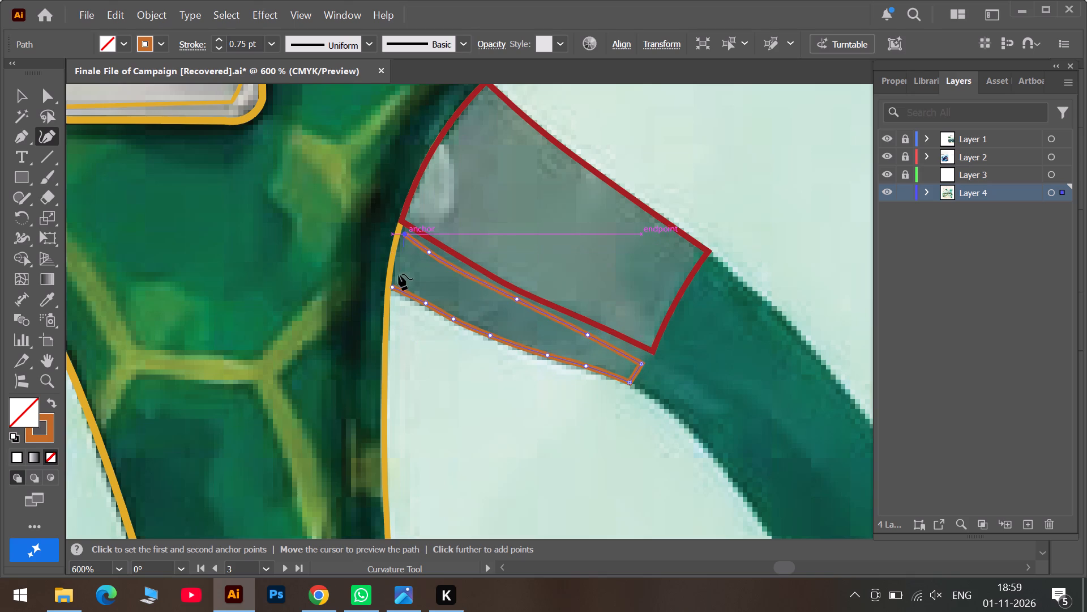
double_click(393, 285)
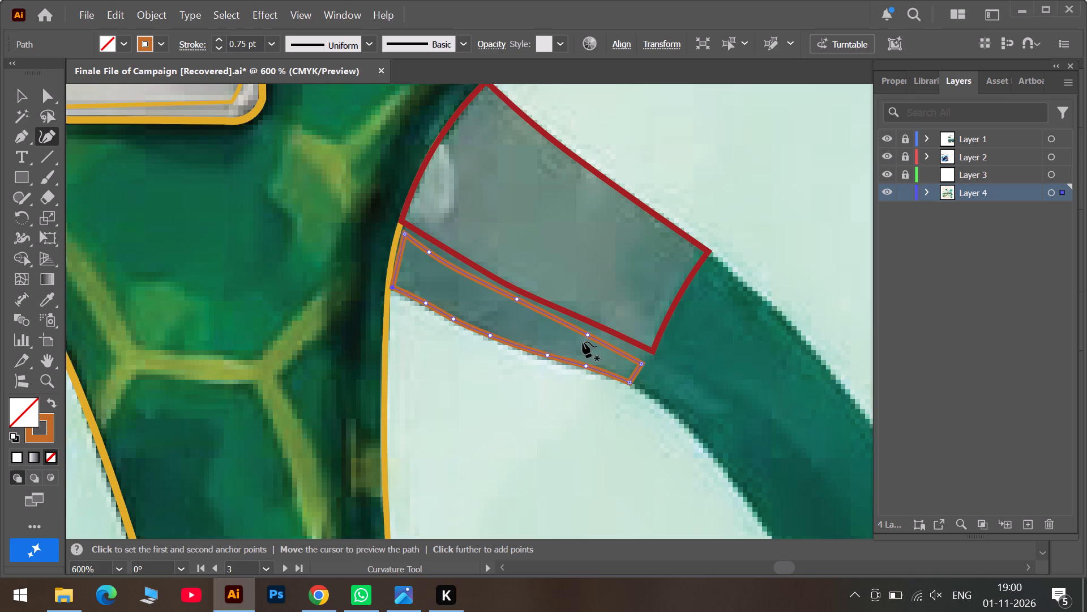
Fit the orange outline's upper edge against the red outline by moving the green-arm corner and the curve anchors along that edge.
scroll(573, 350, "up", 3, "alt")
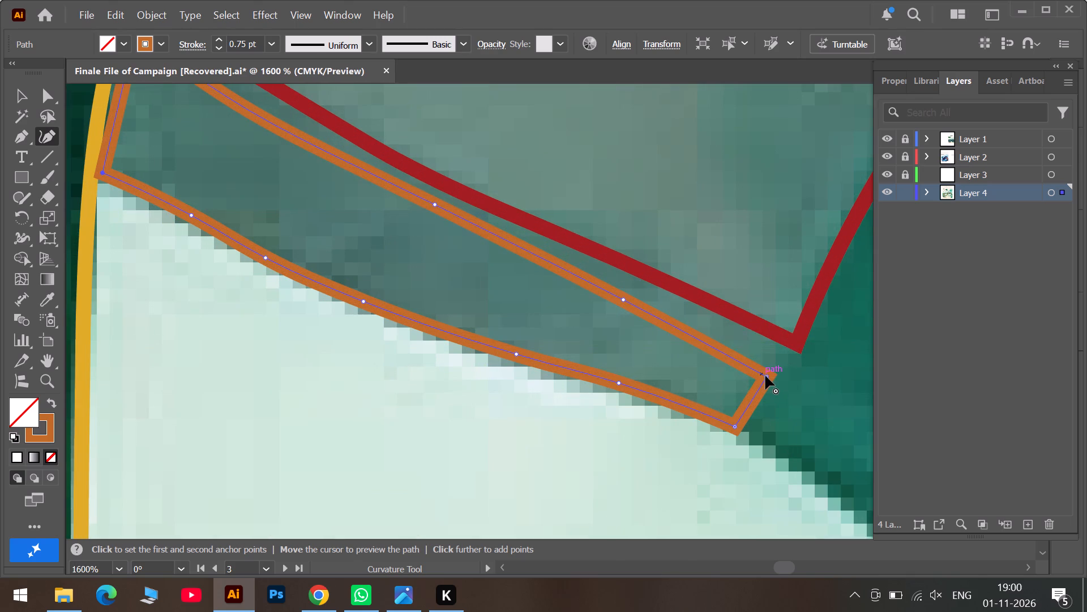
left_click_drag(765, 376, 793, 345)
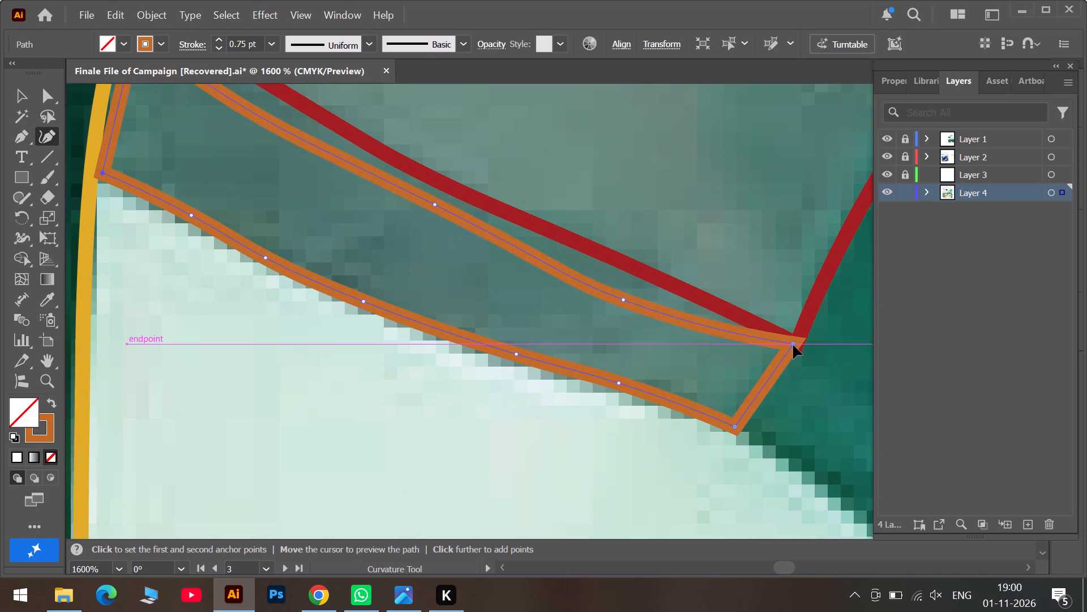
left_click_drag(793, 345, 789, 359)
left_click_drag(624, 301, 644, 286)
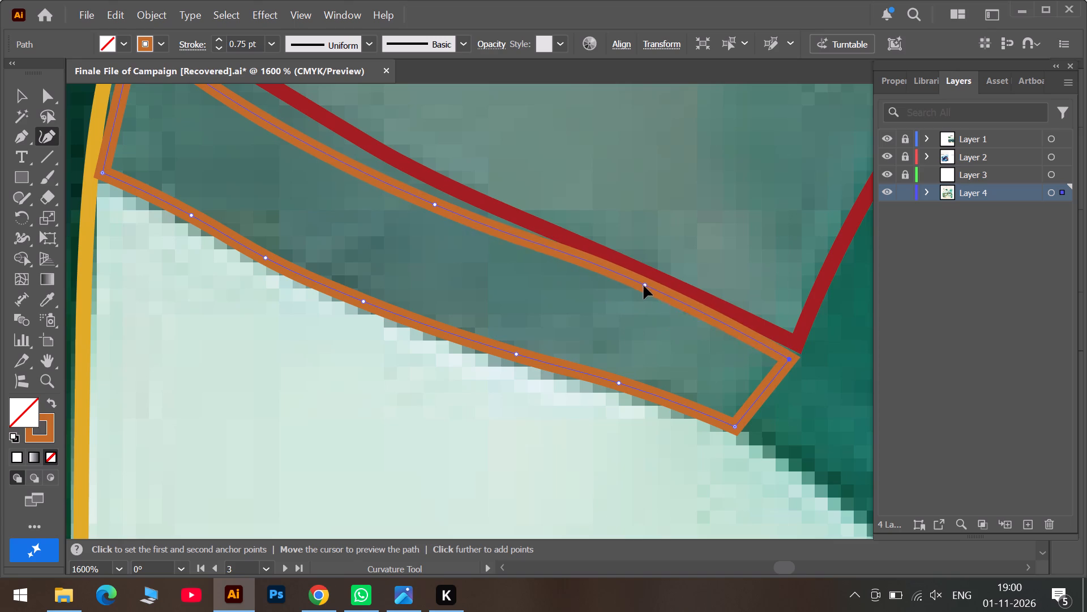
left_click_drag(644, 286, 640, 287)
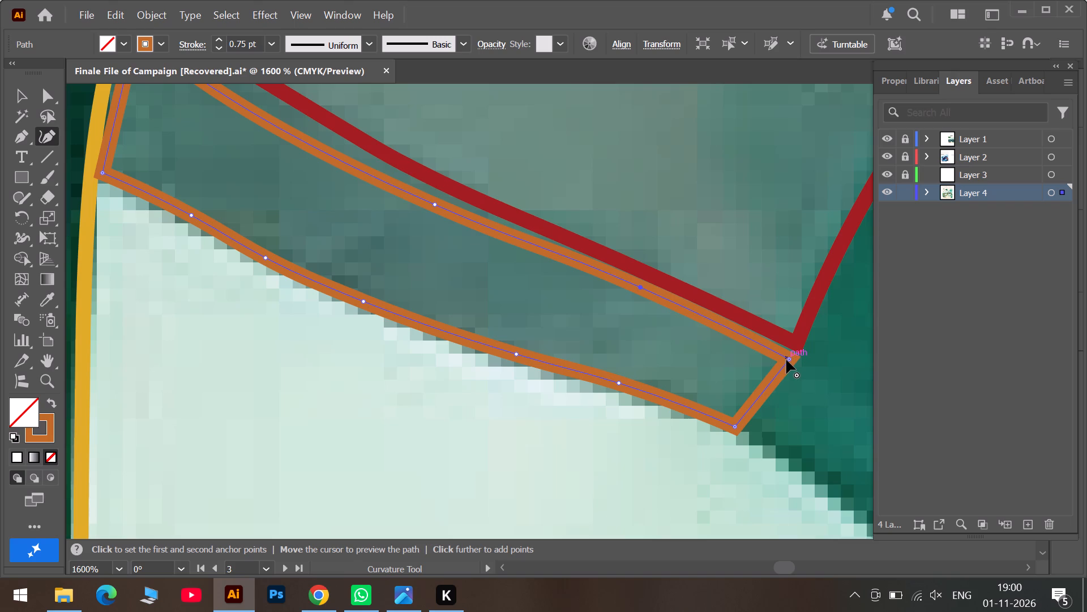
left_click(791, 359)
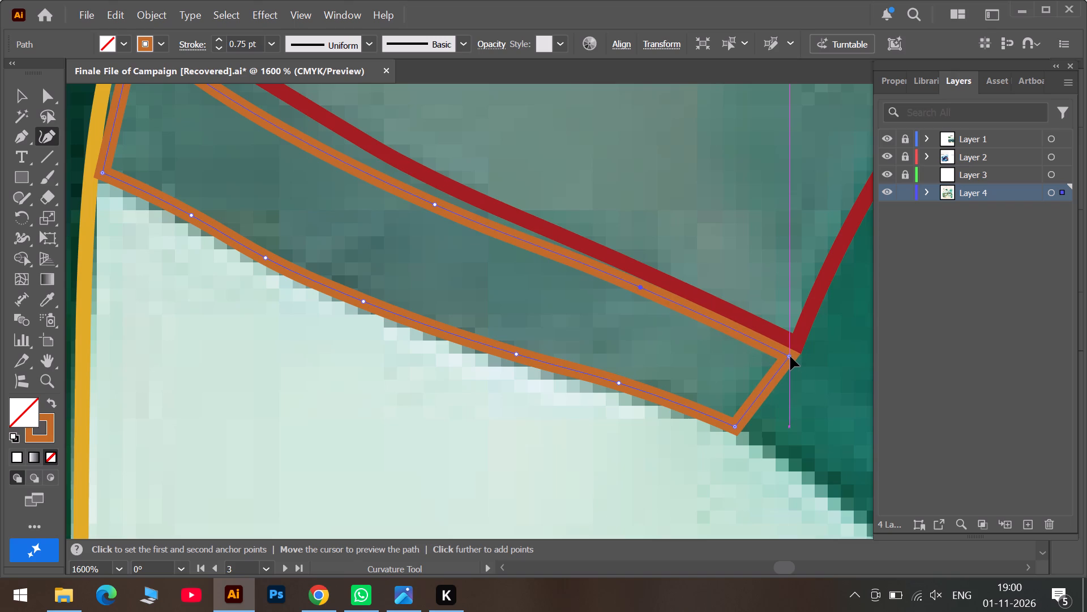
scroll(564, 328, "up", 2)
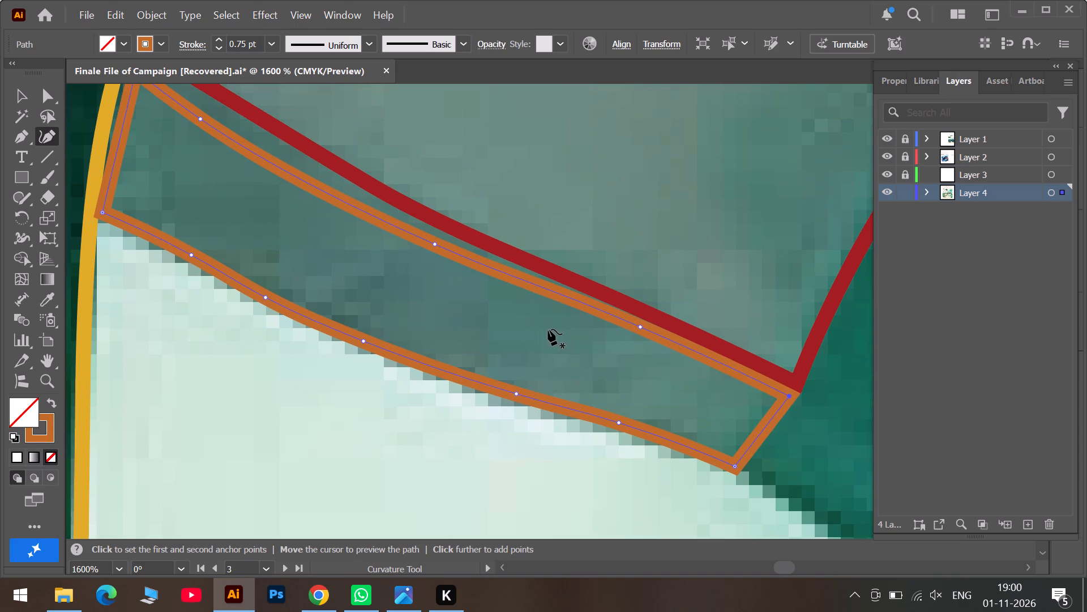
left_click_drag(434, 244, 429, 232)
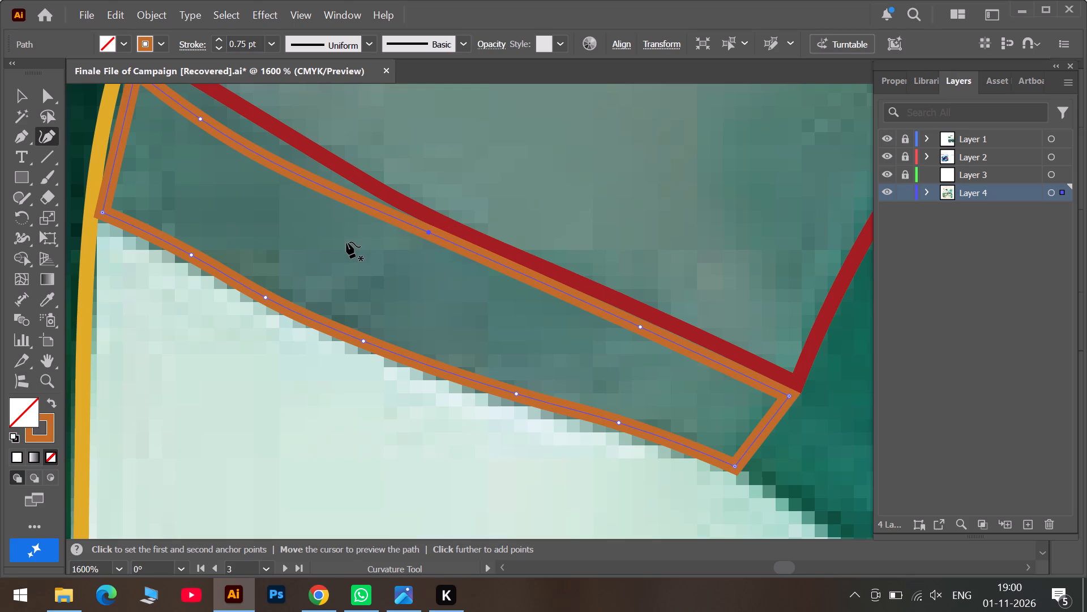
scroll(332, 282, "up", 2)
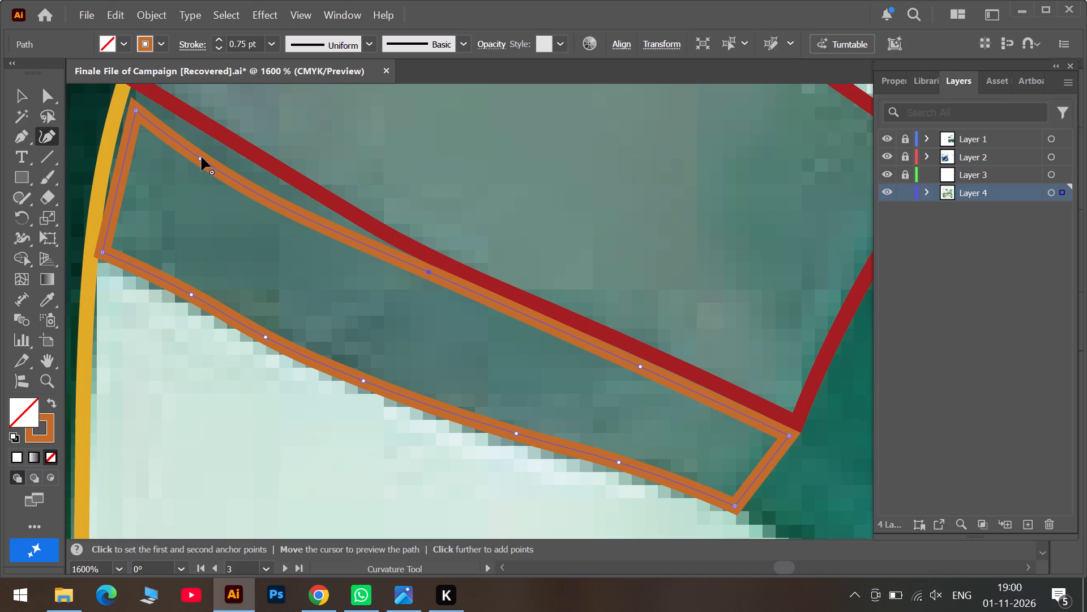
left_click_drag(201, 160, 202, 149)
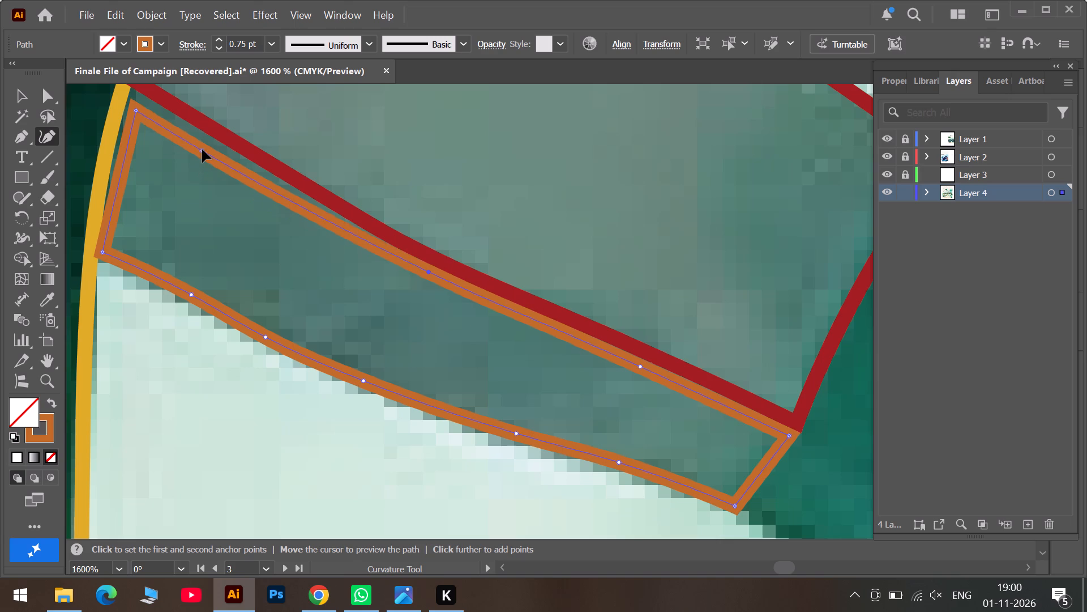
left_click_drag(202, 149, 322, 214)
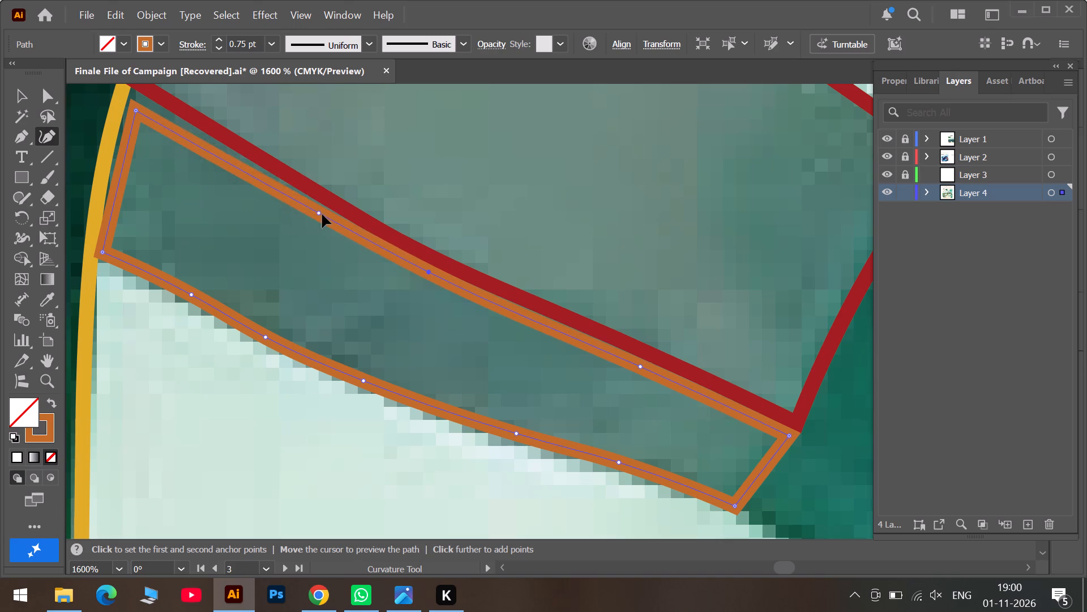
left_click_drag(322, 214, 329, 219)
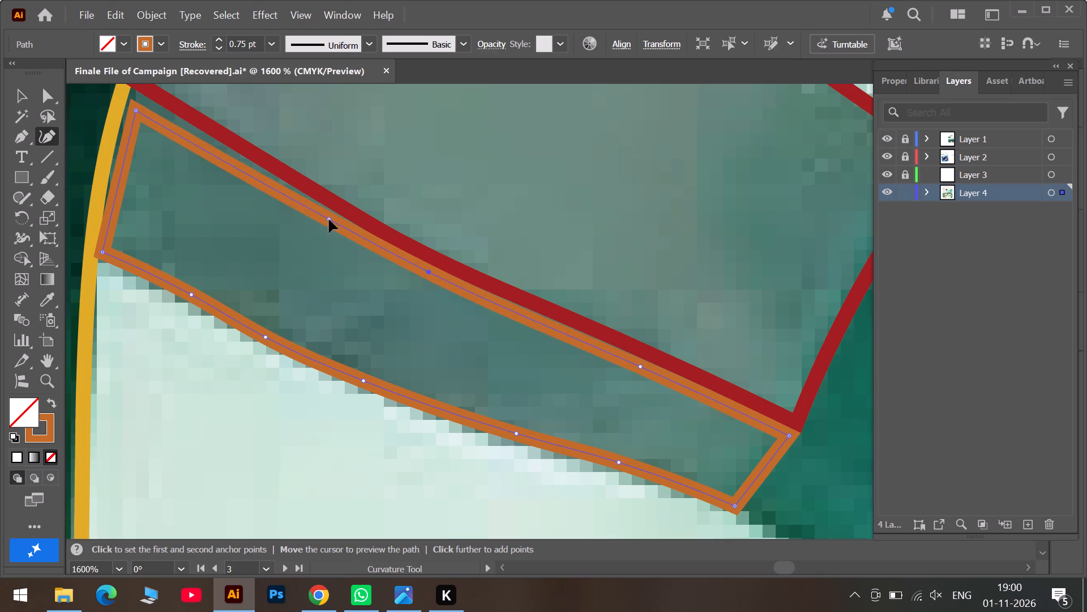
left_click_drag(329, 219, 329, 215)
Move the orange outline's upper rim corner to the red outline's corner and add a fitted anchor on the adjoining upper edge.
scroll(164, 139, "up", 4)
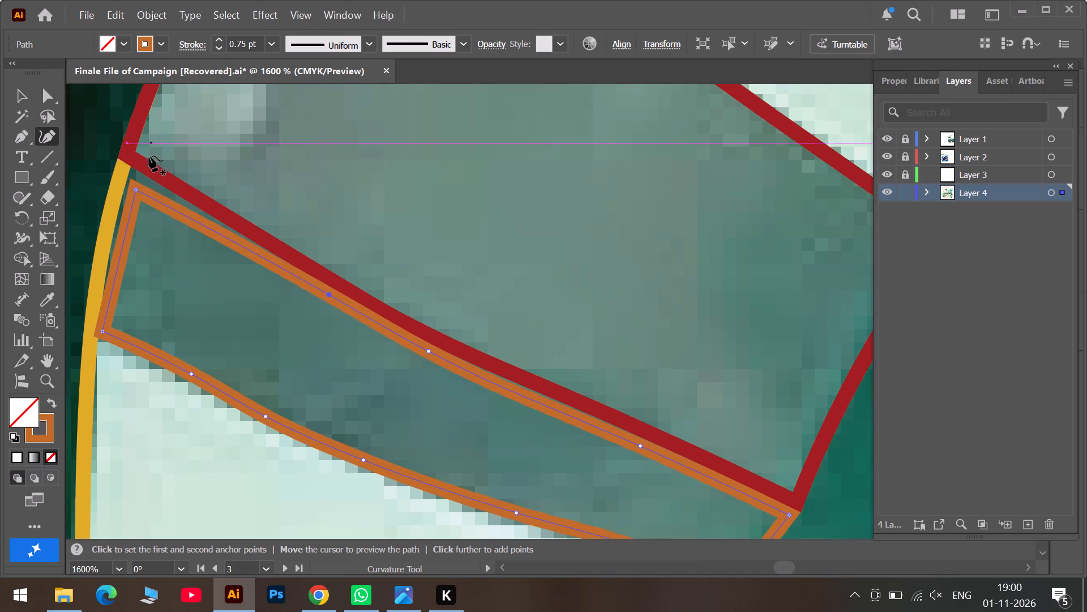
left_click_drag(136, 190, 124, 168)
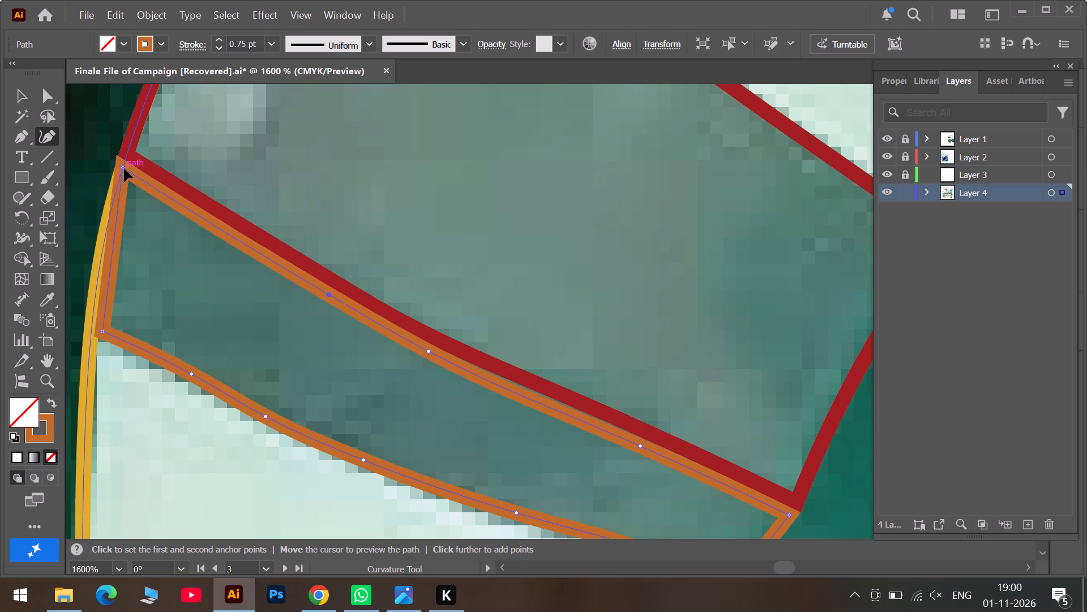
left_click_drag(124, 168, 123, 168)
left_click_drag(123, 168, 123, 170)
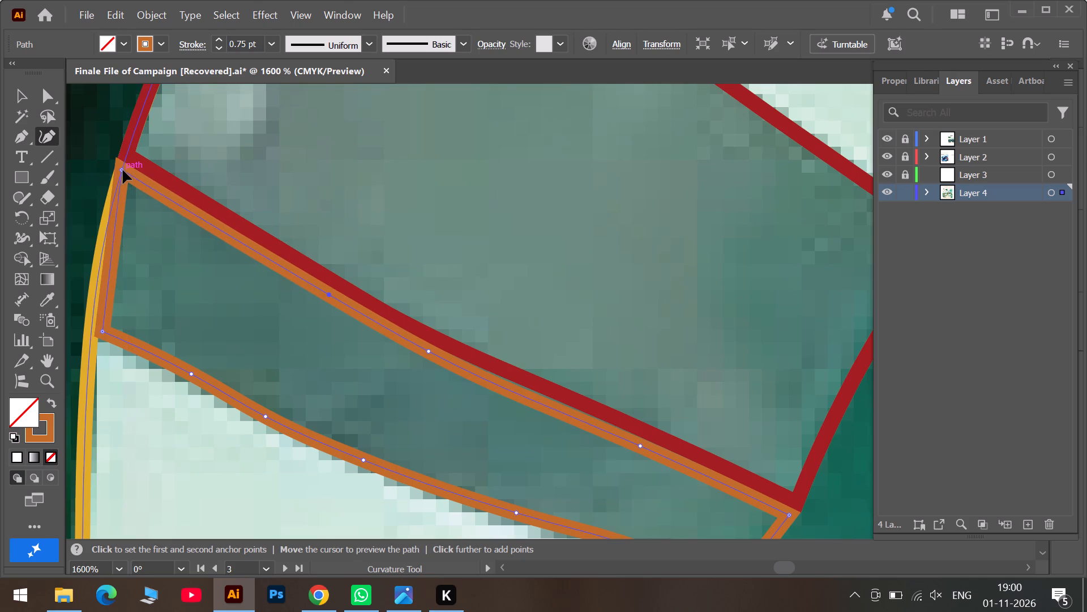
left_click_drag(123, 170, 122, 170)
left_click_drag(222, 230, 220, 232)
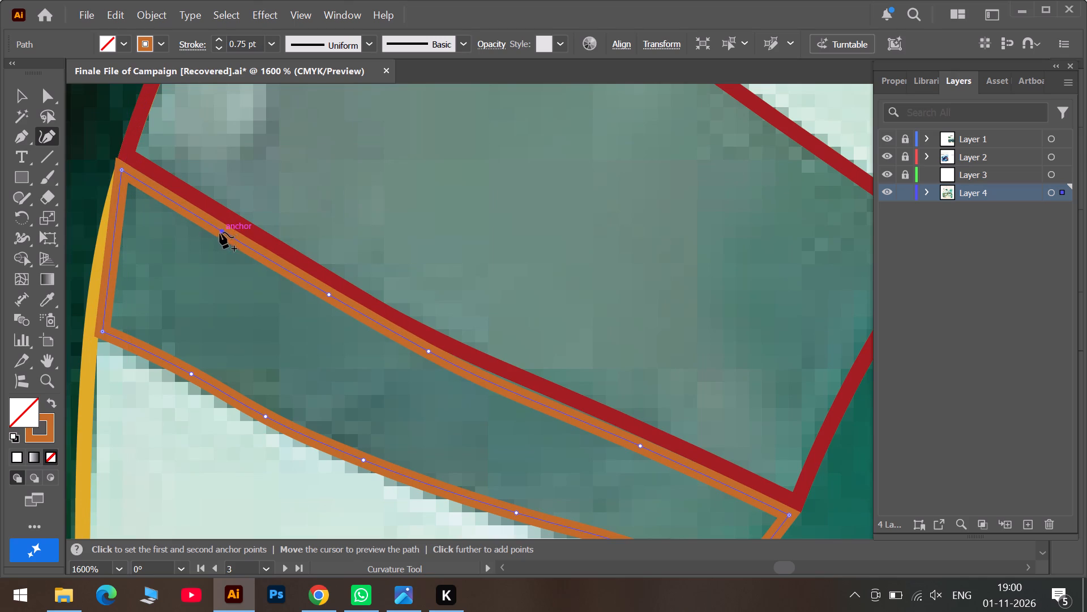
left_click_drag(220, 232, 214, 224)
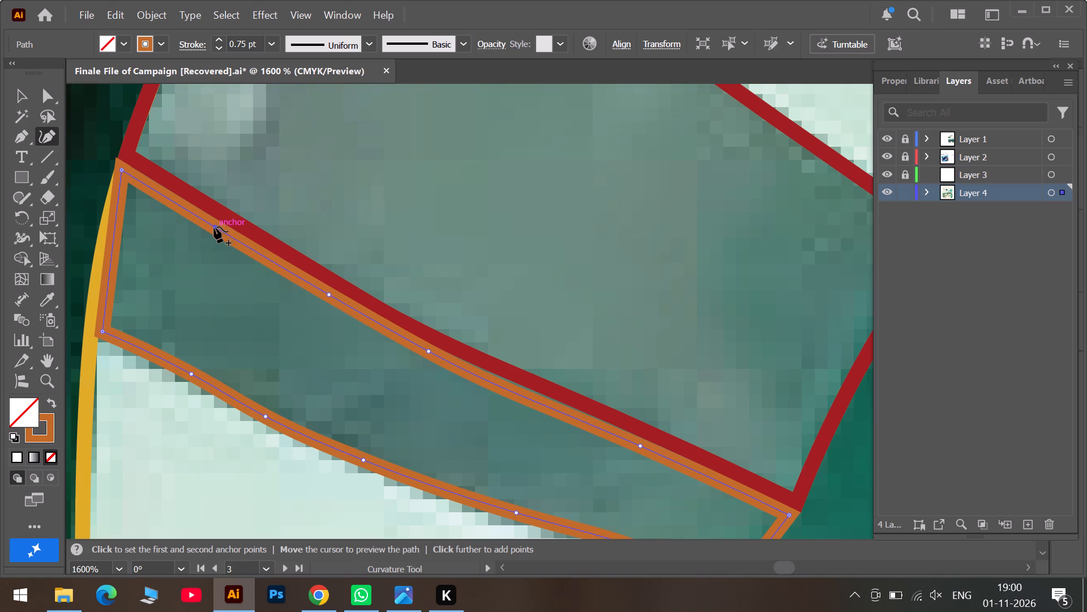
Move the orange outline's lower rim corner onto the lens-opening path and bow its rim side along that path with an added anchor.
left_click_drag(102, 333, 102, 333)
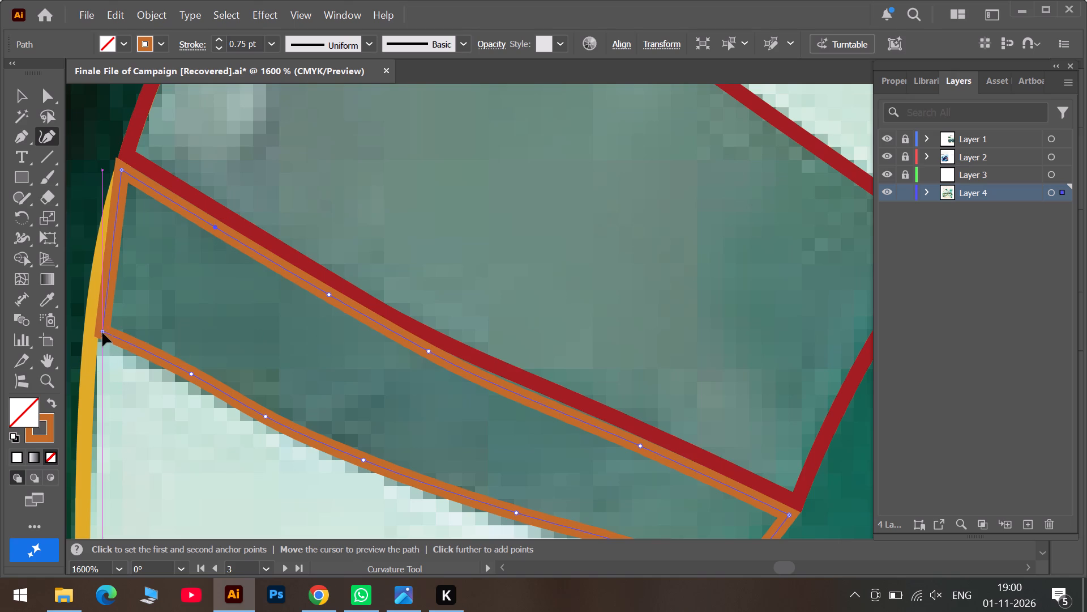
left_click_drag(102, 333, 92, 327)
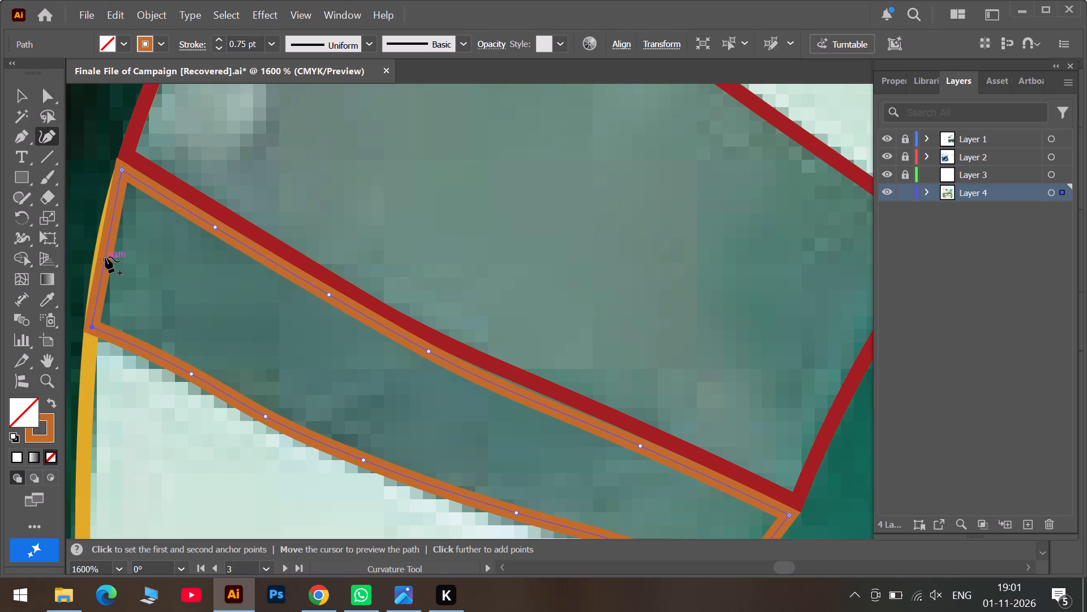
left_click_drag(106, 256, 104, 258)
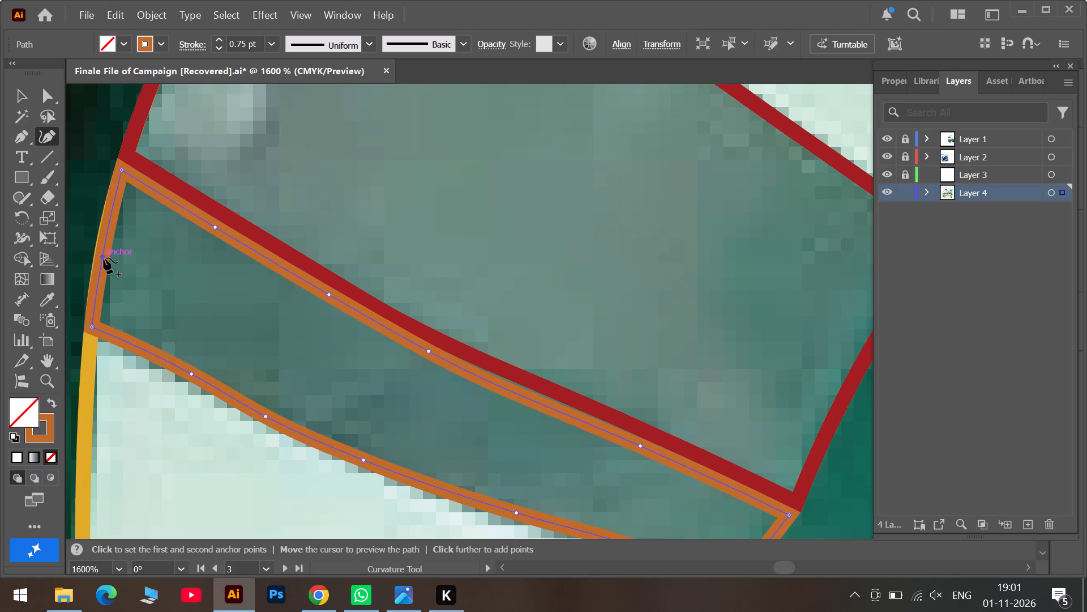
left_click_drag(104, 258, 99, 253)
Start a new orange path on the edge of the green arm's rounded tip with three anchors, making the middle one a corner.
scroll(228, 354, "down", 6)
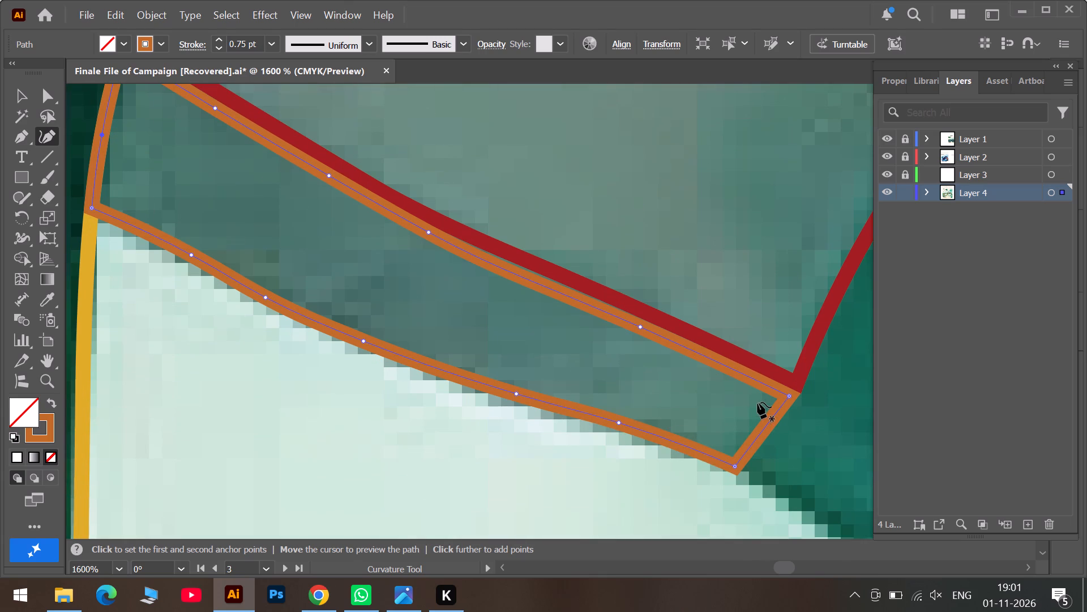
scroll(768, 400, "down", 3, "alt")
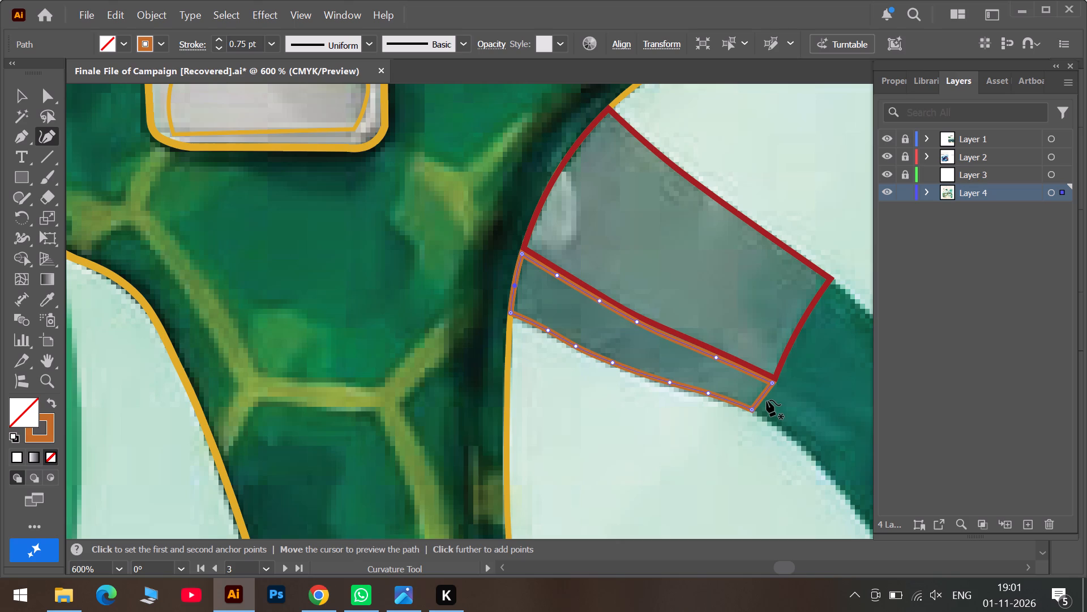
scroll(794, 431, "down", 4, "alt")
left_click(810, 570)
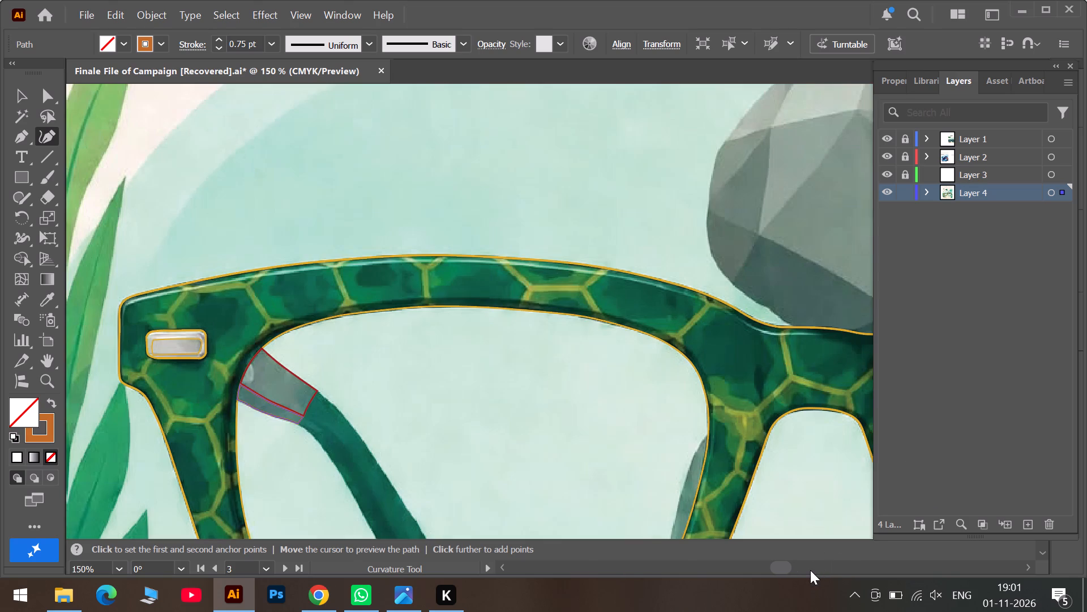
scroll(674, 454, "down", 2)
scroll(498, 477, "down", 4)
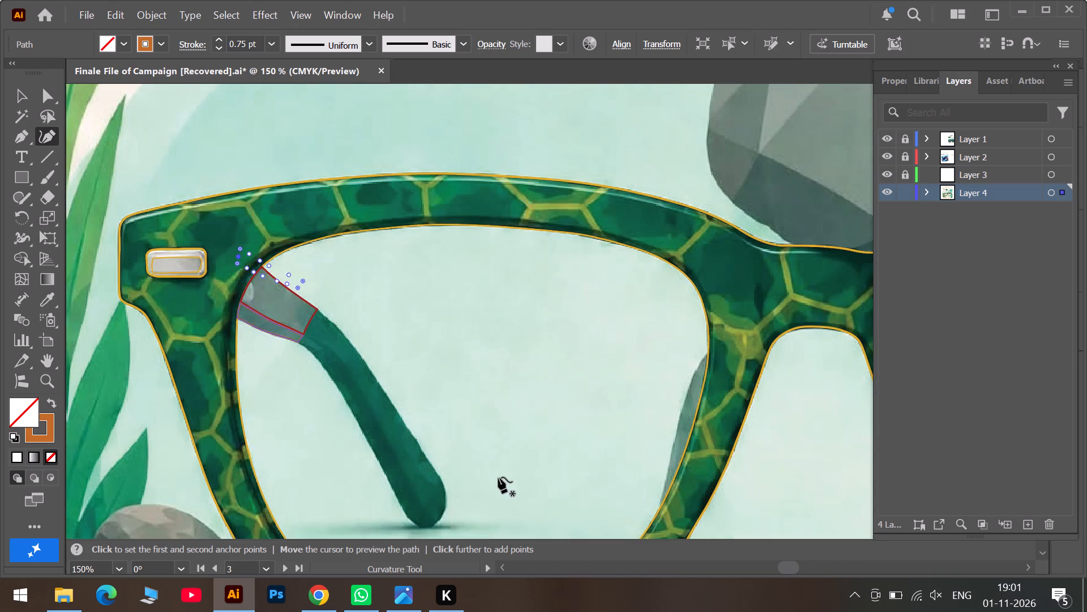
scroll(478, 479, "down", 5)
scroll(433, 451, "up", 2, "alt")
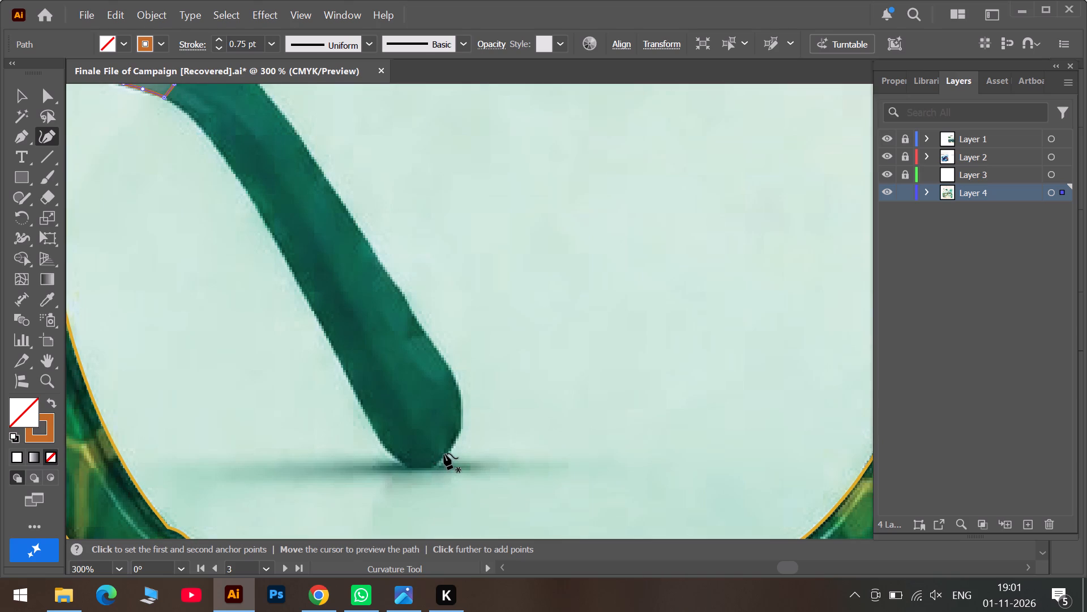
left_click(442, 453)
left_click(459, 429)
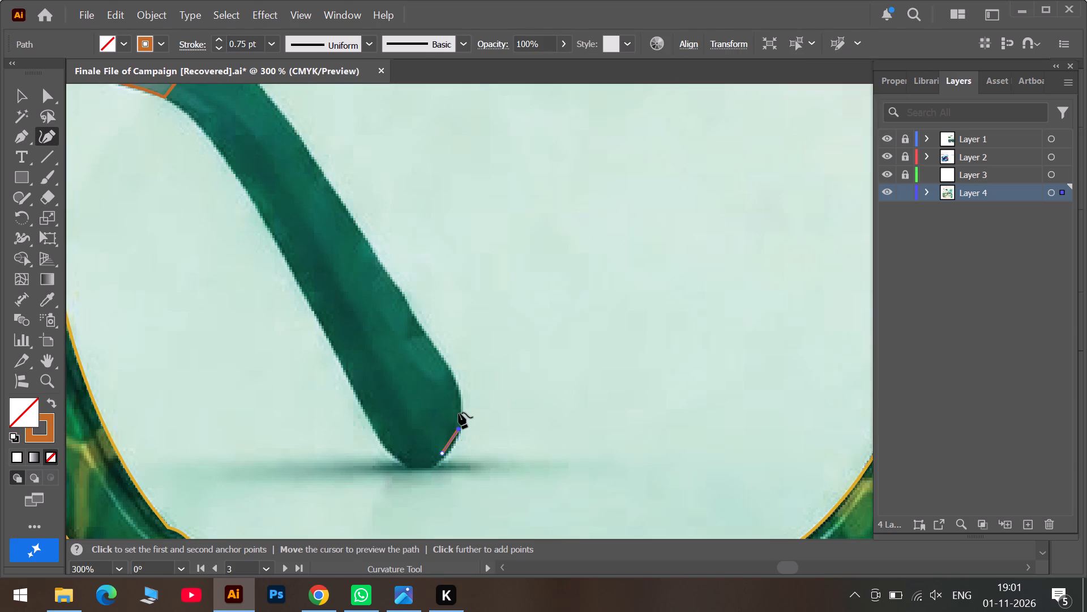
left_click(459, 385)
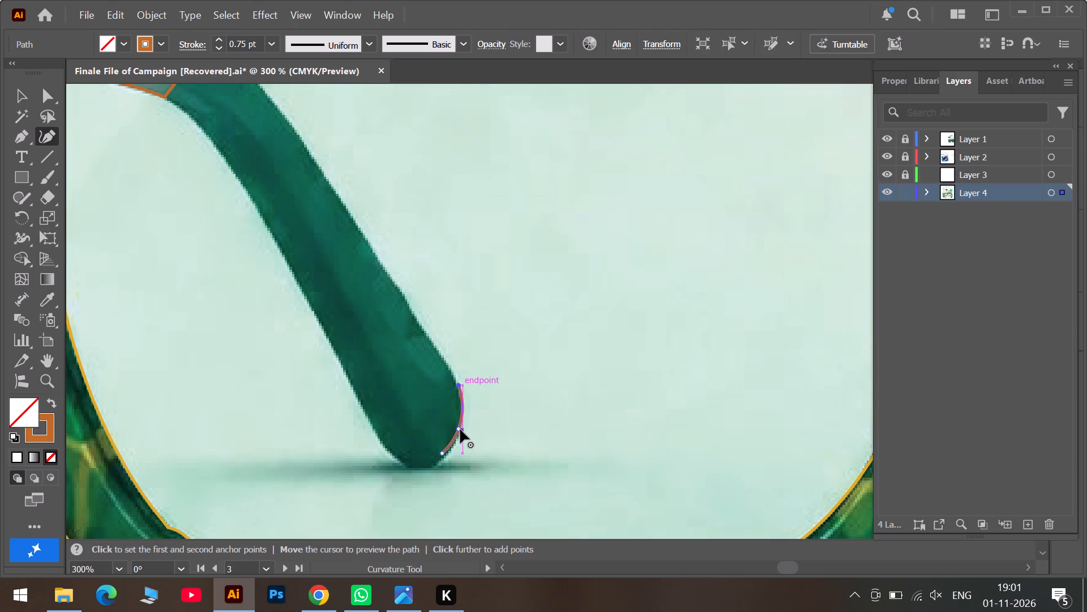
double_click(460, 430)
left_click(460, 430)
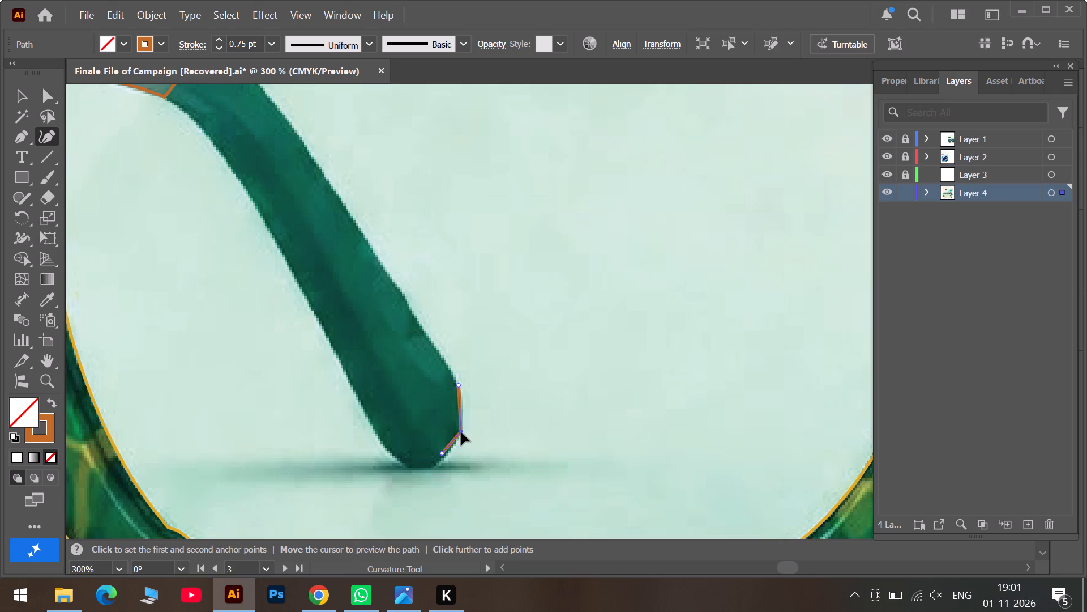
Move the tip path's starting anchor up along the edge and extend the path toward the tip's bottom, ending in a corner on the edge.
left_click_drag(442, 454, 451, 447)
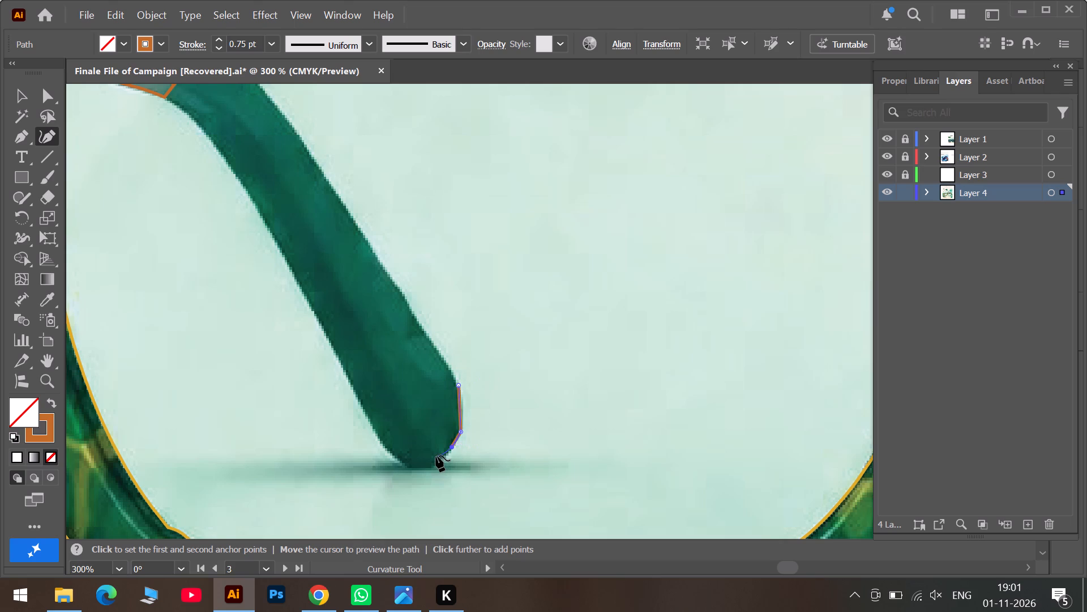
left_click(435, 455)
scroll(406, 408, "up", 2, "alt")
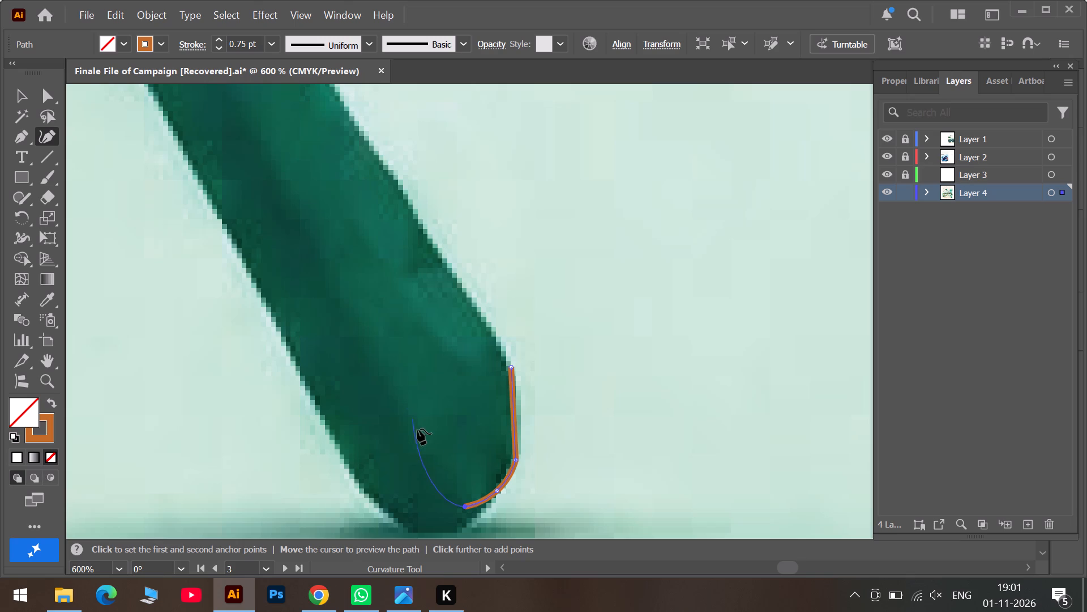
scroll(431, 454, "down", 2)
scroll(445, 454, "down", 1, "alt")
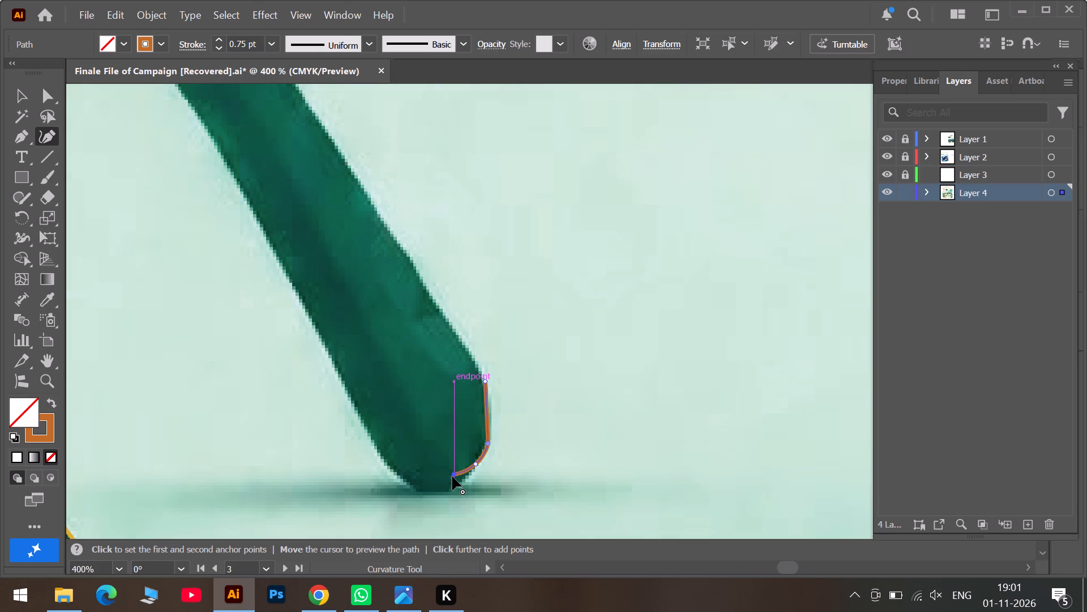
left_click_drag(452, 476, 465, 478)
double_click(465, 478)
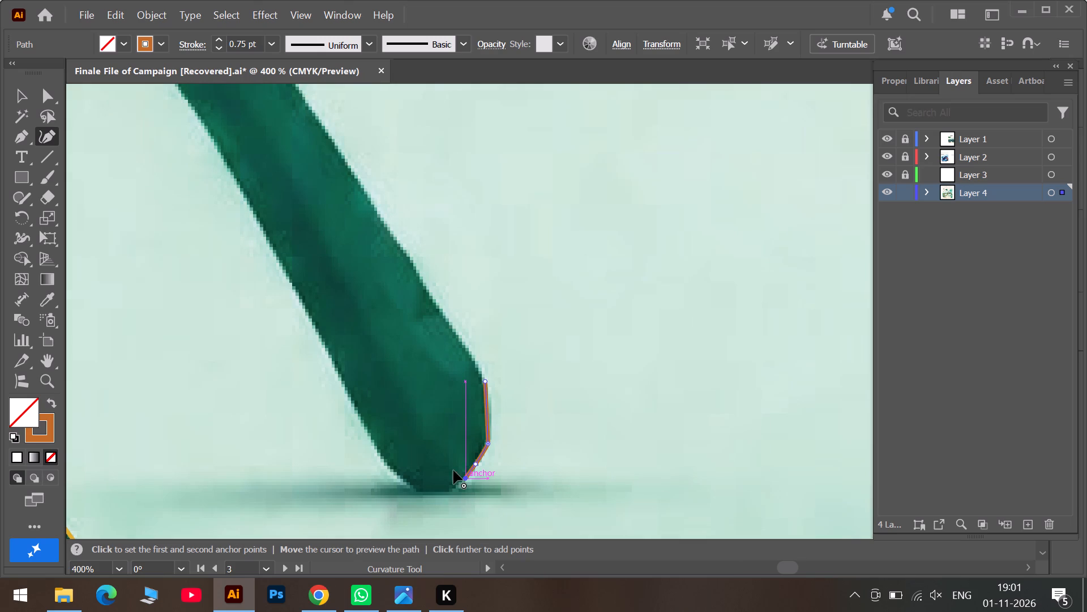
Trace the boundary between the arm's dark and light green shades from the tip up to the red outline's lower corner, ending in a corner anchor.
left_click(440, 454)
left_click(414, 415)
scroll(380, 364, "up", 3)
left_click(359, 356)
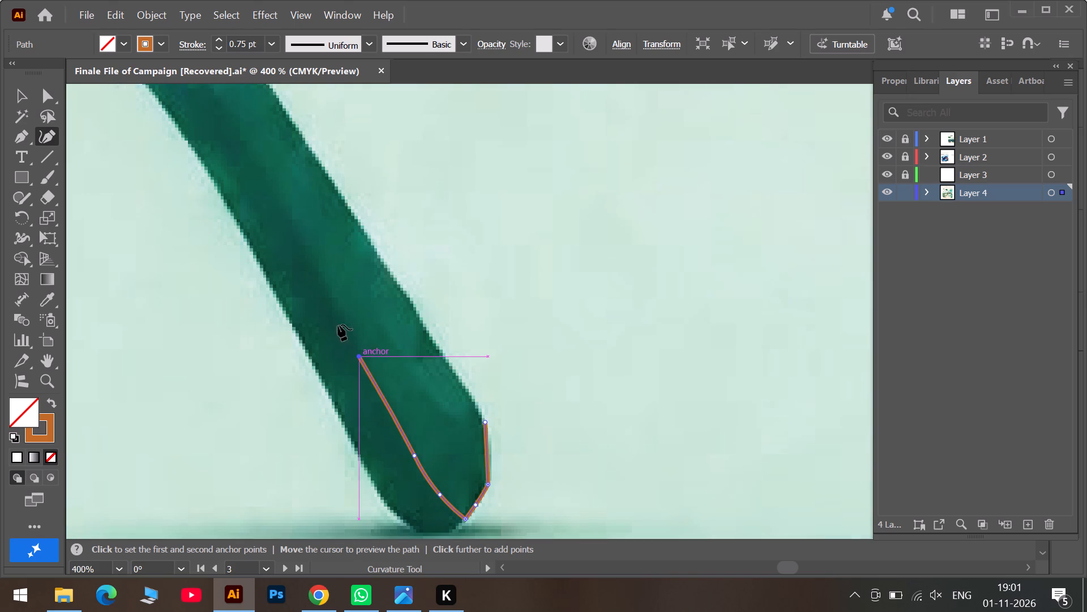
left_click(306, 247)
scroll(266, 199, "up", 6)
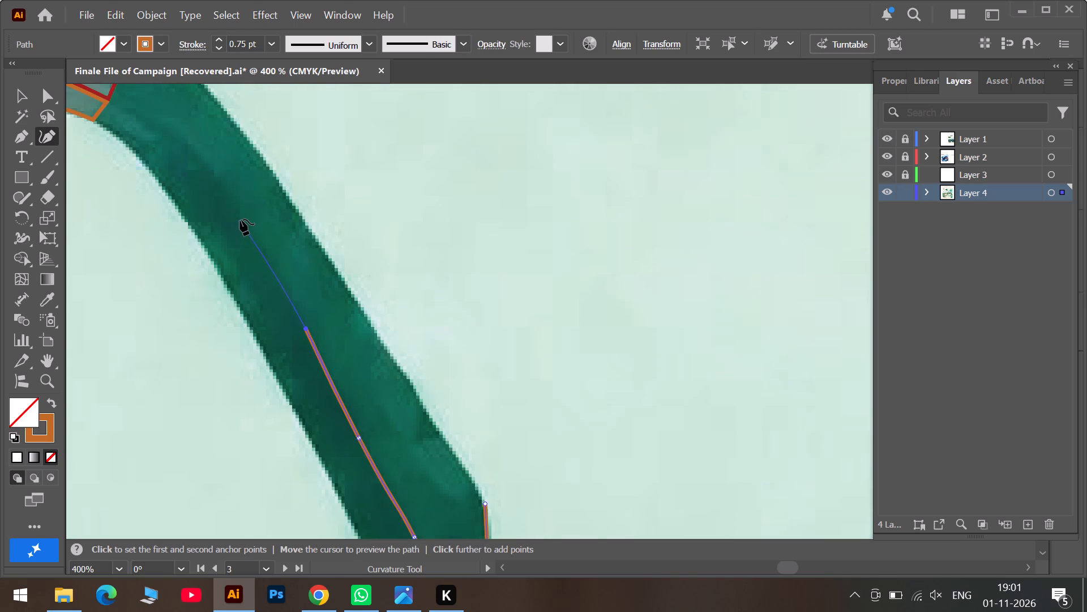
left_click(243, 218)
left_click(225, 188)
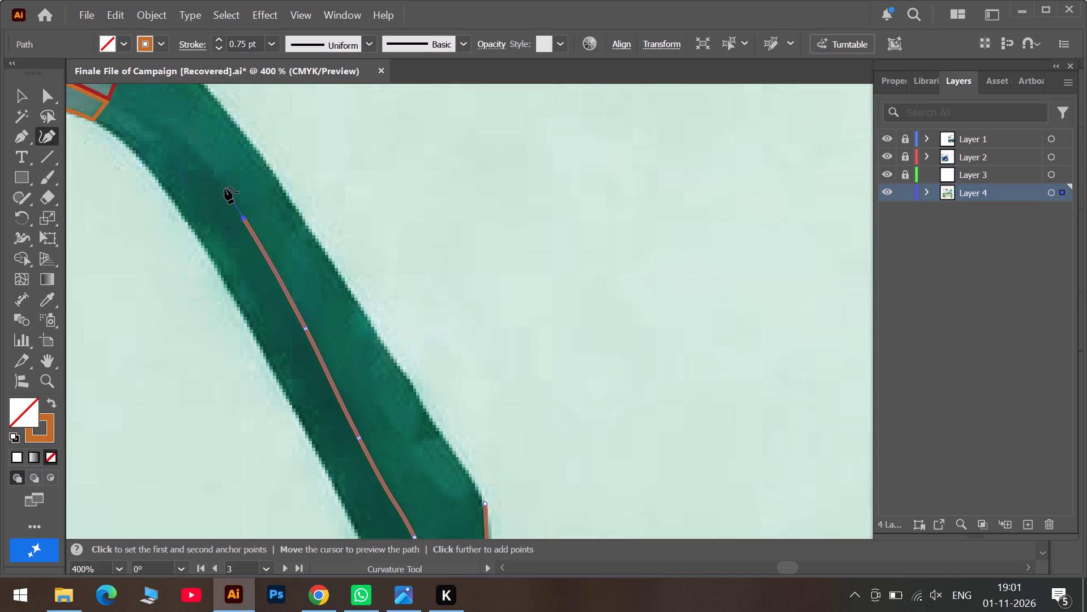
left_click(159, 121)
double_click(115, 100)
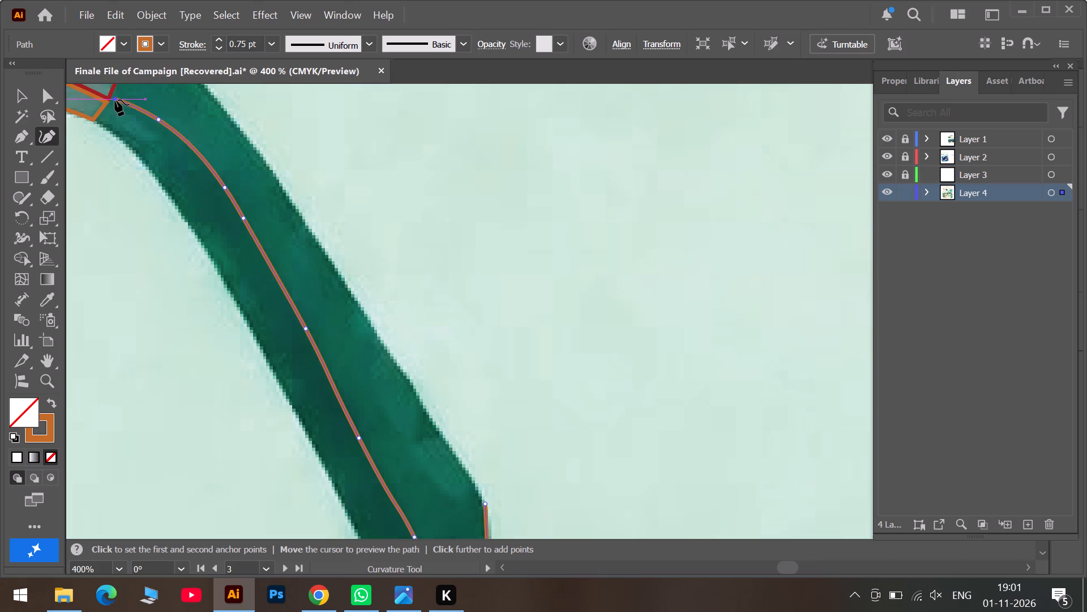
Continue the path across the grey band's end to the red outline's outer corner and partway down the green arm's outer edge.
scroll(118, 98, "up", 6)
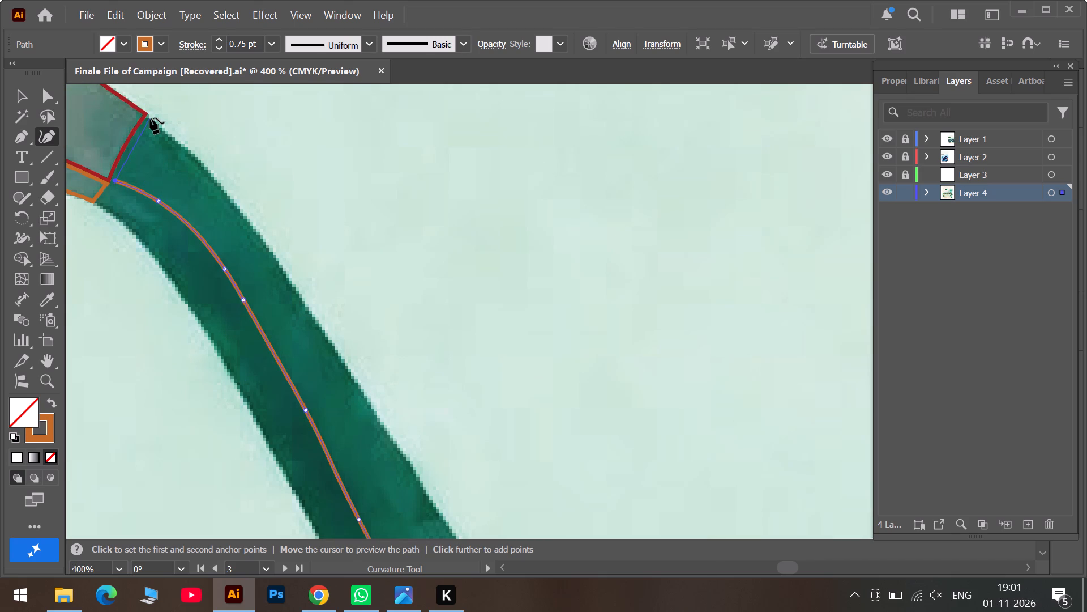
double_click(151, 121)
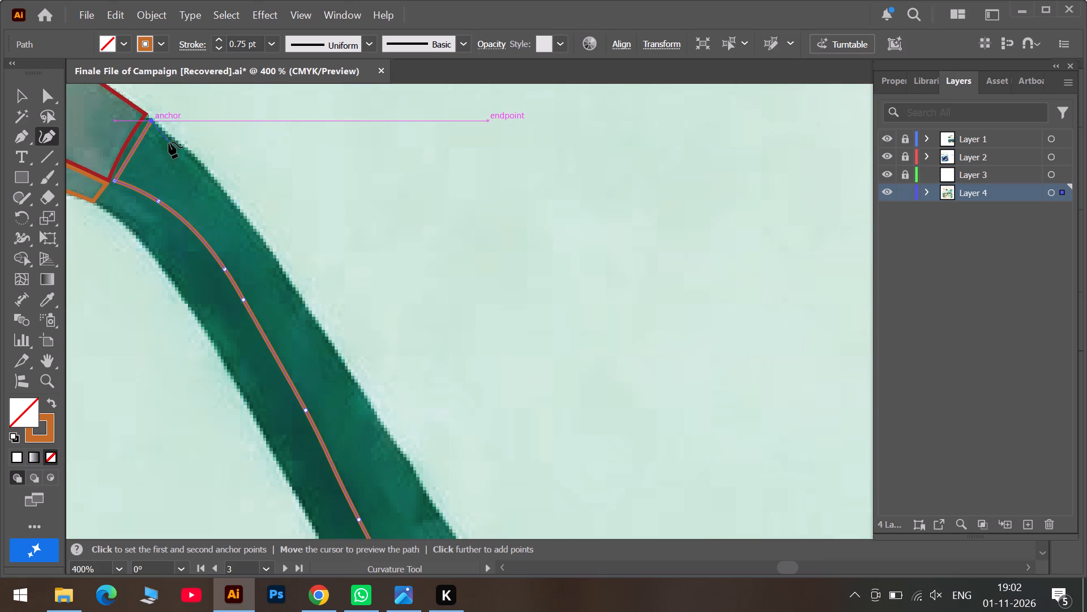
left_click(166, 135)
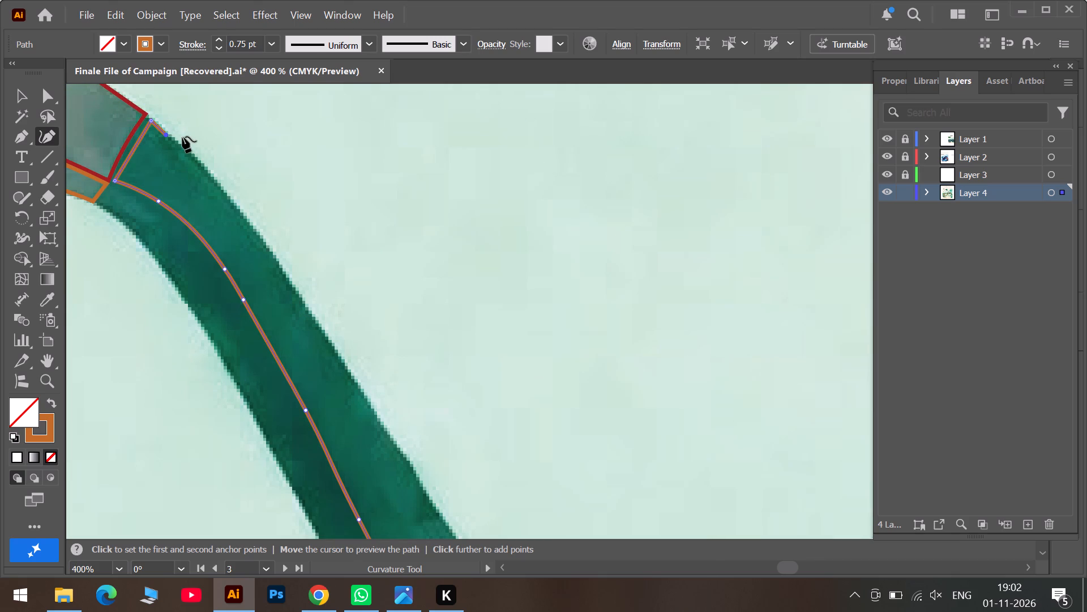
left_click(186, 151)
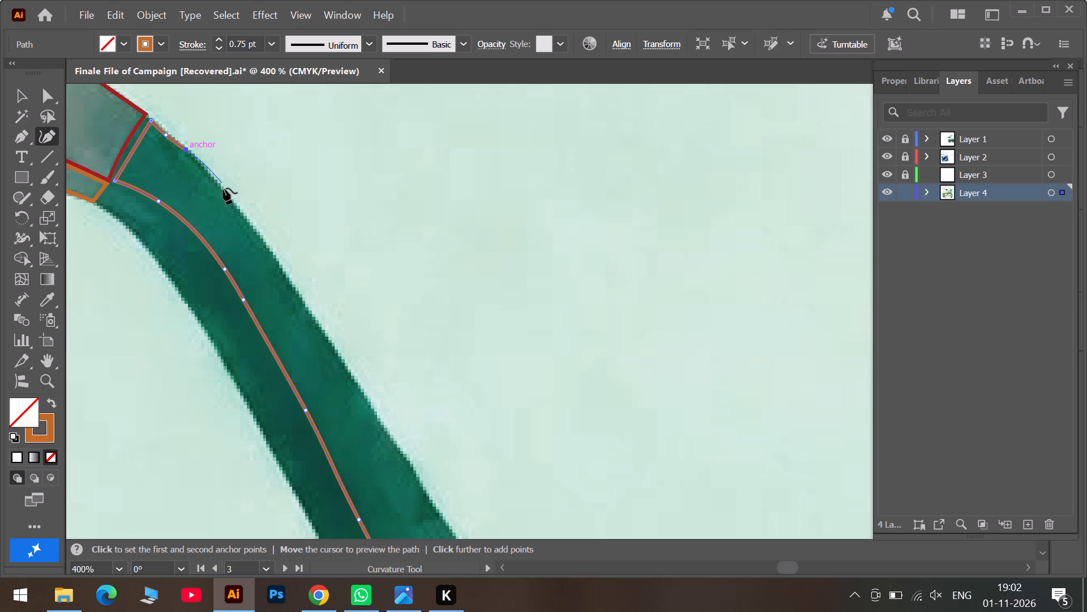
left_click(221, 188)
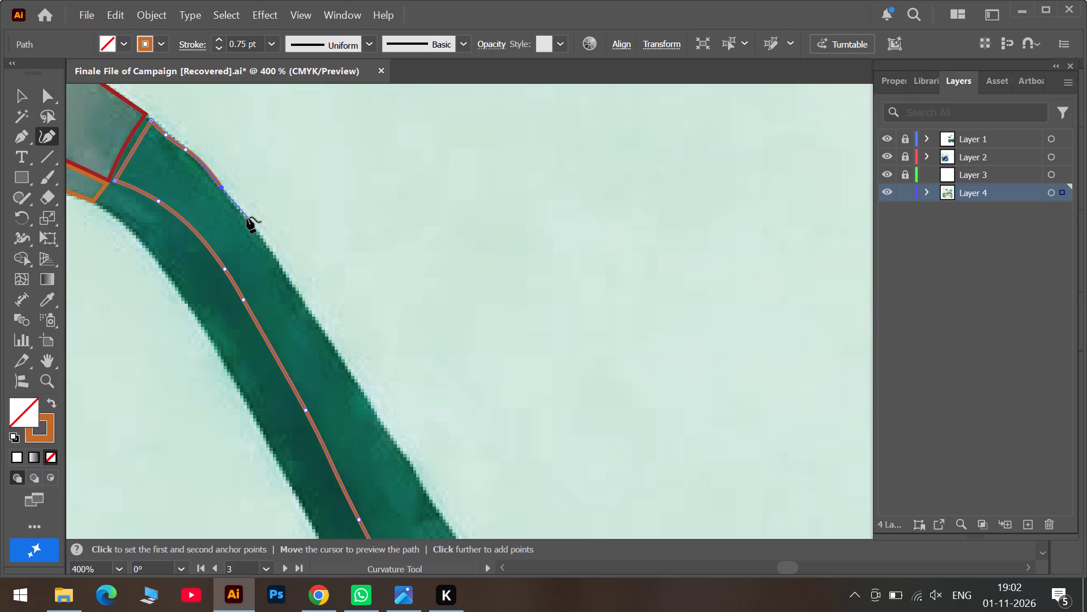
left_click(241, 214)
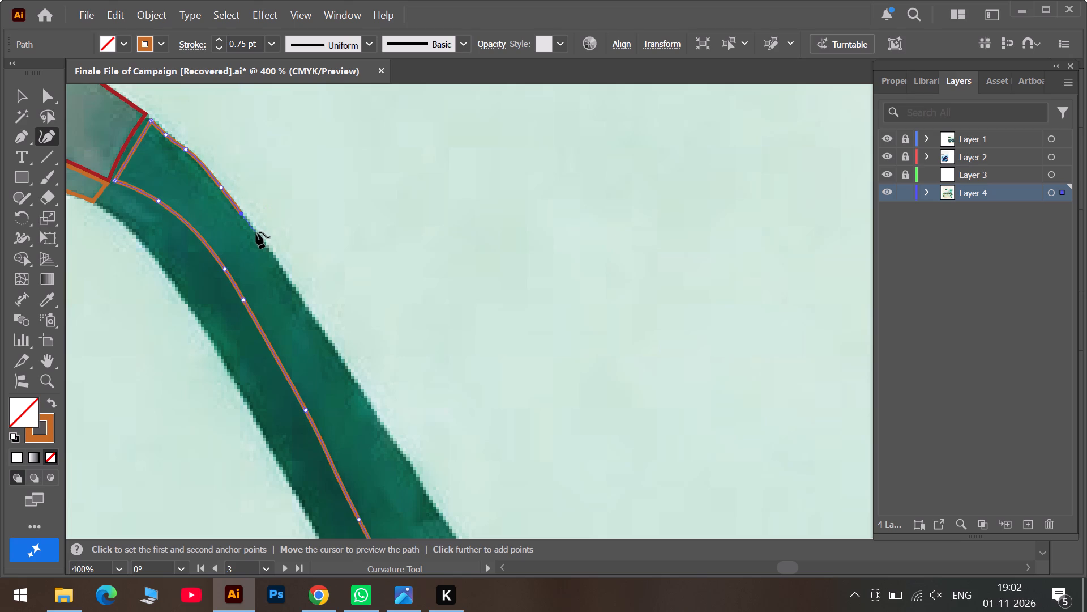
left_click(256, 232)
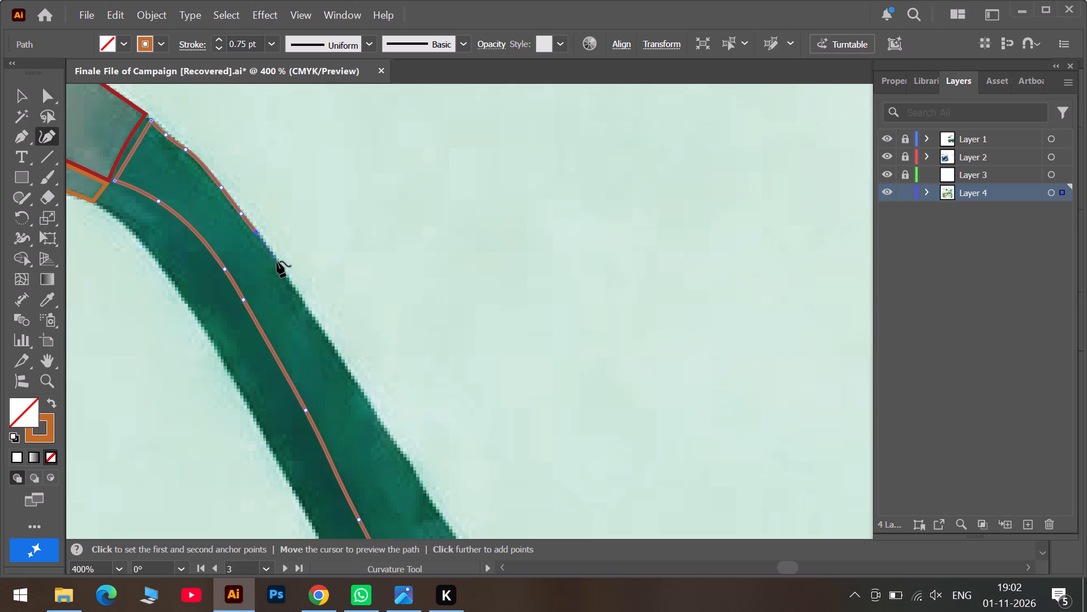
left_click(277, 261)
left_click(294, 290)
left_click(318, 328)
scroll(318, 328, "down", 3)
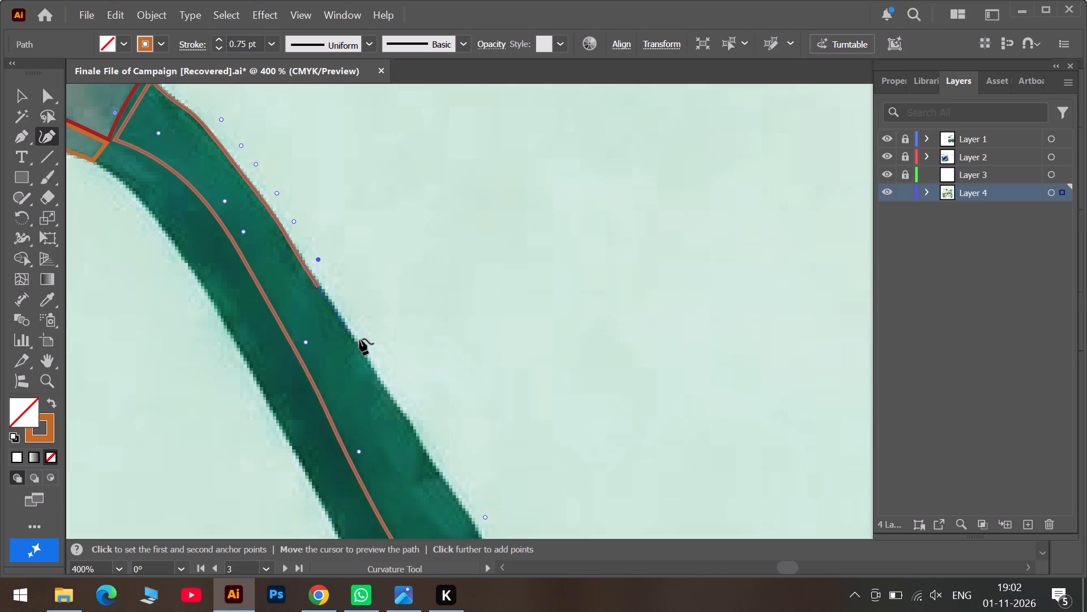
left_click(365, 356)
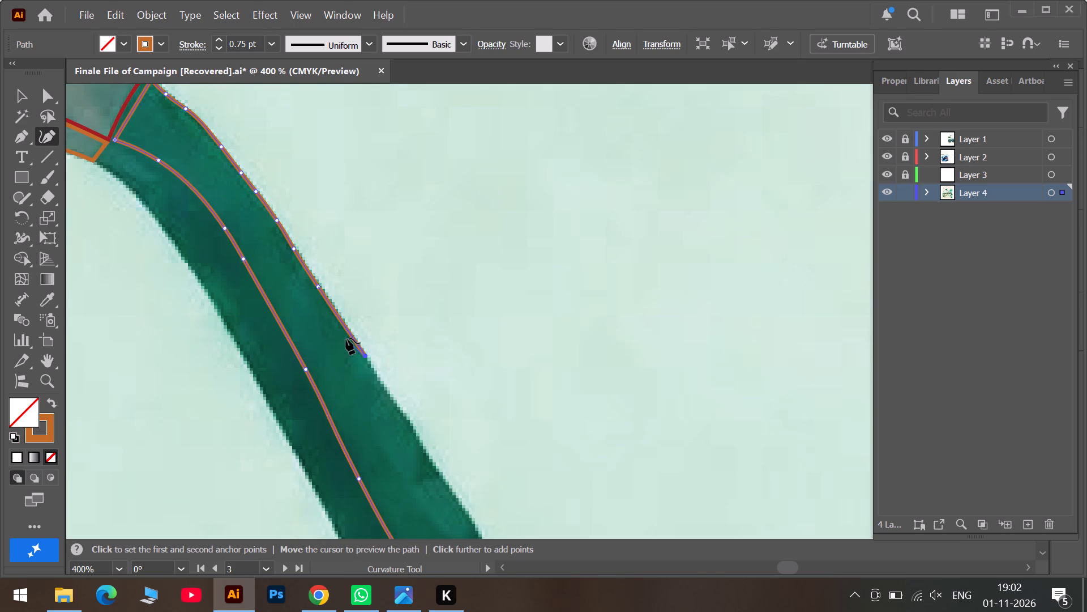
left_click(376, 380)
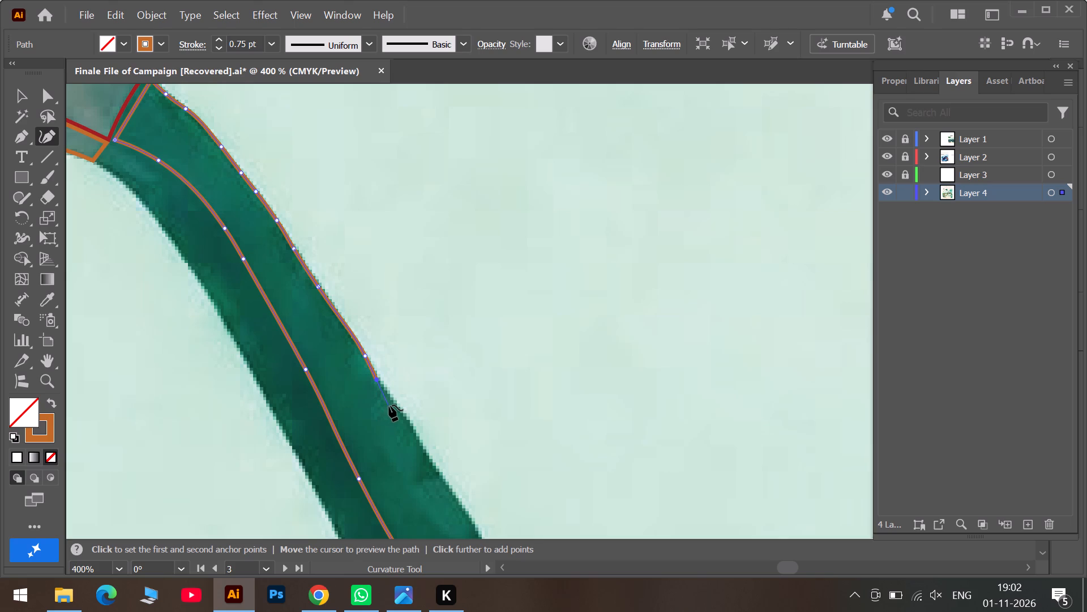
left_click(403, 414)
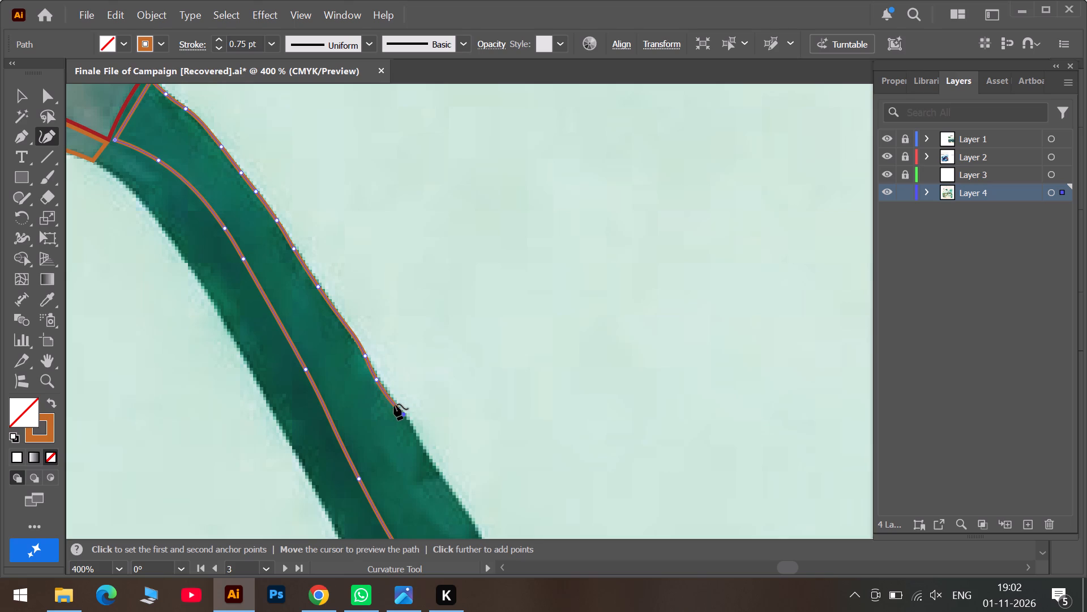
Fit the path to the lower part of the traced outer edge by moving the two anchors before its endpoint.
left_click_drag(378, 381, 384, 386)
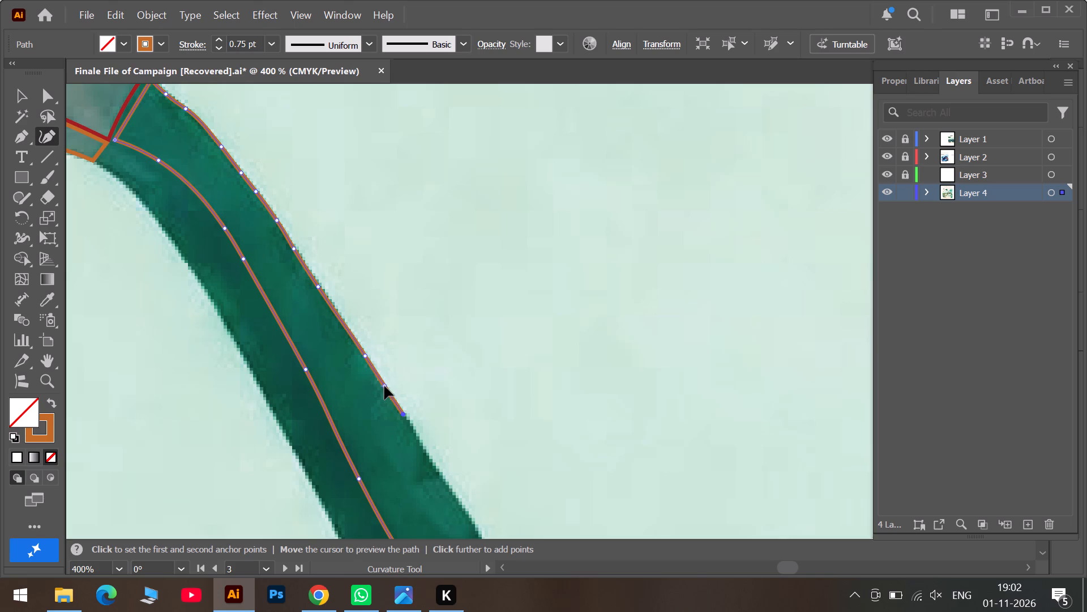
left_click_drag(384, 386, 384, 388)
left_click_drag(365, 356, 356, 342)
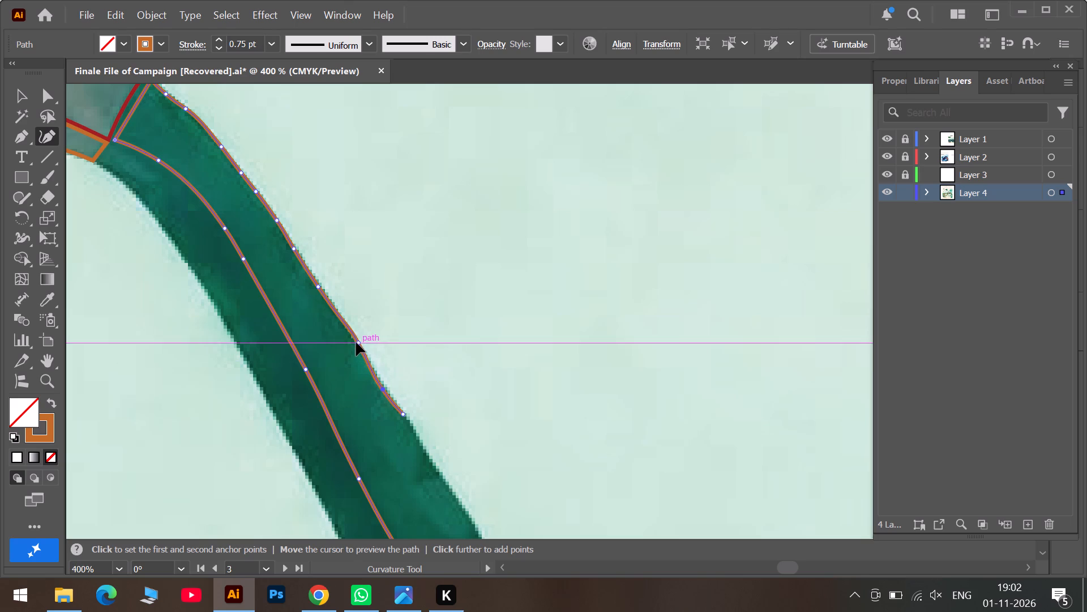
left_click_drag(356, 342, 352, 337)
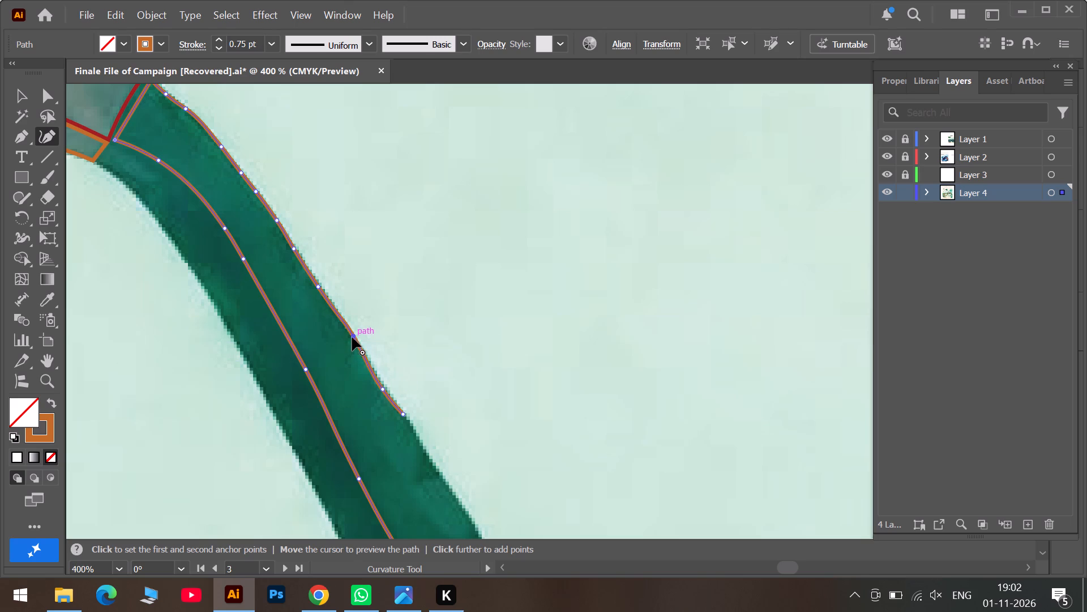
Add anchors along the tip's outer side and trace up the remaining outer edge, closing the lighter green section's outline at its open endpoint.
scroll(430, 441, "down", 6)
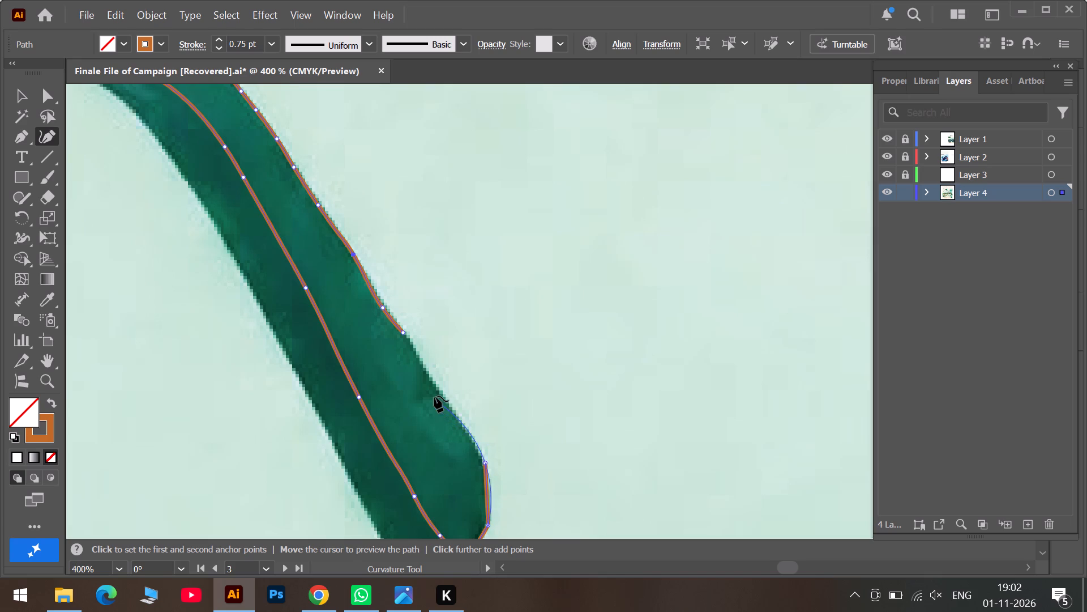
left_click(487, 478)
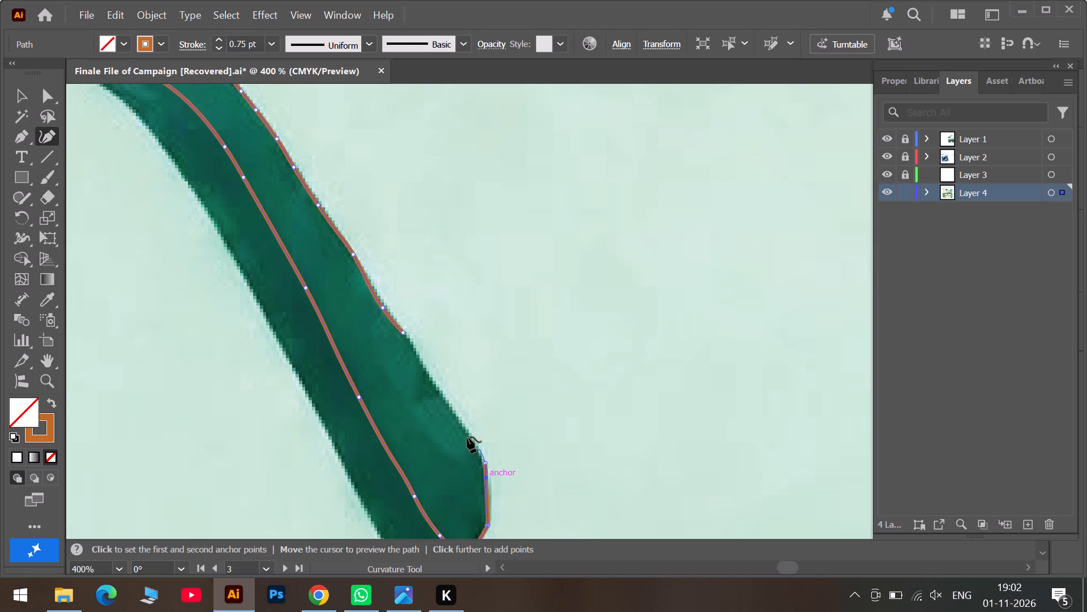
left_click(486, 497)
left_click(465, 432)
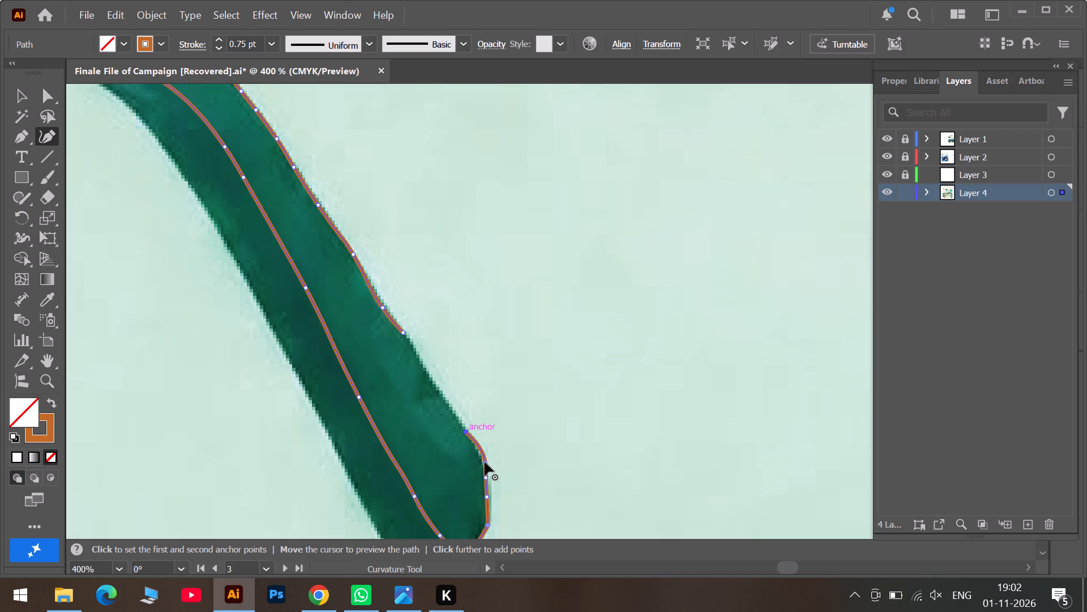
double_click(485, 461)
double_click(485, 461)
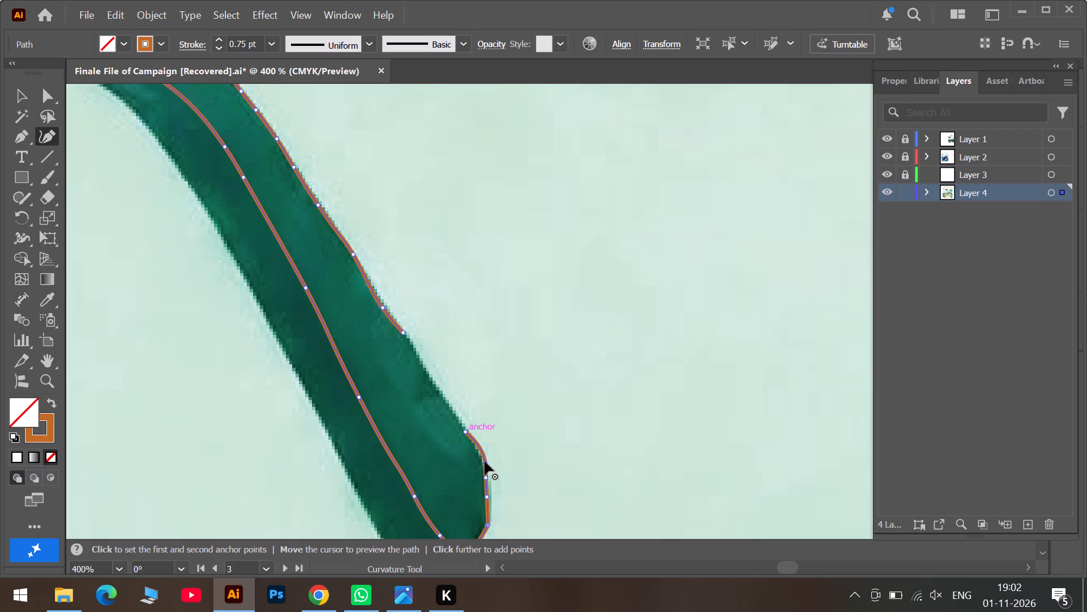
left_click(485, 461)
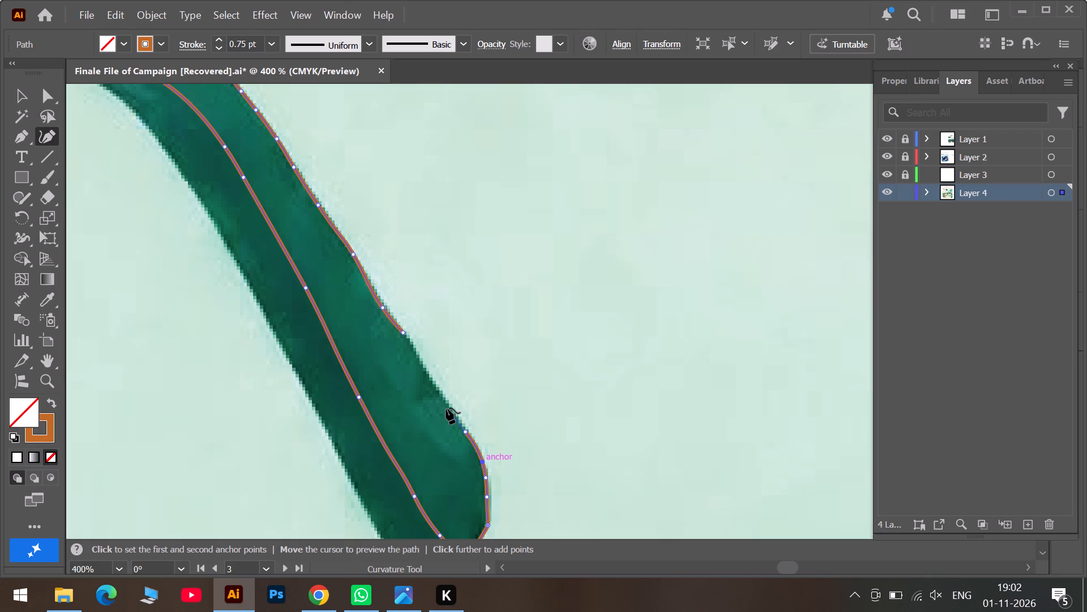
left_click(447, 404)
left_click(430, 379)
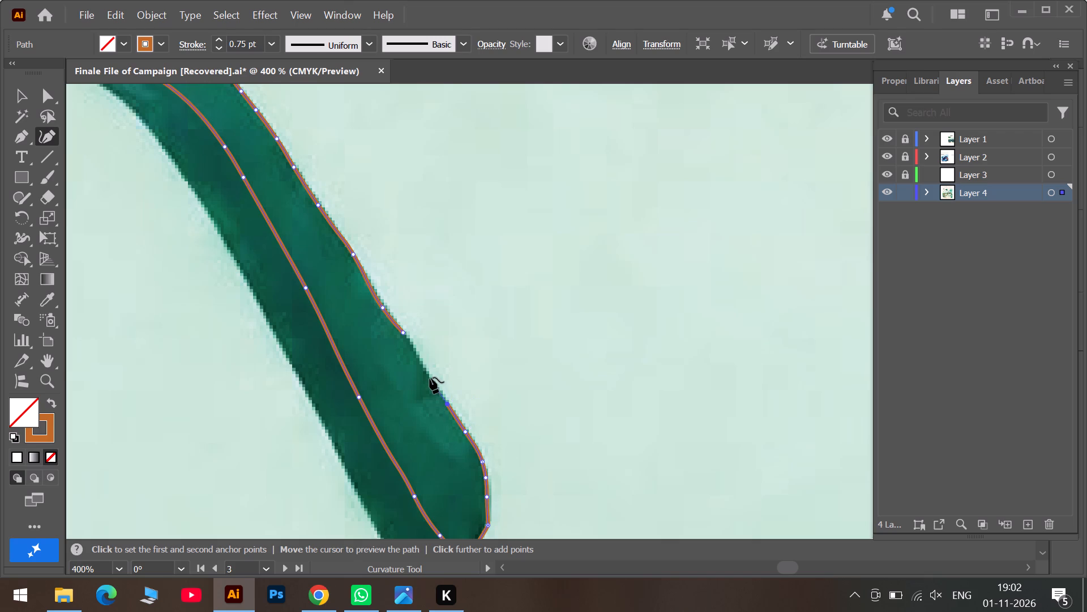
left_click(422, 363)
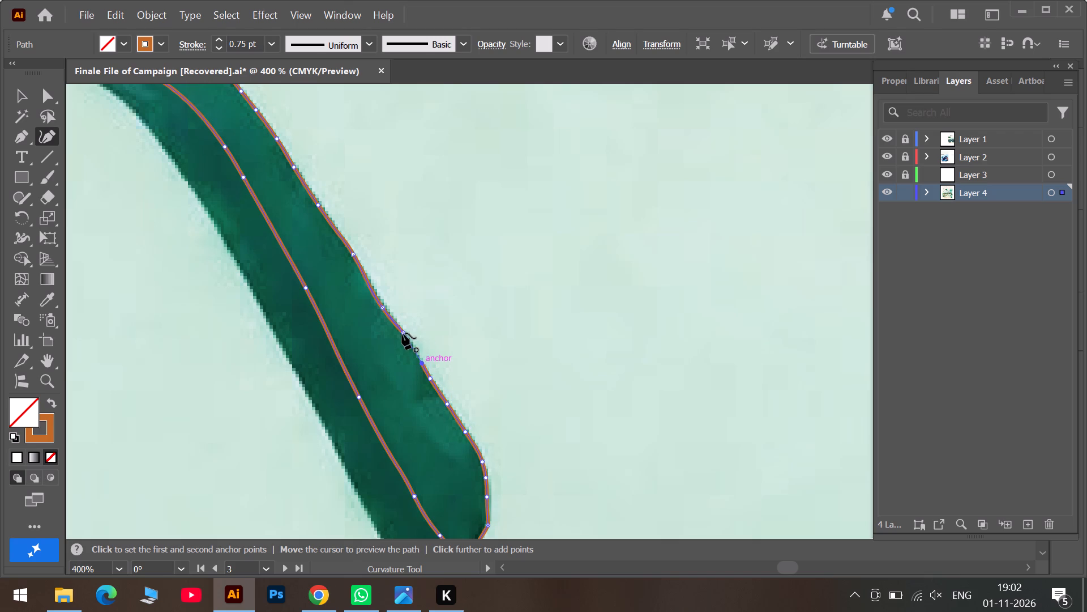
left_click(404, 331)
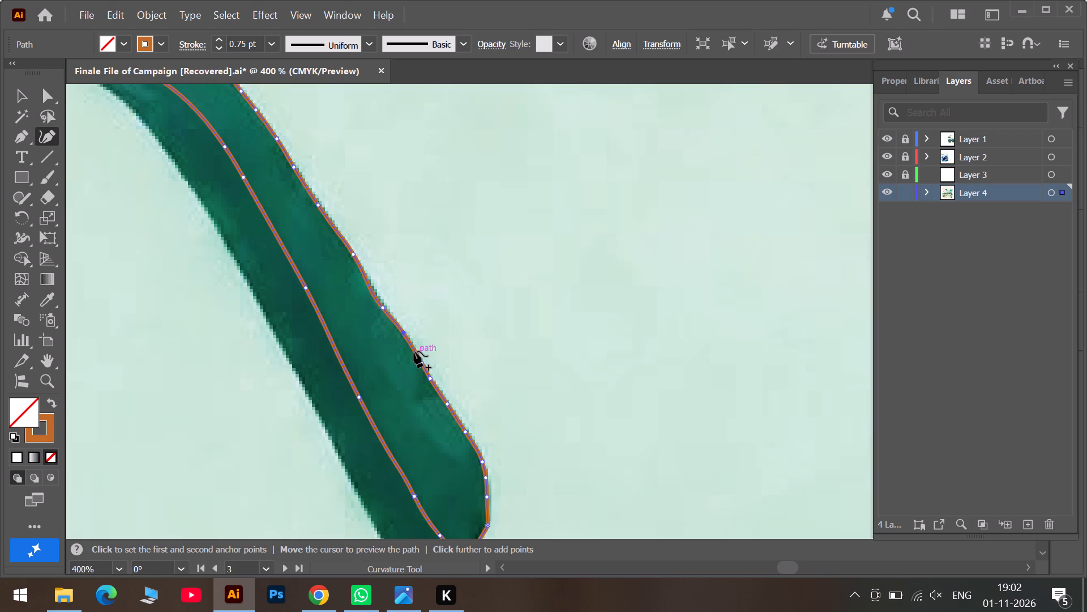
Fit the closed outline to the outer edge around the joint by adding an anchor and moving the two anchors above it.
left_click(413, 348)
left_click_drag(401, 334, 400, 331)
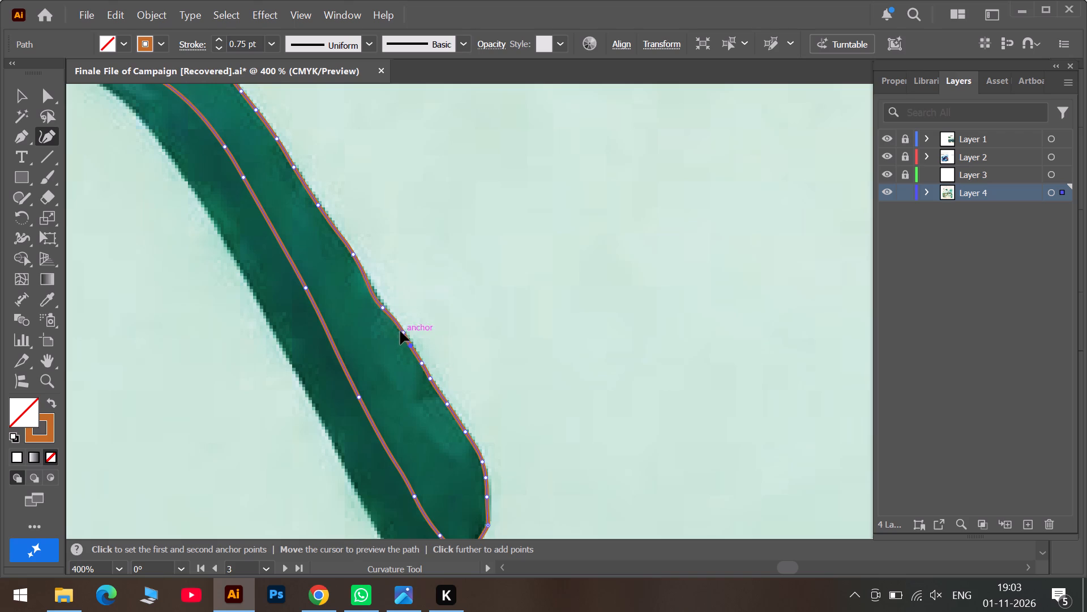
left_click_drag(400, 331, 395, 326)
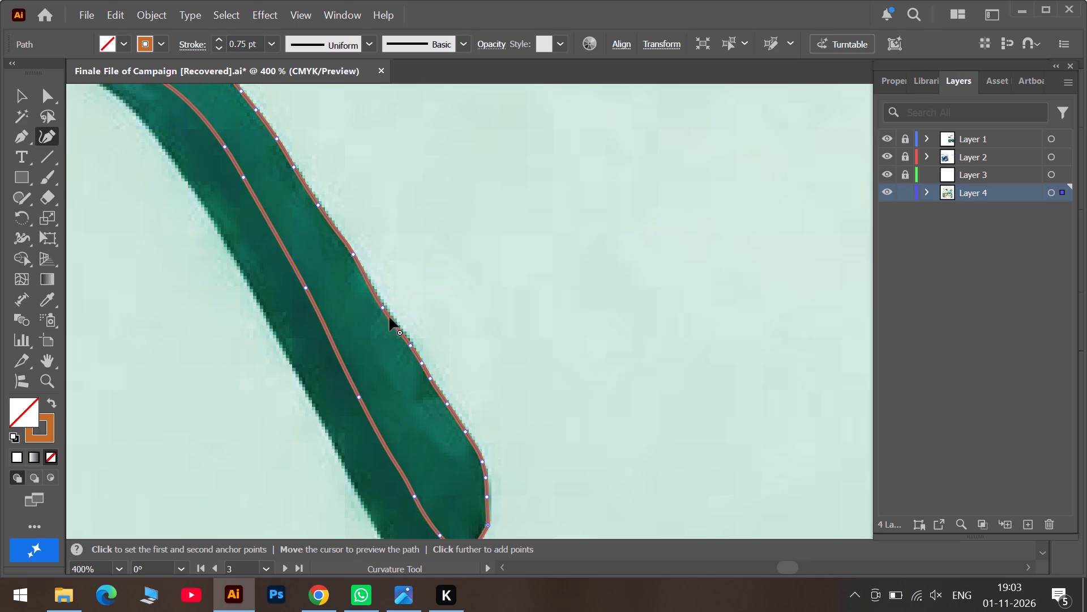
left_click_drag(383, 307, 383, 301)
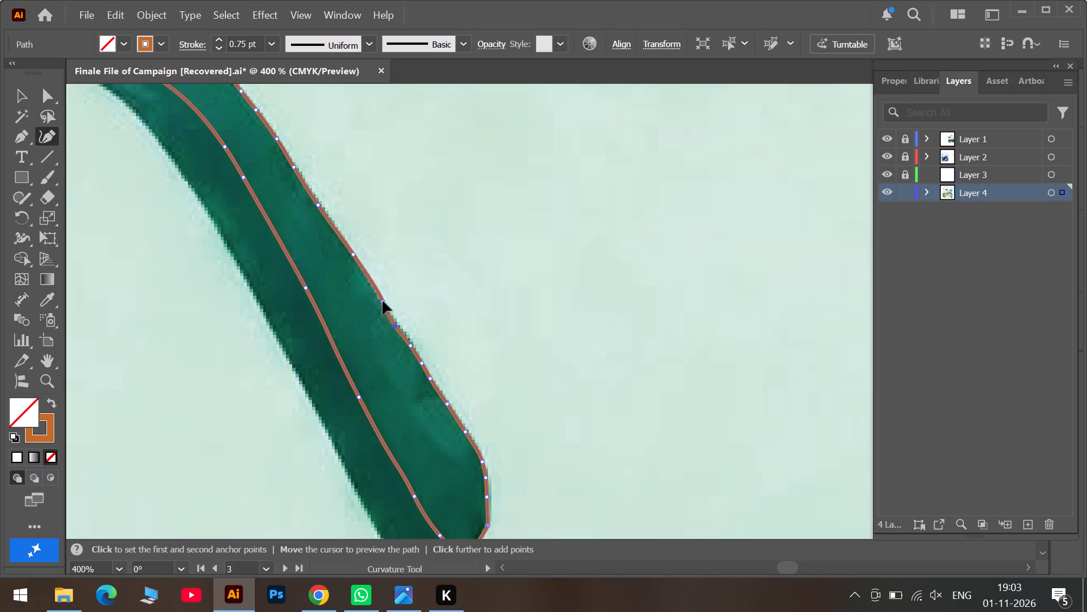
left_click_drag(383, 301, 379, 298)
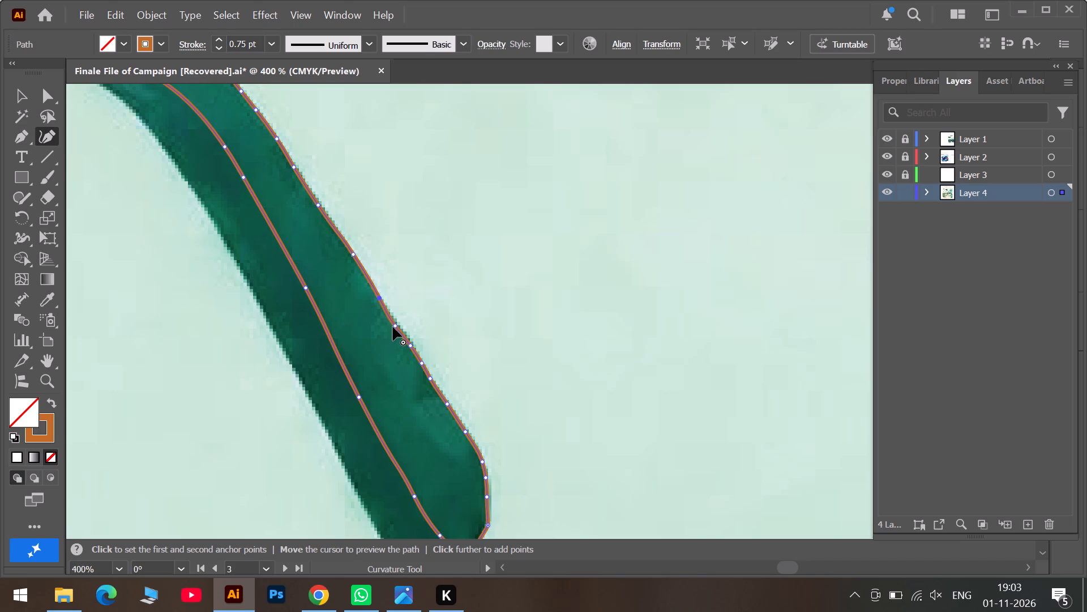
left_click(396, 327)
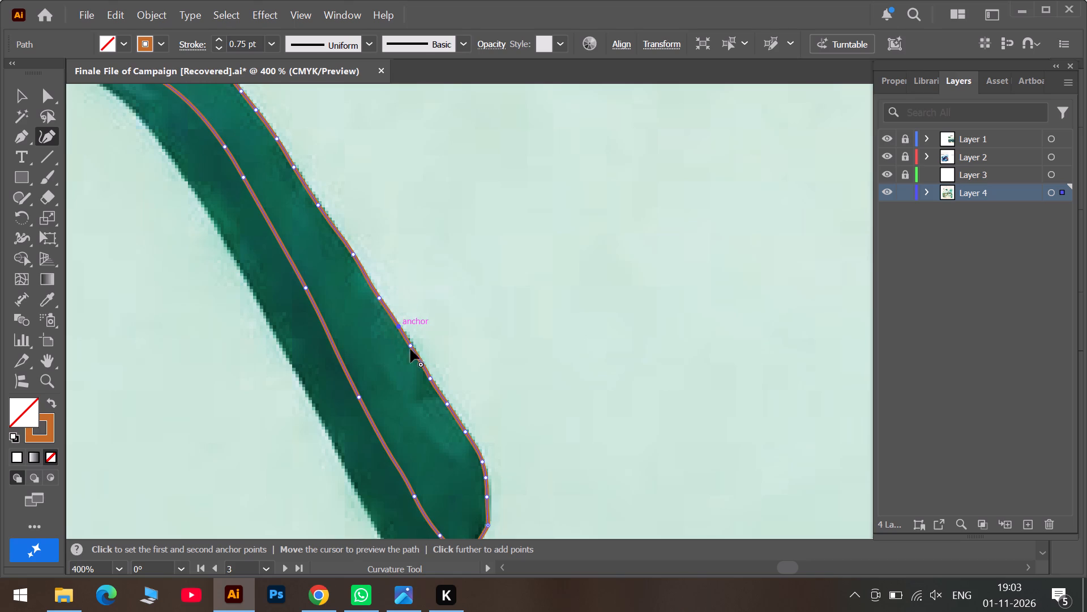
Start a path midway along the arm's inner edge and trace it down around the tip's bottom, with corner anchors, to the light green outline.
scroll(443, 450, "down", 4)
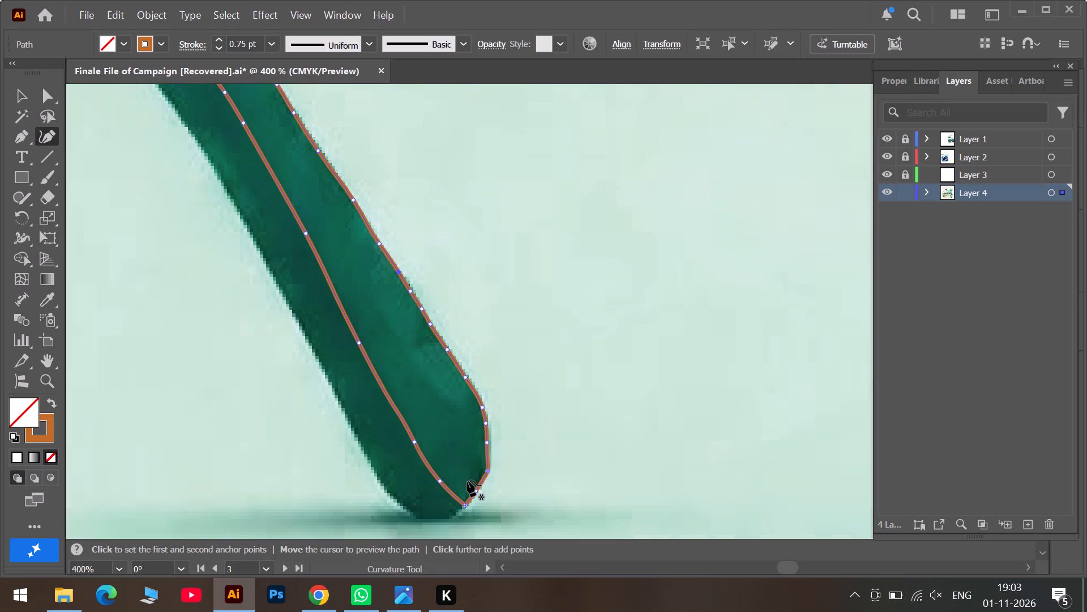
scroll(467, 481, "down", 4)
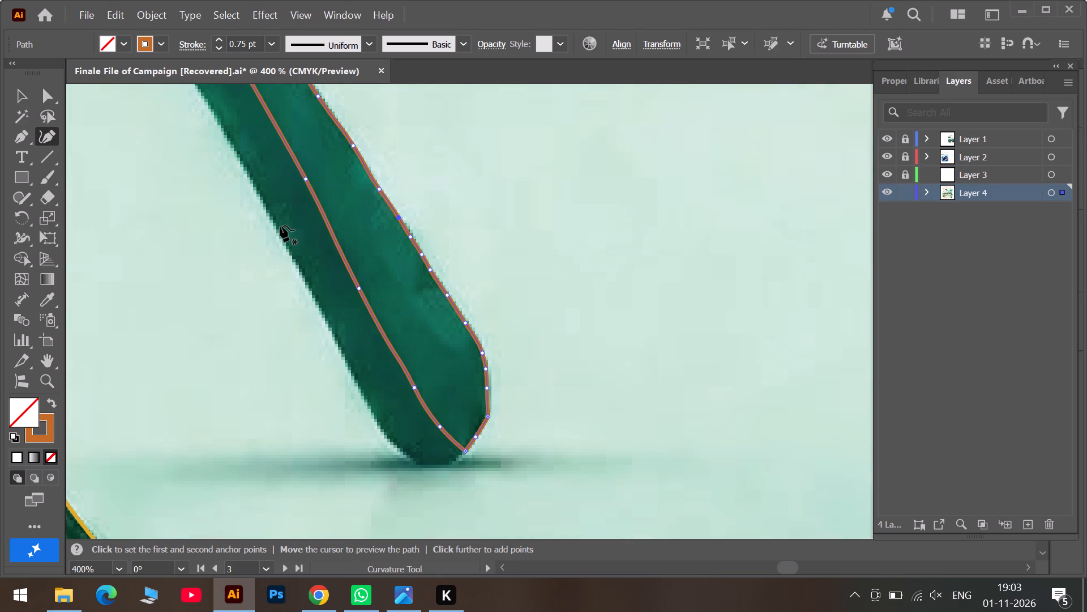
left_click(281, 233)
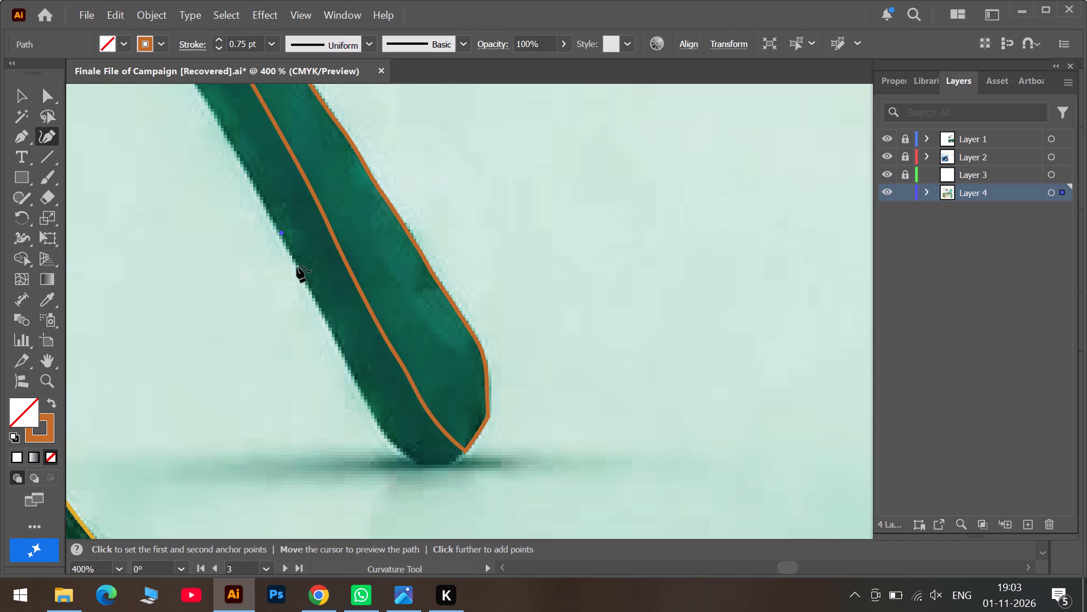
left_click(297, 263)
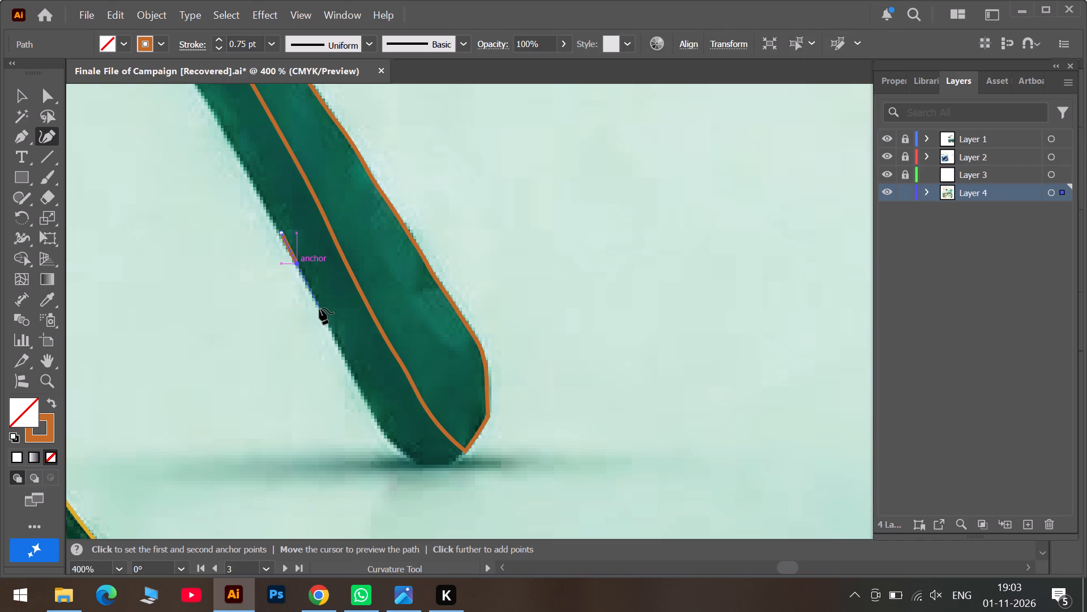
left_click(323, 311)
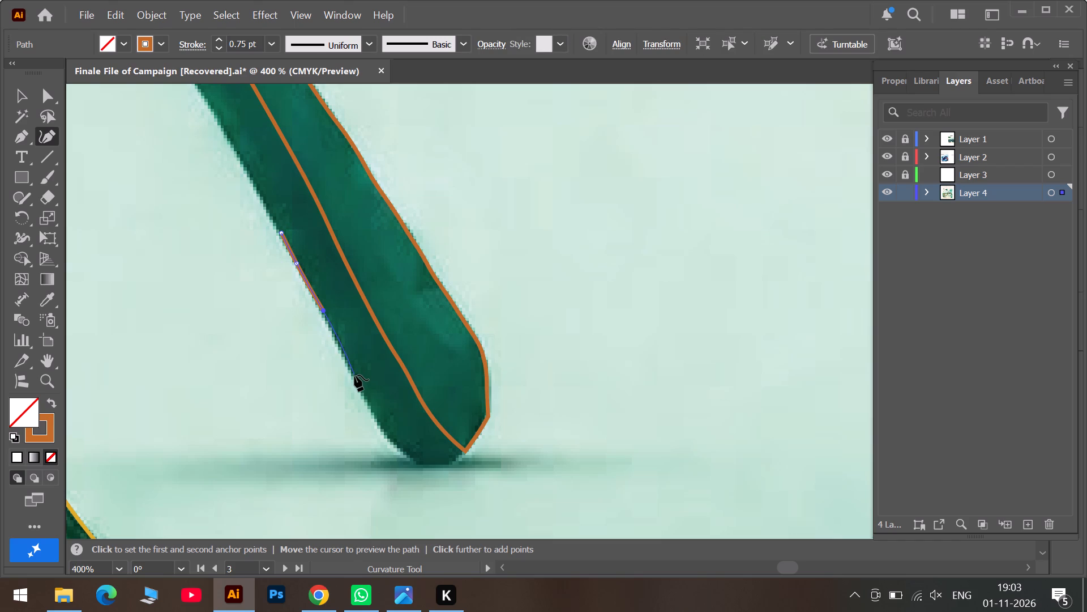
left_click(354, 375)
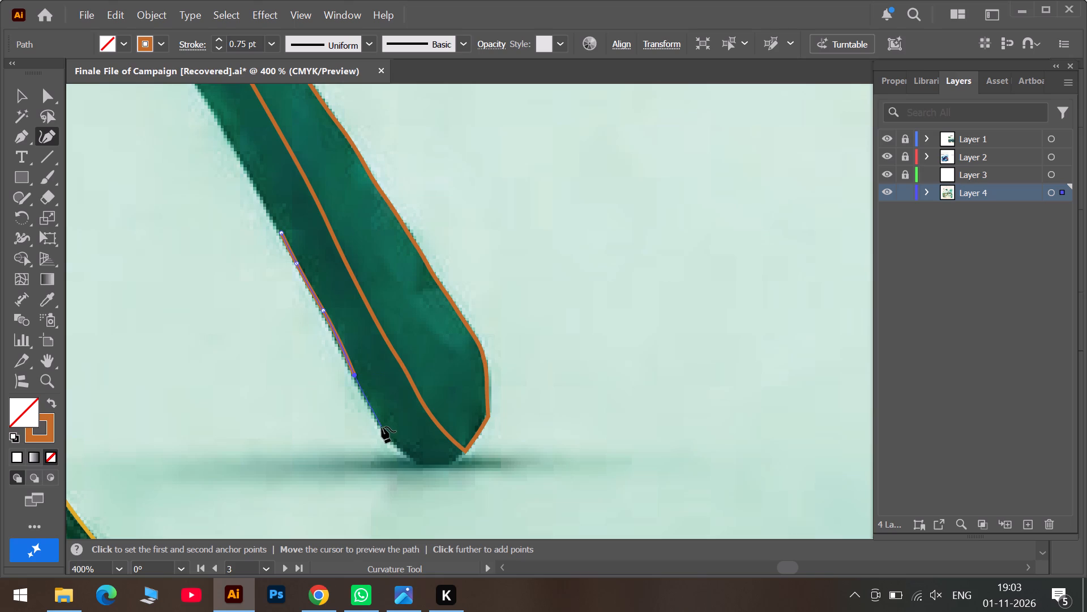
left_click(382, 427)
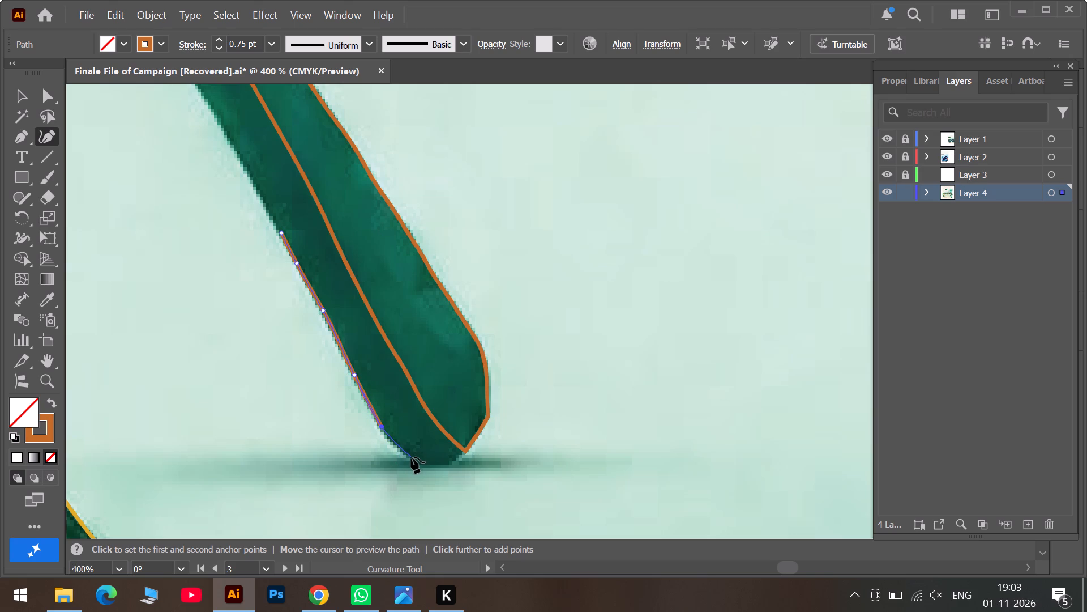
left_click(411, 457)
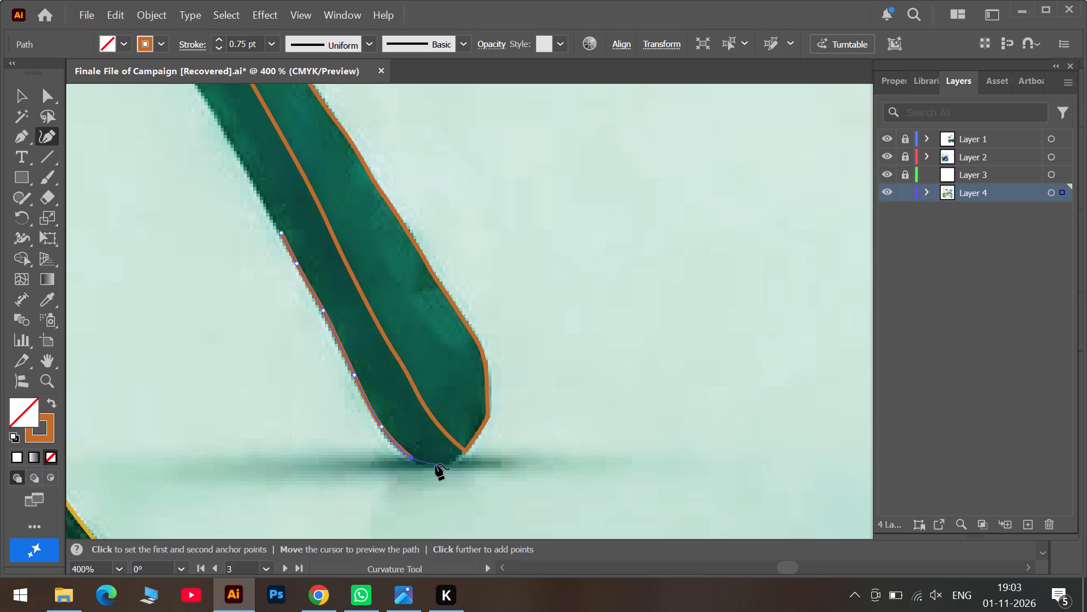
double_click(420, 466)
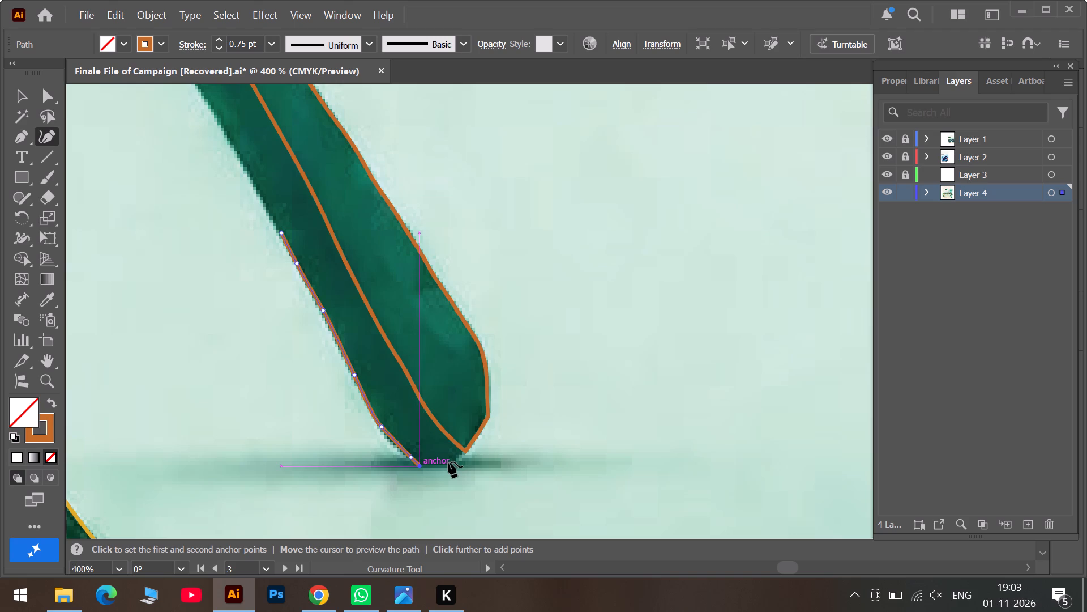
double_click(448, 462)
left_click(457, 452)
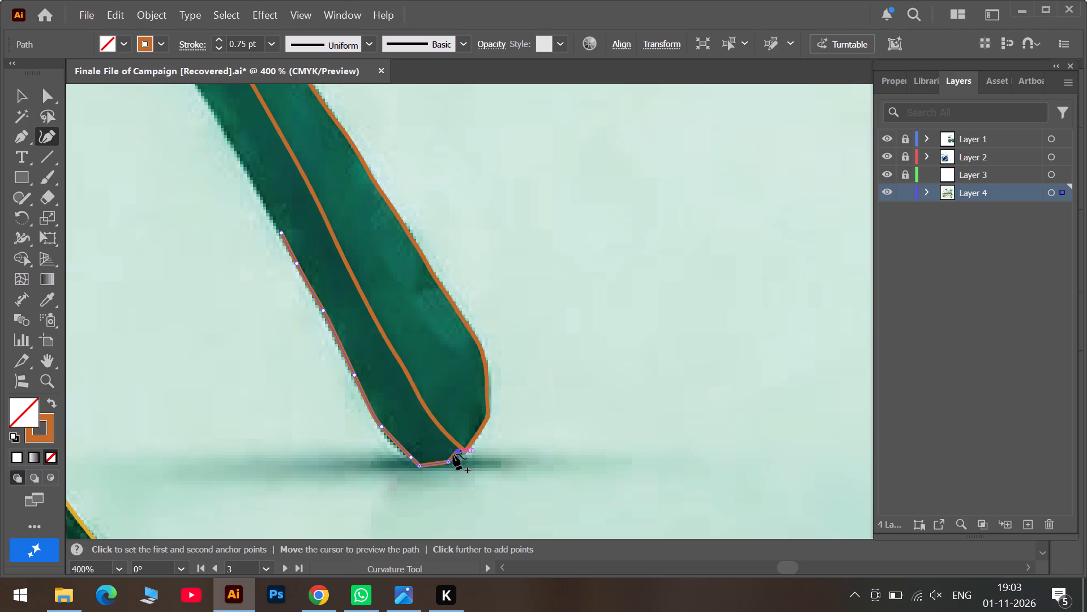
double_click(457, 451)
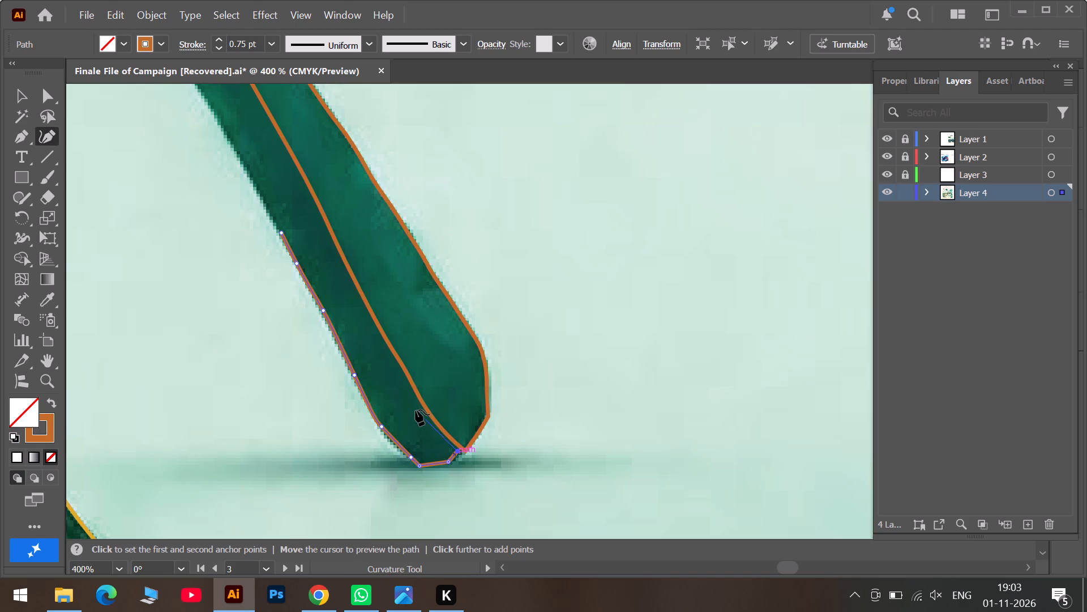
Continue the path up through the dark green, just inside the shade boundary, ending in a corner anchor at the grey band's end.
left_click(416, 410)
left_click(360, 320)
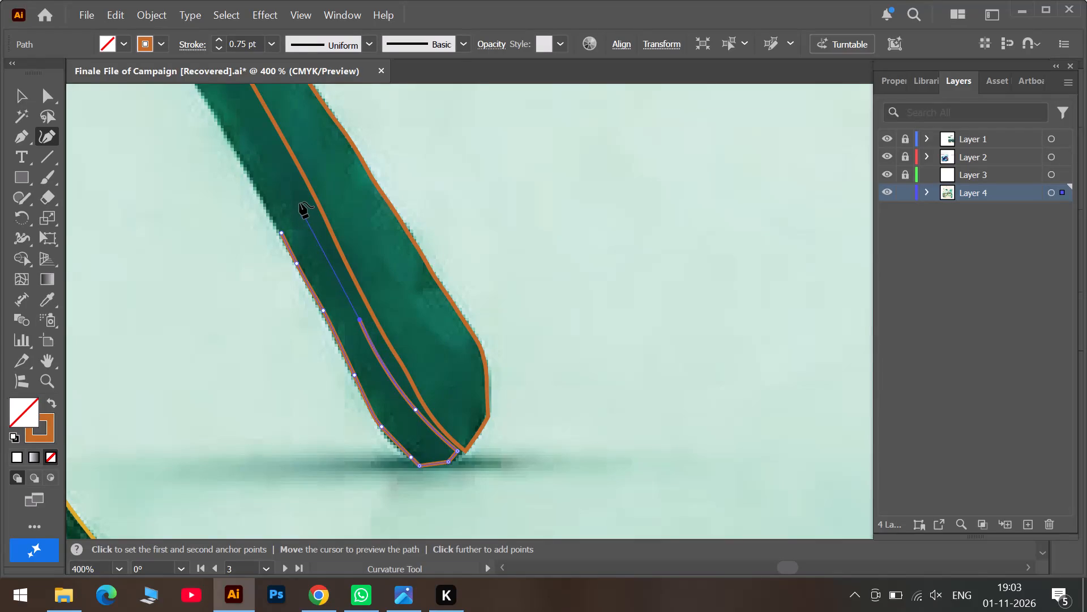
left_click(301, 201)
scroll(289, 193, "up", 9)
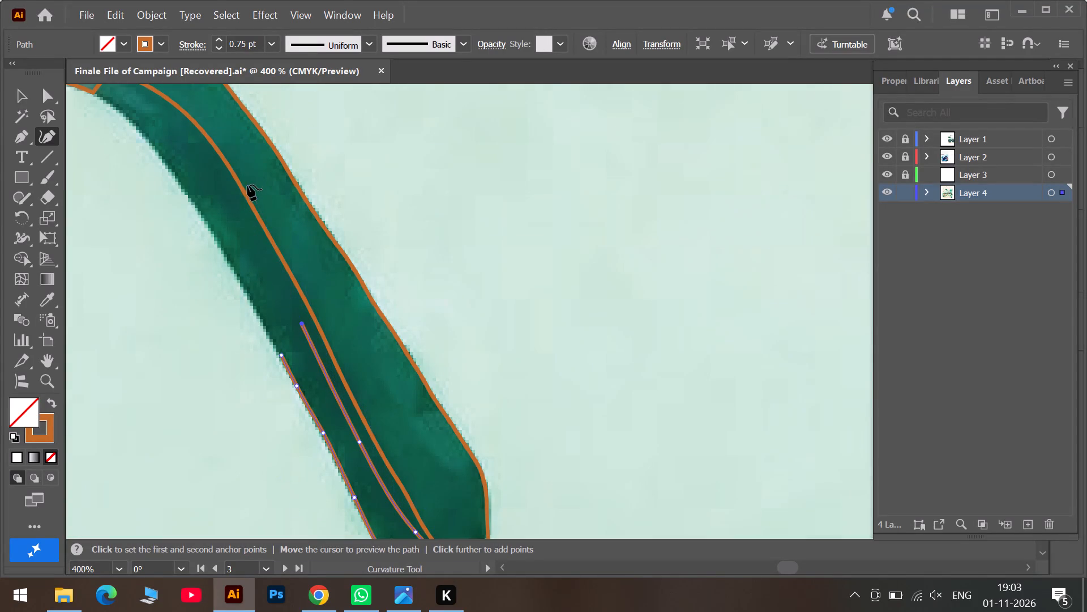
left_click(229, 199)
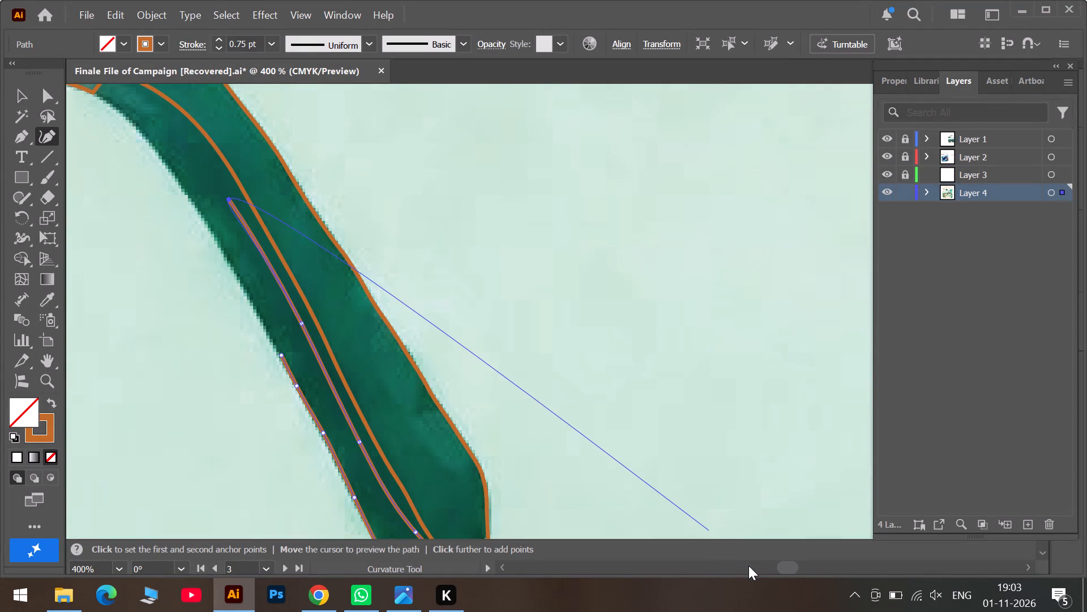
left_click(748, 566)
scroll(602, 150, "up", 4)
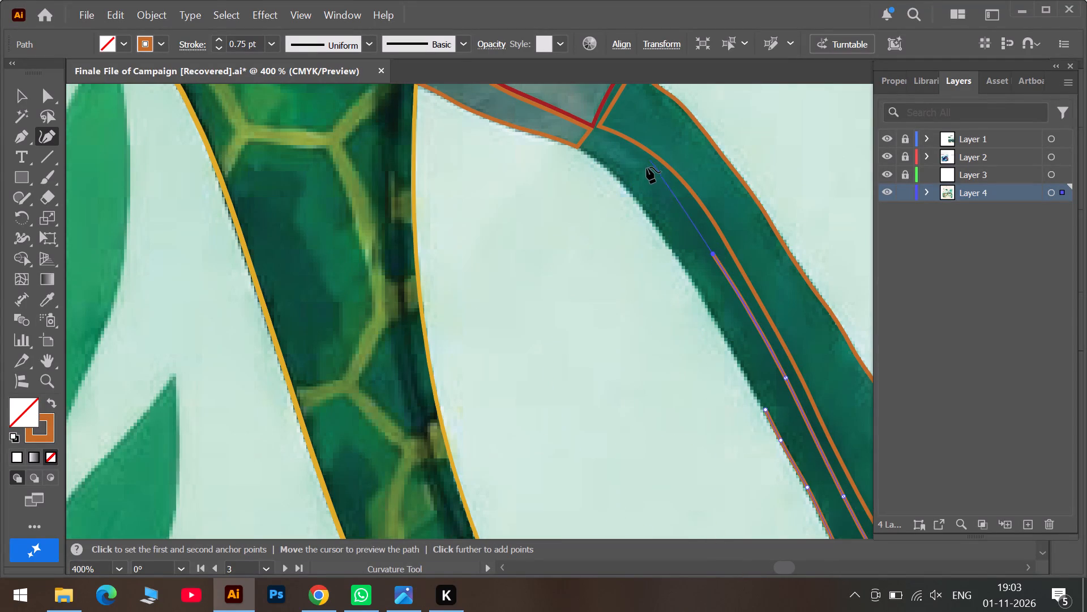
left_click(647, 171)
double_click(598, 137)
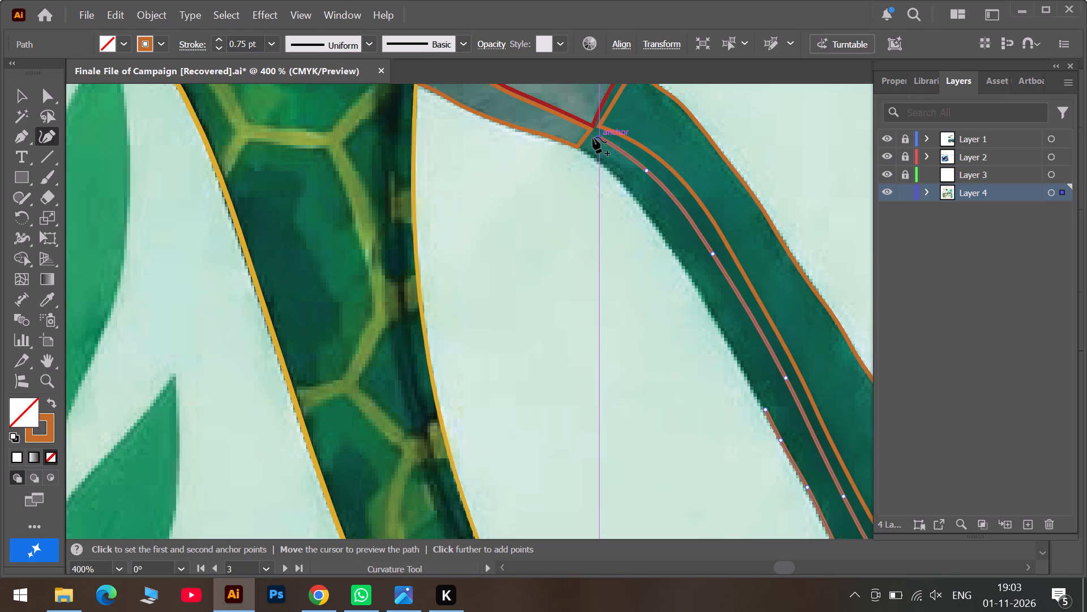
Place a corner anchor at the grey band's lower corner and trace down the arm's inner edge, closing the dark green section's outline.
left_click(588, 150)
double_click(588, 150)
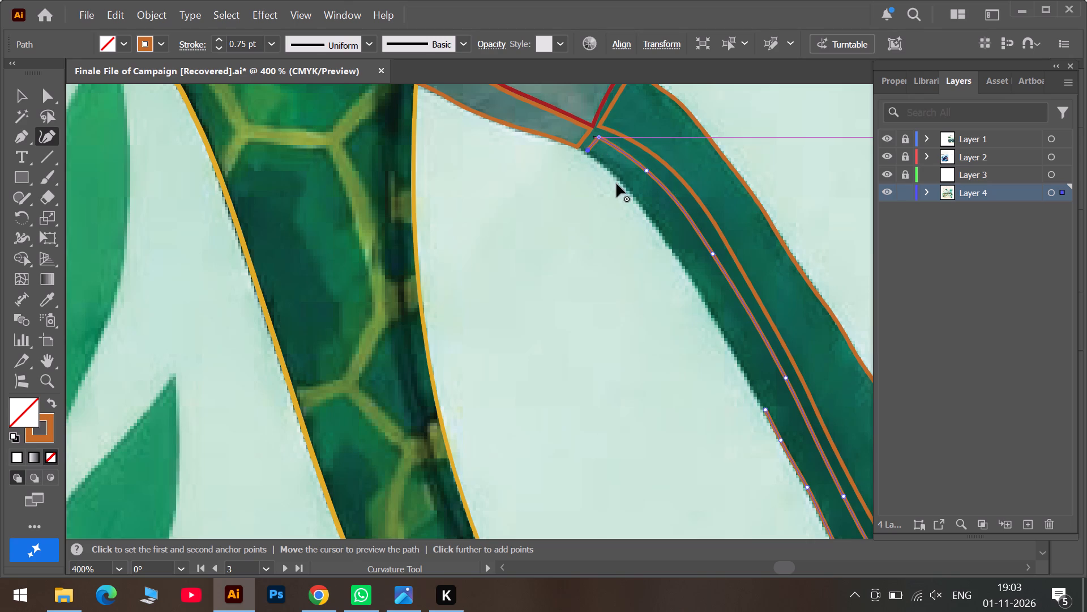
left_click(622, 180)
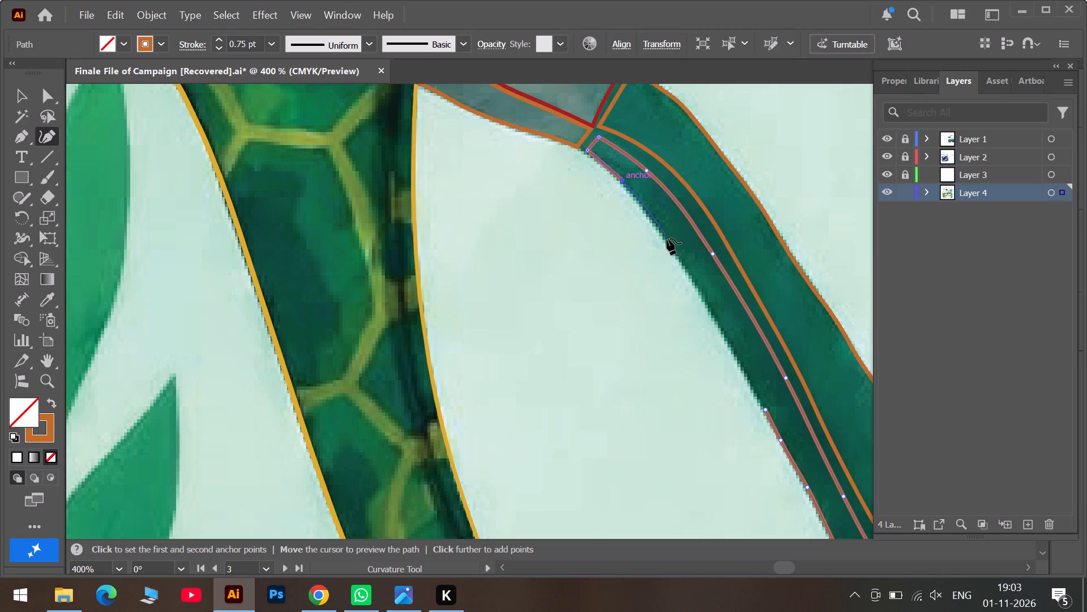
left_click(670, 246)
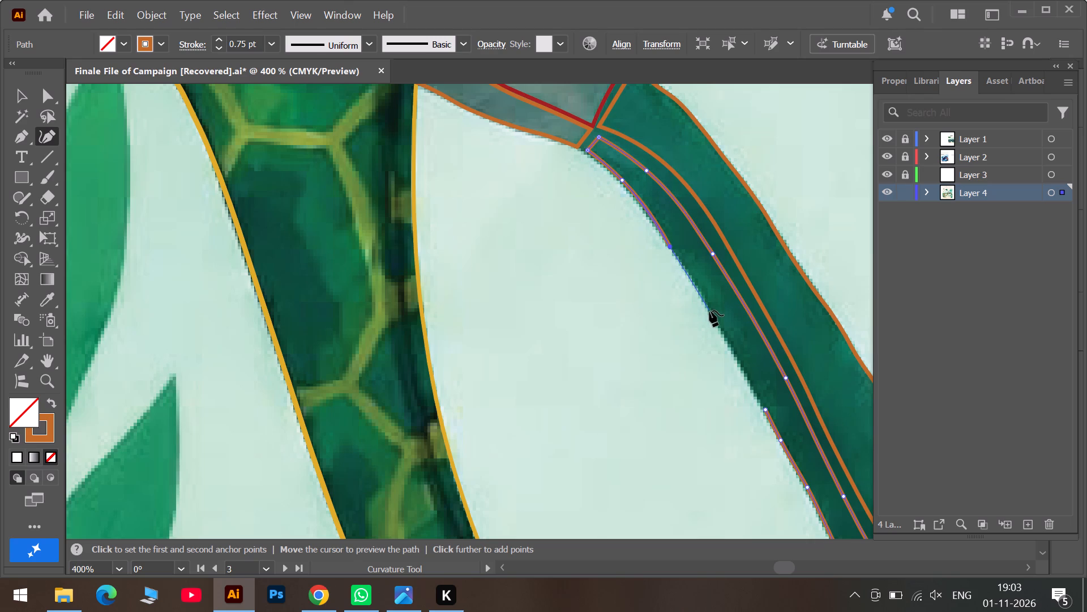
left_click(709, 311)
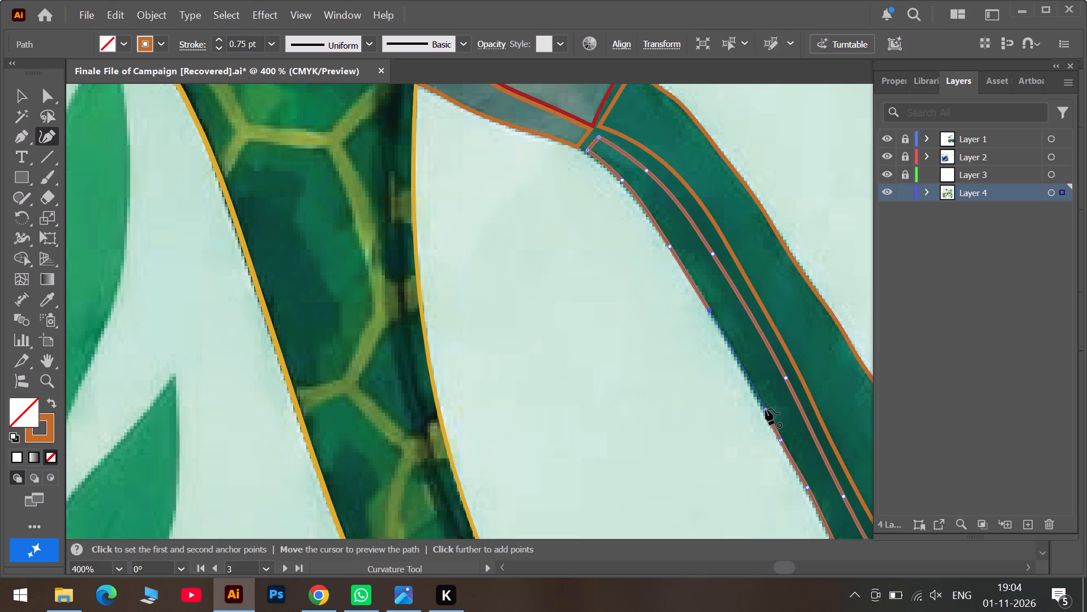
left_click(766, 409)
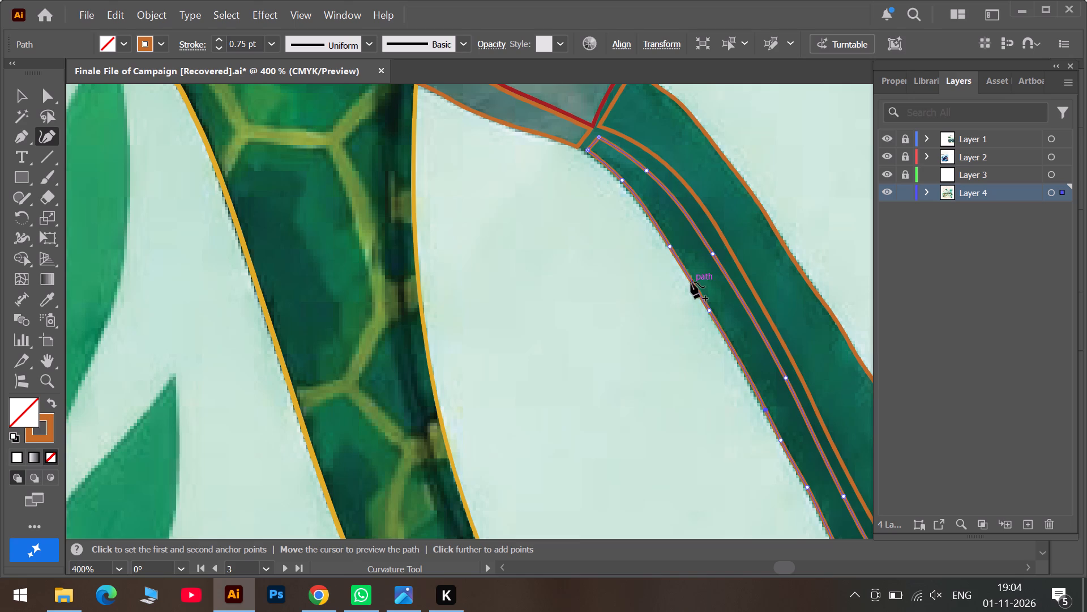
Add two anchors on the closed outline's inner side and position them along the arm's pixel edge.
left_click_drag(694, 284, 696, 279)
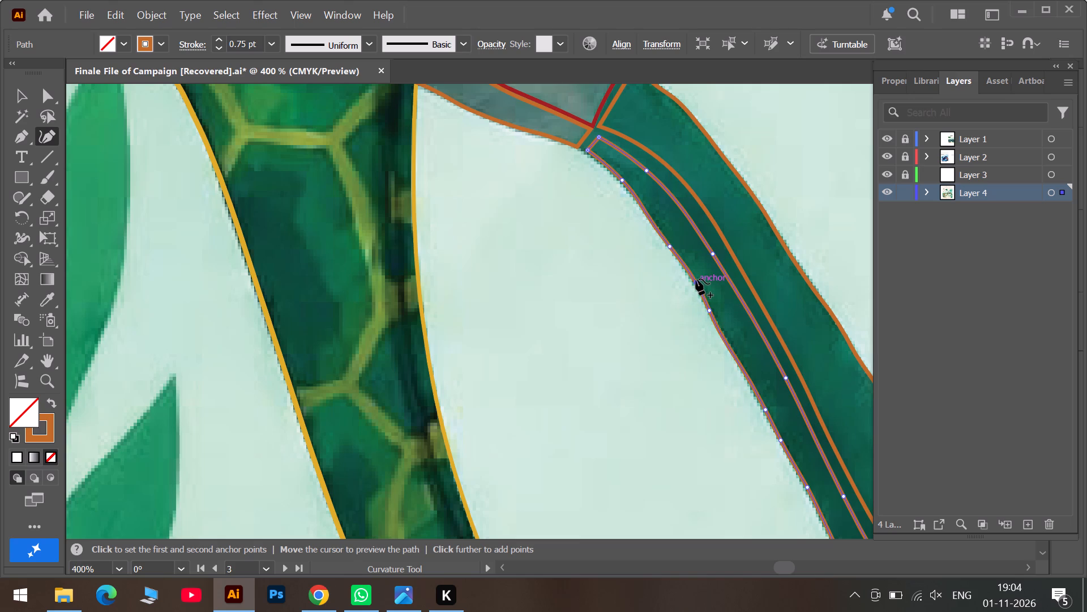
left_click_drag(696, 279, 690, 277)
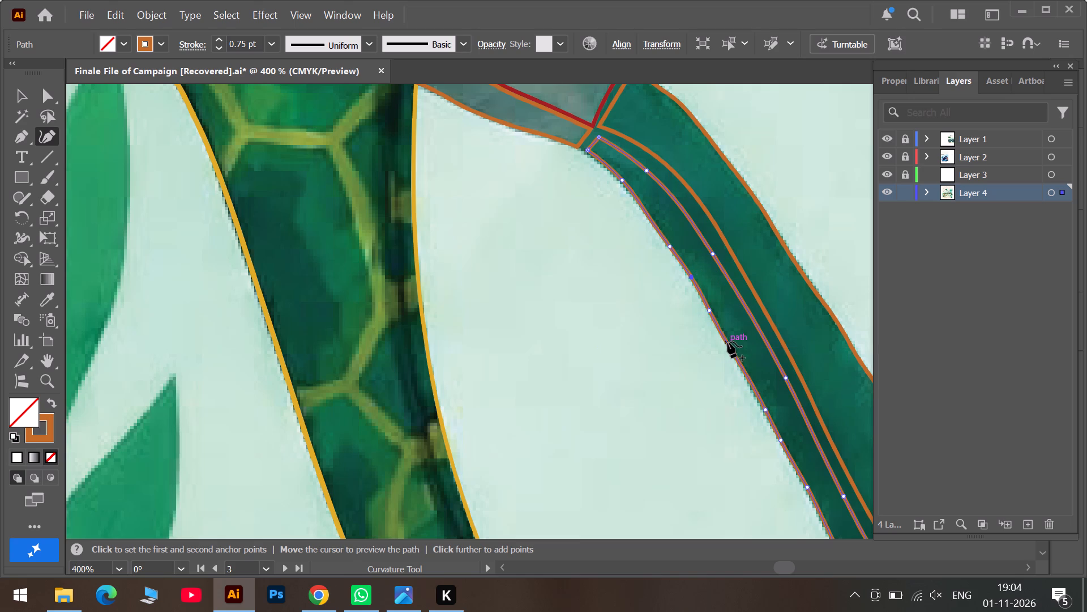
left_click_drag(727, 342, 735, 356)
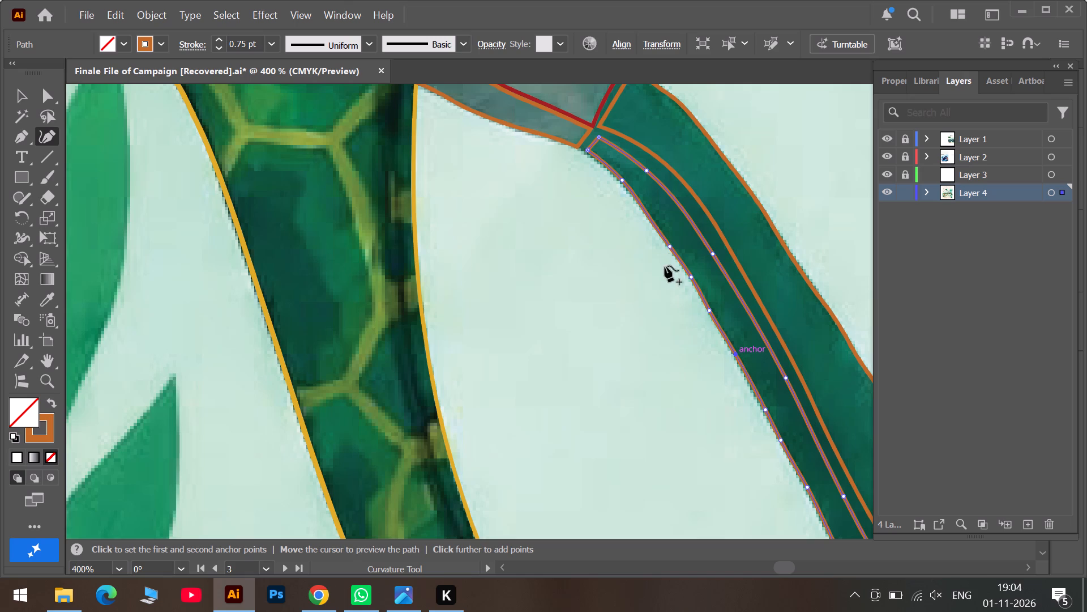
Fit the lighter green outline's end to the red outline by moving both corners onto it and bowing the edge between with an added anchor.
scroll(728, 337, "down", 3)
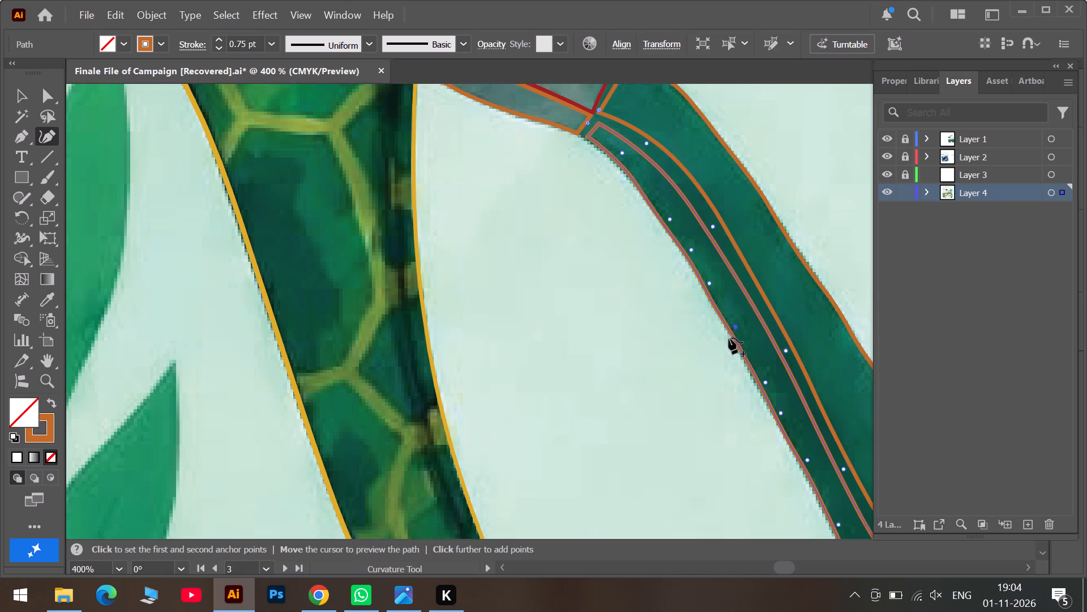
scroll(729, 338, "down", 3)
scroll(788, 412, "down", 5)
scroll(627, 117, "up", 6)
scroll(680, 104, "up", 6)
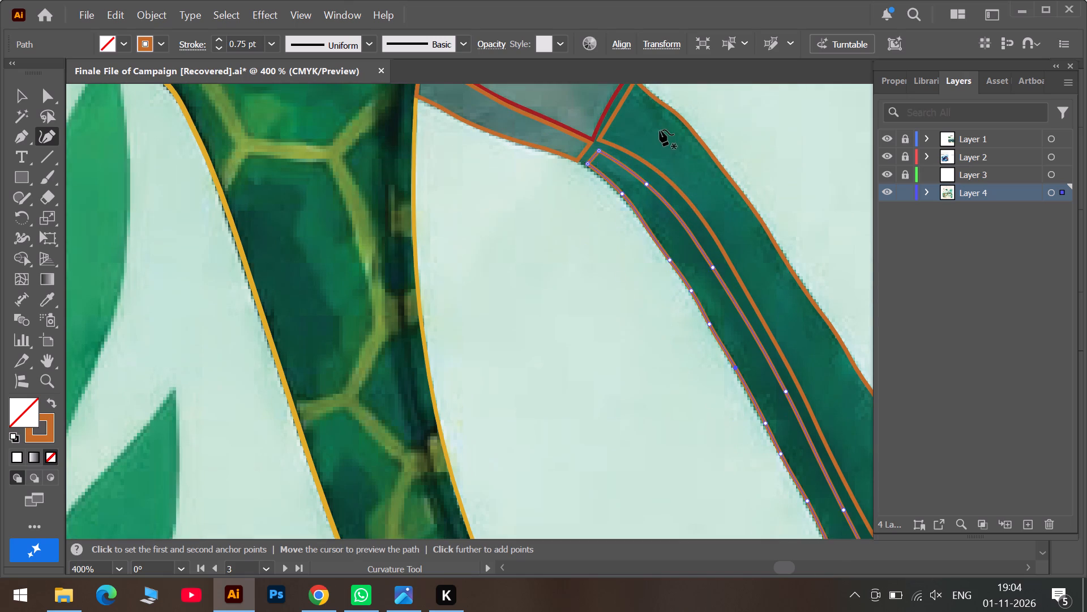
scroll(653, 130, "up", 4)
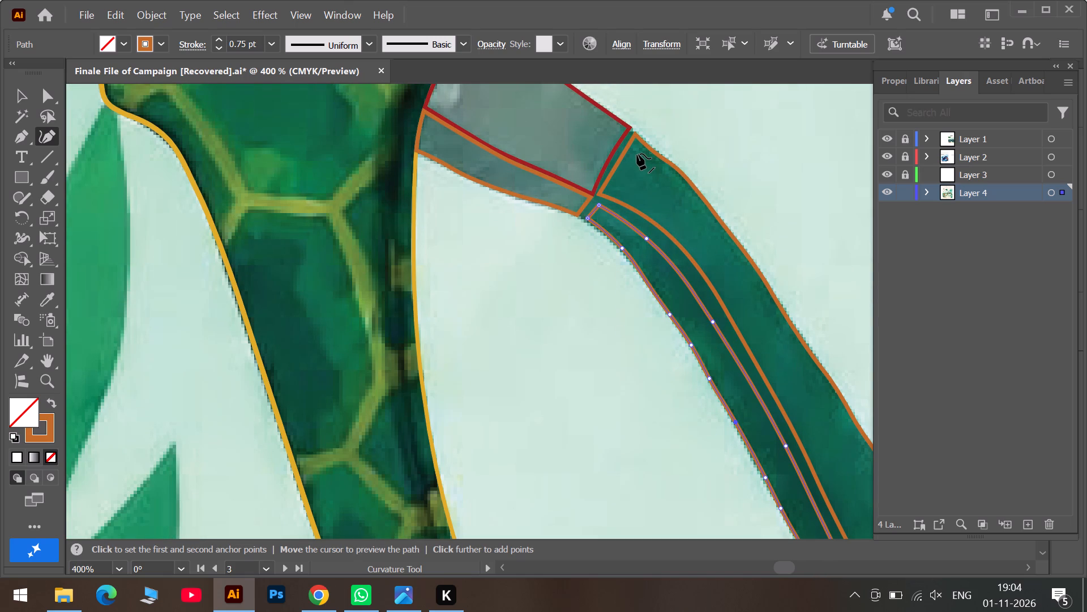
scroll(637, 154, "up", 2, "alt")
left_click(632, 114)
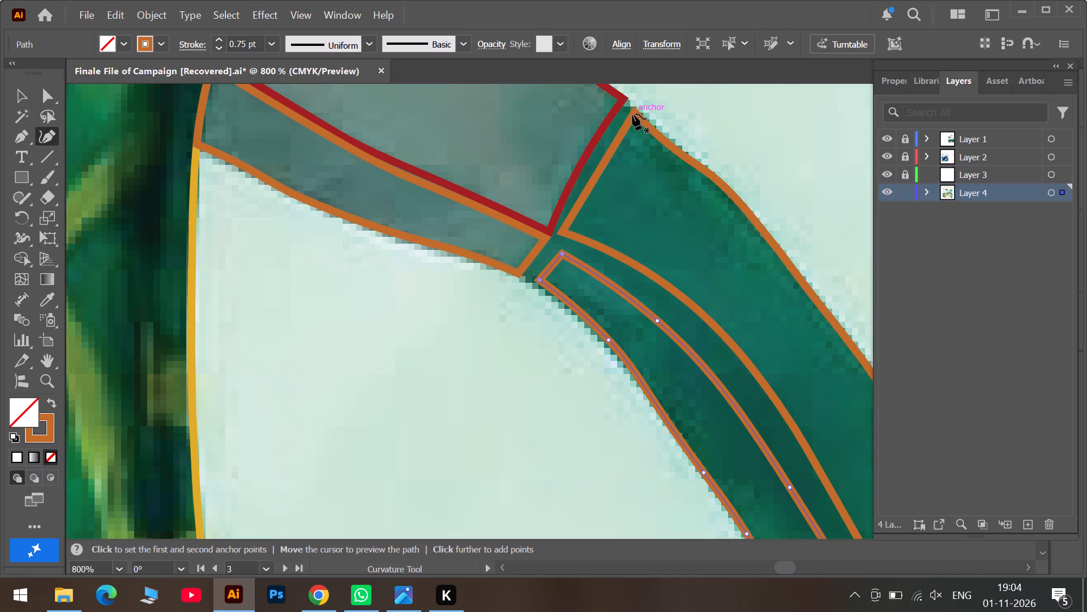
left_click_drag(636, 113, 627, 104)
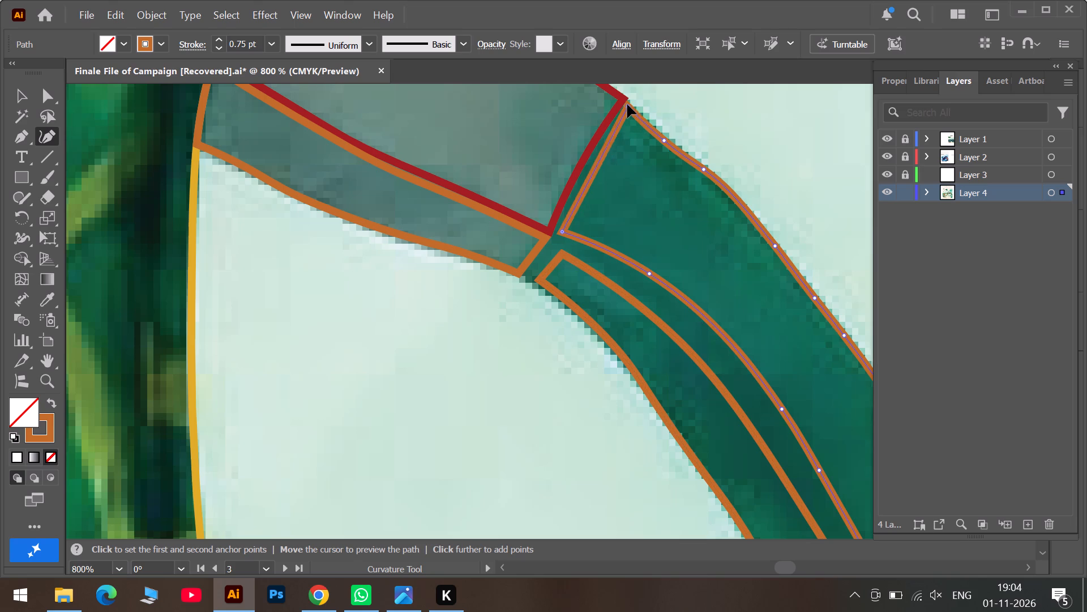
left_click_drag(627, 104, 627, 101)
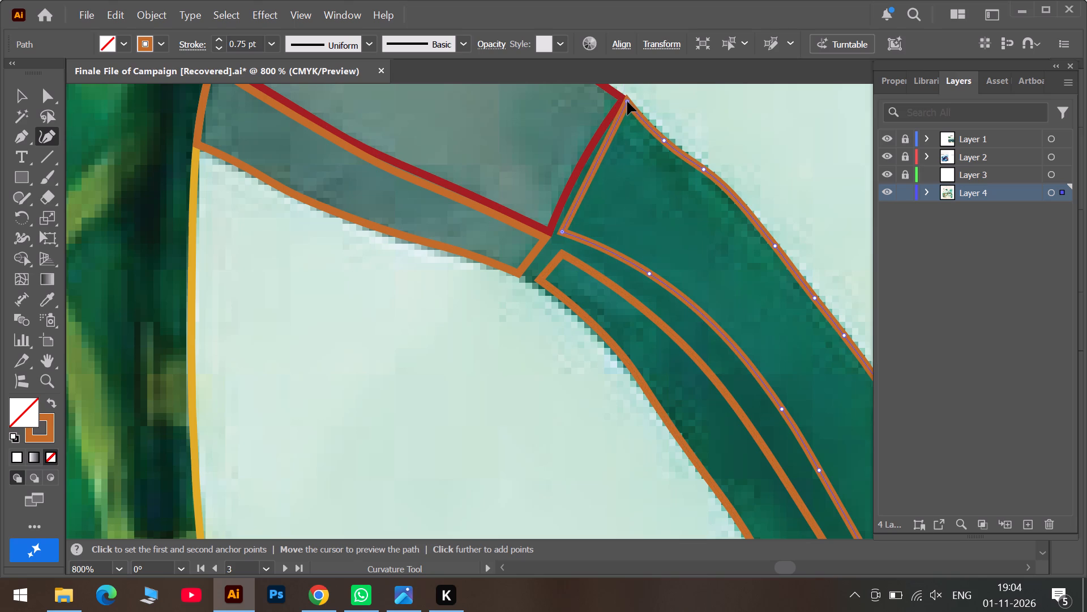
left_click_drag(627, 101, 625, 104)
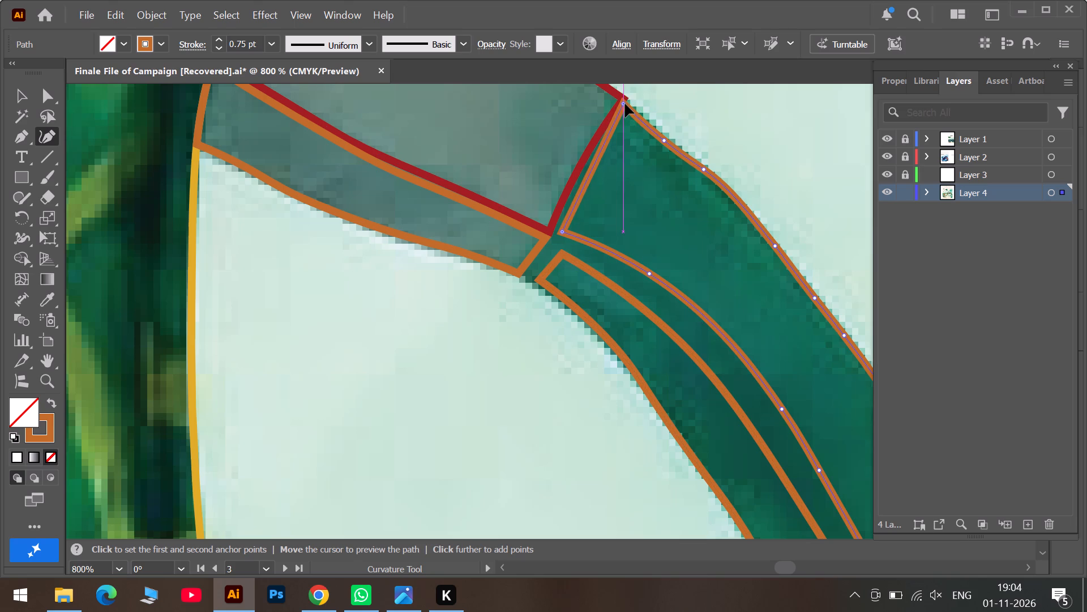
left_click_drag(625, 104, 623, 101)
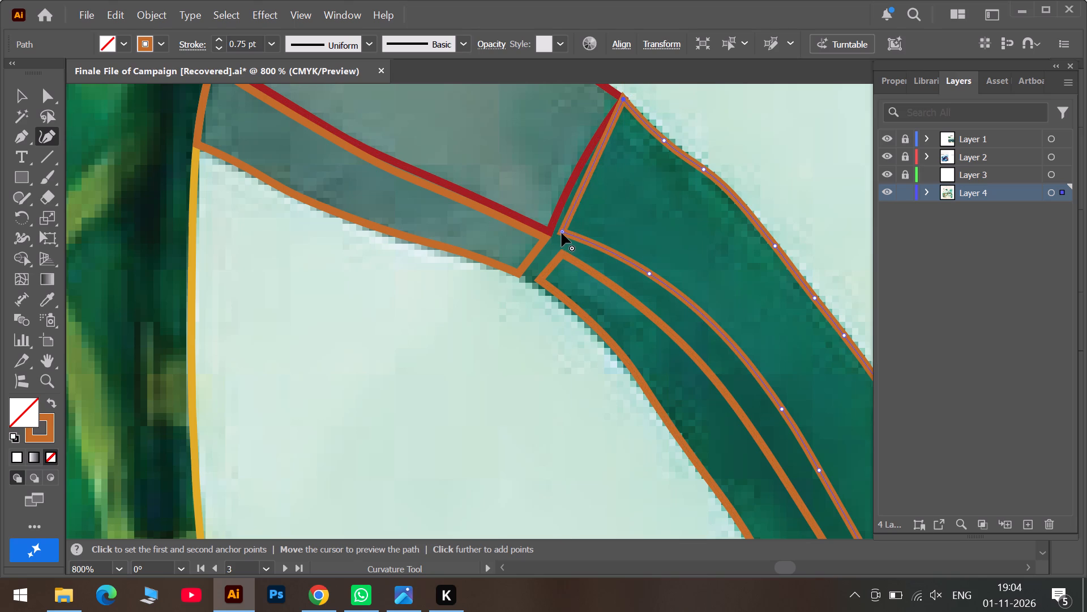
left_click_drag(562, 233, 550, 228)
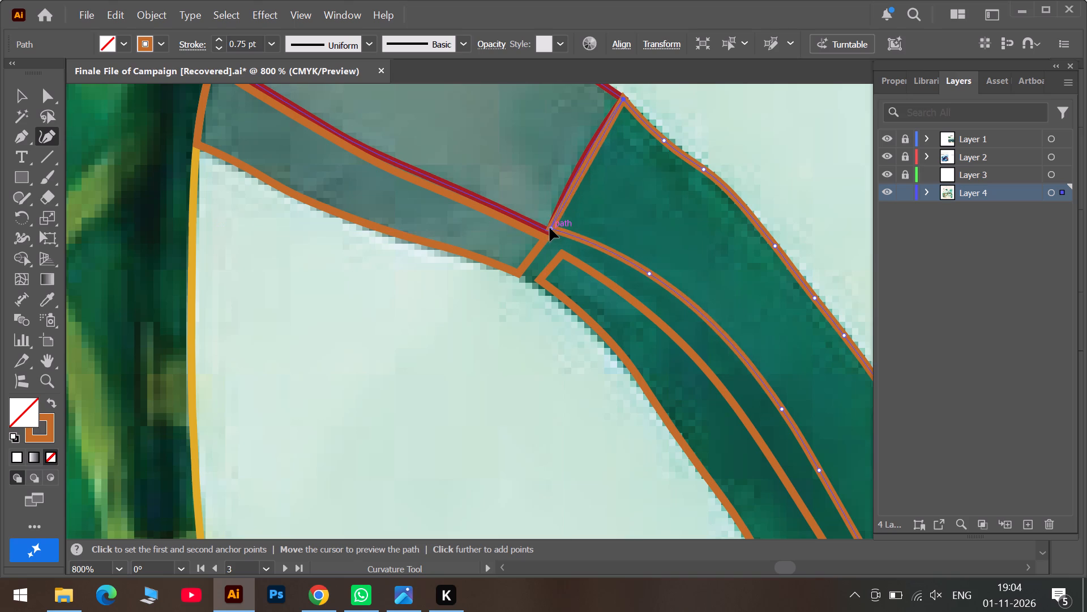
left_click_drag(550, 228, 550, 231)
left_click_drag(586, 164, 580, 169)
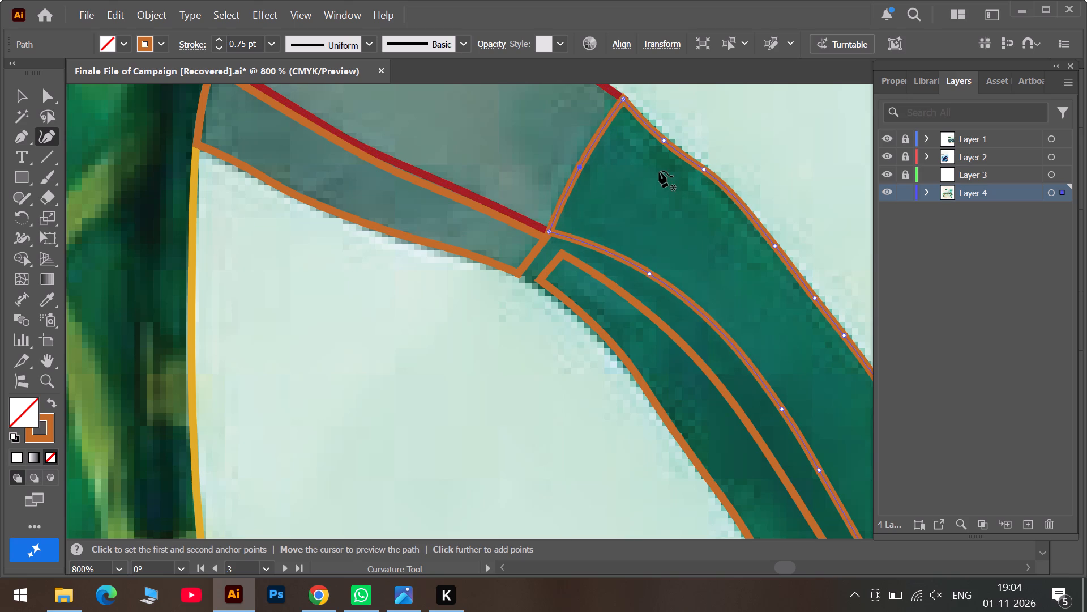
Set the dark green section outline's stroke colour to the recent yellow, C=14 M=33 Y=100 K=0.
left_click(156, 43)
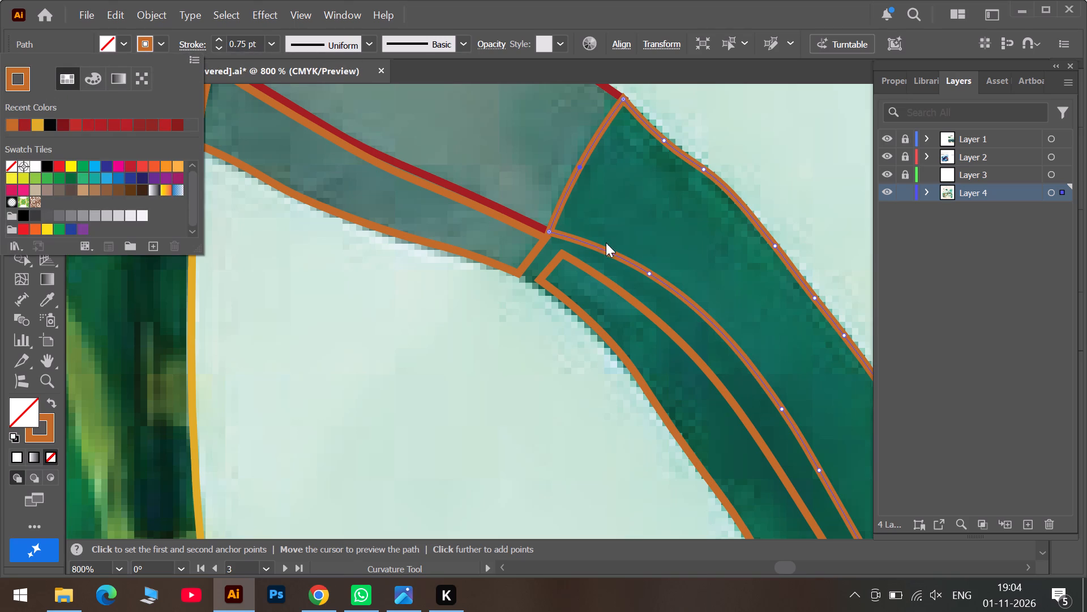
left_click(564, 258)
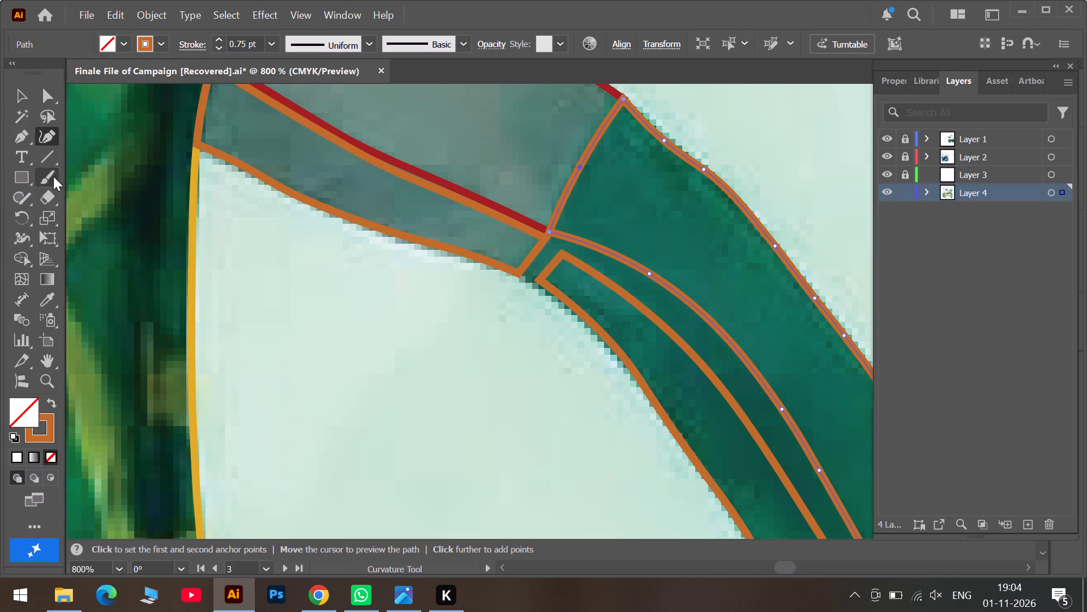
left_click(23, 97)
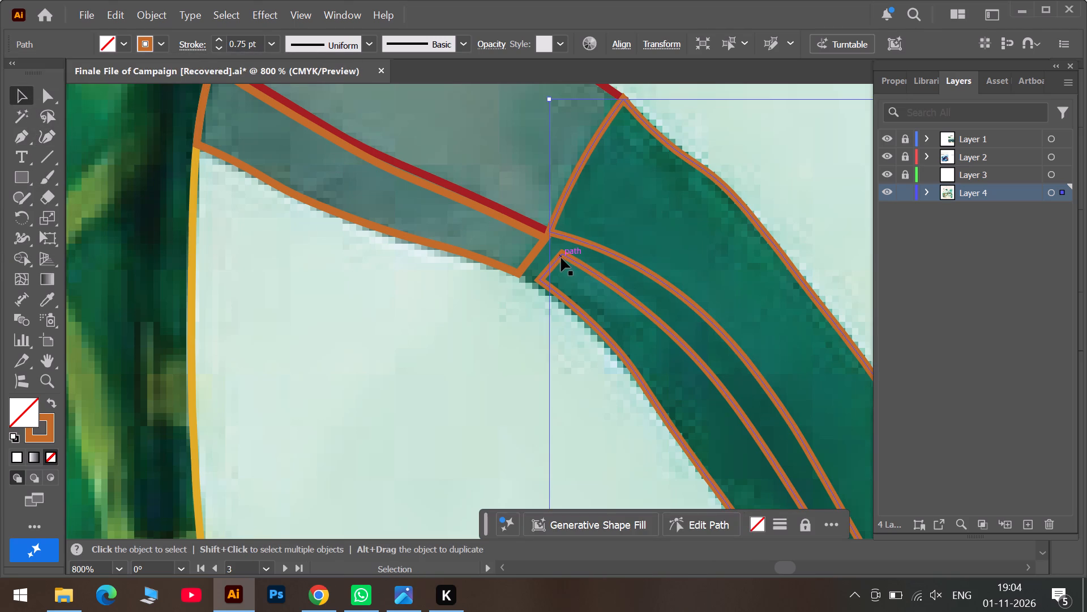
left_click(561, 258)
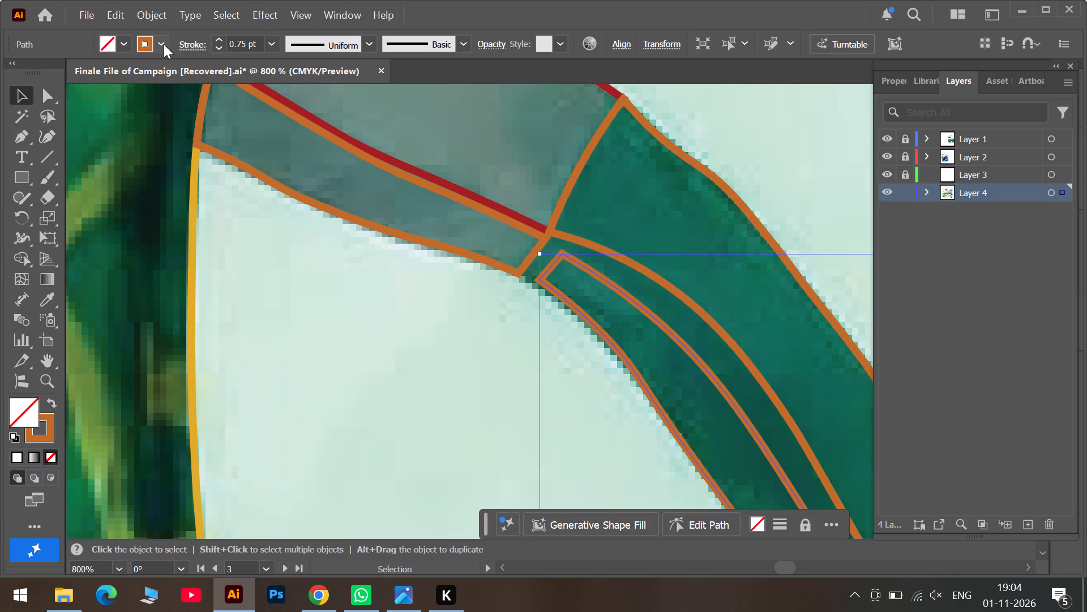
left_click(164, 44)
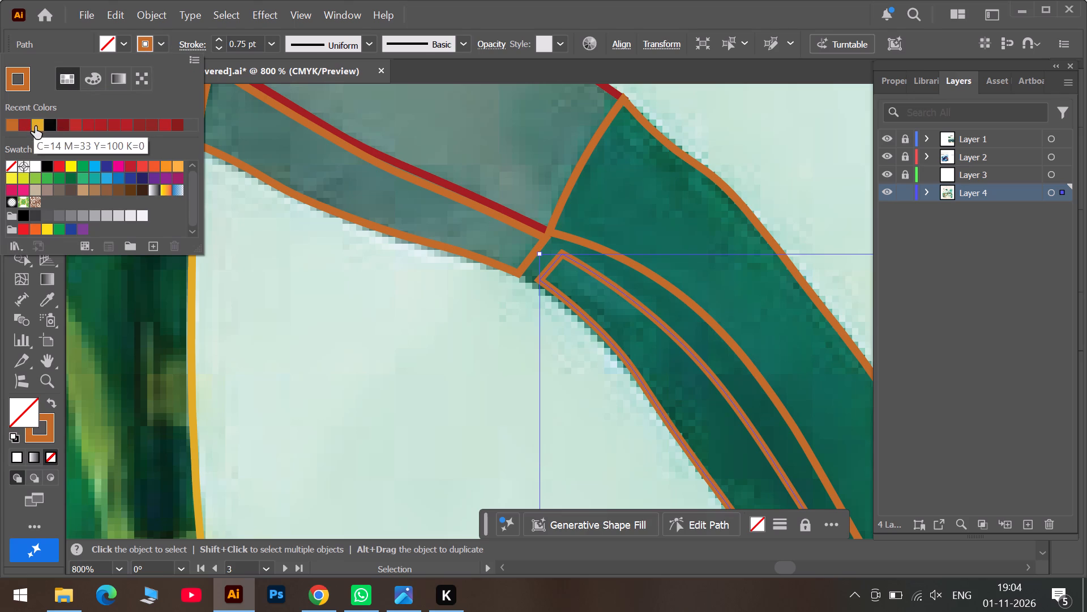
left_click(36, 127)
left_click(563, 262)
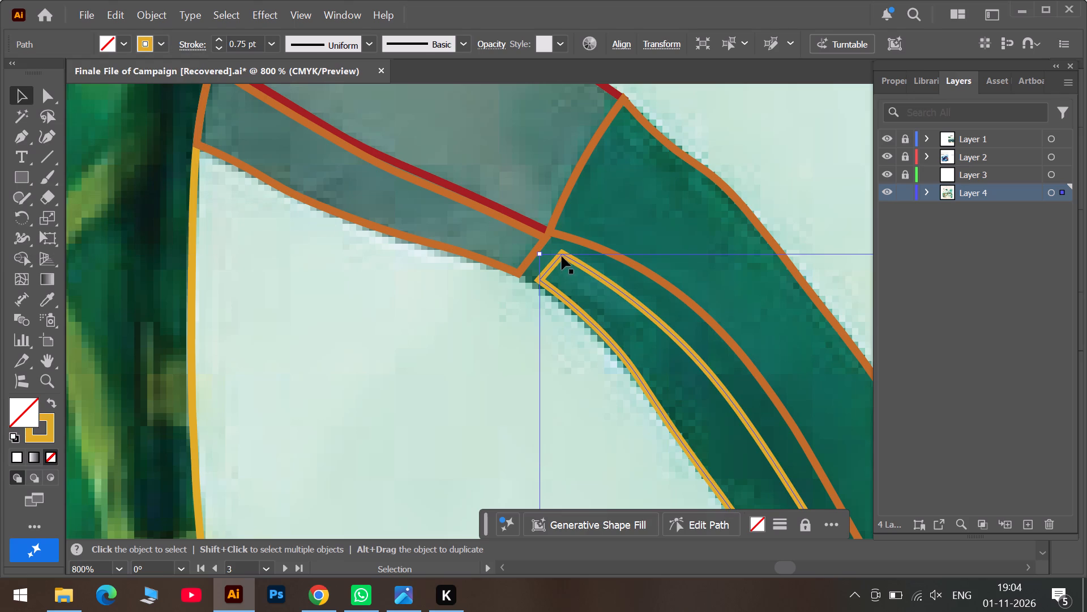
Move the yellow outline's two end corners against the grey band's end, at its lower corner and the junction with the red outline.
left_click(48, 133)
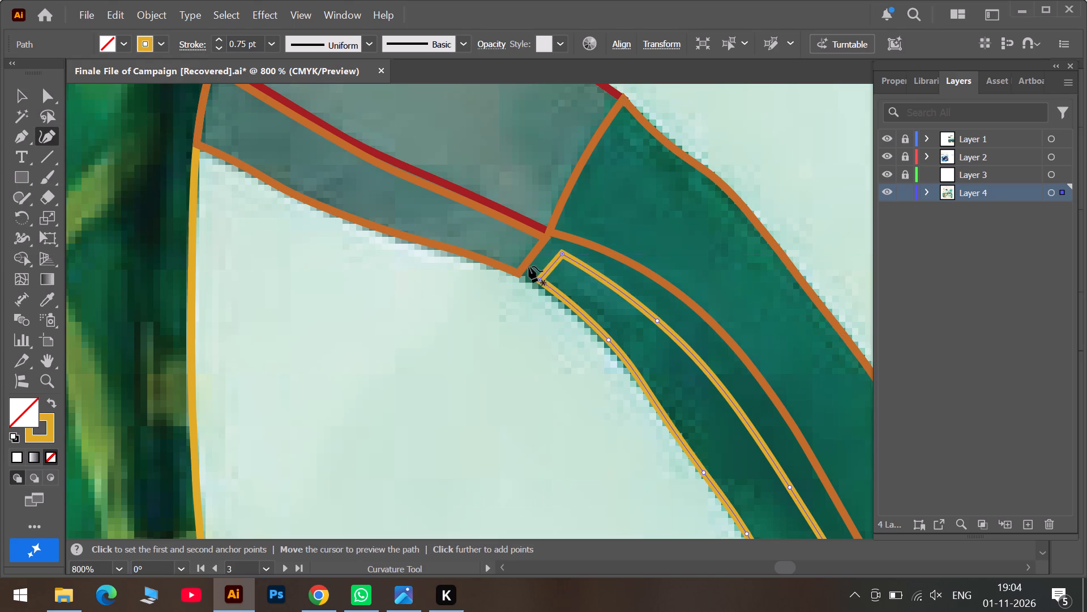
left_click_drag(561, 252, 550, 241)
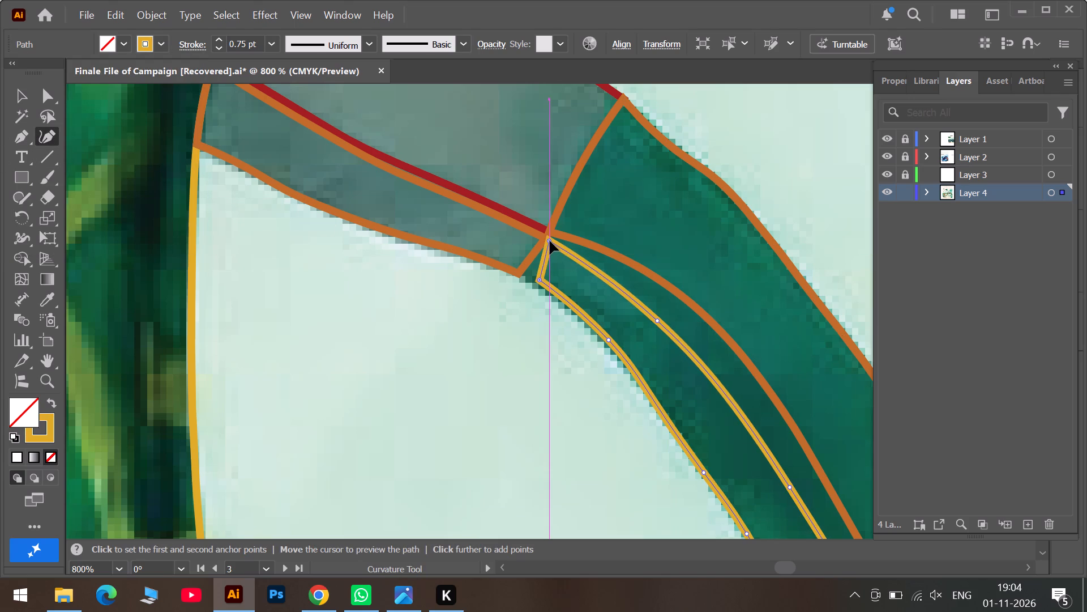
left_click_drag(550, 241, 553, 240)
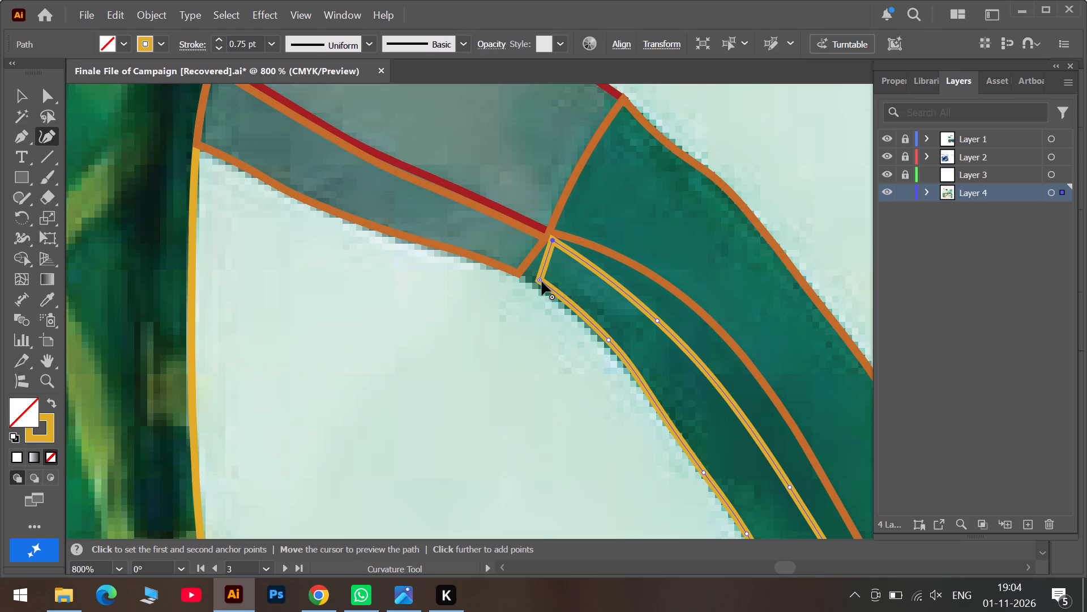
left_click_drag(542, 282, 520, 276)
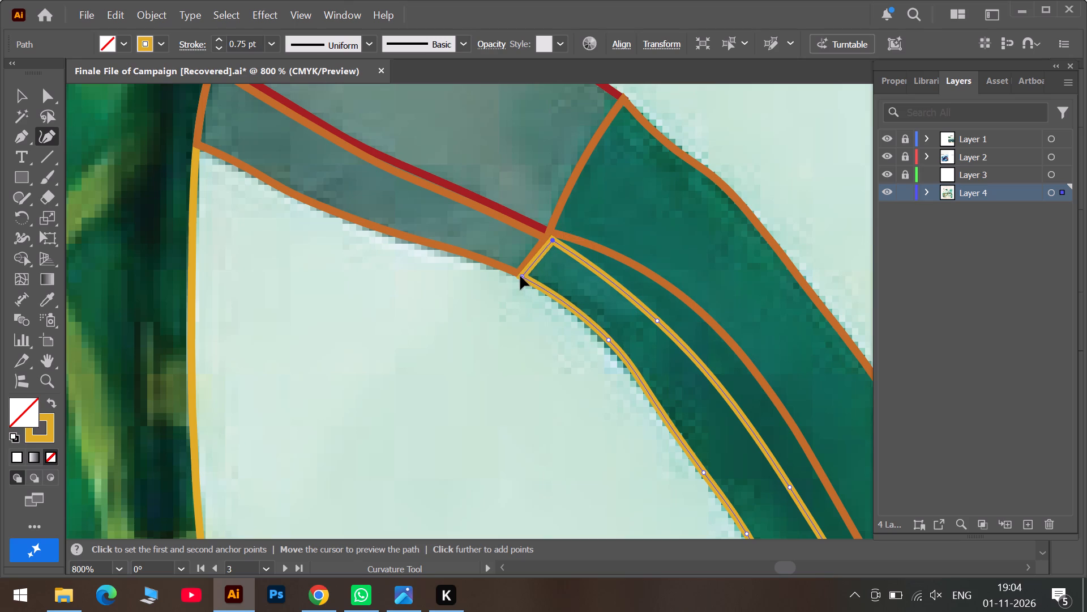
left_click_drag(520, 276, 519, 274)
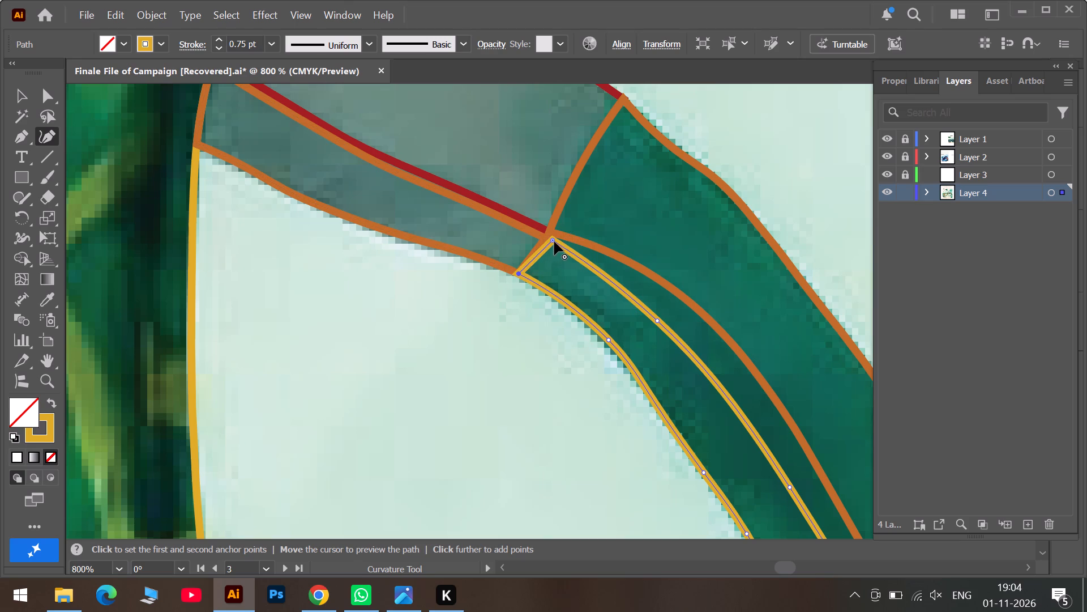
left_click_drag(554, 241, 546, 237)
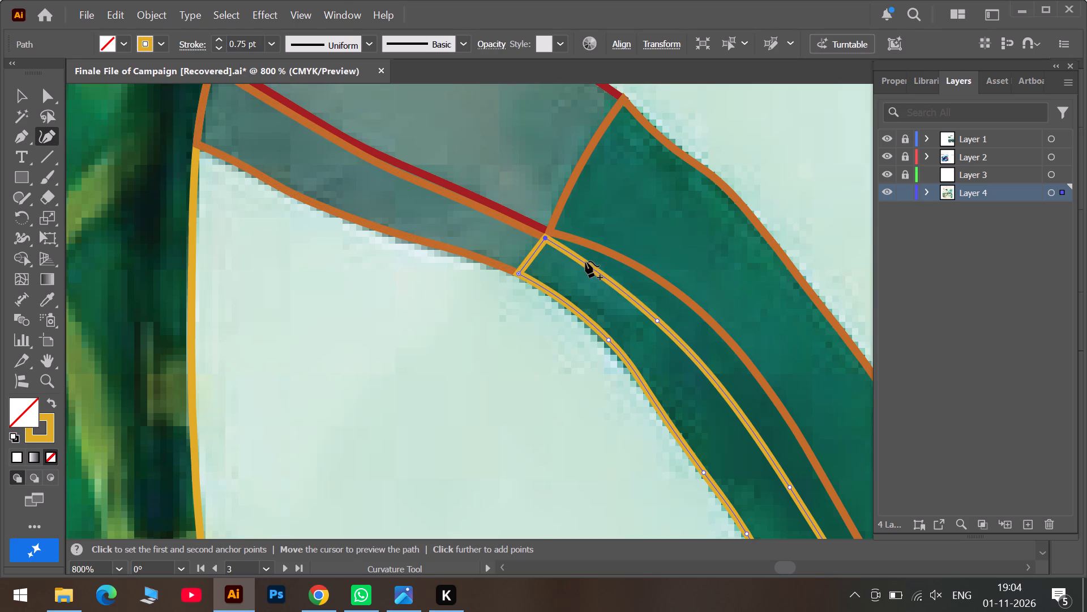
Snap the yellow outline's upper corner onto the red-orange junction and fit its upper inner edge to the orange outline with one added anchor.
left_click_drag(585, 262, 585, 245)
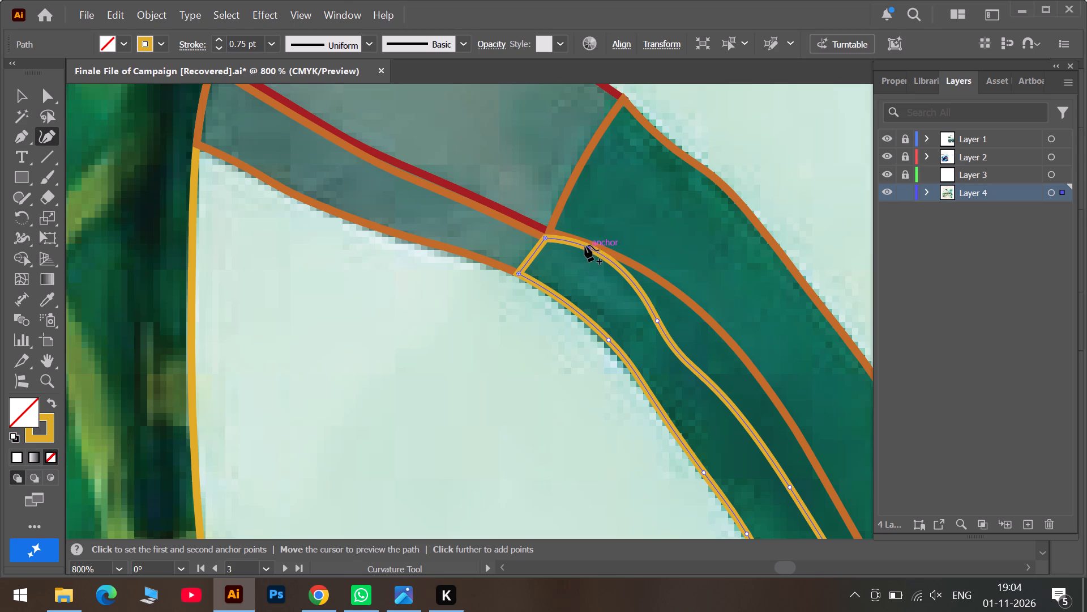
left_click_drag(585, 245, 584, 244)
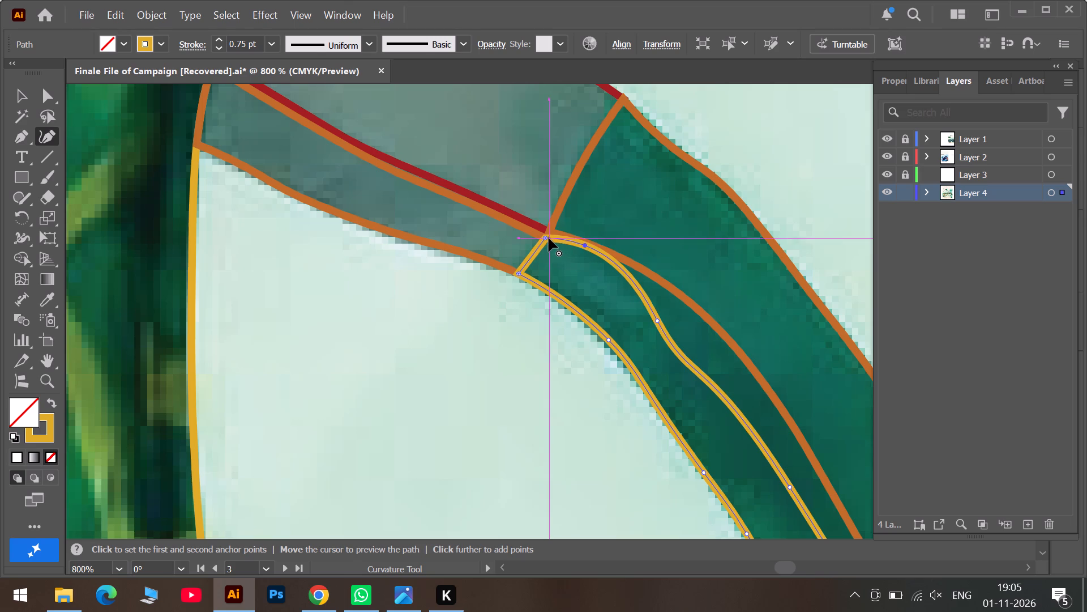
left_click_drag(546, 239, 549, 233)
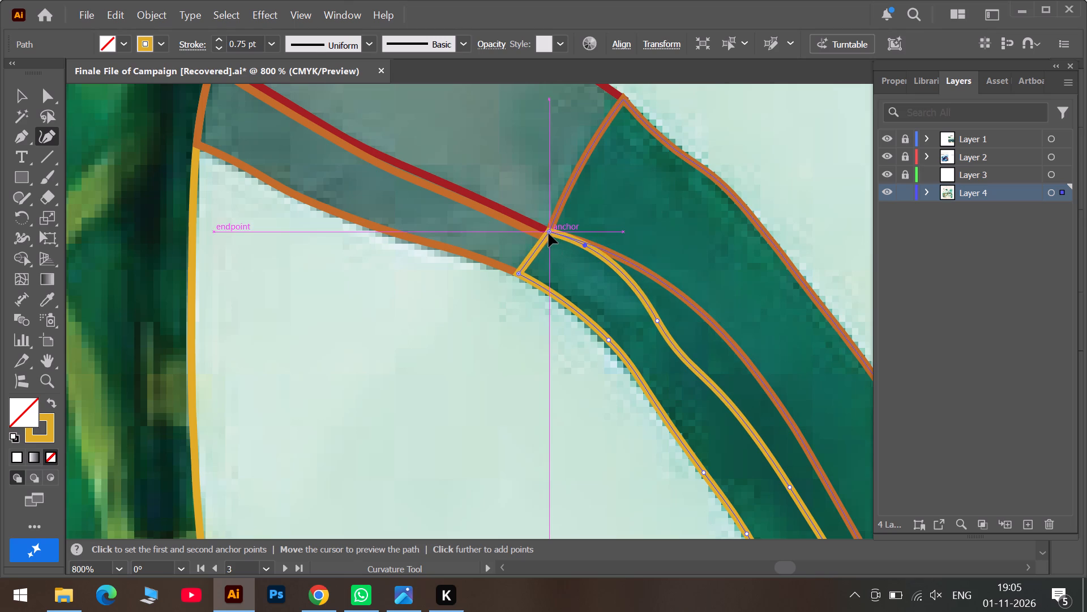
left_click_drag(549, 233, 549, 233)
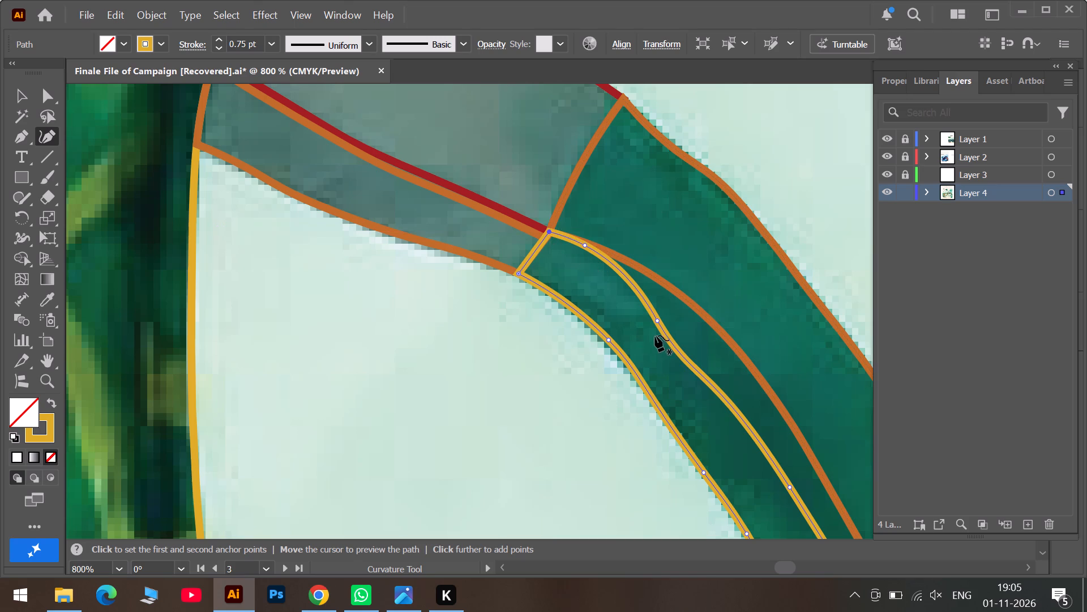
left_click_drag(660, 320, 681, 303)
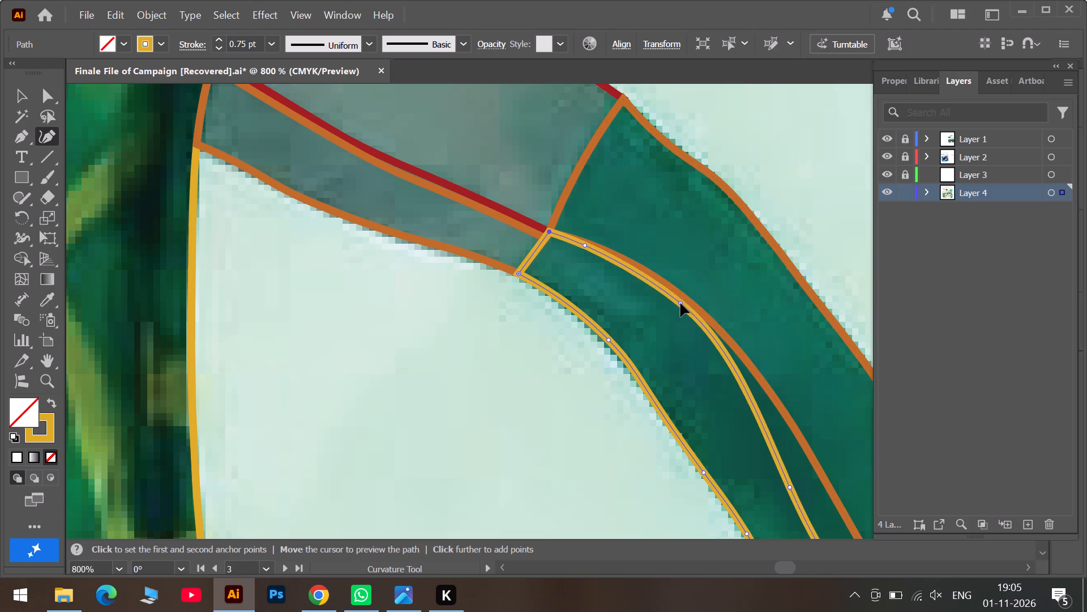
left_click_drag(681, 303, 673, 288)
left_click_drag(584, 245, 601, 250)
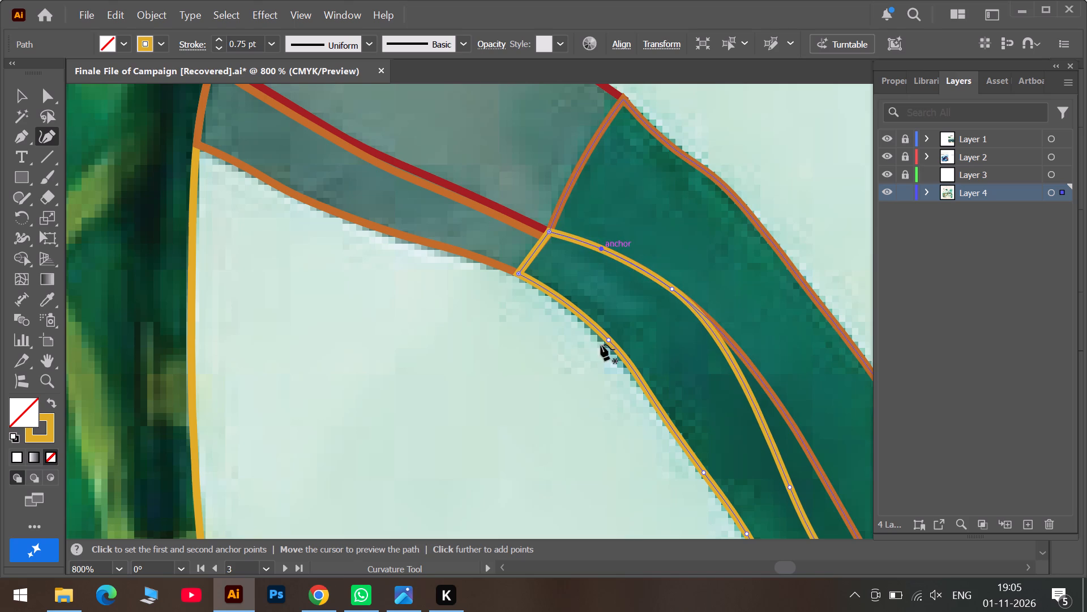
scroll(630, 360, "down", 4)
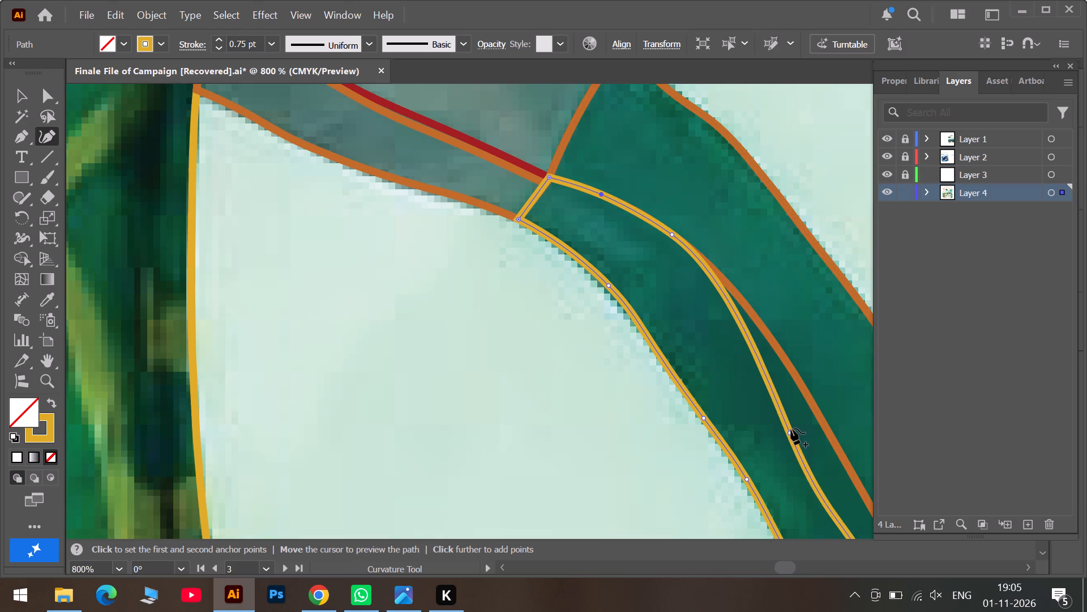
left_click_drag(789, 432, 792, 393)
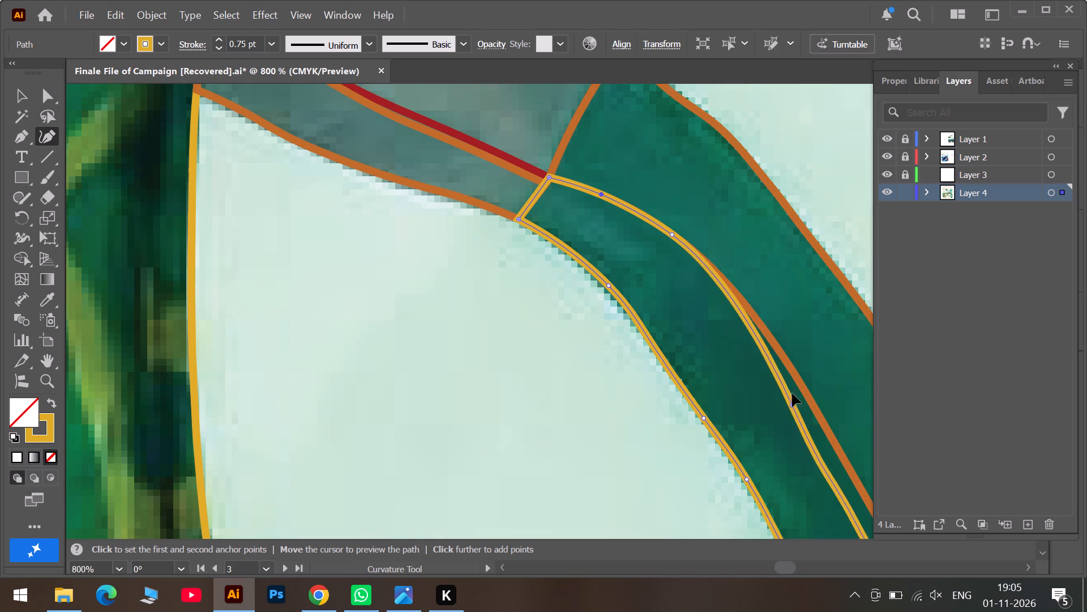
left_click_drag(792, 393, 781, 356)
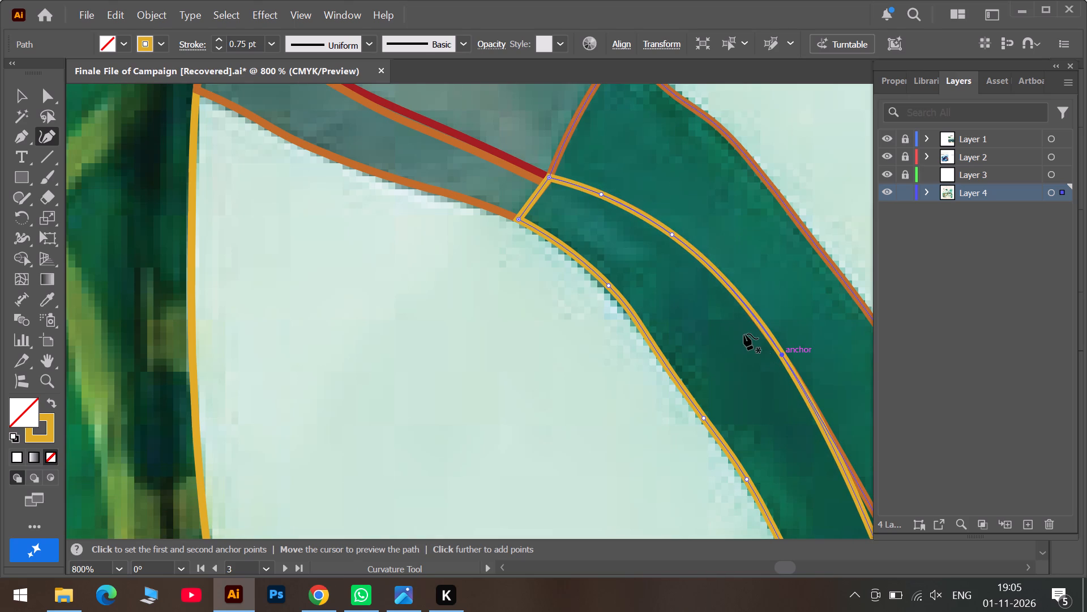
Add two anchors midway along the yellow outline's inner edge and position them on the orange outline.
scroll(734, 328, "down", 3)
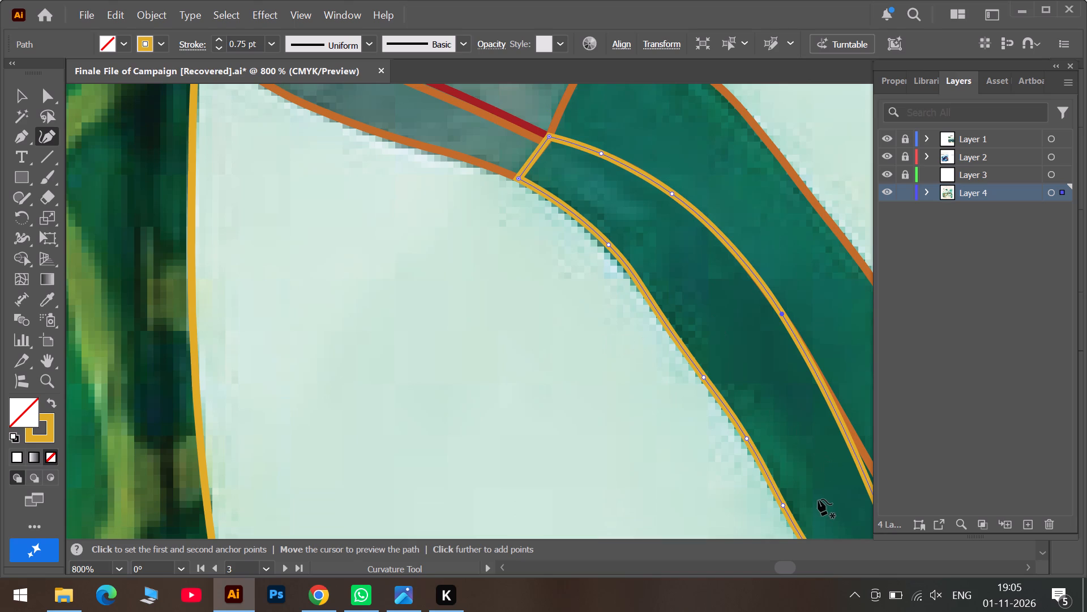
left_click(806, 568)
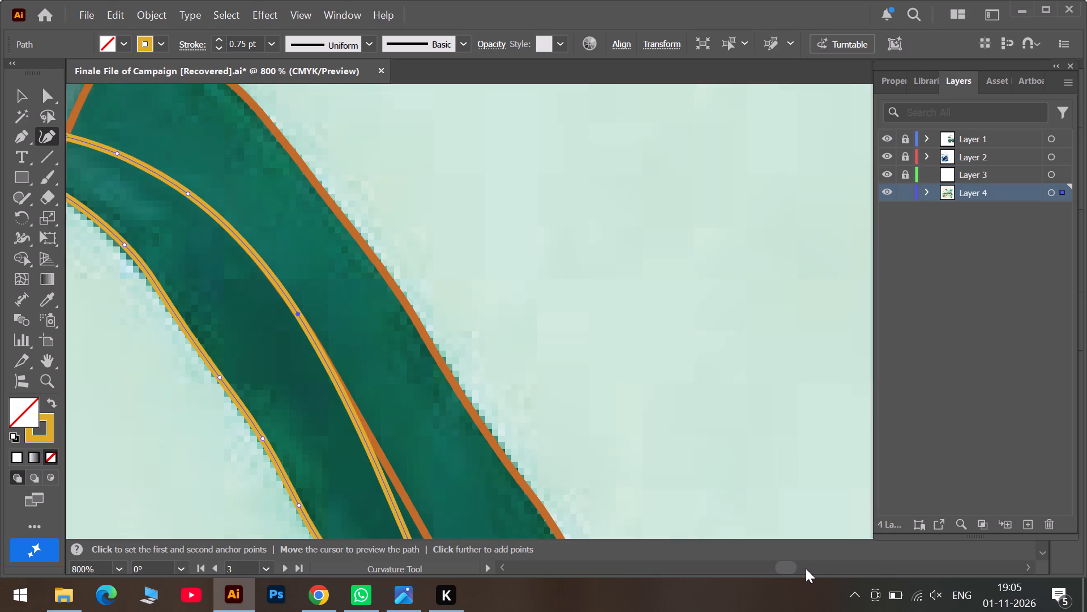
scroll(472, 545, "down", 3)
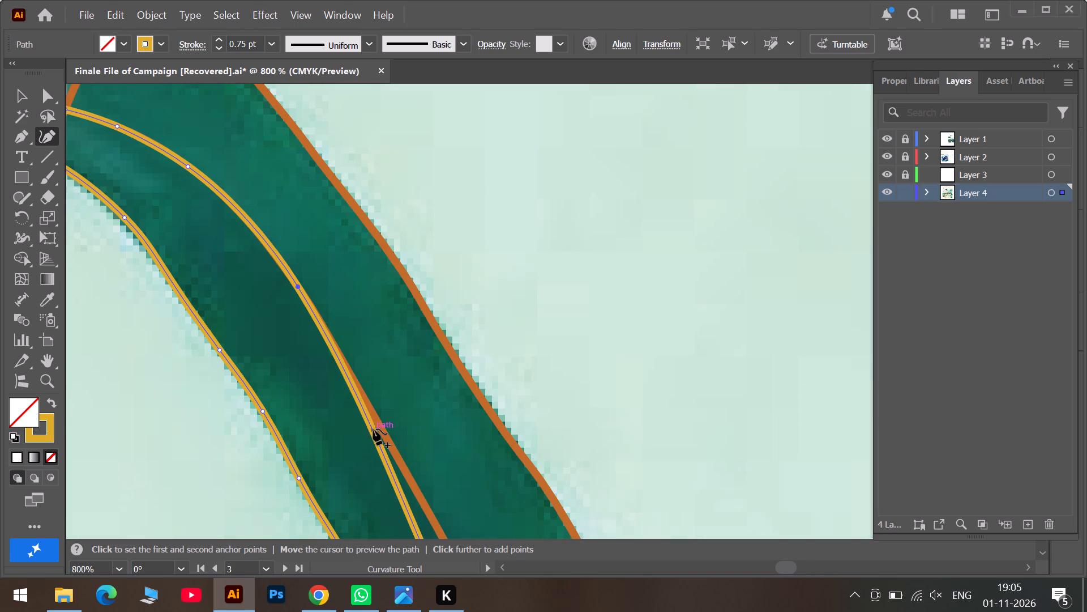
left_click_drag(373, 429, 372, 414)
scroll(374, 426, "down", 5)
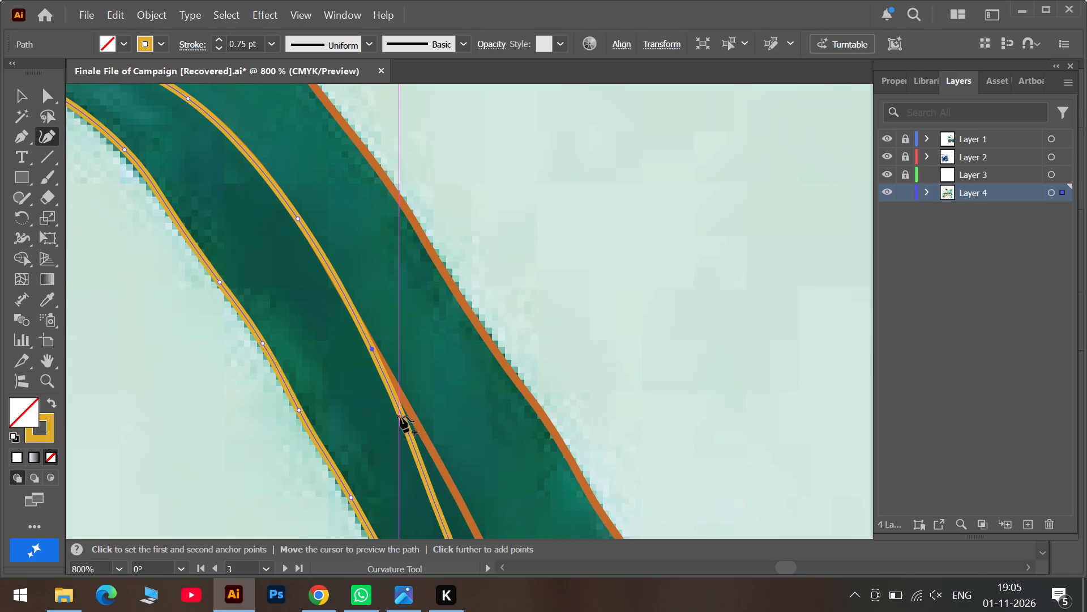
left_click_drag(403, 417, 403, 416)
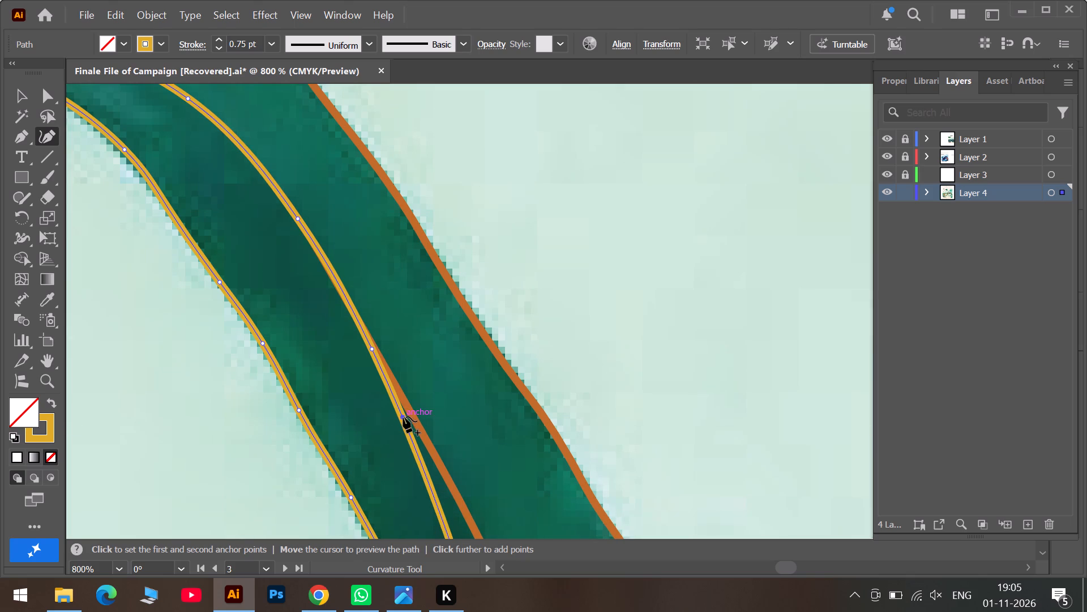
left_click_drag(403, 416, 410, 412)
left_click_drag(372, 348, 378, 352)
Move the yellow outline's following inner anchor onto the orange outline and add another anchor just below it.
scroll(393, 377, "down", 2)
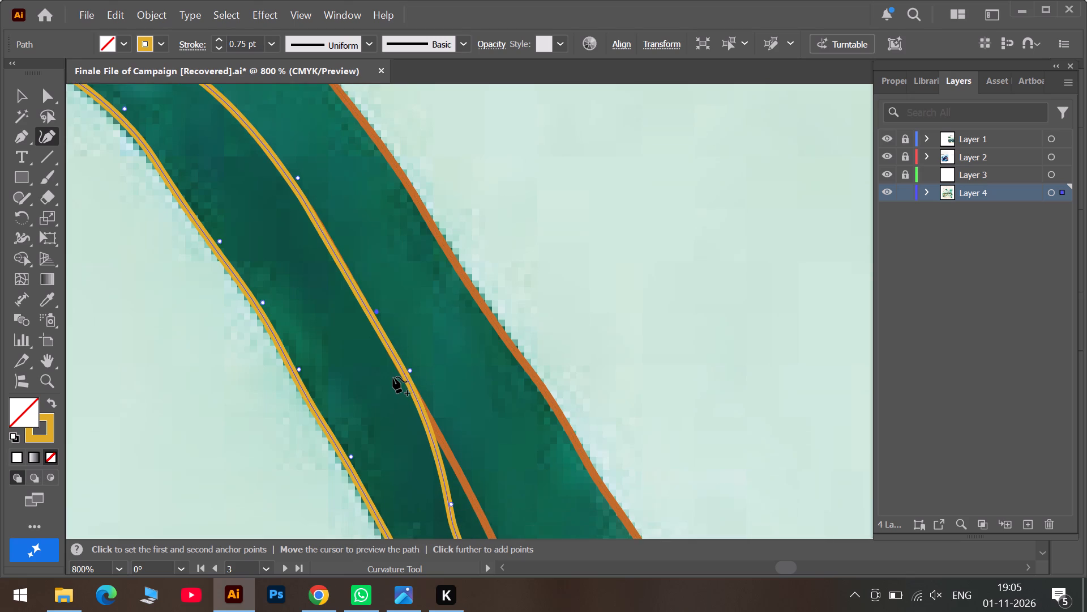
scroll(393, 377, "down", 2)
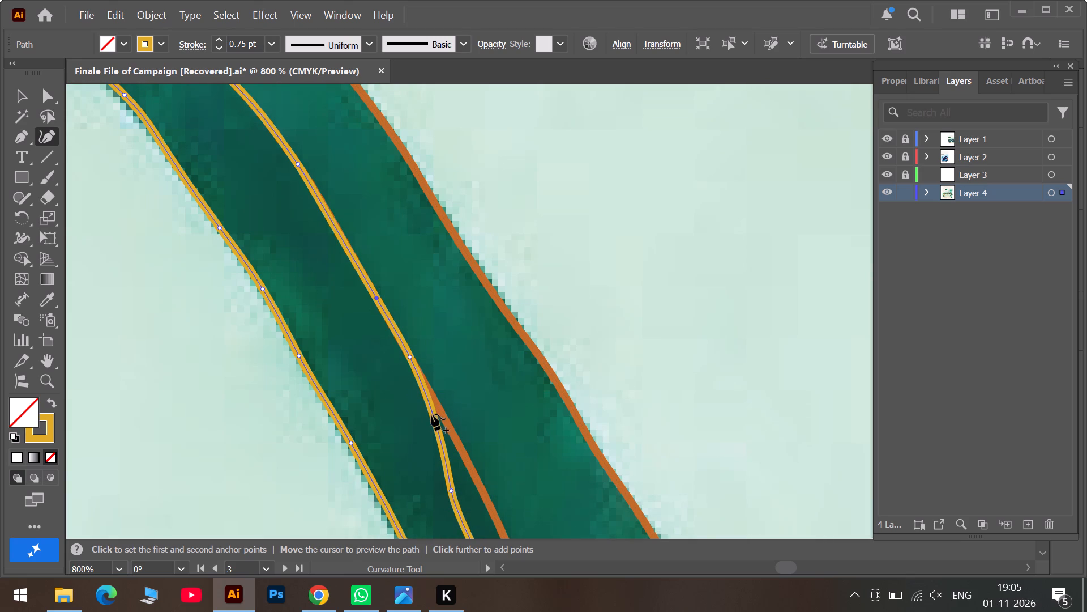
left_click_drag(453, 491, 453, 491)
left_click_drag(453, 491, 469, 469)
scroll(469, 469, "down", 6)
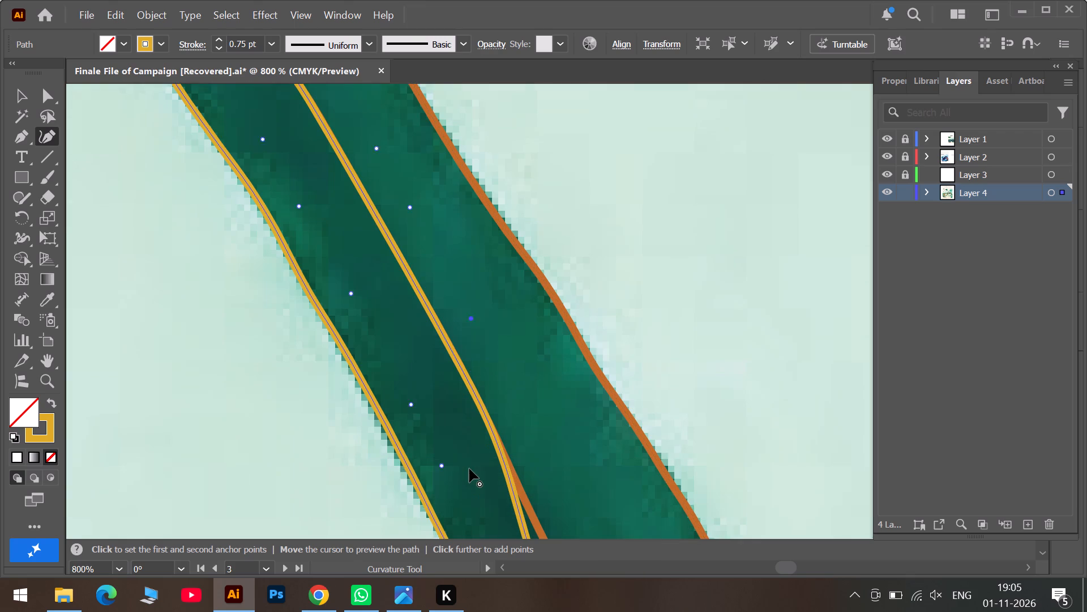
scroll(480, 475, "down", 4)
left_click(494, 380)
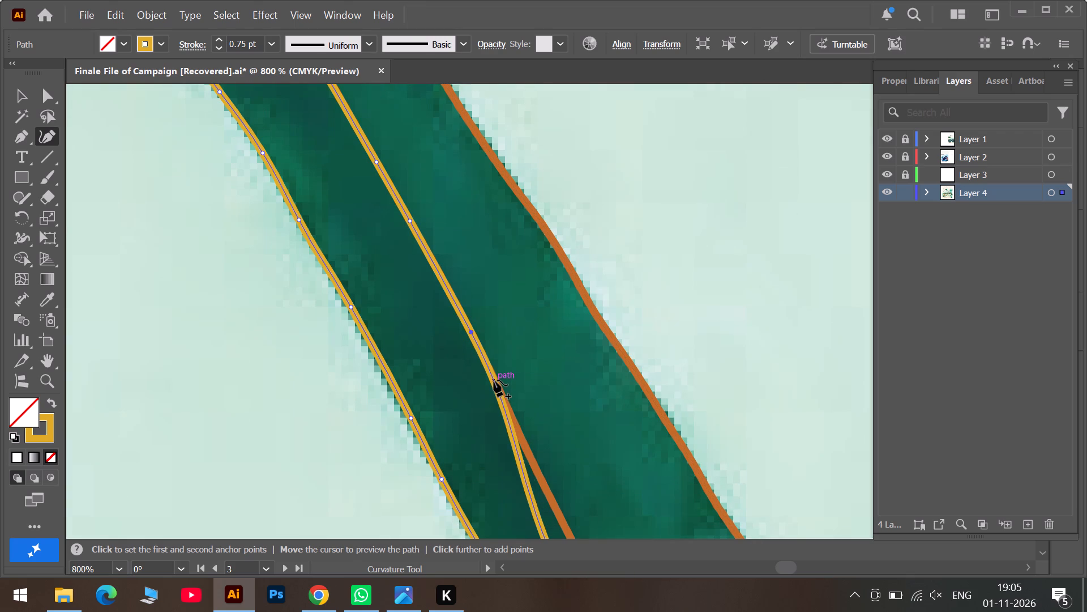
Fit the lower inner stretch of the yellow outline to the orange edge by moving one anchor and adding another below it.
scroll(563, 484, "down", 4)
scroll(571, 533, "down", 1)
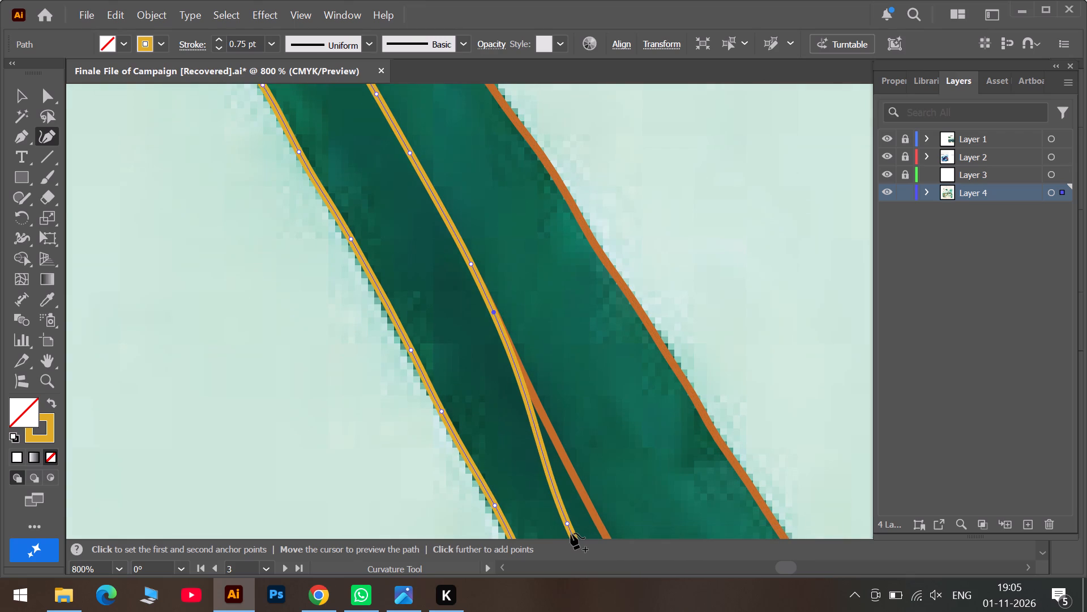
scroll(571, 533, "down", 1)
left_click_drag(567, 511, 567, 507)
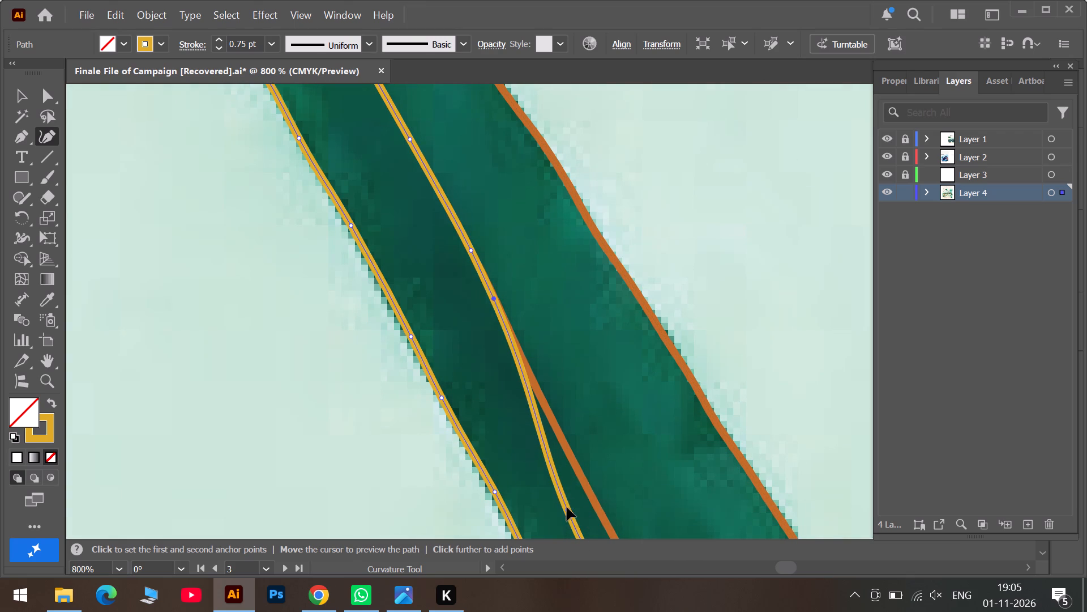
left_click_drag(567, 507, 571, 456)
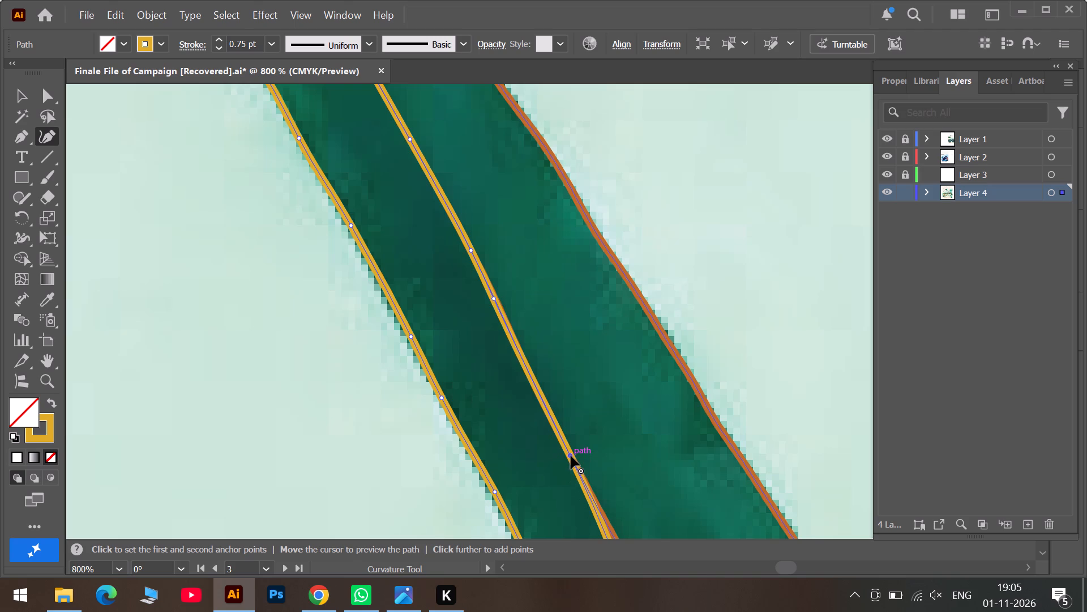
scroll(571, 463, "down", 6)
scroll(618, 473, "down", 4)
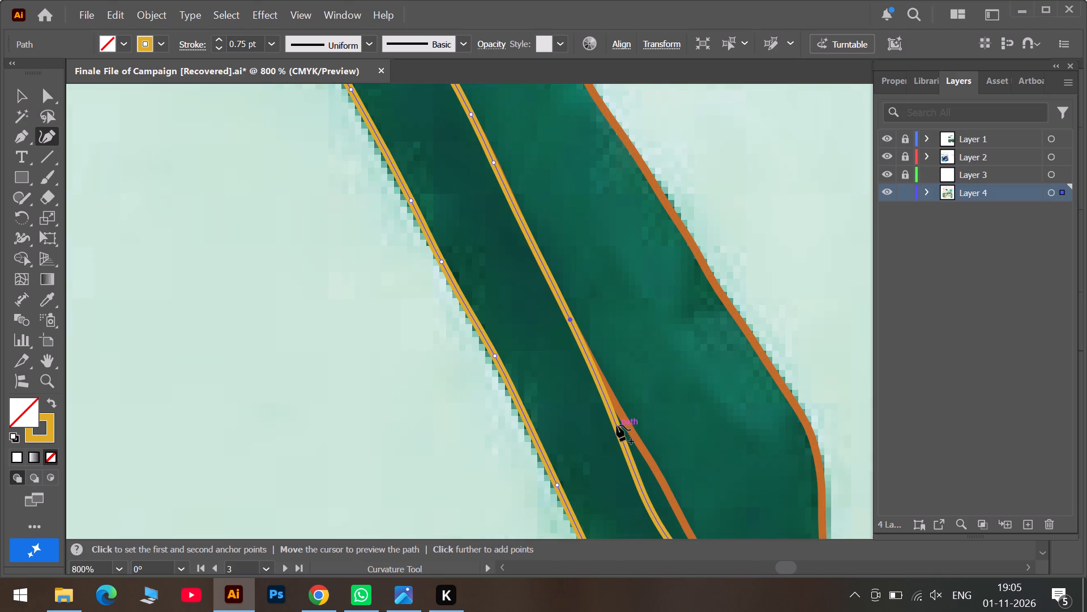
left_click_drag(615, 422, 618, 411)
Shift the two yellow inner-edge anchors where the arm starts to widen near its tip onto the orange outline.
scroll(647, 452, "down", 6)
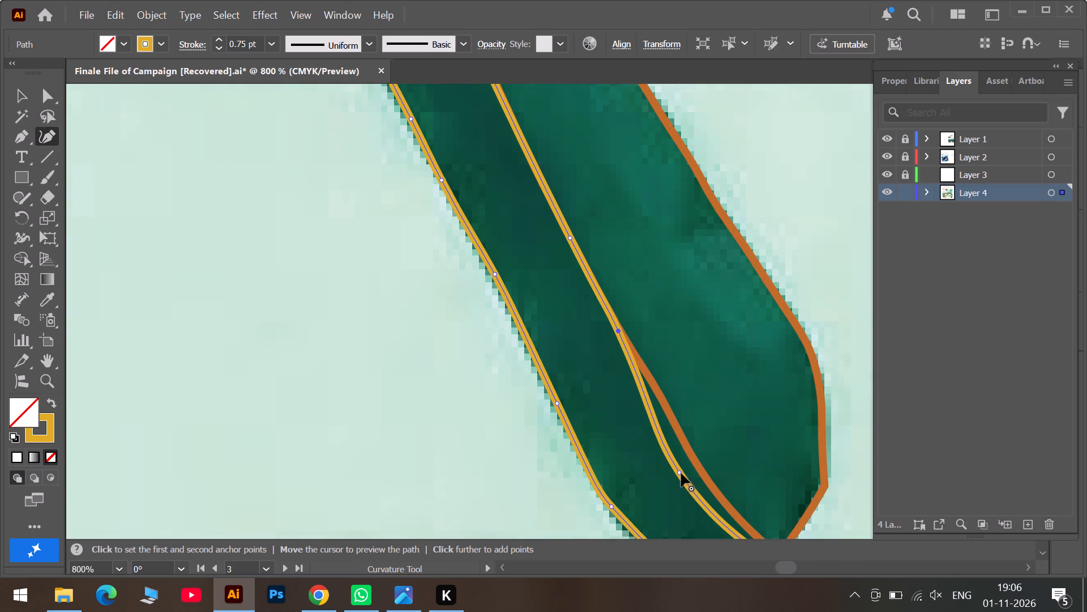
left_click_drag(681, 472, 662, 399)
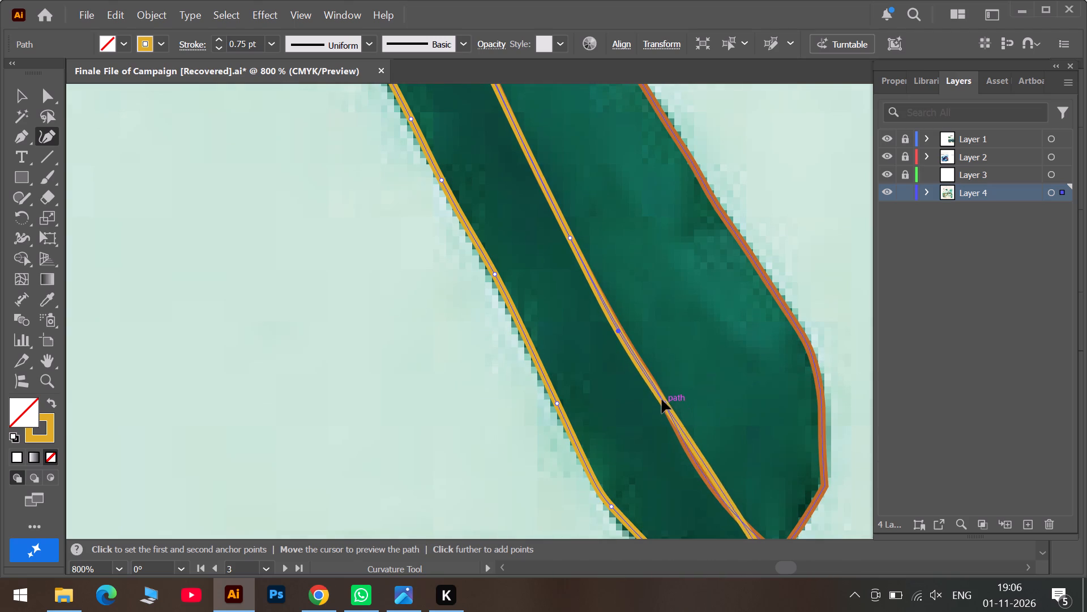
left_click_drag(662, 399, 658, 392)
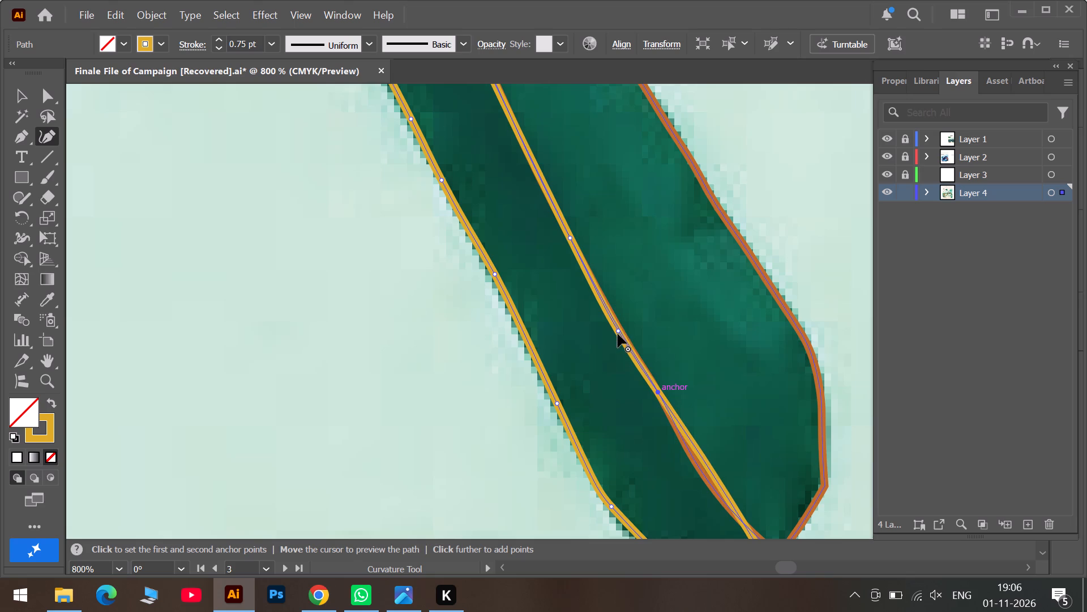
left_click_drag(618, 332, 619, 334)
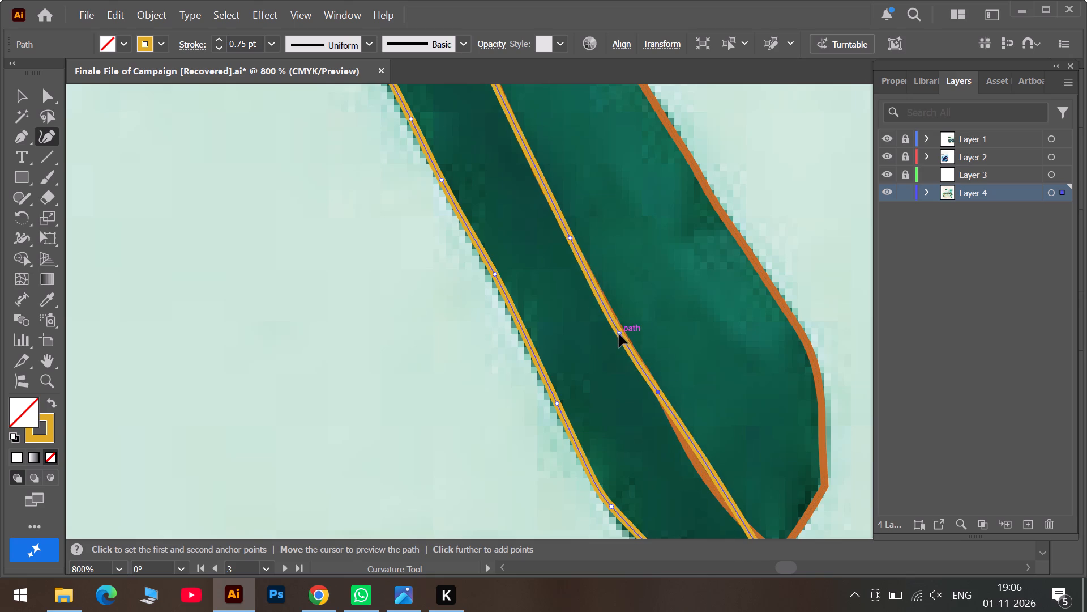
left_click_drag(619, 334, 623, 333)
Fit the yellow outline's inner edge at the arm tip by adding two anchors on the orange outline and moving its corner onto the orange bottom corner.
scroll(666, 405, "down", 5)
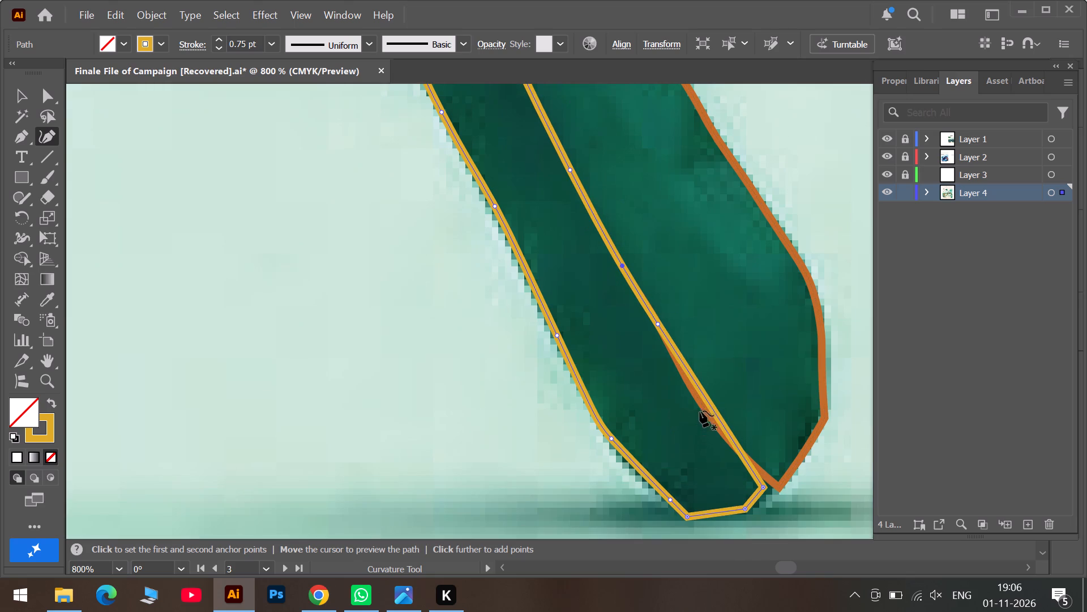
left_click_drag(695, 382, 690, 389)
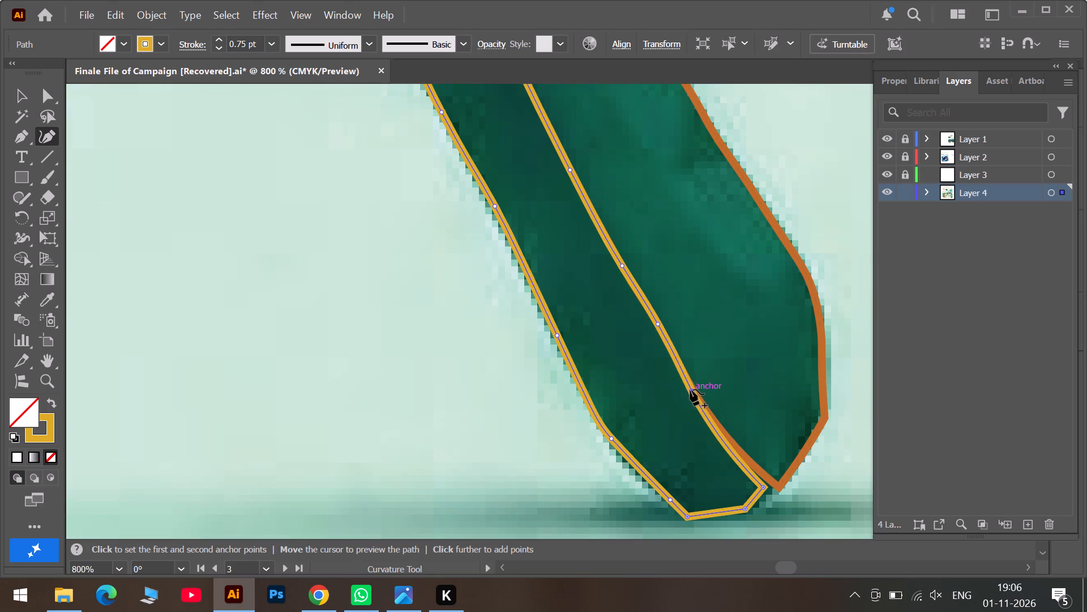
left_click_drag(690, 389, 690, 387)
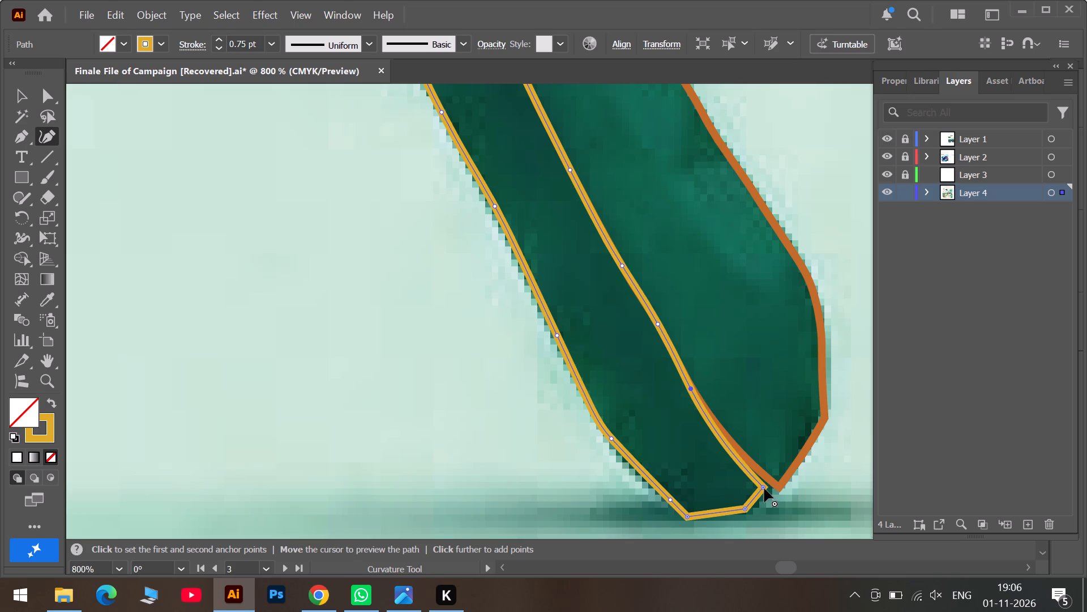
left_click_drag(764, 487, 780, 490)
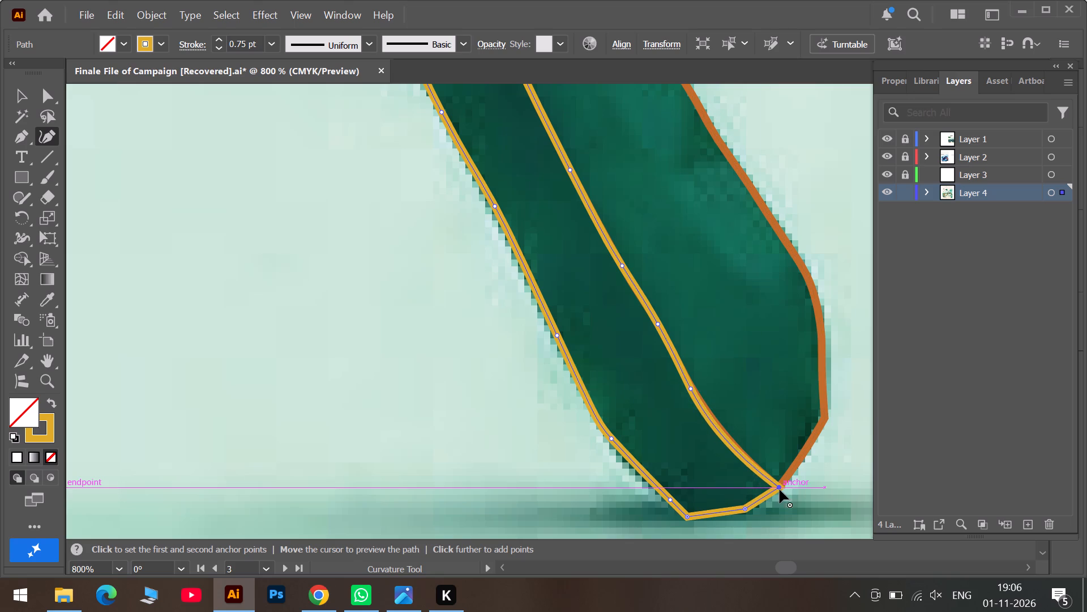
left_click_drag(722, 435, 737, 440)
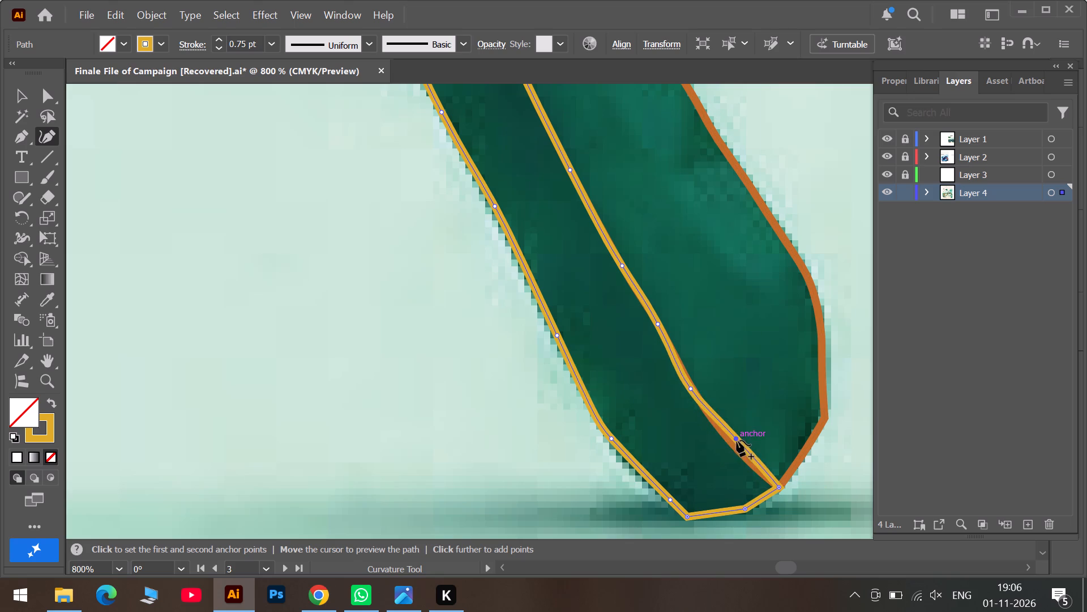
left_click_drag(737, 440, 732, 445)
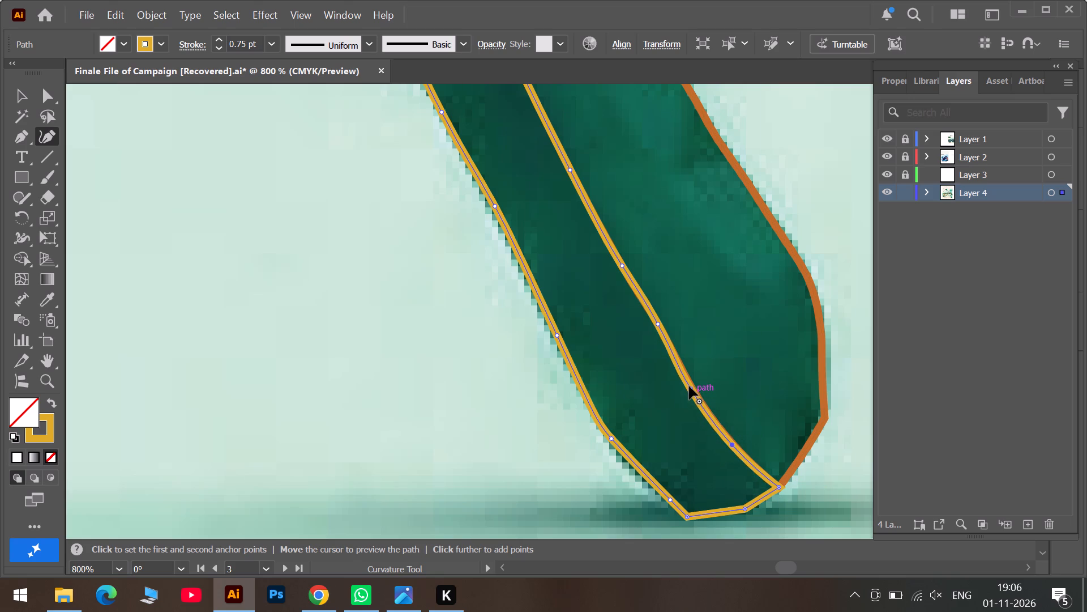
left_click_drag(689, 386, 695, 393)
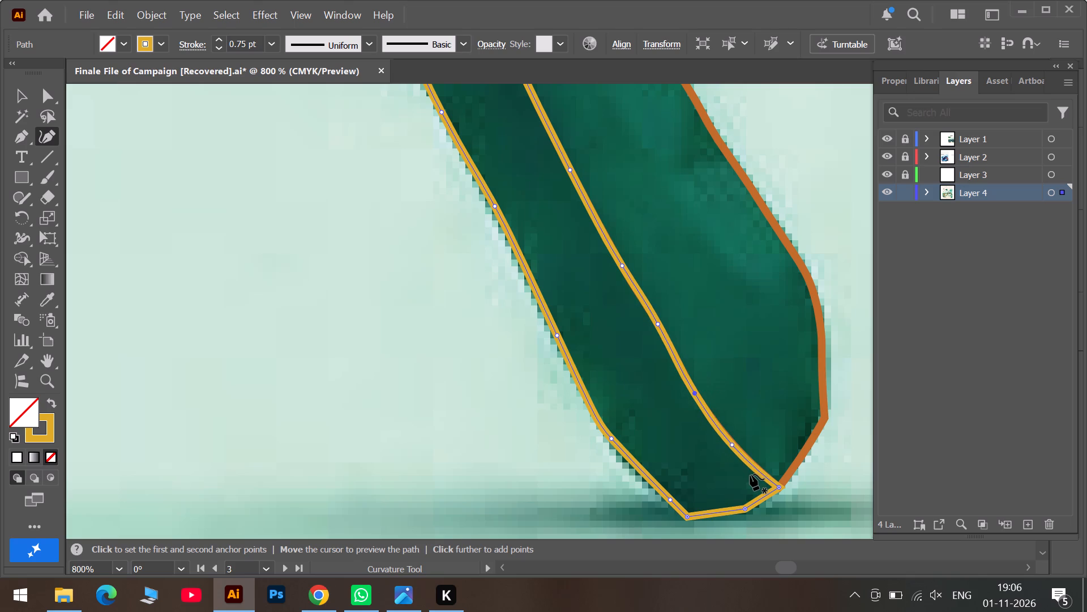
scroll(750, 474, "up", 3, "alt")
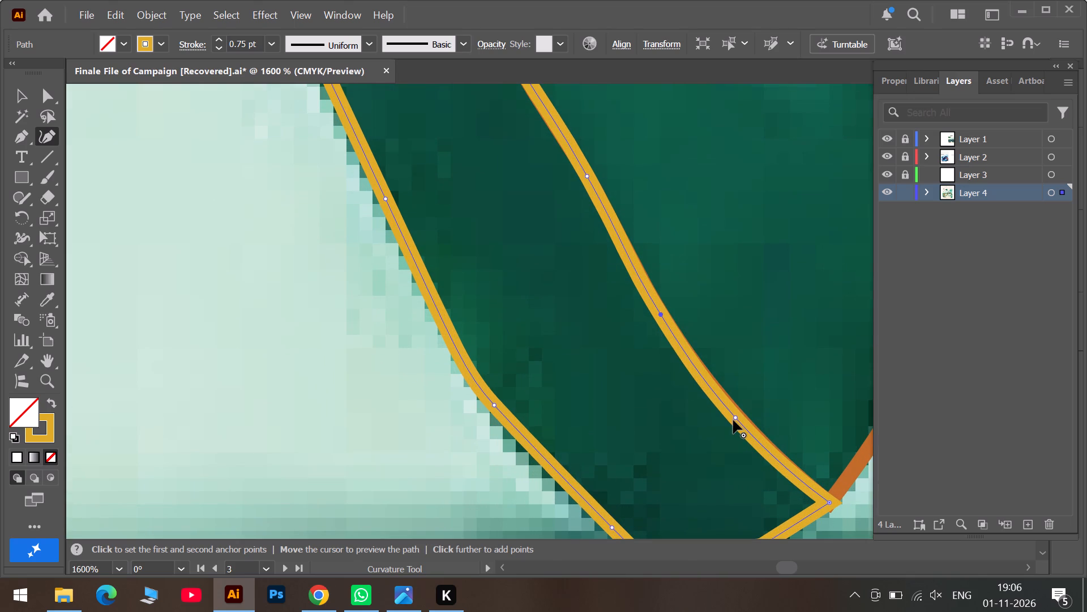
left_click_drag(734, 418, 731, 410)
Move the upper arm-side corner of the lower grey section's orange outline onto the junction with the red and yellow outlines.
scroll(718, 445, "down", 2, "alt")
scroll(718, 445, "down", 1)
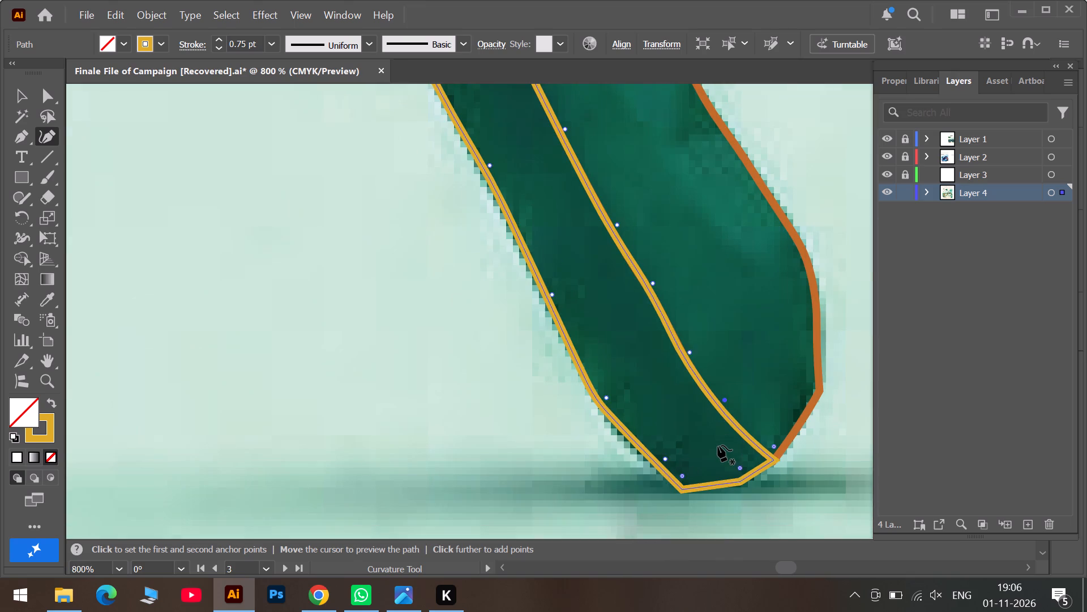
scroll(718, 445, "down", 2)
scroll(599, 412, "up", 6)
scroll(519, 314, "up", 7)
scroll(417, 209, "up", 7)
scroll(372, 176, "up", 4)
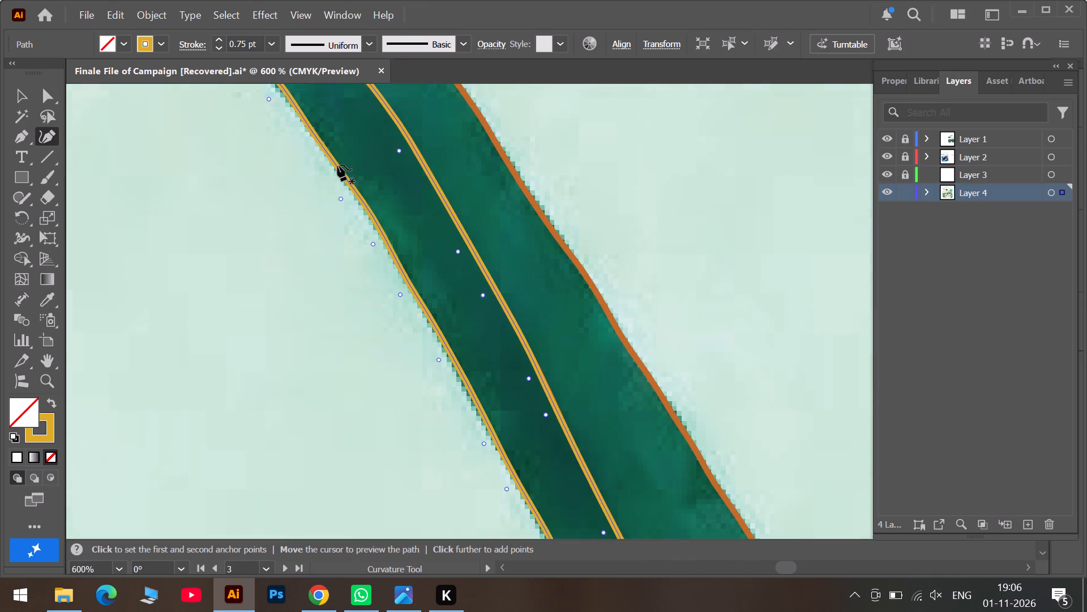
scroll(337, 165, "up", 9)
scroll(246, 180, "up", 6)
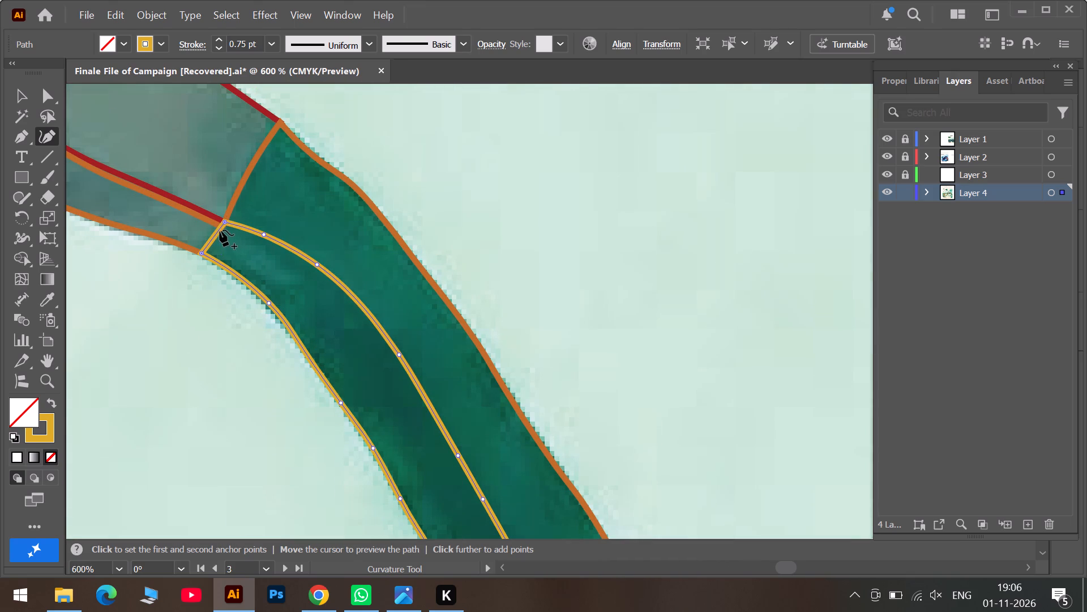
left_click(740, 568)
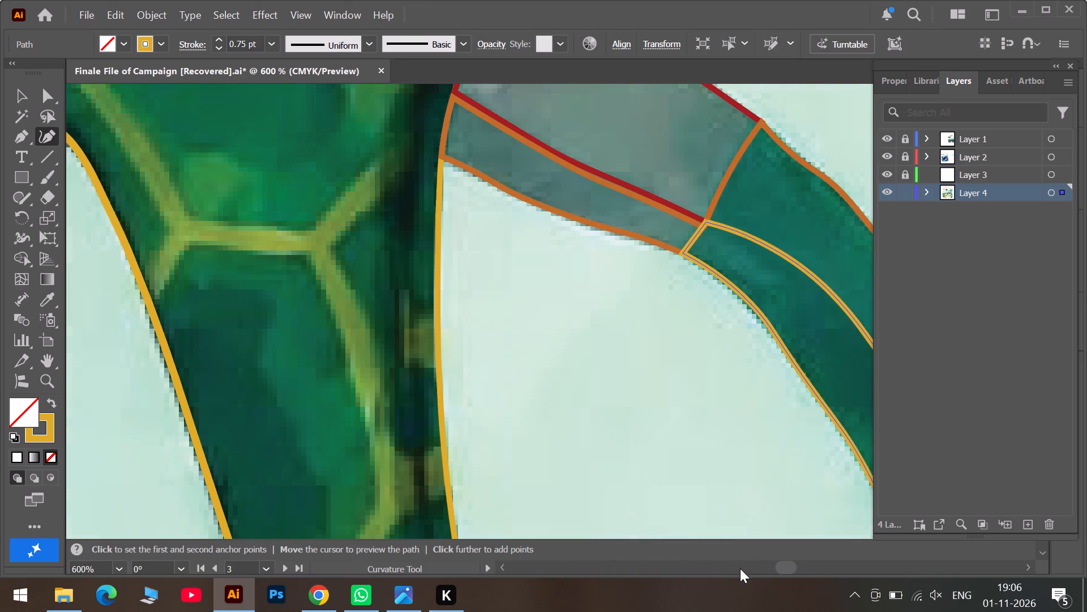
scroll(677, 475, "up", 5)
scroll(608, 429, "up", 4)
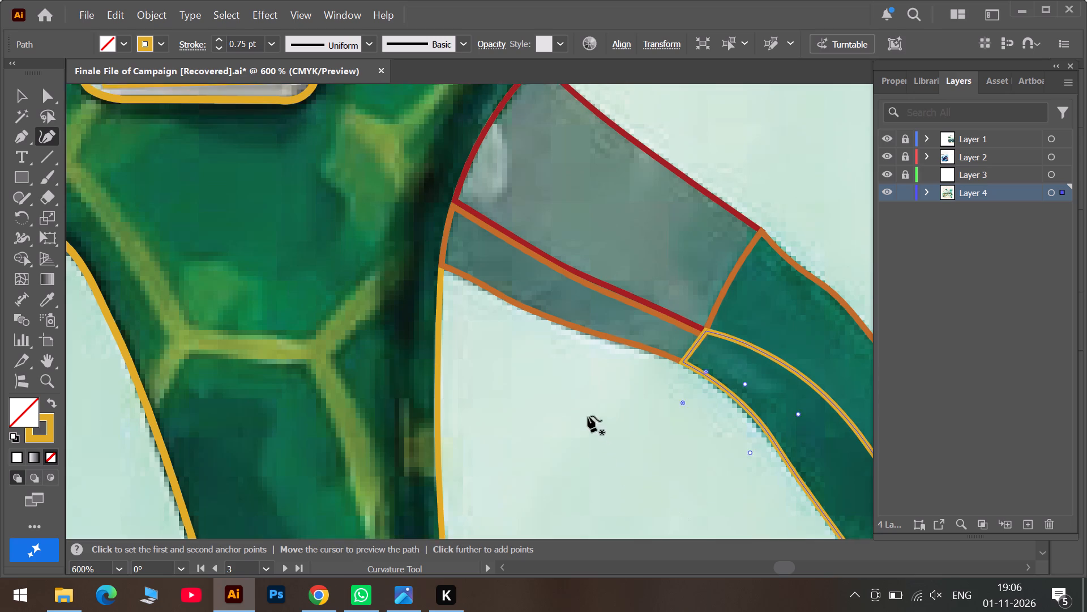
scroll(588, 416, "up", 2)
left_click(10, 93)
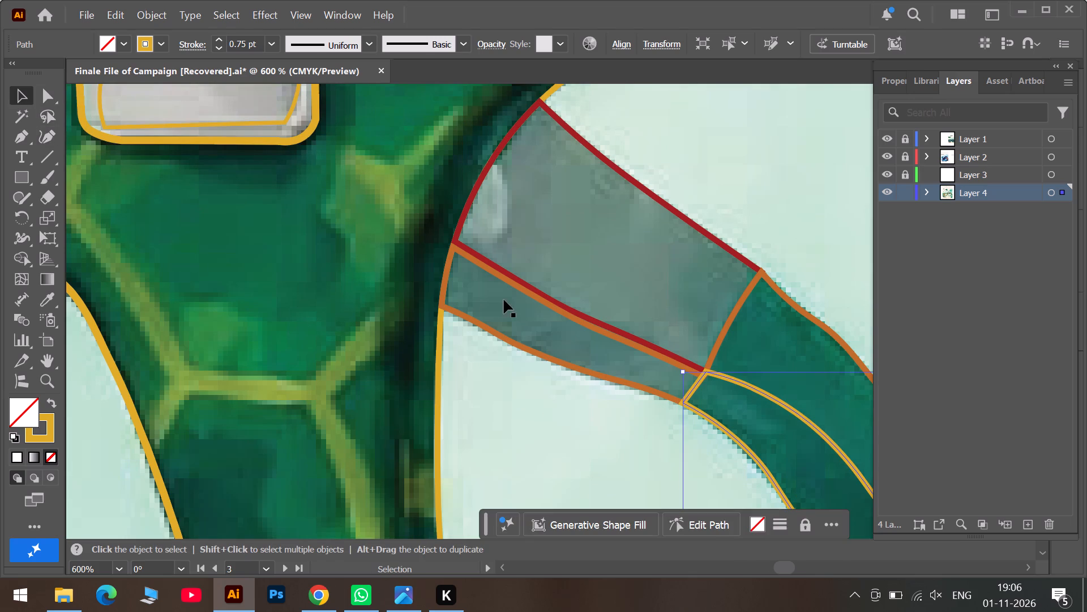
left_click(564, 313)
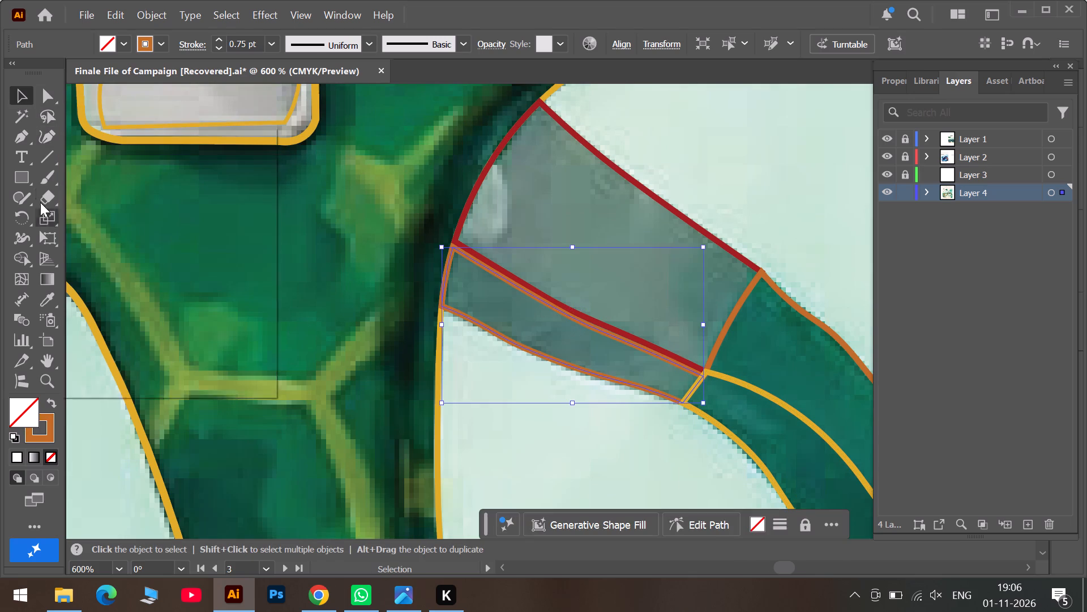
left_click(43, 139)
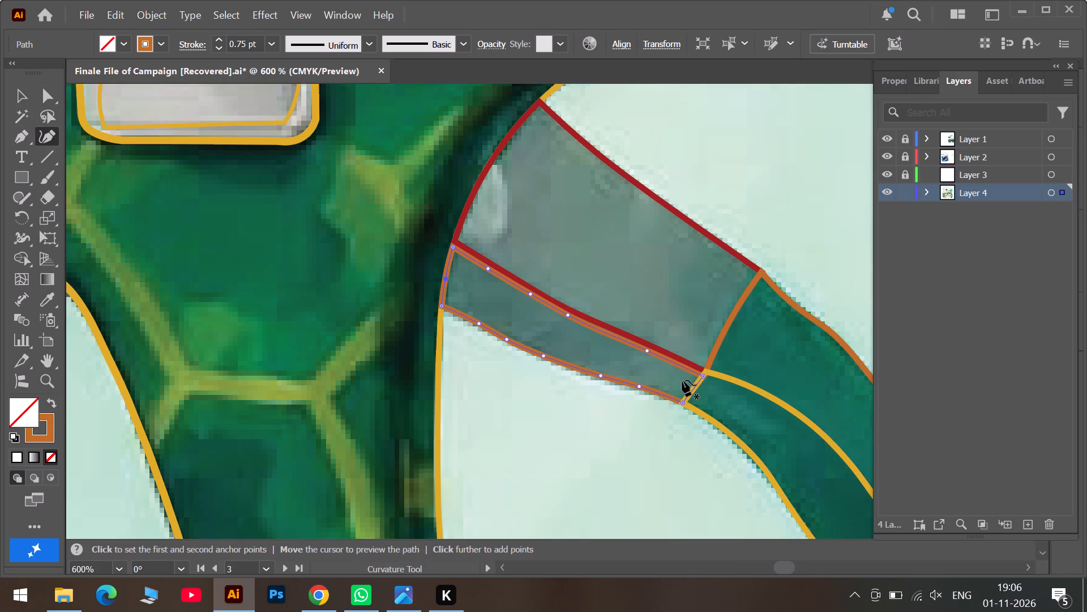
scroll(689, 379, "up", 3, "alt")
left_click_drag(705, 370, 710, 360)
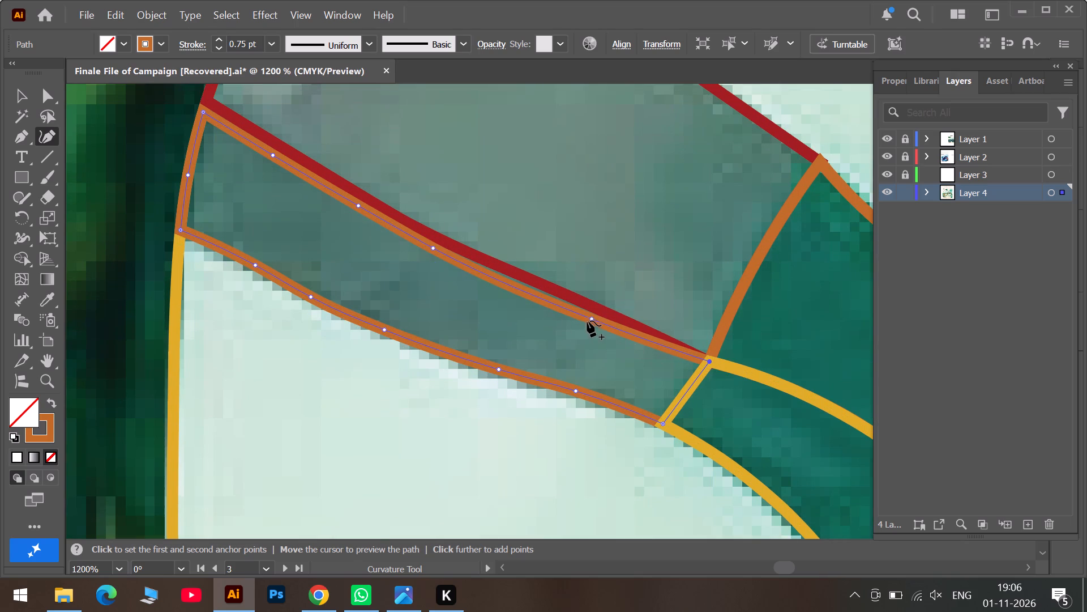
Shift the three anchors nearest that corner on the grey section's upper orange edge onto the red outline's lower edge.
left_click_drag(587, 320, 598, 315)
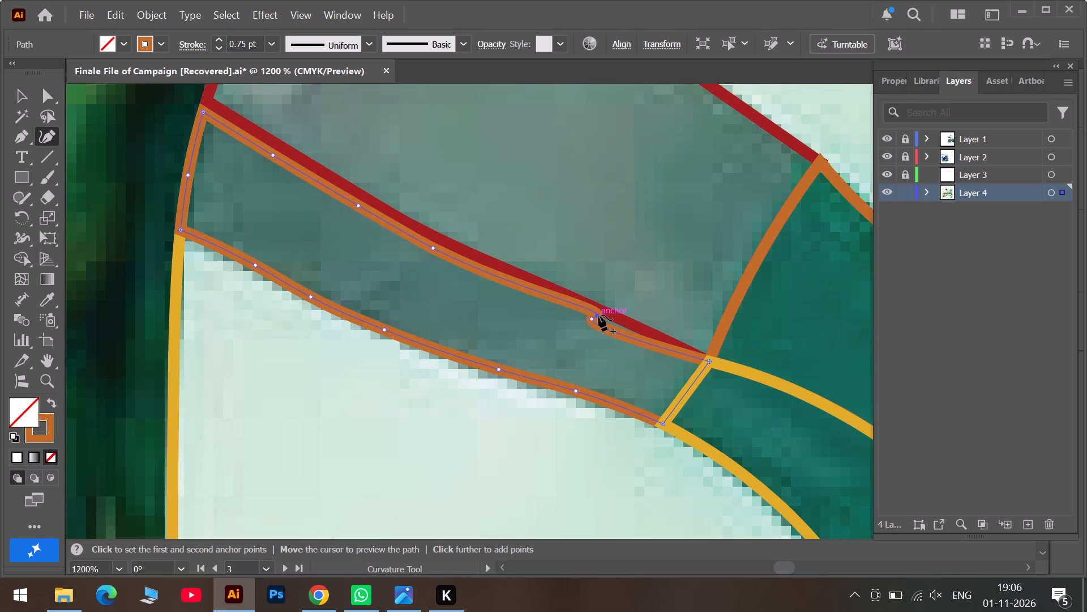
key("ctrl+z")
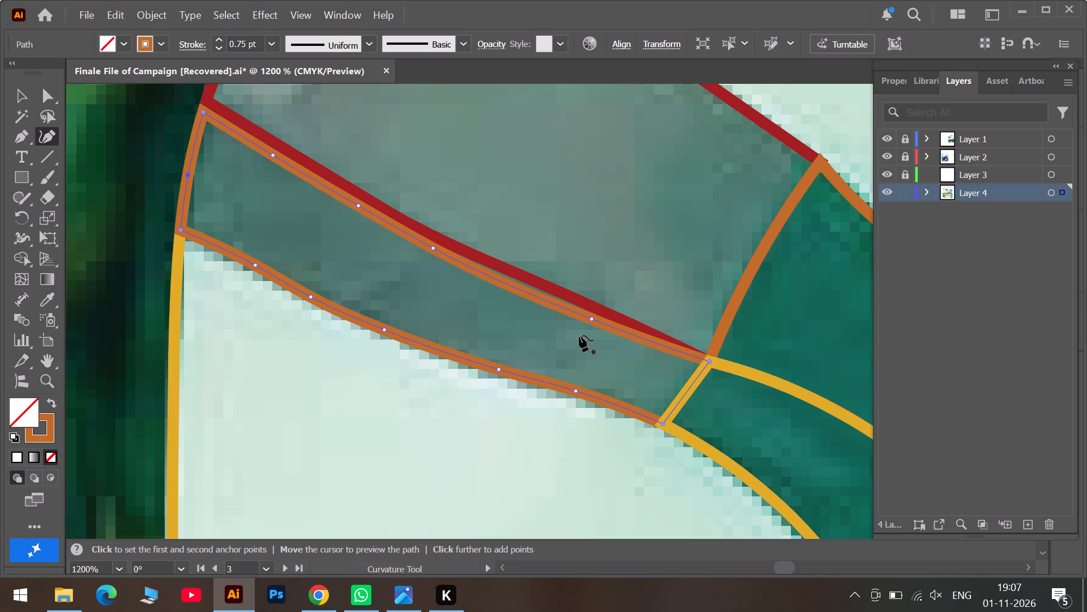
left_click_drag(592, 318, 604, 315)
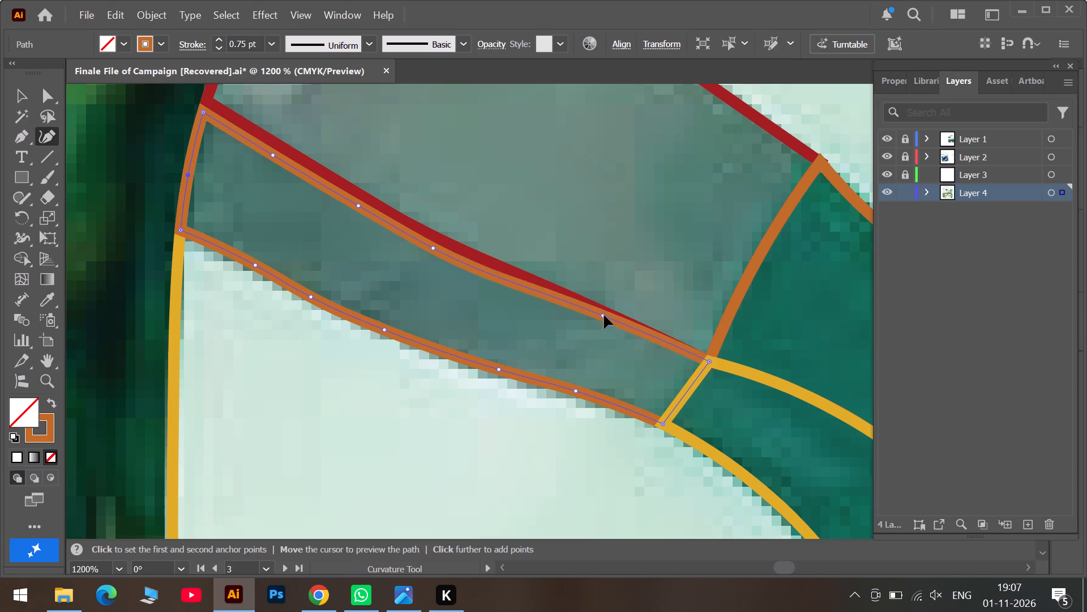
left_click_drag(604, 315, 606, 315)
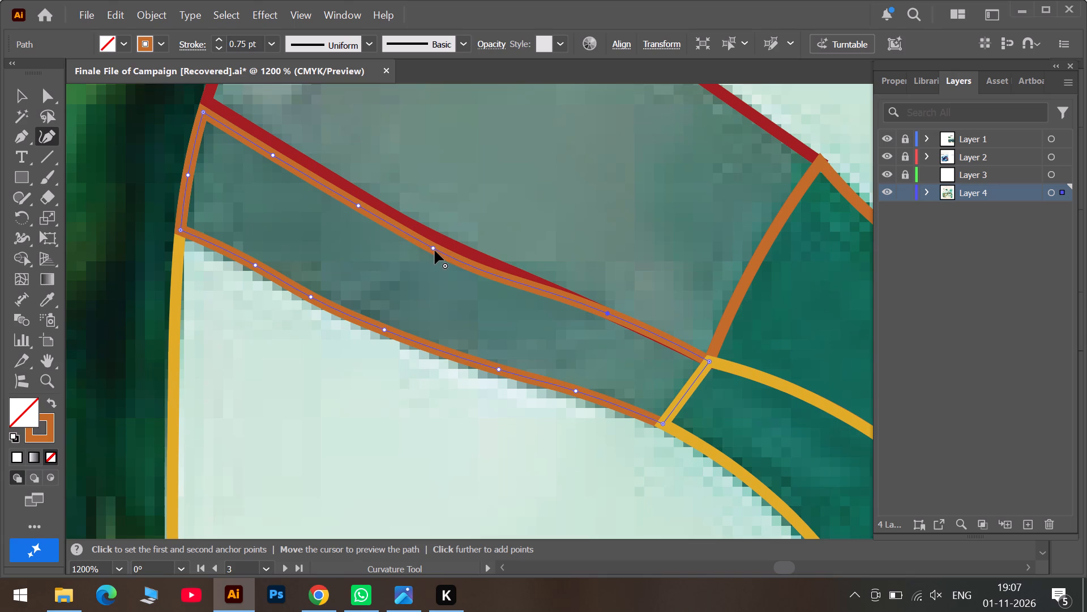
left_click_drag(432, 248, 446, 252)
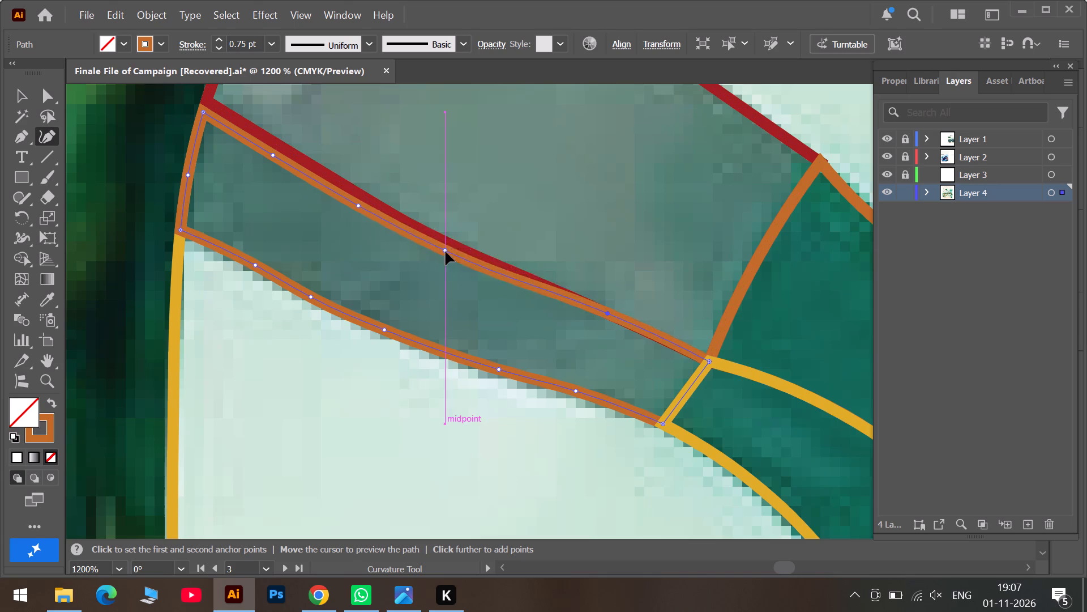
left_click_drag(446, 252, 486, 261)
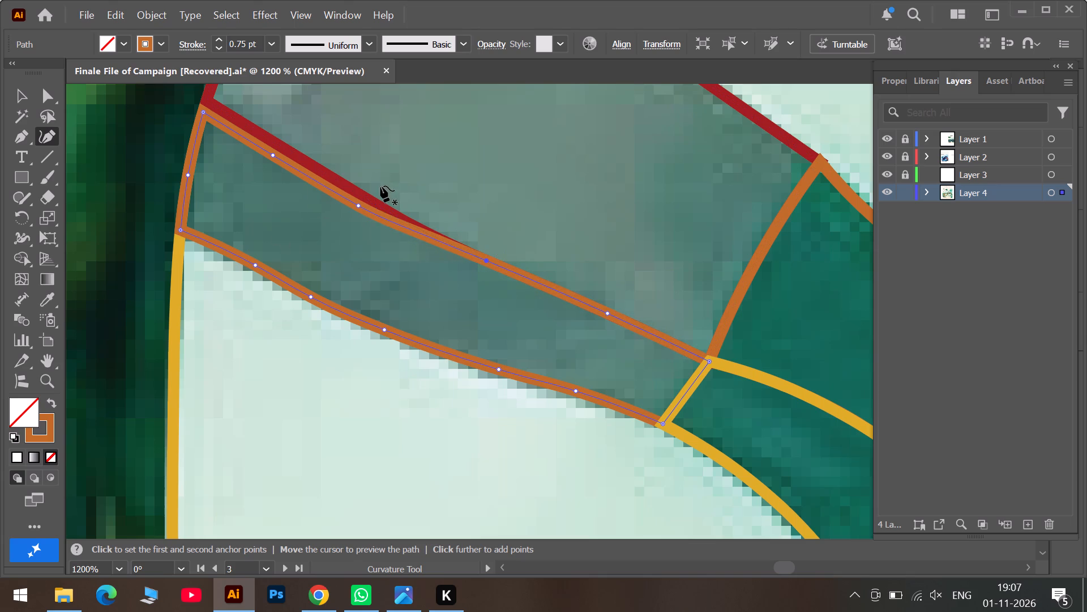
left_click_drag(361, 206, 362, 200)
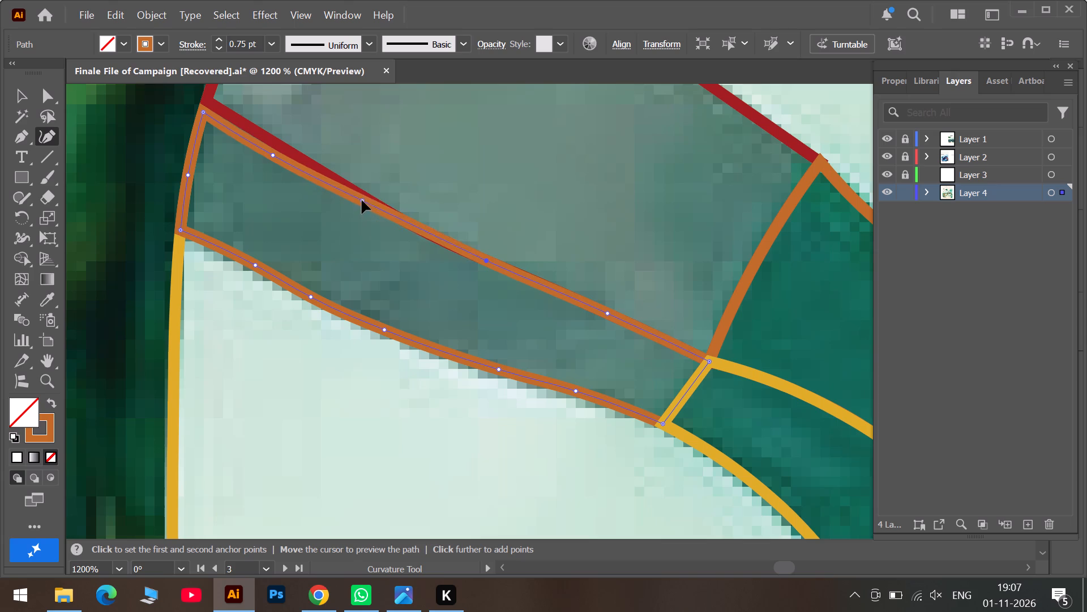
left_click_drag(362, 200, 412, 226)
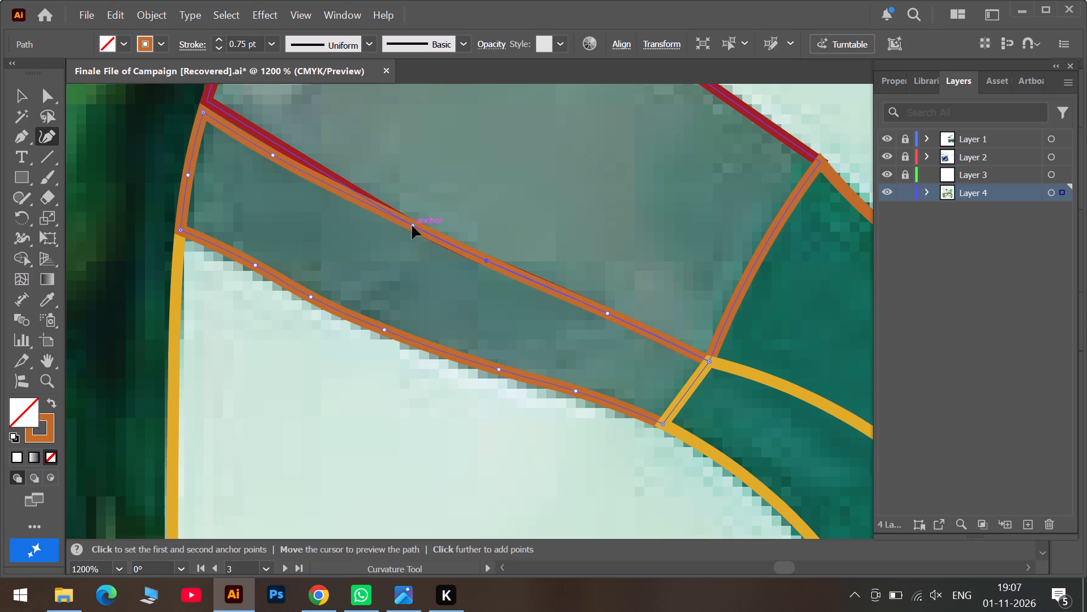
left_click_drag(412, 226, 413, 226)
Move the orange outline's upper corner beside the frame onto the red outline's corner, and its neighbouring upper-edge anchor onto the red edge.
scroll(288, 166, "up", 5)
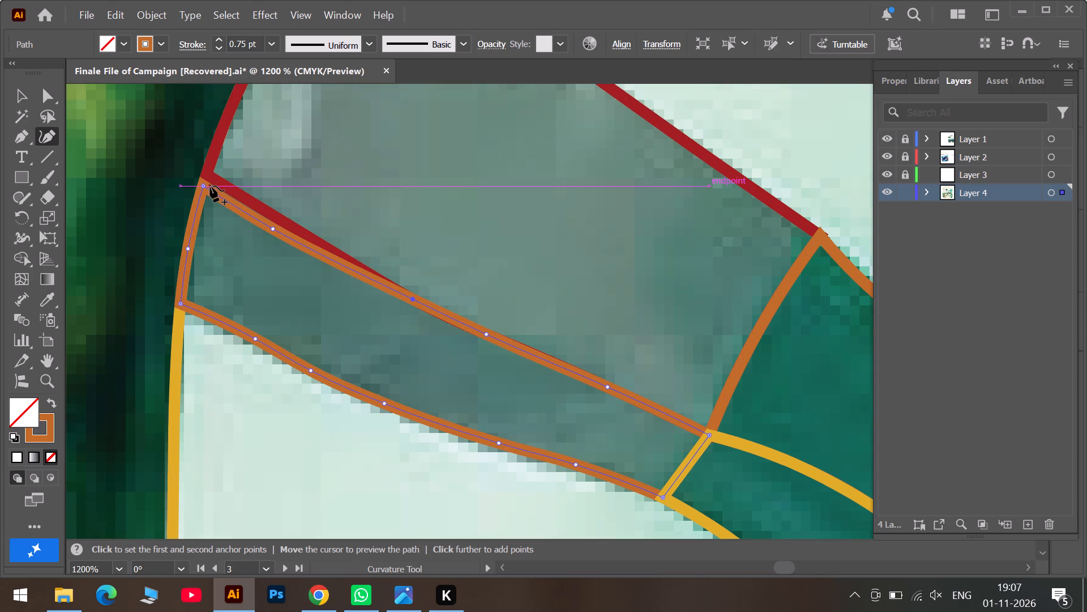
left_click_drag(204, 186, 203, 178)
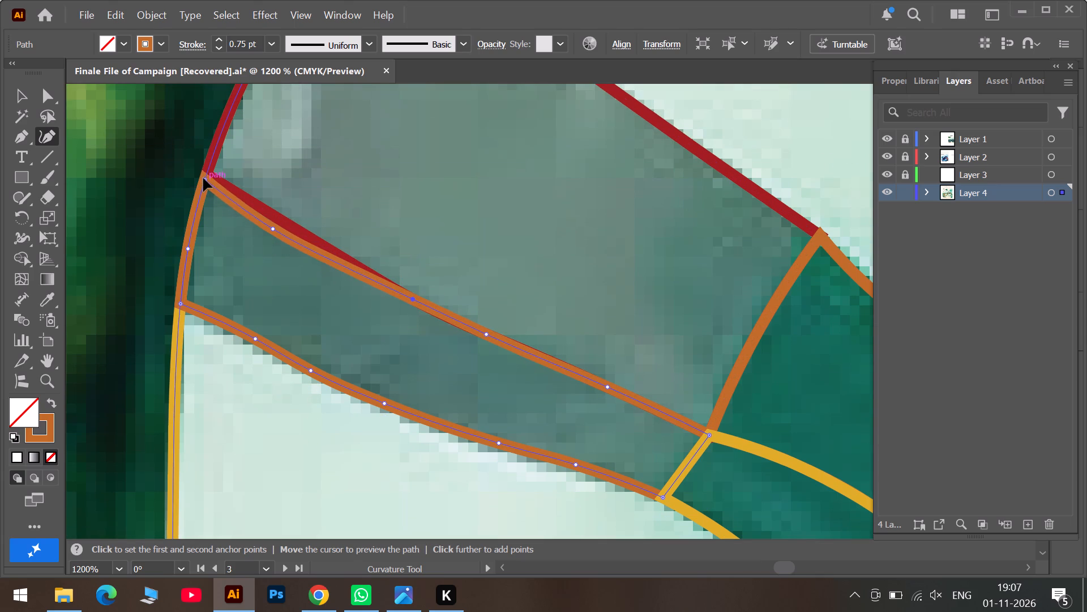
left_click_drag(203, 178, 209, 176)
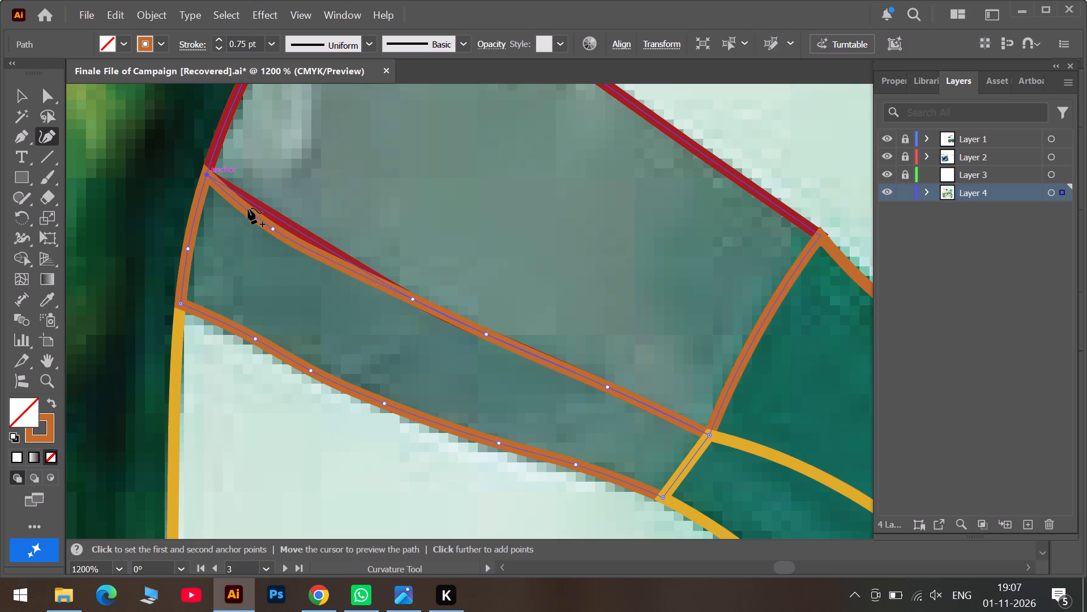
left_click_drag(273, 228, 288, 226)
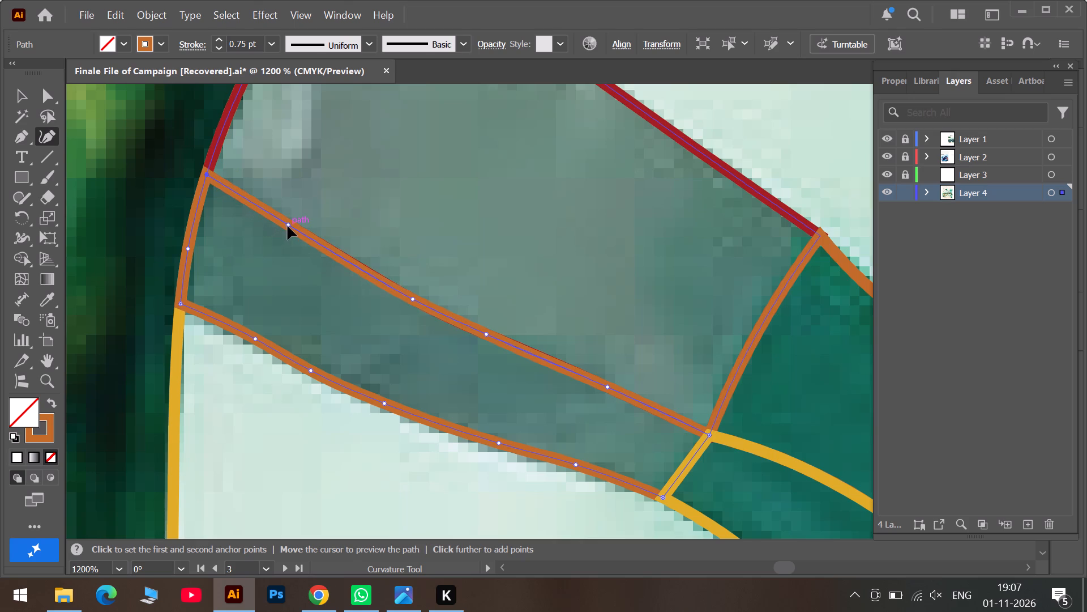
left_click_drag(288, 226, 289, 227)
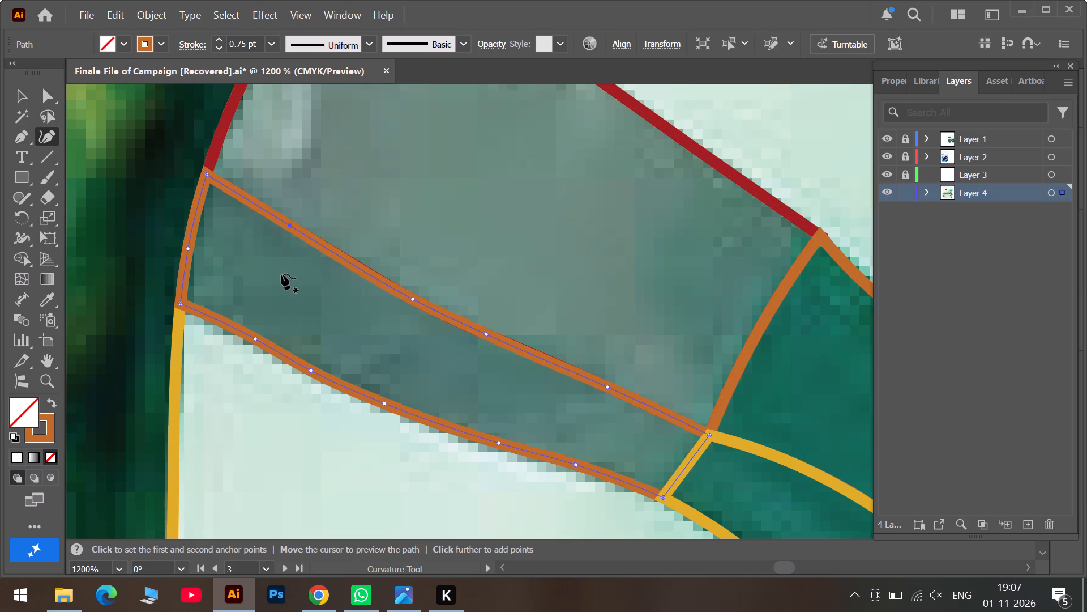
Examine the fitted temple arm outlines and the traced inner rim of the frame around the lens opening.
scroll(281, 274, "down", 7, "alt")
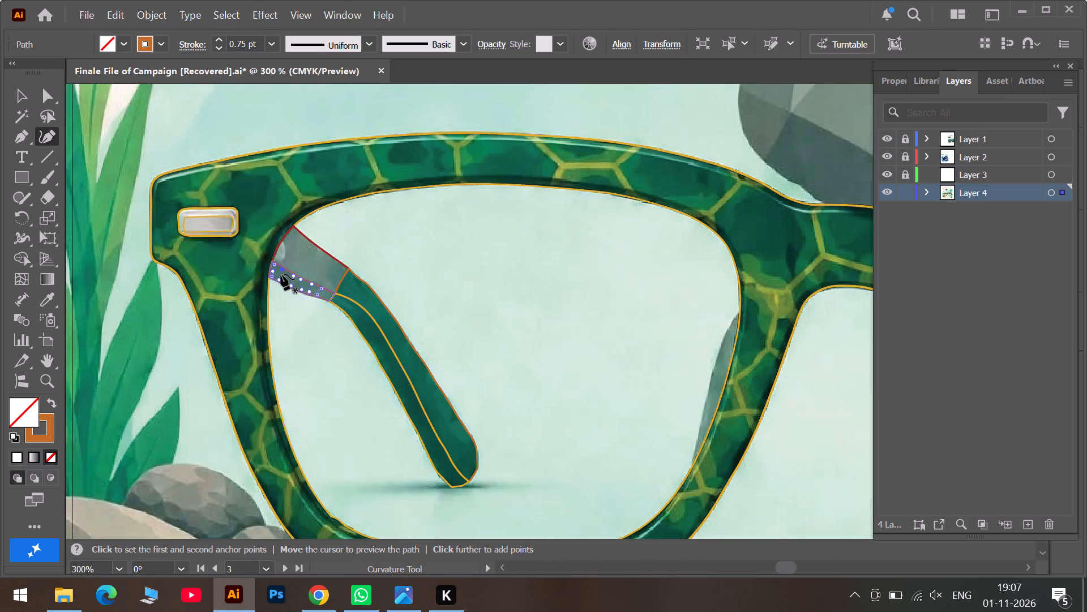
scroll(340, 341, "down", 5)
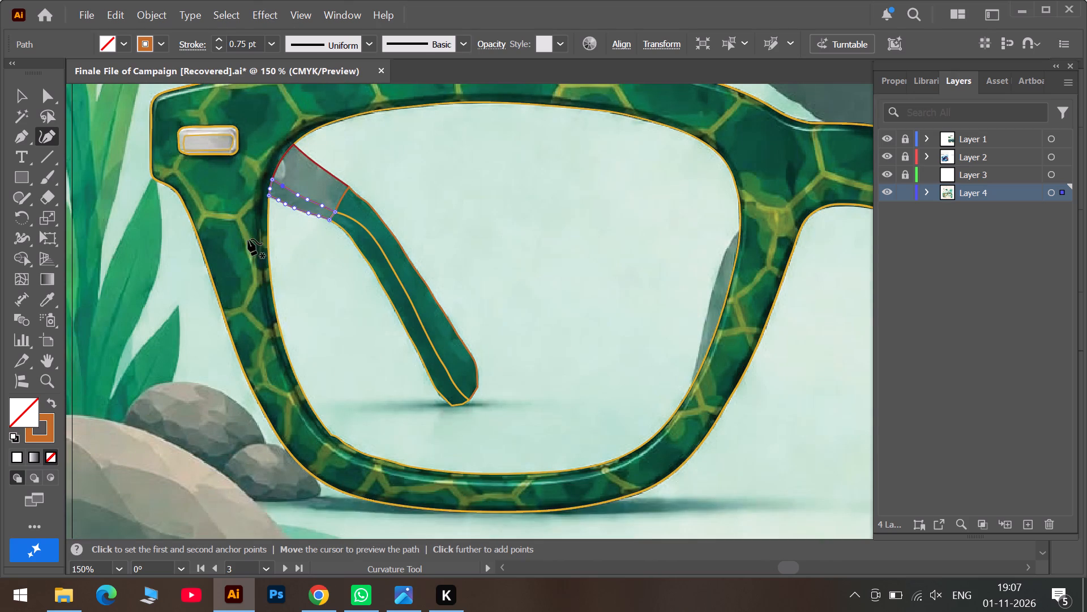
scroll(248, 238, "up", 6)
scroll(272, 300, "down", 5)
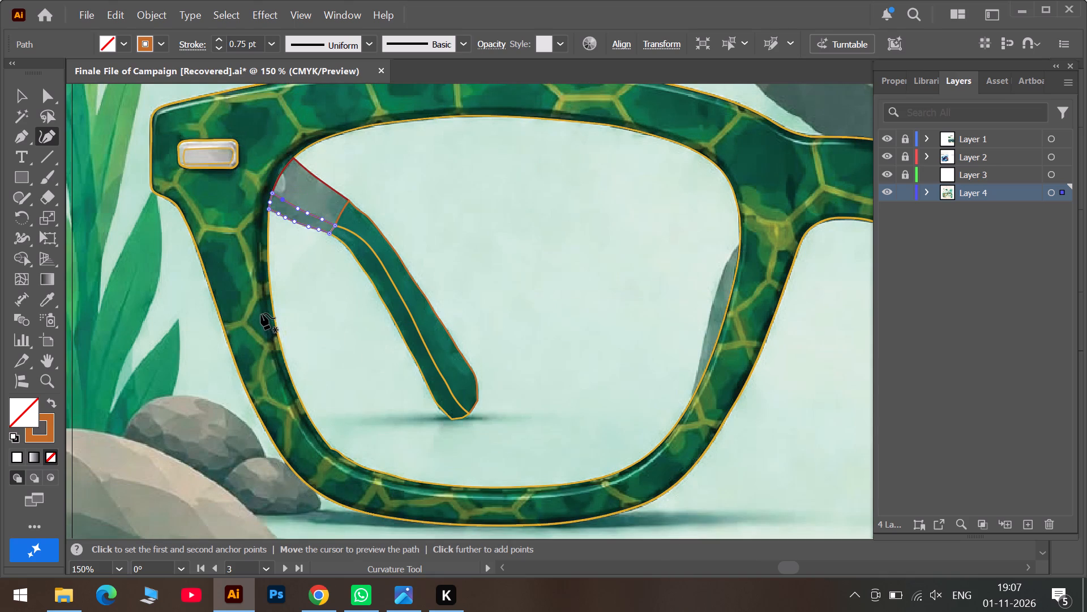
scroll(261, 313, "up", 7, "alt")
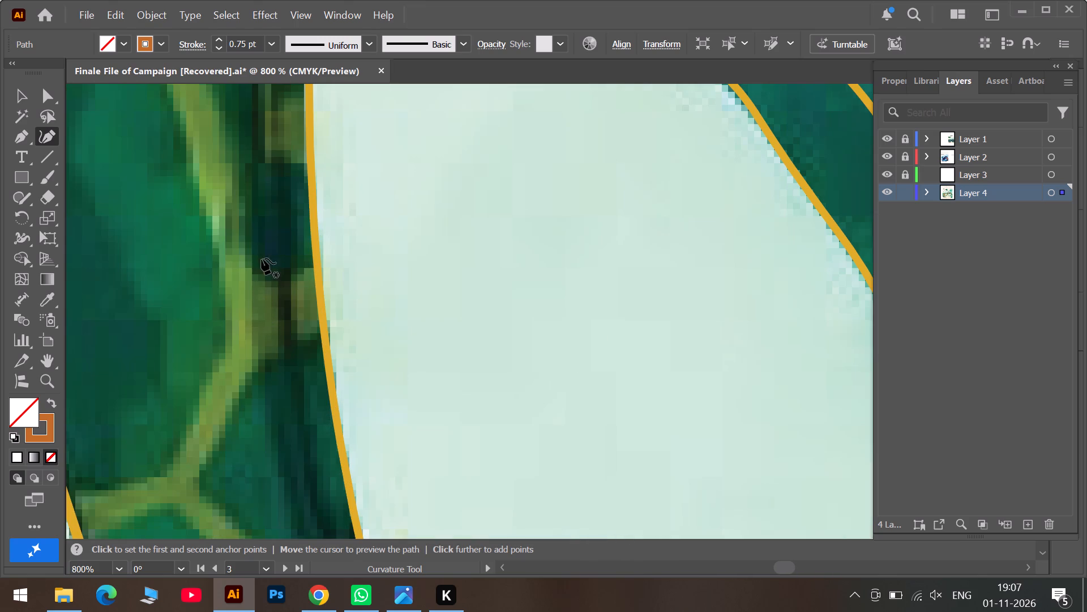
scroll(281, 268, "down", 3, "alt")
scroll(285, 334, "down", 2, "alt")
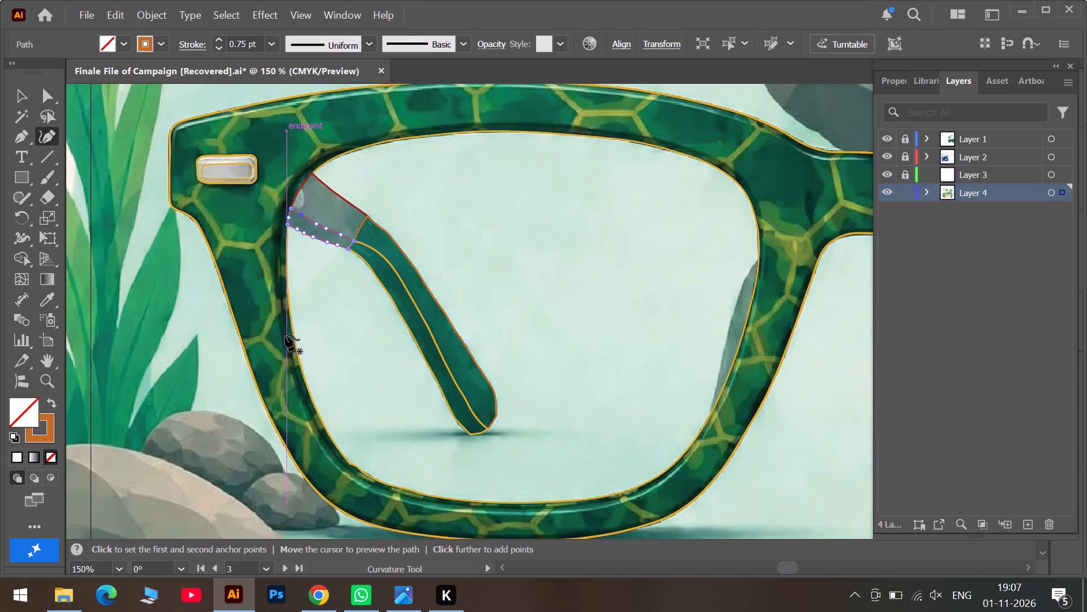
Start a curved orange line with the Curvature tool down the dark inner-rim edge on the hinge side of the lens opening.
scroll(285, 335, "down", 3)
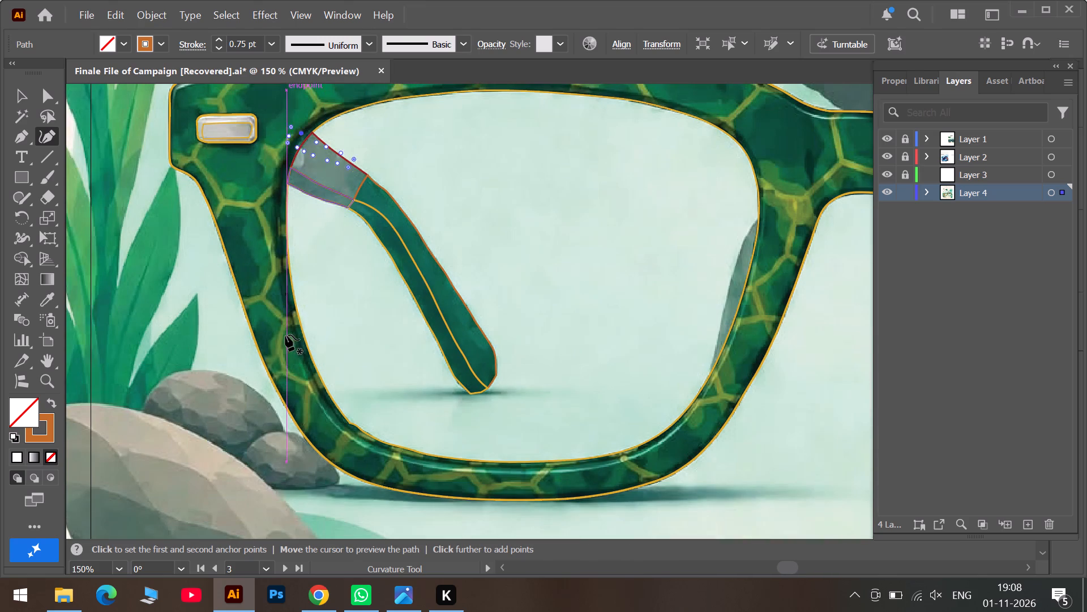
scroll(289, 337, "up", 3, "alt")
left_click(280, 249)
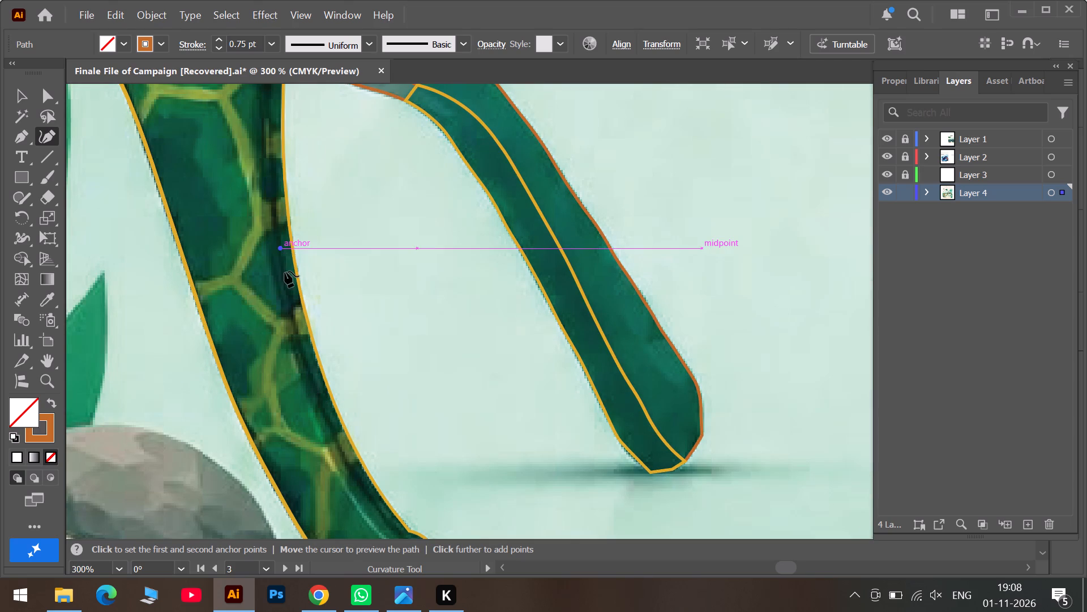
left_click(288, 282)
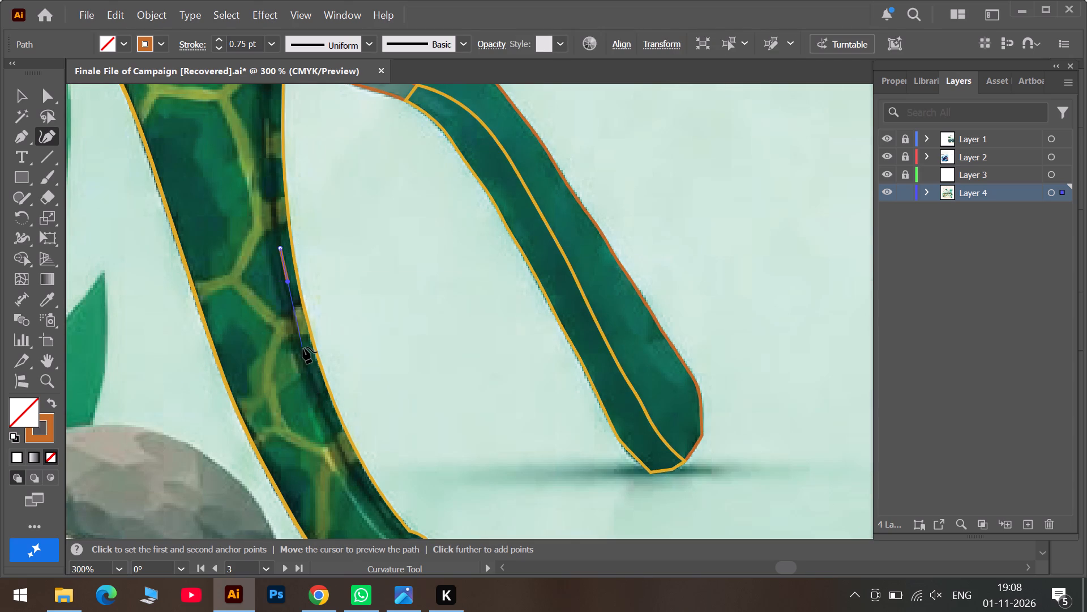
left_click(303, 347)
left_click(323, 408)
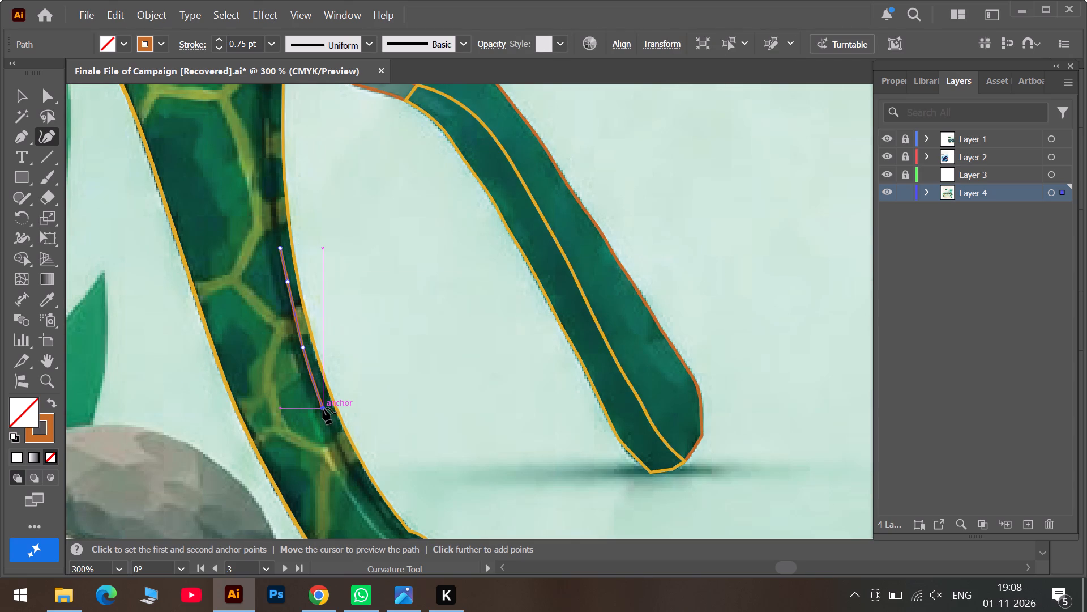
left_click(345, 459)
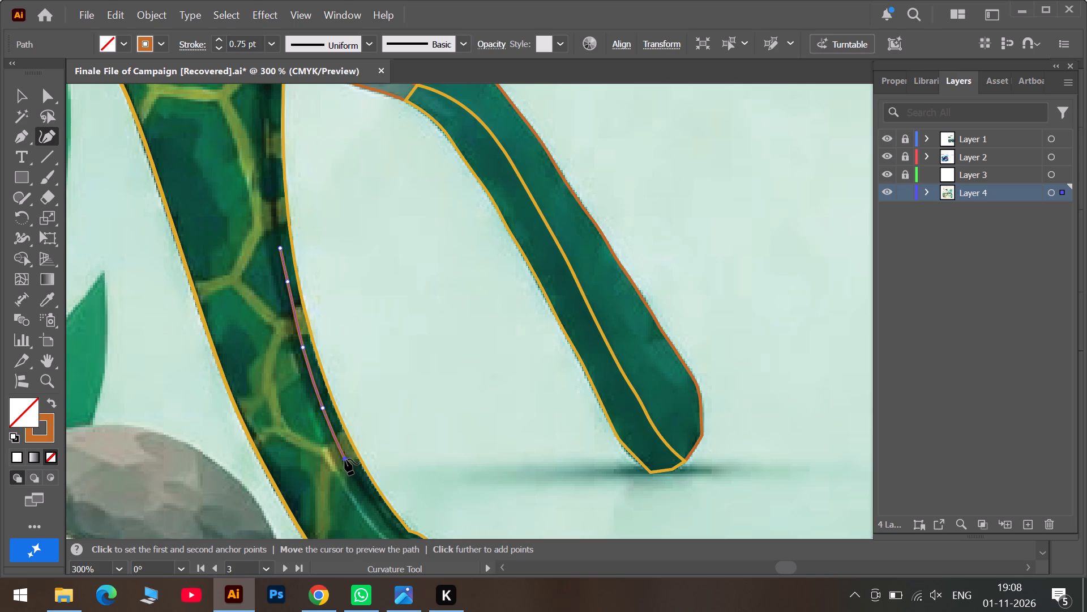
Continue the line around the lens opening's hinge-side lower corner between the yellow outline and the light highlight, nudging its second-to-last anchor slightly down.
scroll(345, 459, "down", 6)
scroll(380, 466, "up", 2, "alt")
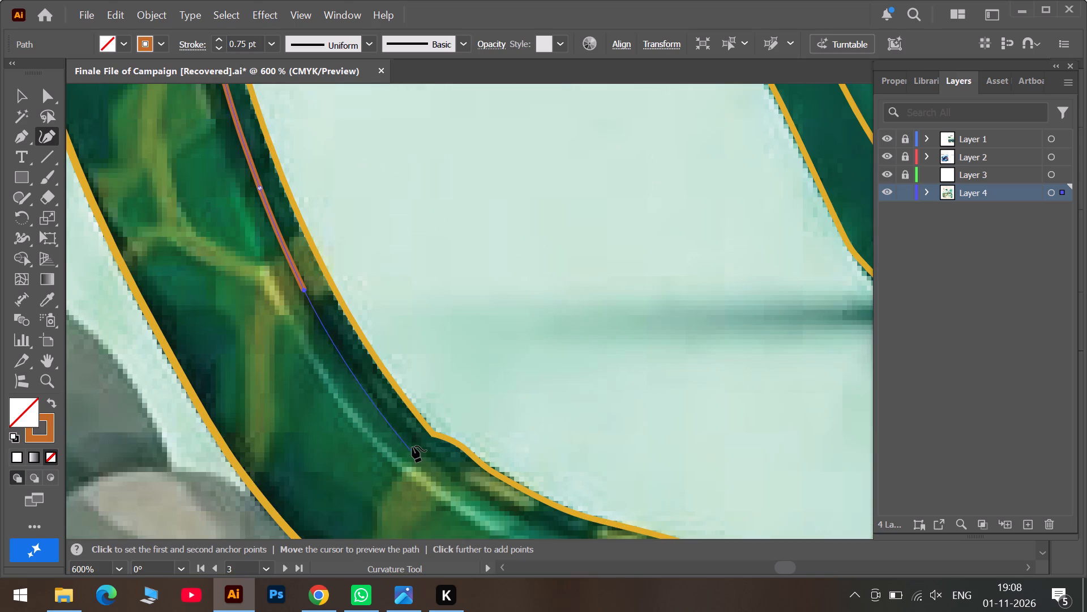
left_click(418, 448)
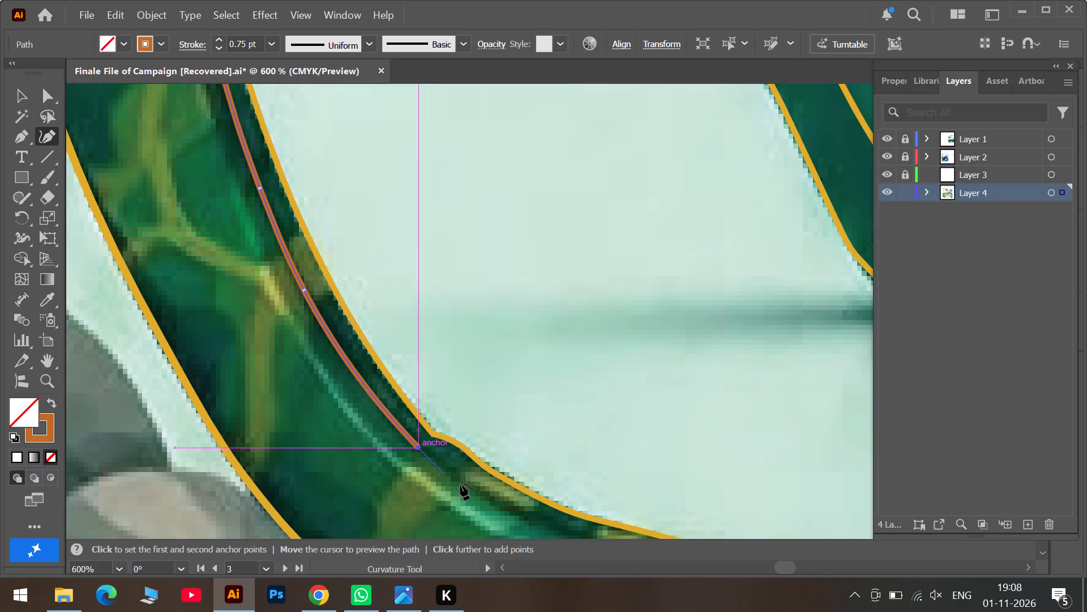
left_click(528, 519)
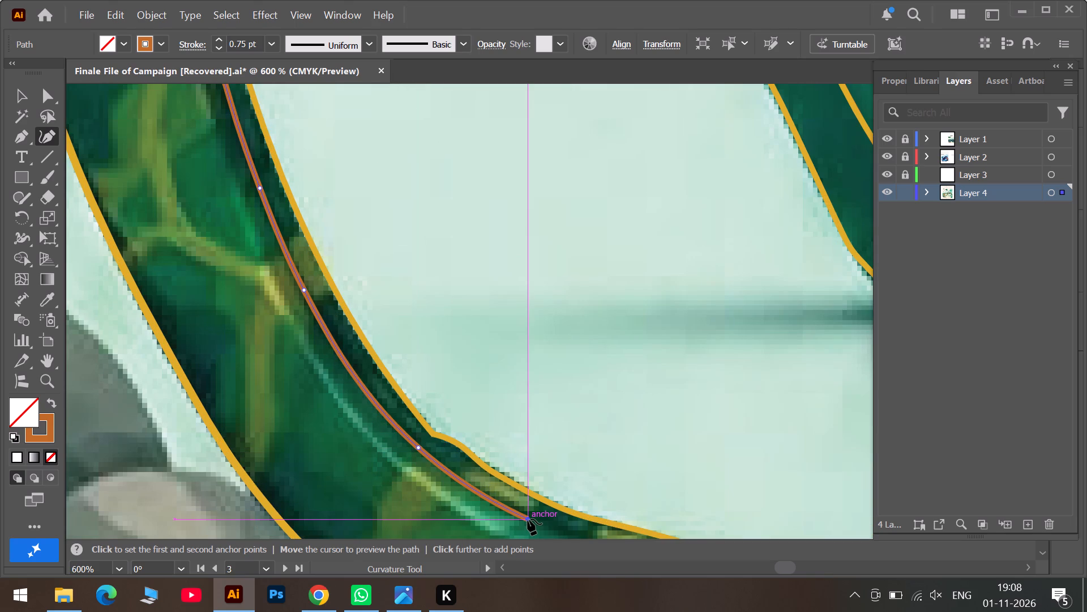
scroll(578, 584, "down", 2)
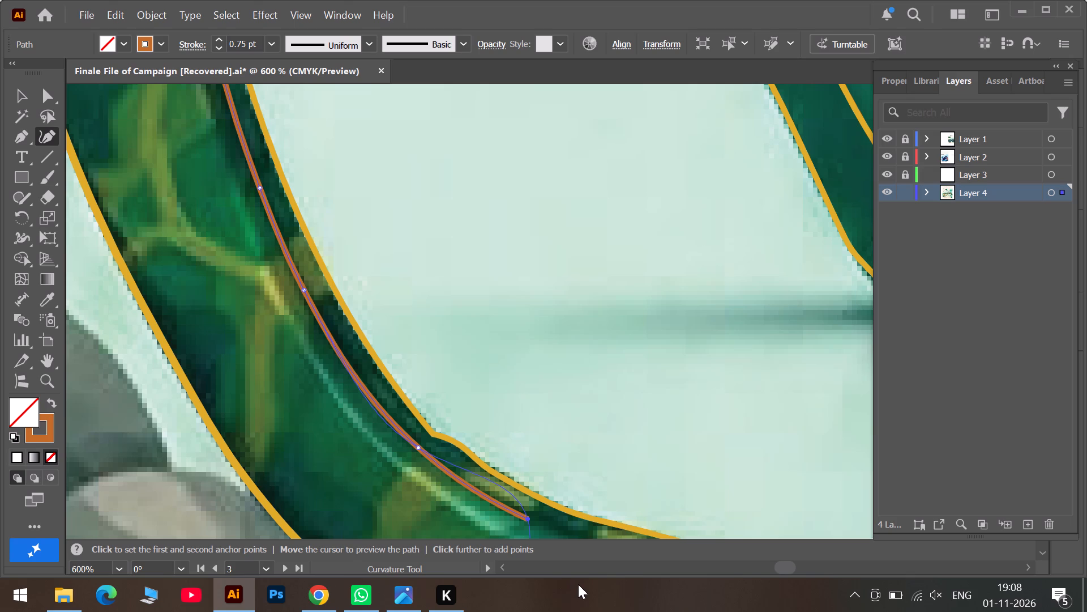
scroll(578, 584, "down", 1)
scroll(626, 547, "down", 11)
scroll(641, 500, "down", 3)
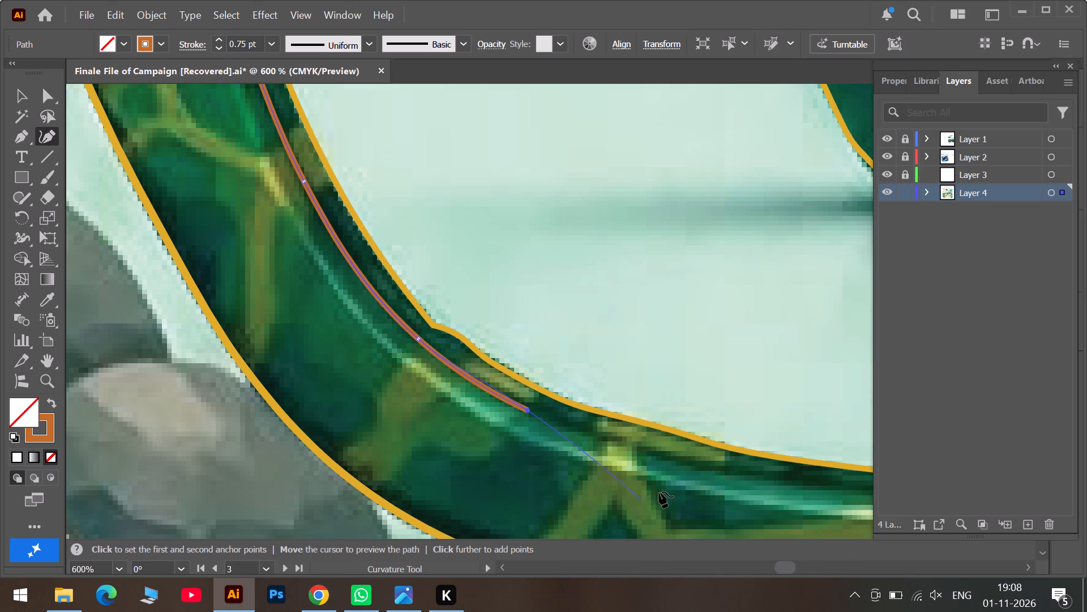
left_click(608, 436)
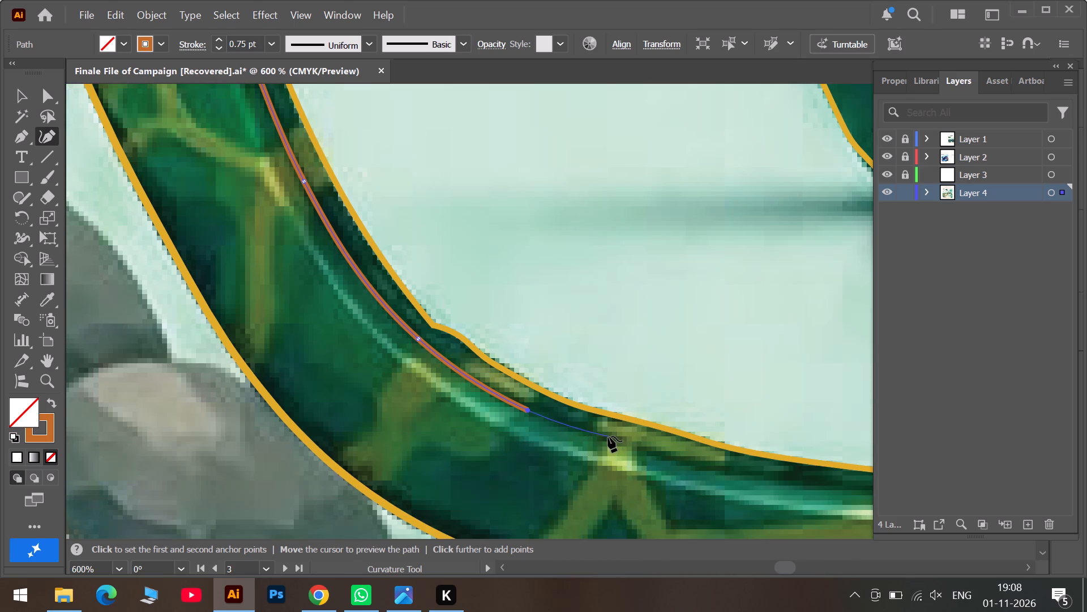
left_click(716, 469)
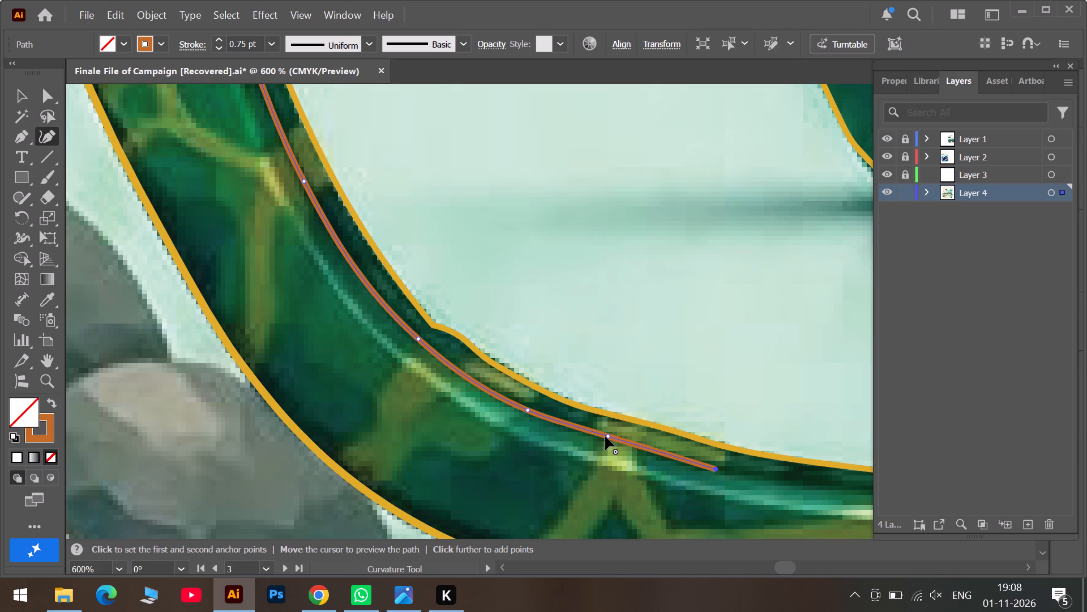
left_click(607, 435)
Extend the line along the bottom rim to the nose-side lower curve, shifting the first new anchor slightly down to smooth it.
left_click(819, 567)
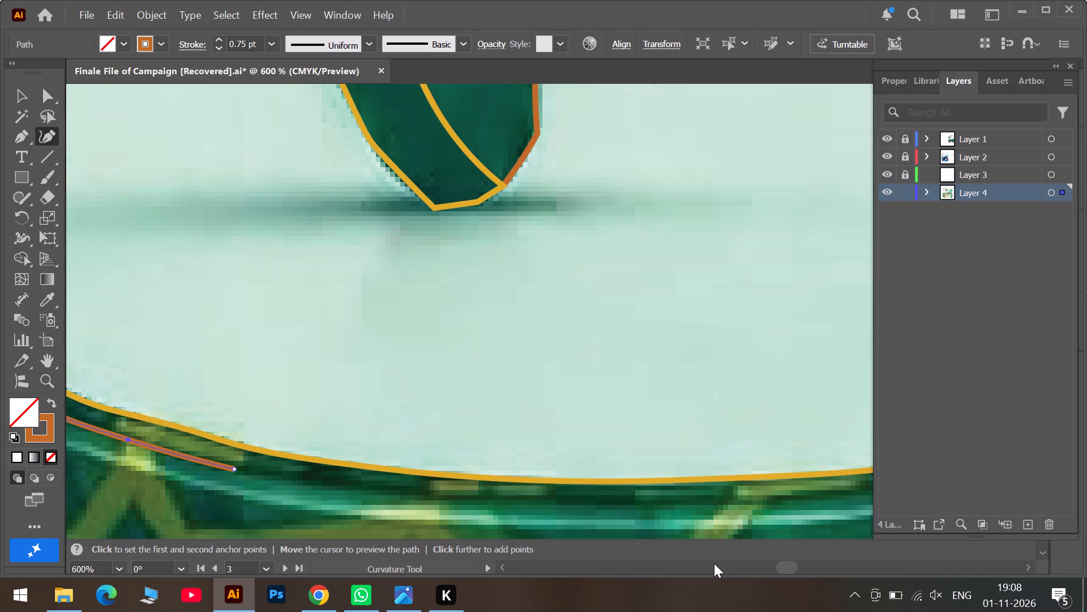
left_click(381, 487)
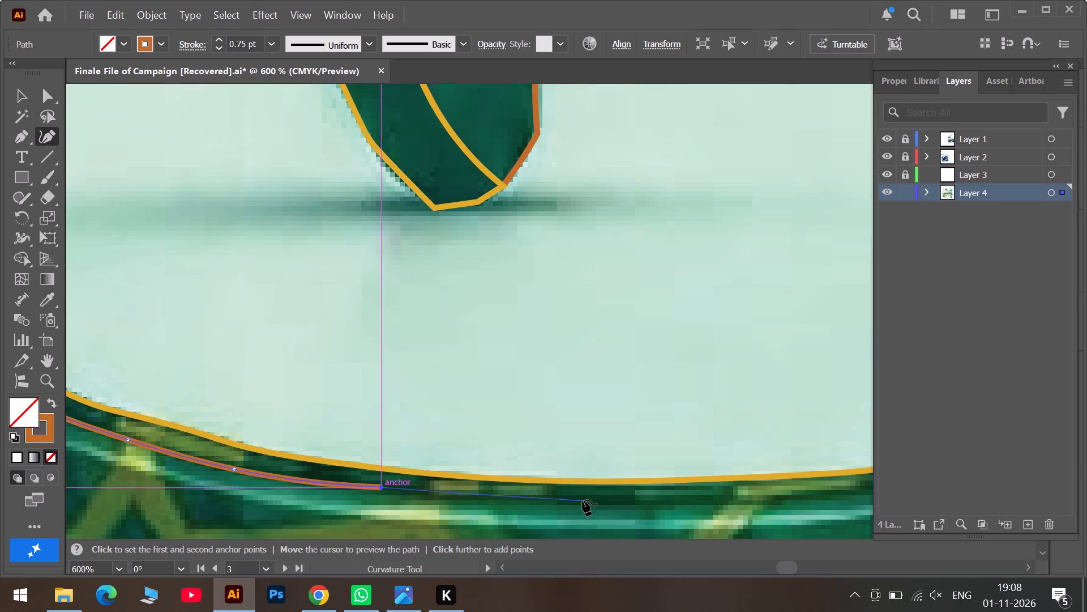
left_click(580, 499)
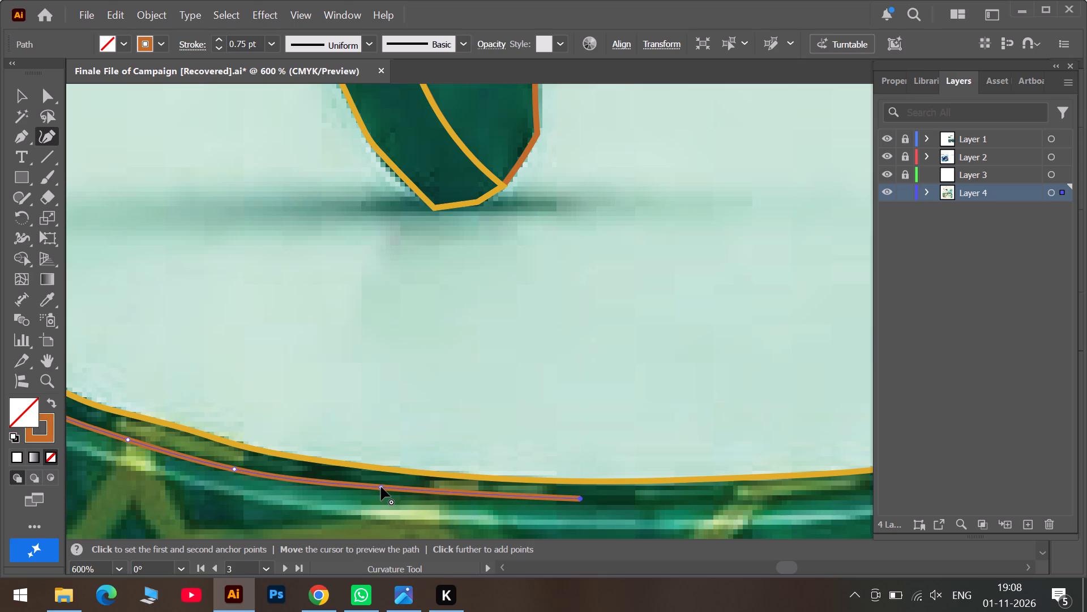
left_click_drag(381, 487, 384, 492)
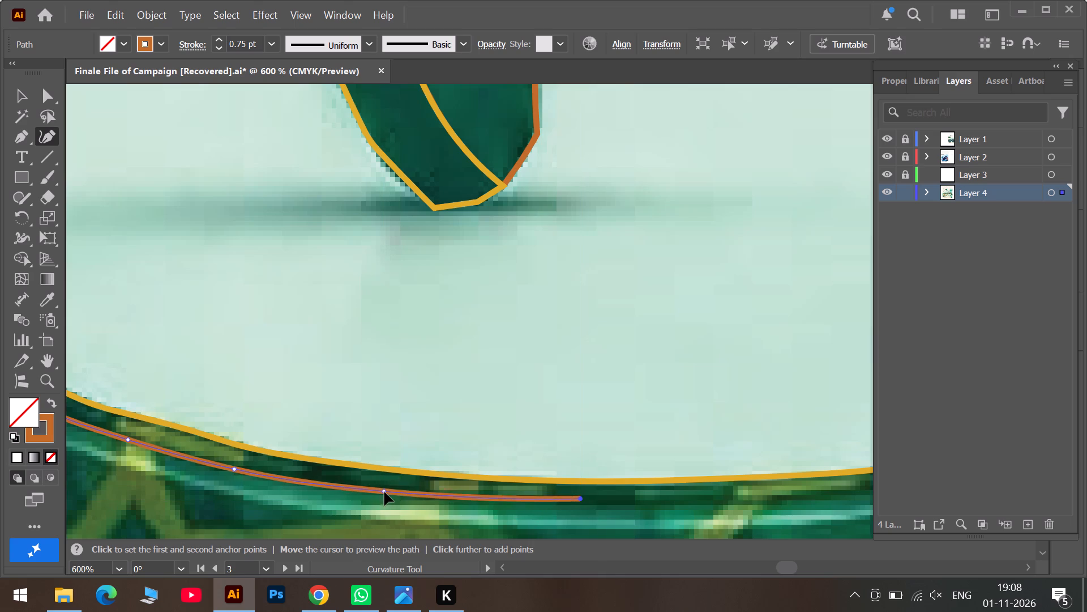
left_click_drag(384, 492, 392, 491)
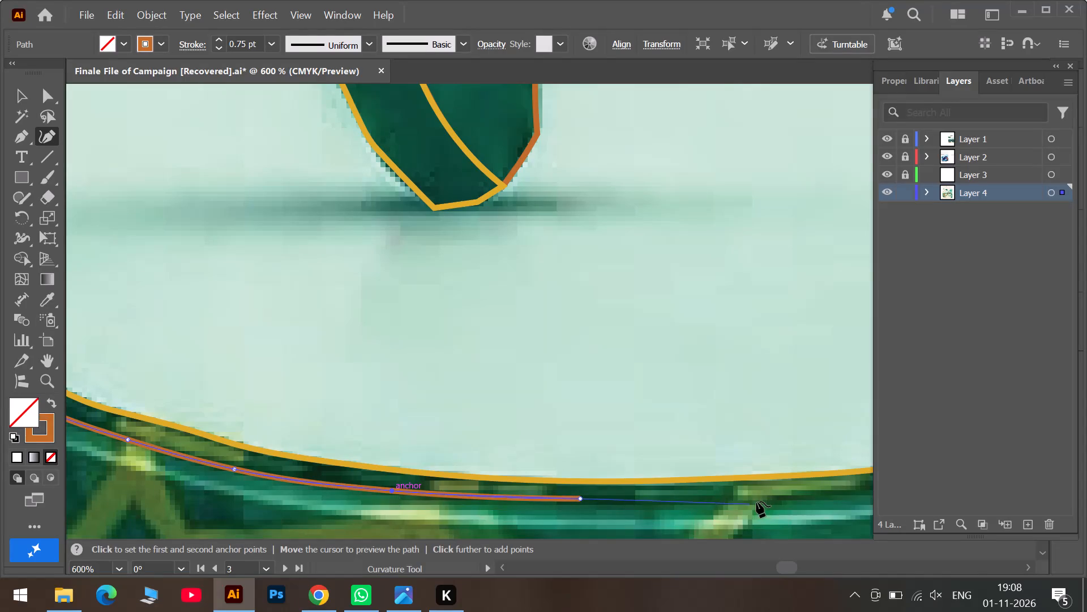
left_click(765, 499)
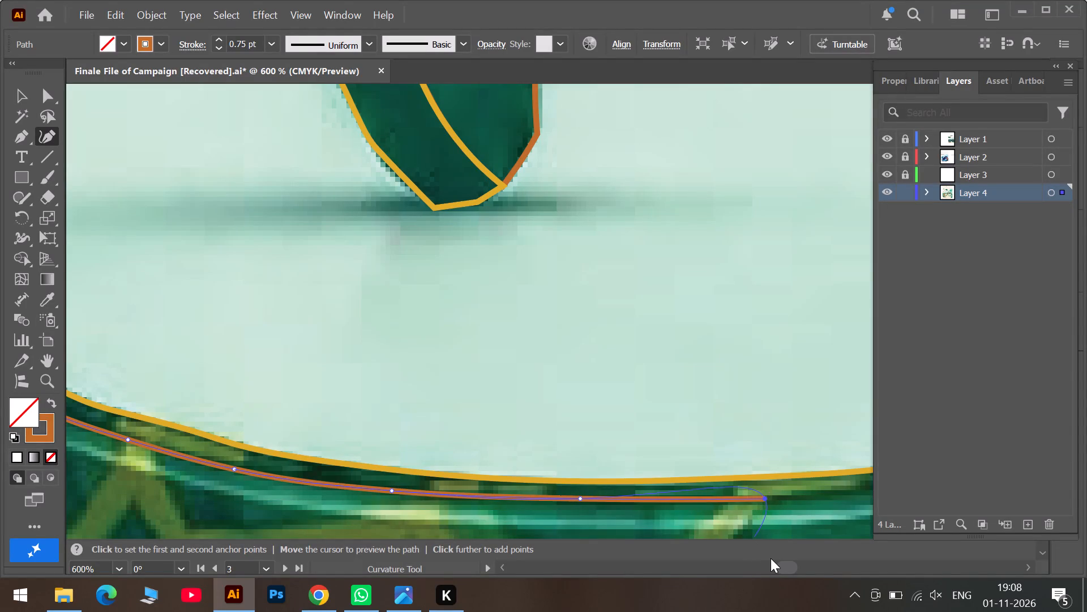
left_click(812, 564)
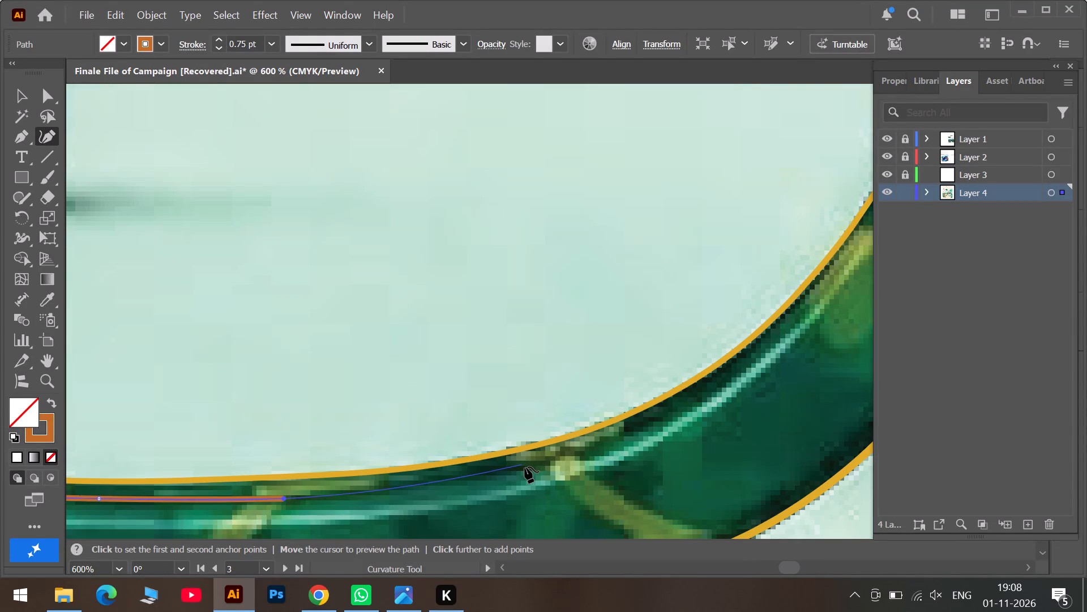
left_click(525, 467)
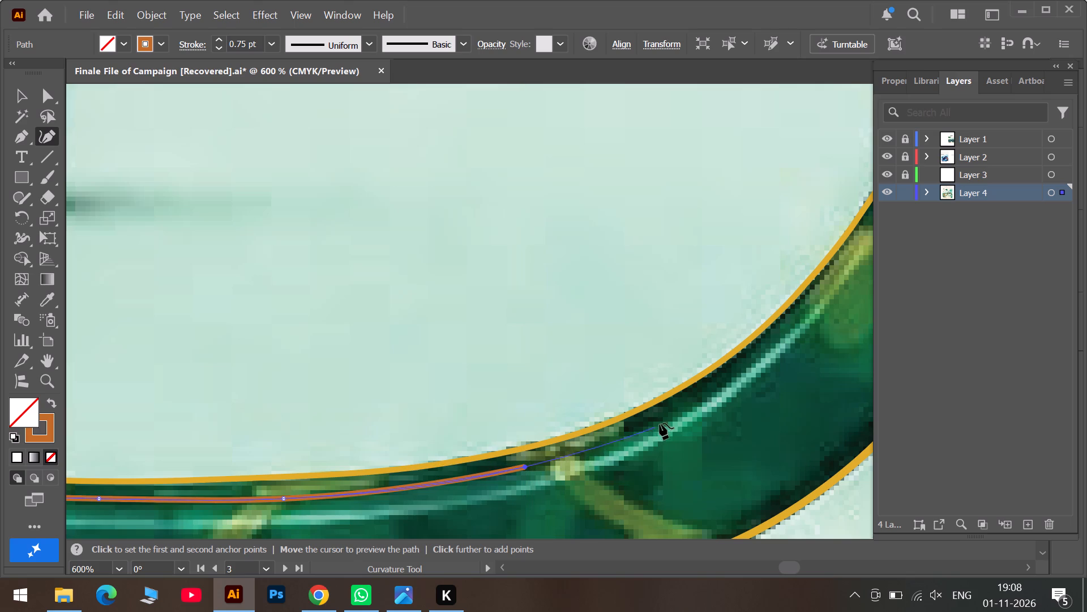
left_click(702, 395)
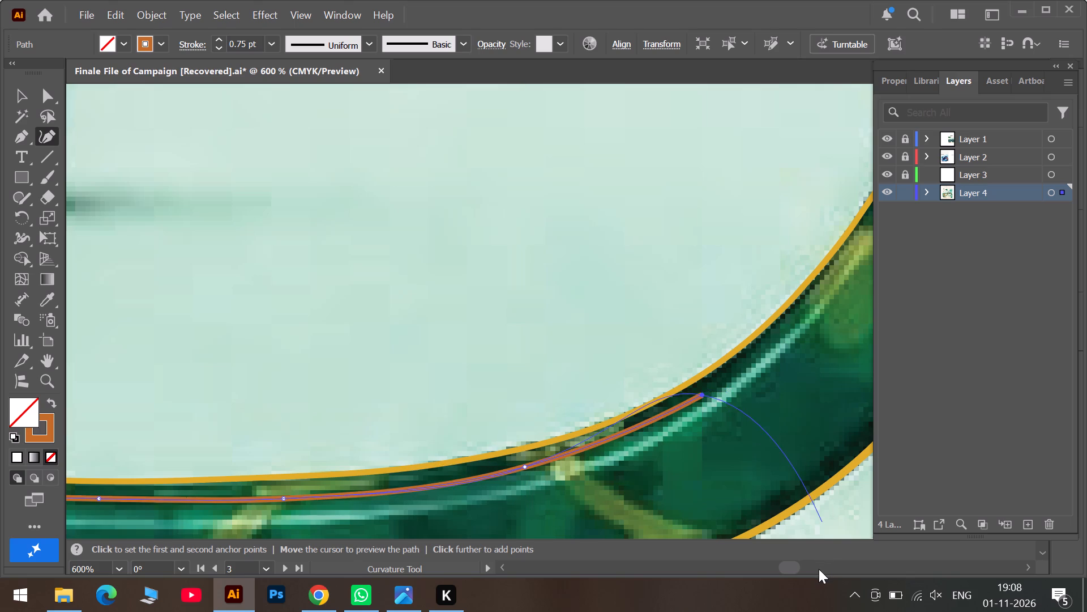
Set the inner-rim line's stroke weight to 0.5 pt.
left_click(819, 569)
scroll(236, 262, "up", 4)
left_click(216, 44)
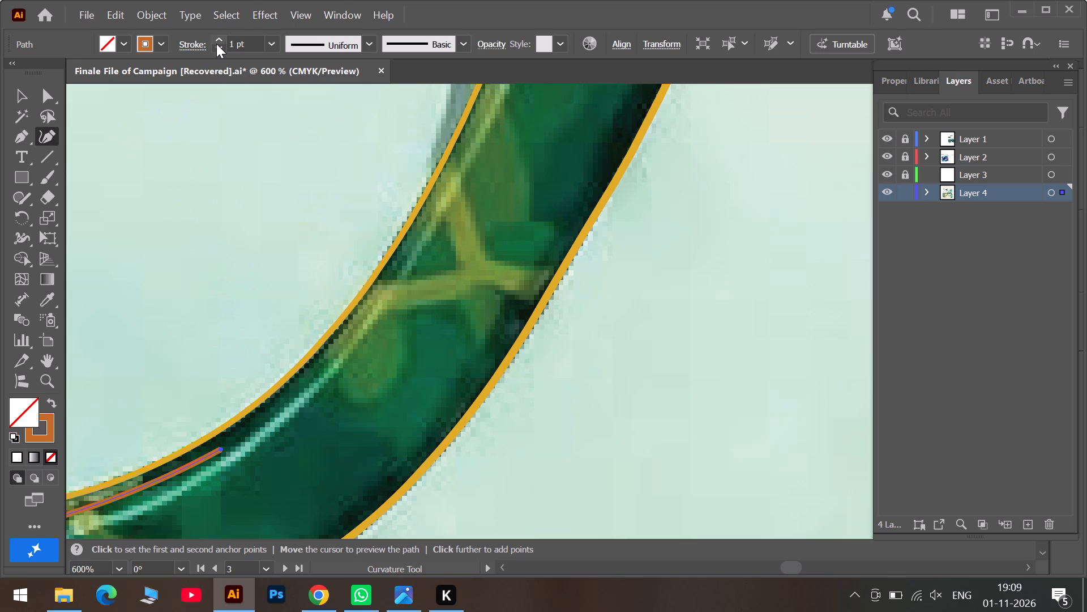
left_click(219, 46)
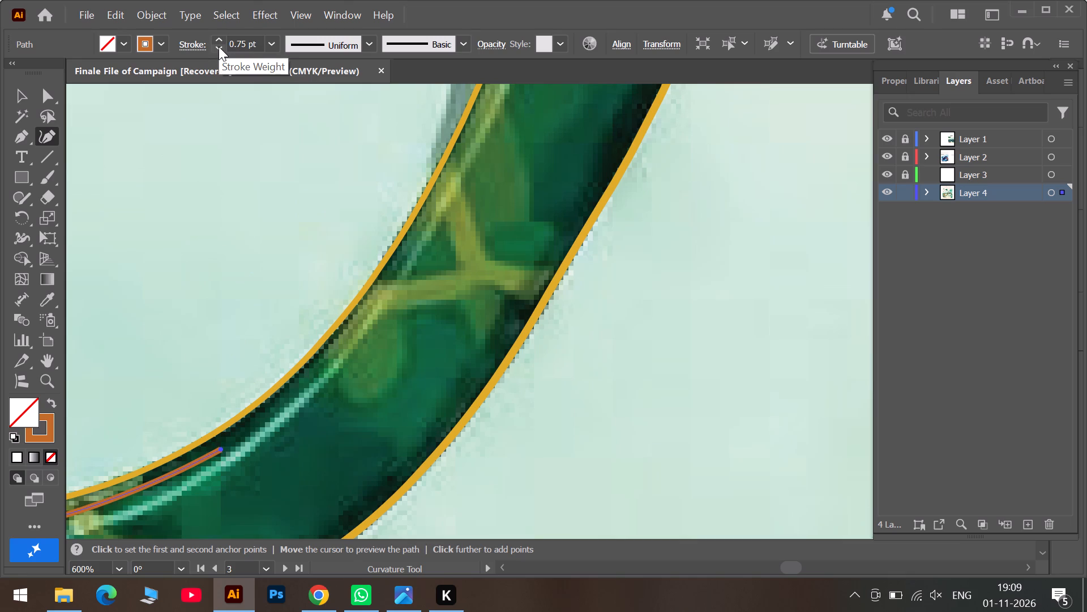
left_click(219, 46)
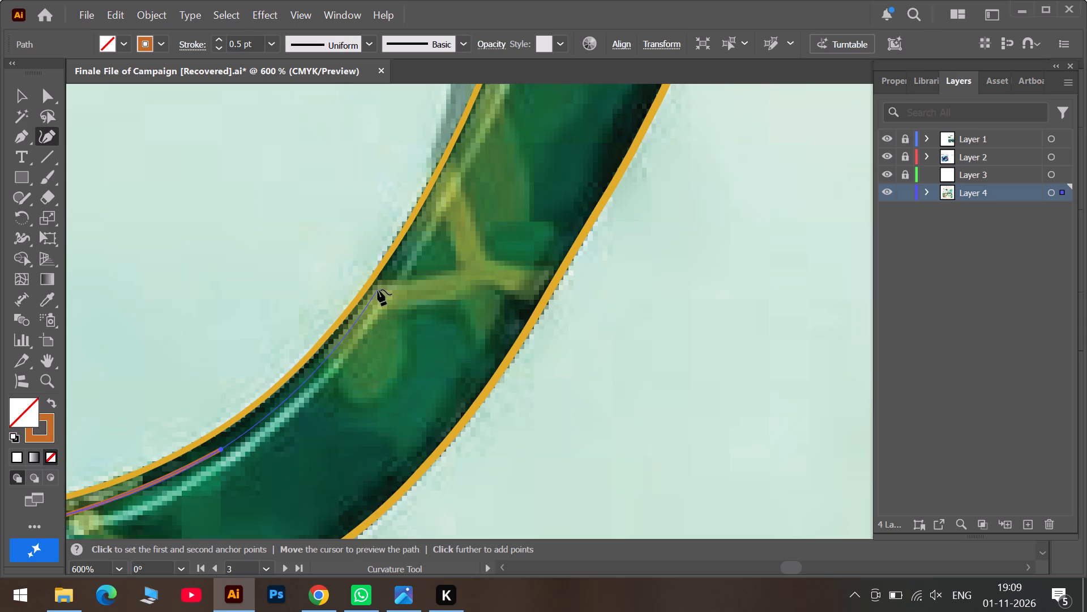
Examine the inner rim along the nose side of the lens opening, up to its upper corner and back down.
scroll(378, 290, "up", 5)
scroll(503, 261, "up", 20)
scroll(596, 205, "up", 7)
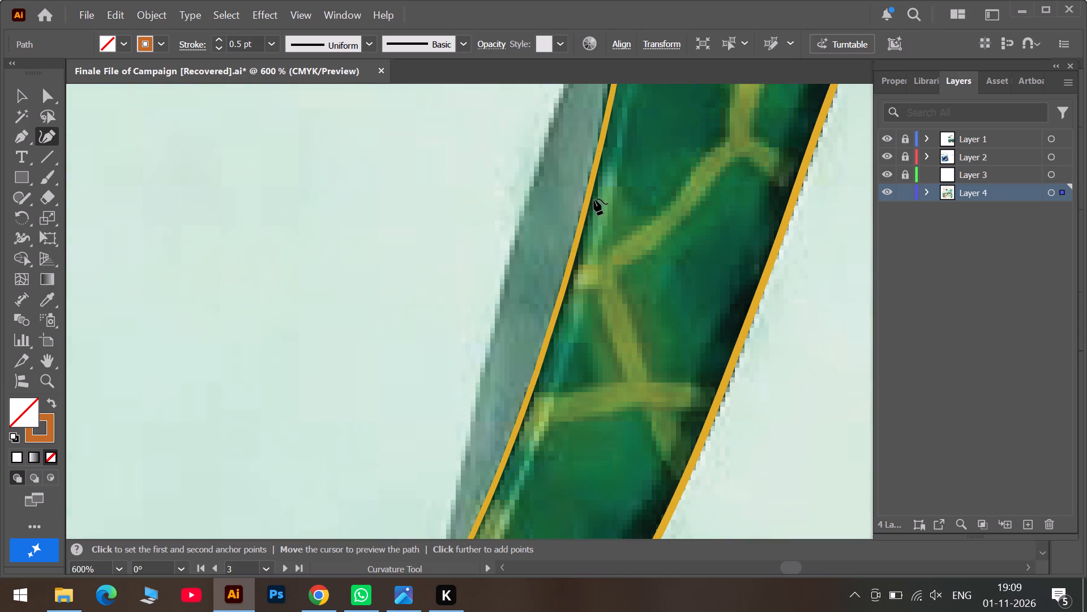
scroll(594, 199, "up", 13)
scroll(641, 191, "up", 20)
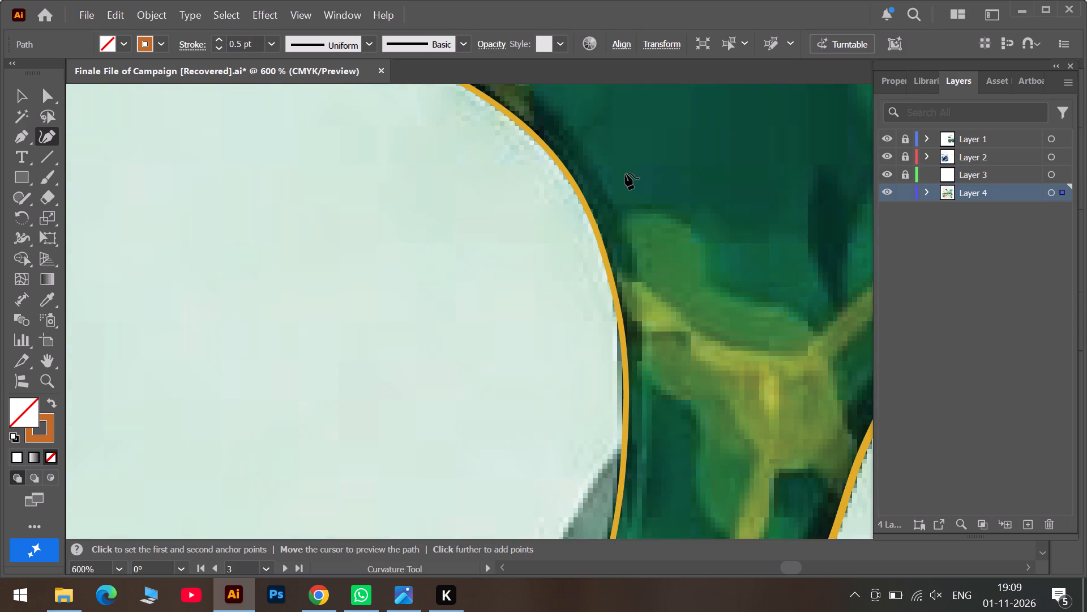
scroll(625, 175, "up", 7)
scroll(542, 203, "up", 6)
scroll(523, 213, "down", 20)
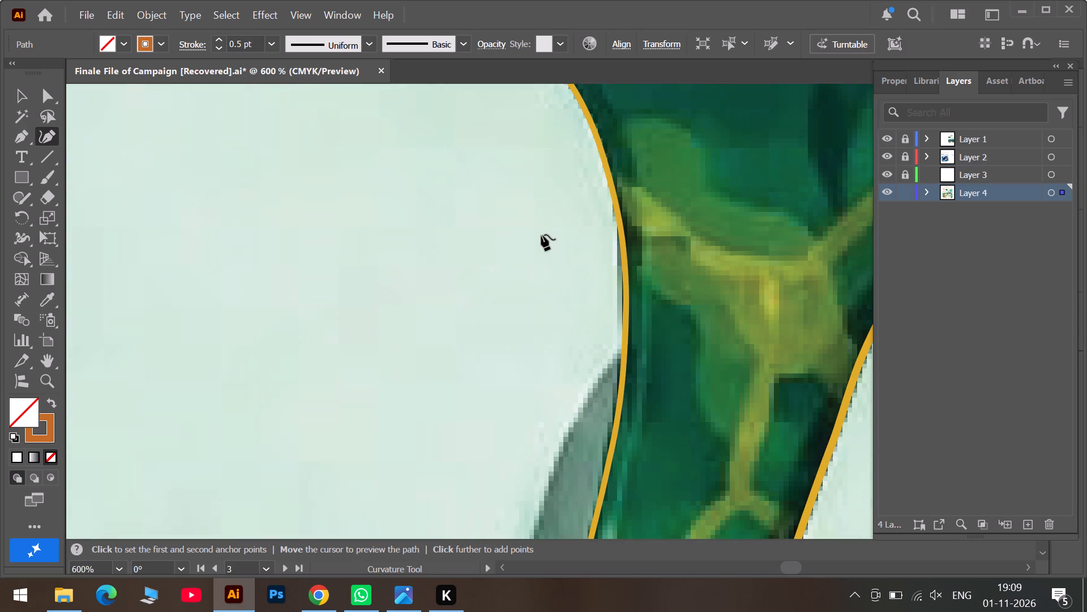
scroll(541, 235, "down", 18)
scroll(538, 234, "down", 6)
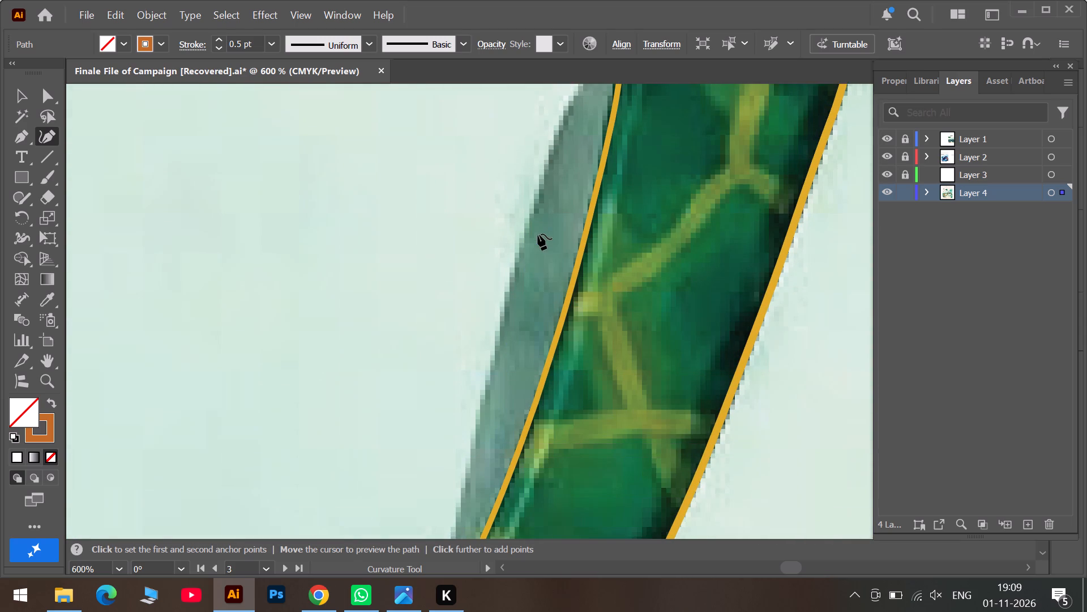
scroll(538, 234, "down", 20)
scroll(538, 234, "down", 10)
scroll(476, 280, "down", 7)
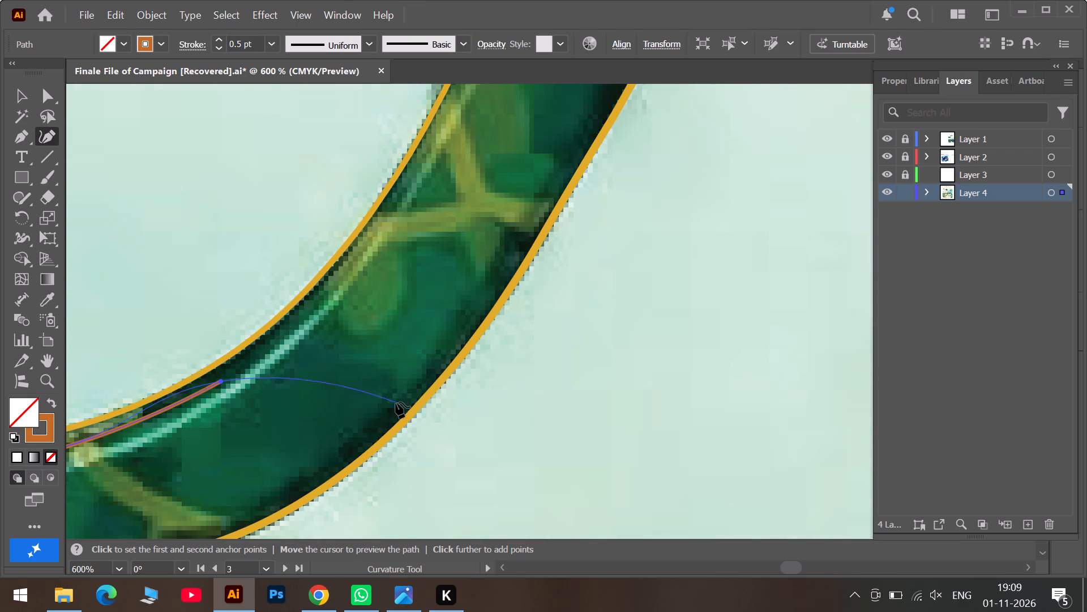
End the inner-rim line on the yellow lens outline at the nose-side lower curve and finish the path.
left_click(320, 297)
left_click_drag(320, 297, 321, 286)
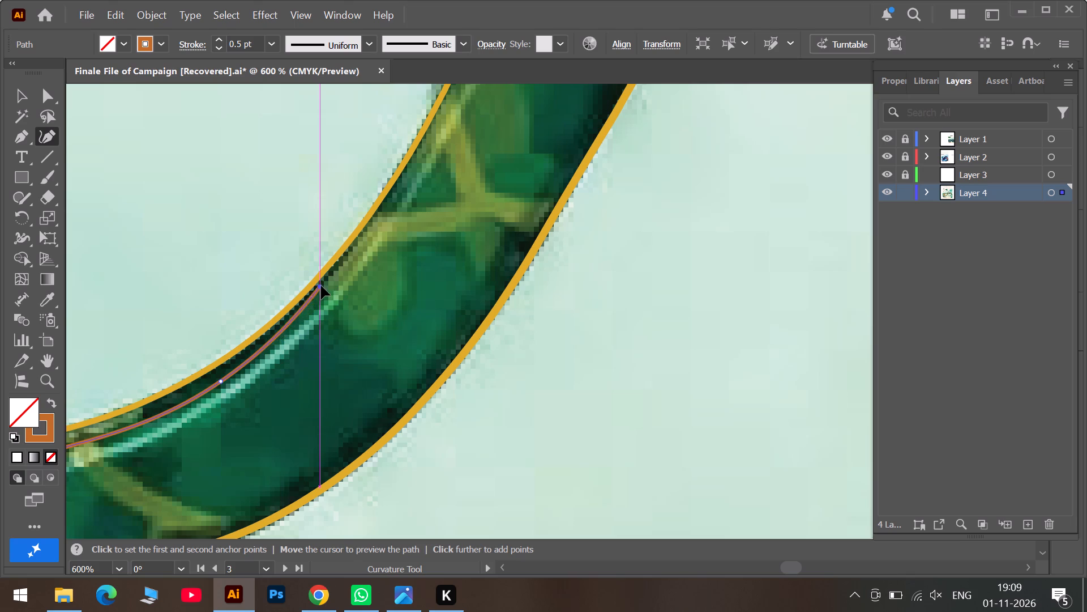
left_click_drag(321, 286, 322, 275)
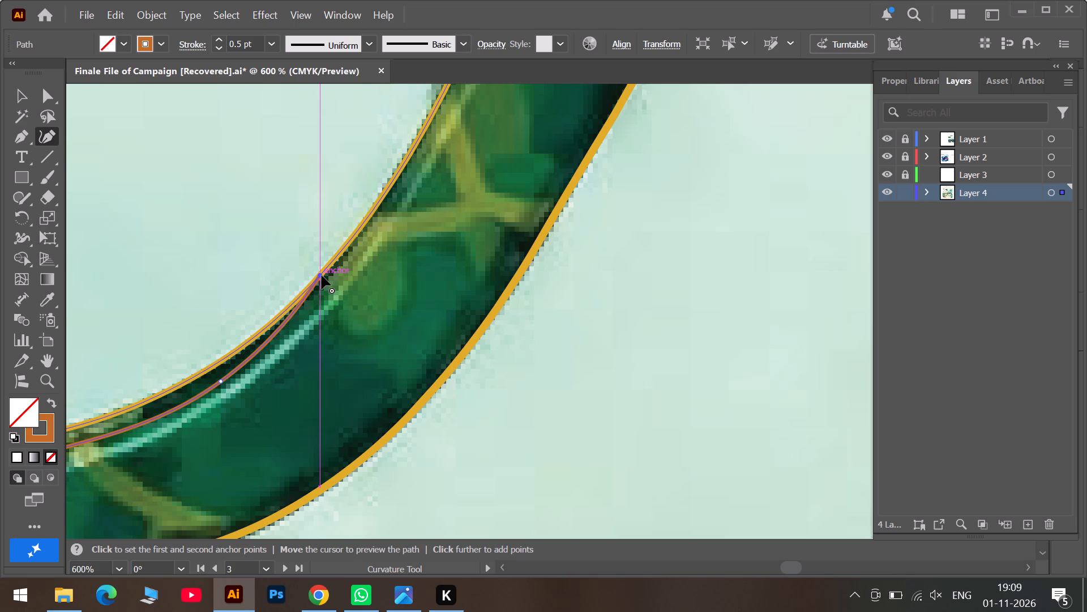
key("Escape")
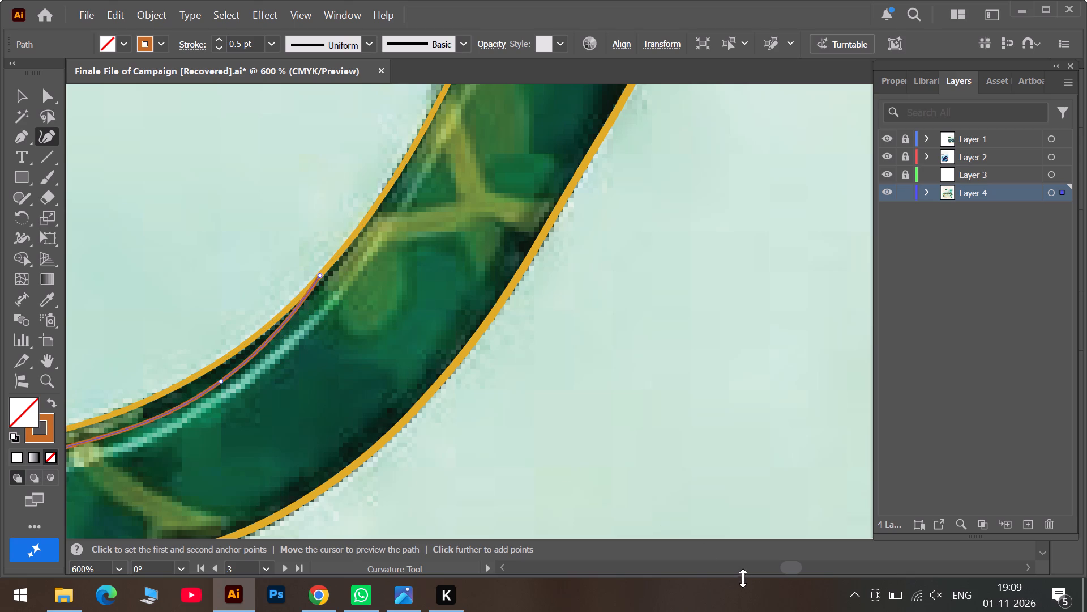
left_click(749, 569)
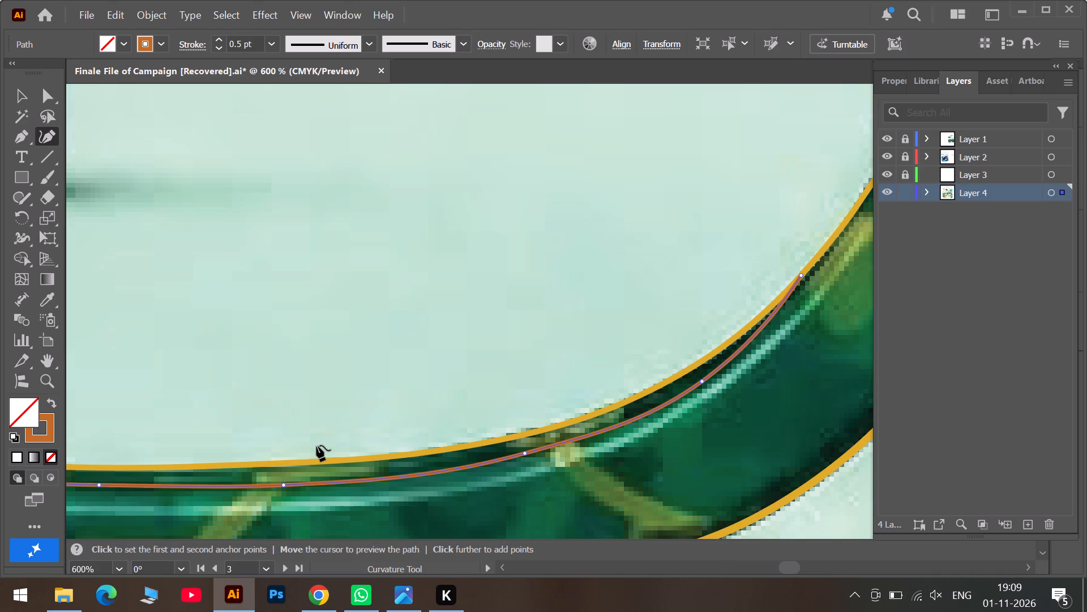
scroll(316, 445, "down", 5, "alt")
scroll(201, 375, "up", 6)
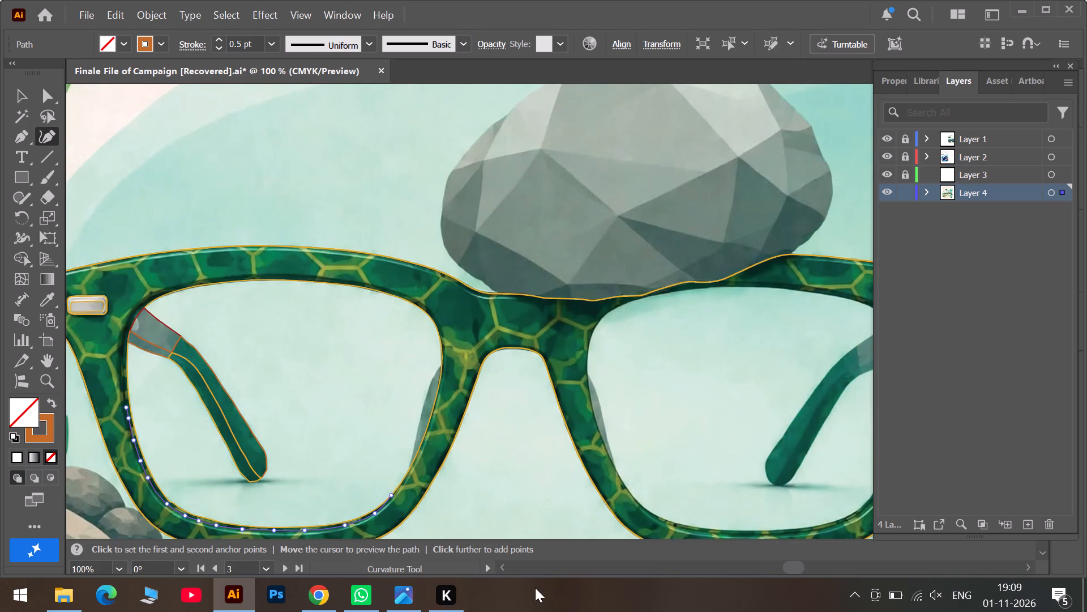
Resume the inner-rim line from its open hinge-side end and extend it up the rim to beside the grey temple arm section.
left_click(745, 566)
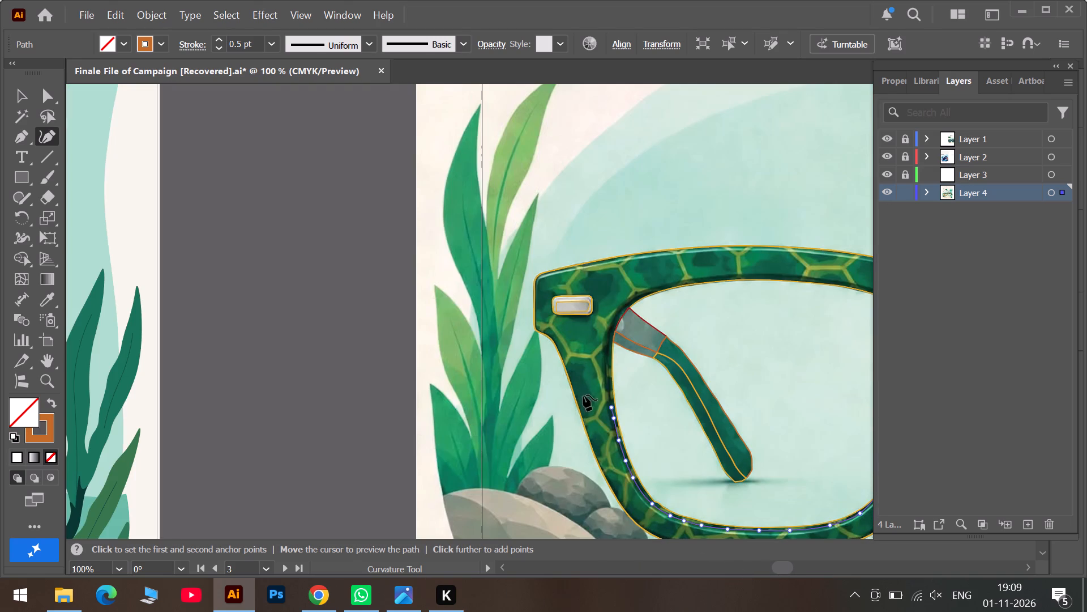
scroll(620, 409, "up", 3, "alt")
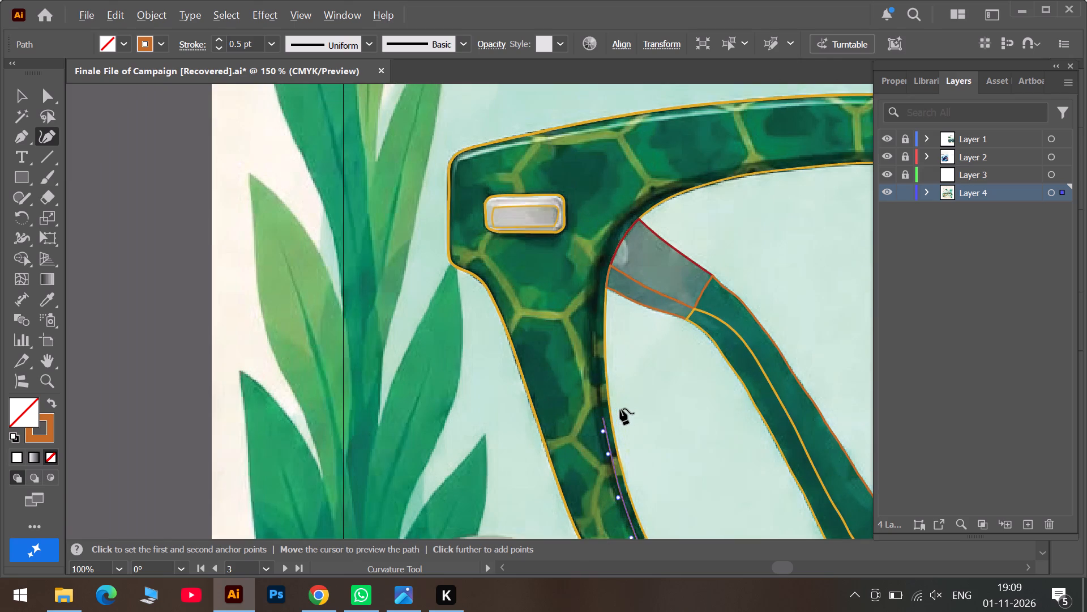
scroll(620, 409, "up", 2, "alt")
left_click(592, 426)
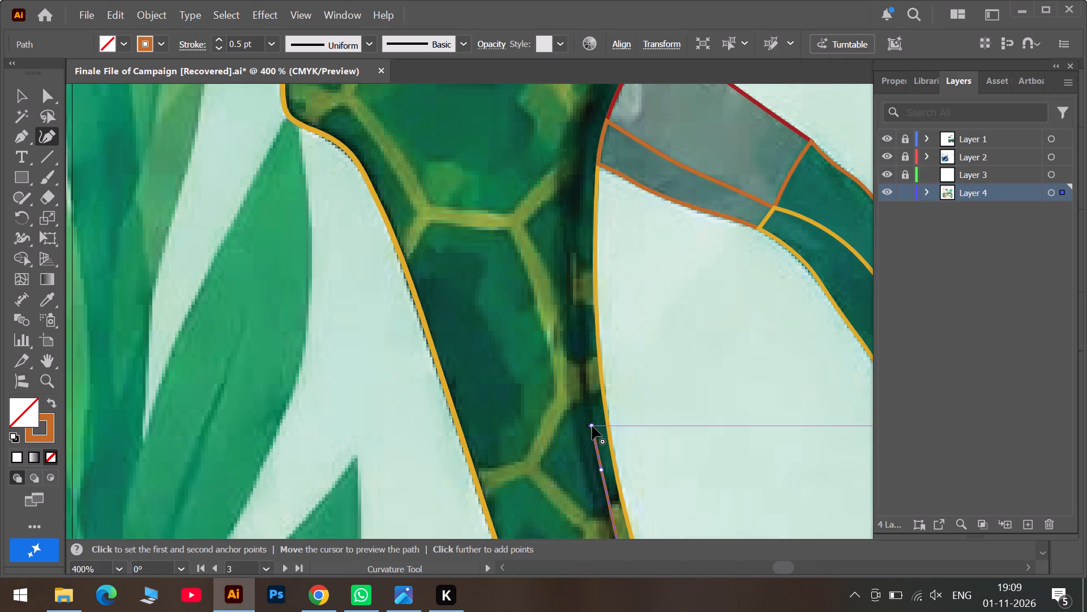
left_click(583, 359)
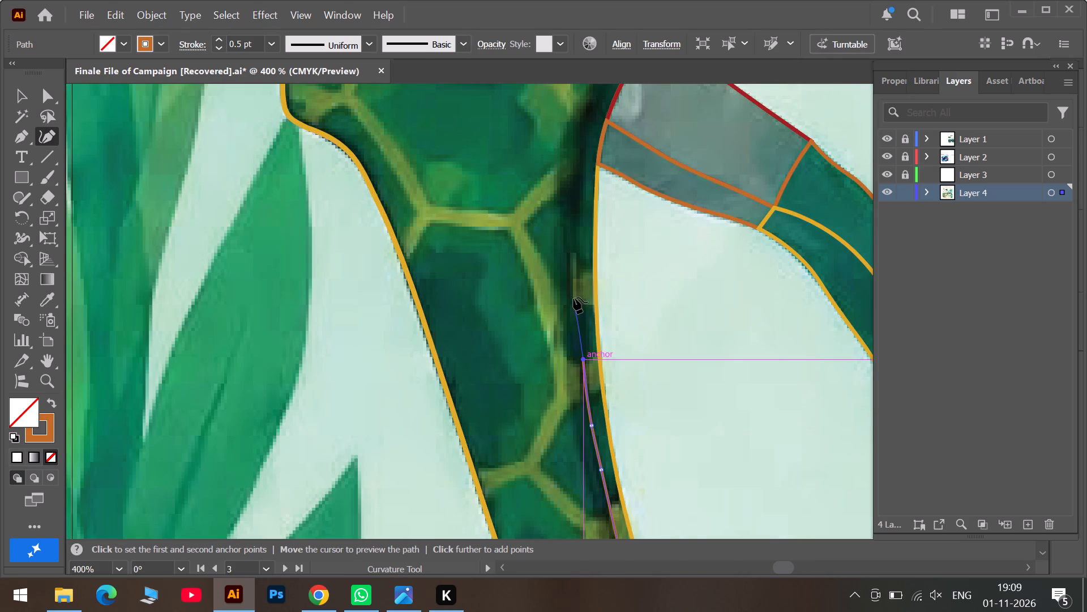
left_click(577, 250)
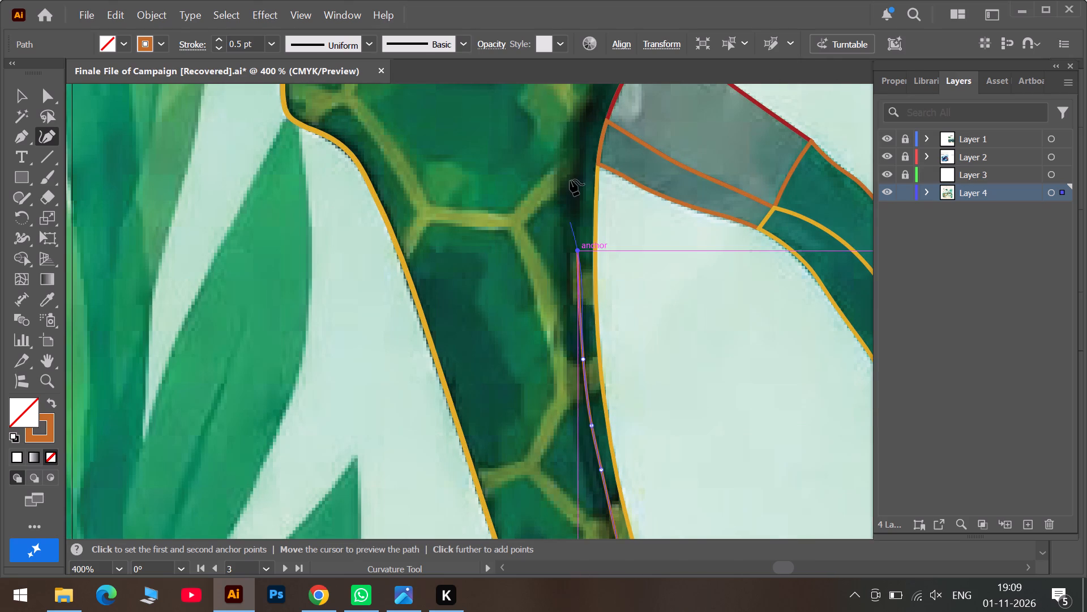
left_click(583, 155)
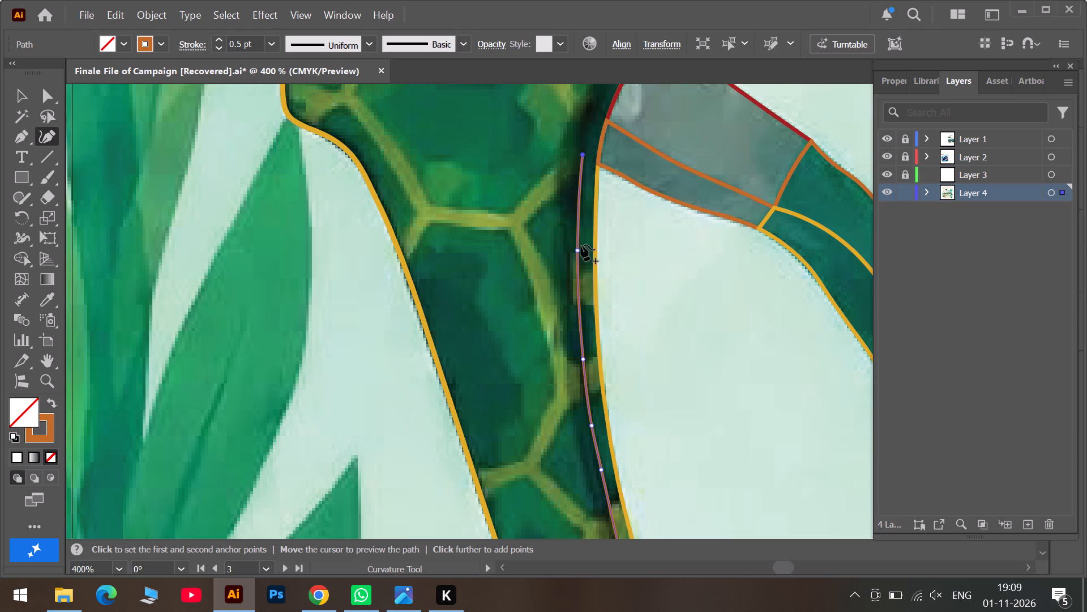
Carry the line around the hinge-side upper corner, end it on the yellow lens outline along the top rim, and finish the path.
scroll(603, 261, "up", 5)
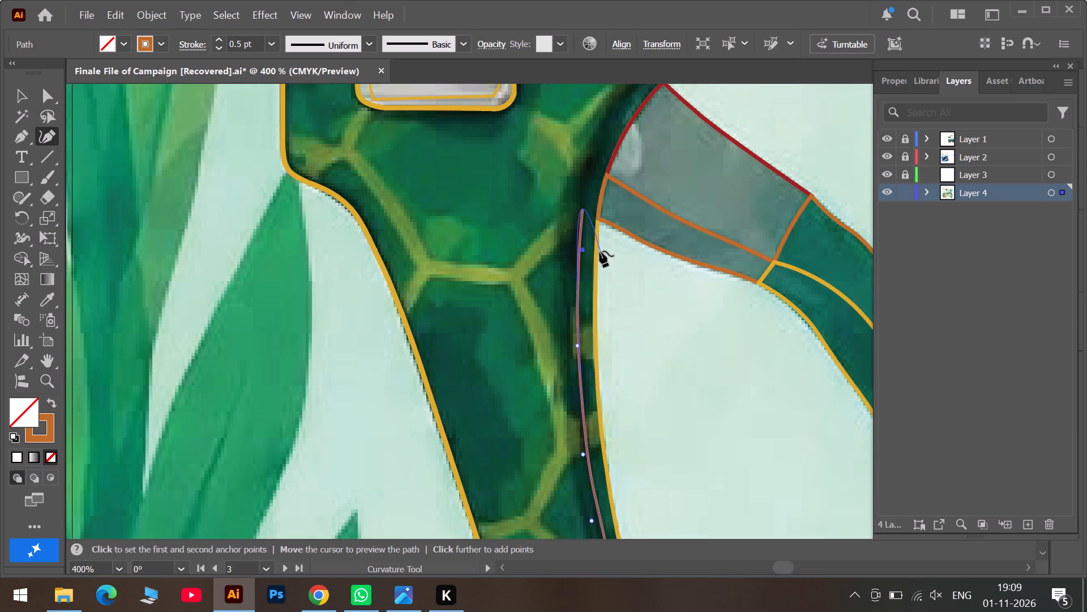
scroll(600, 251, "up", 1)
scroll(611, 164, "up", 4)
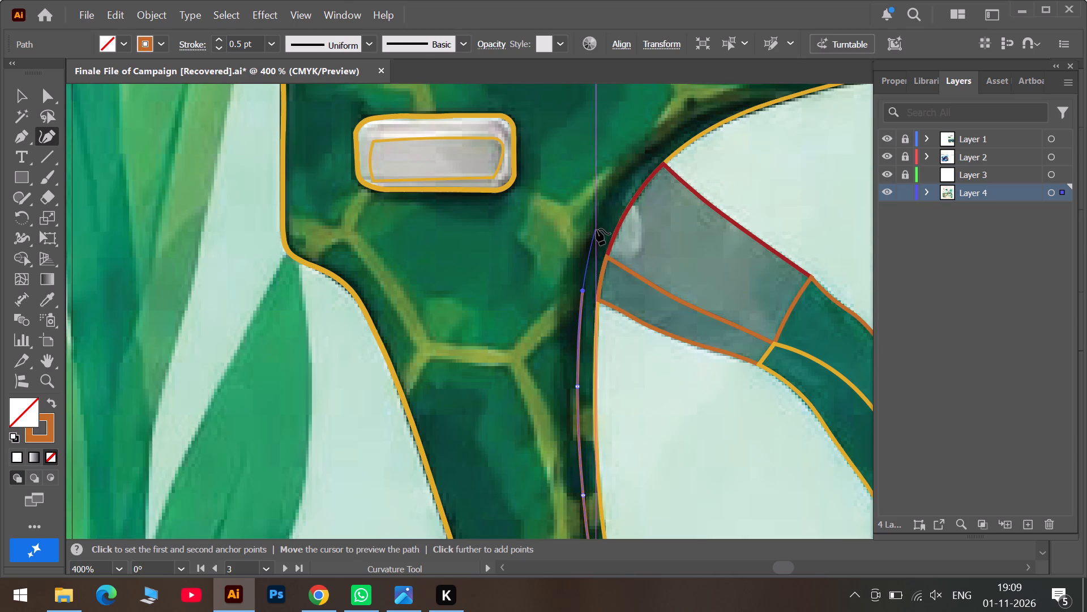
left_click(596, 229)
left_click(635, 163)
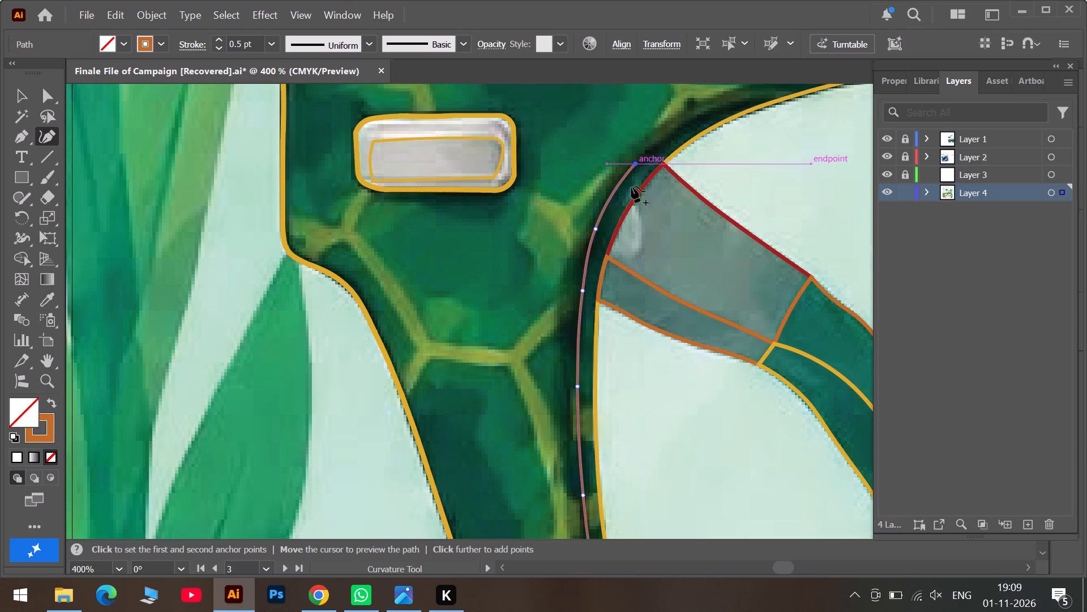
left_click(708, 116)
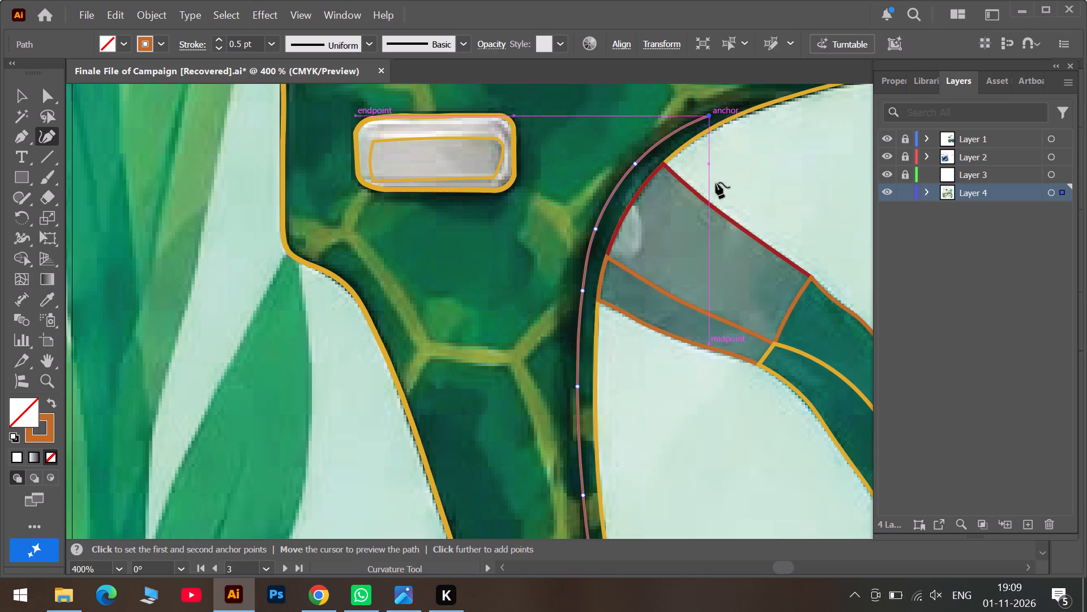
left_click(799, 565)
scroll(409, 294, "up", 6)
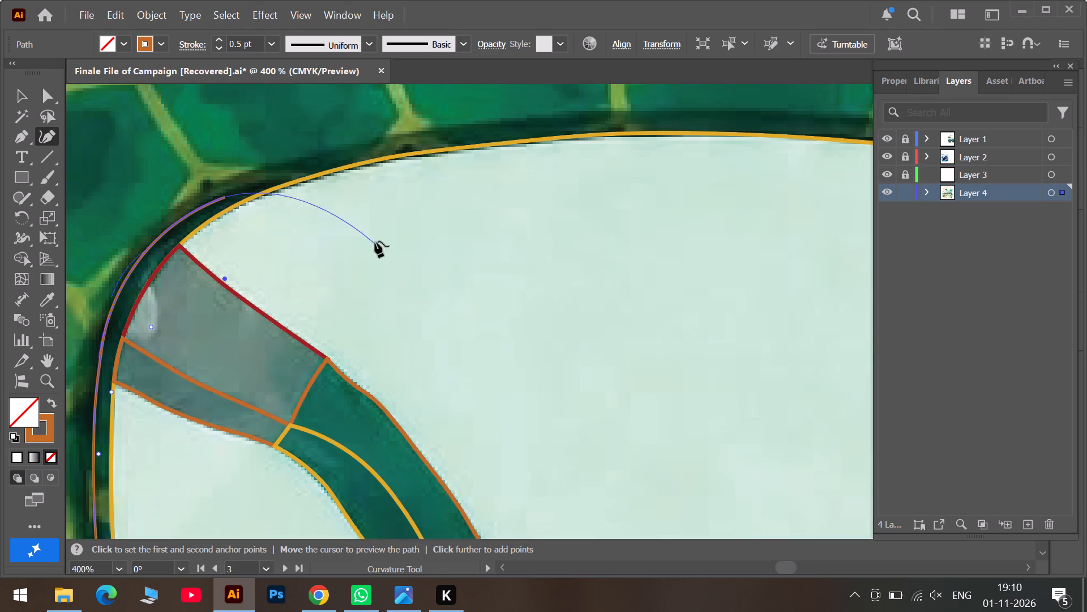
scroll(380, 212, "up", 5)
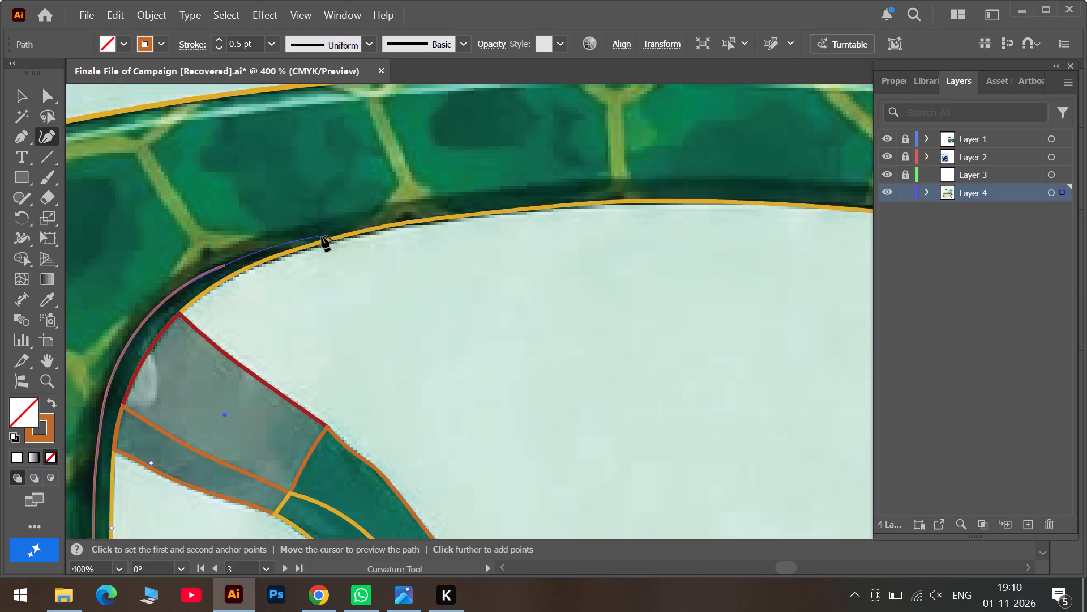
left_click(327, 233)
left_click_drag(327, 233, 343, 231)
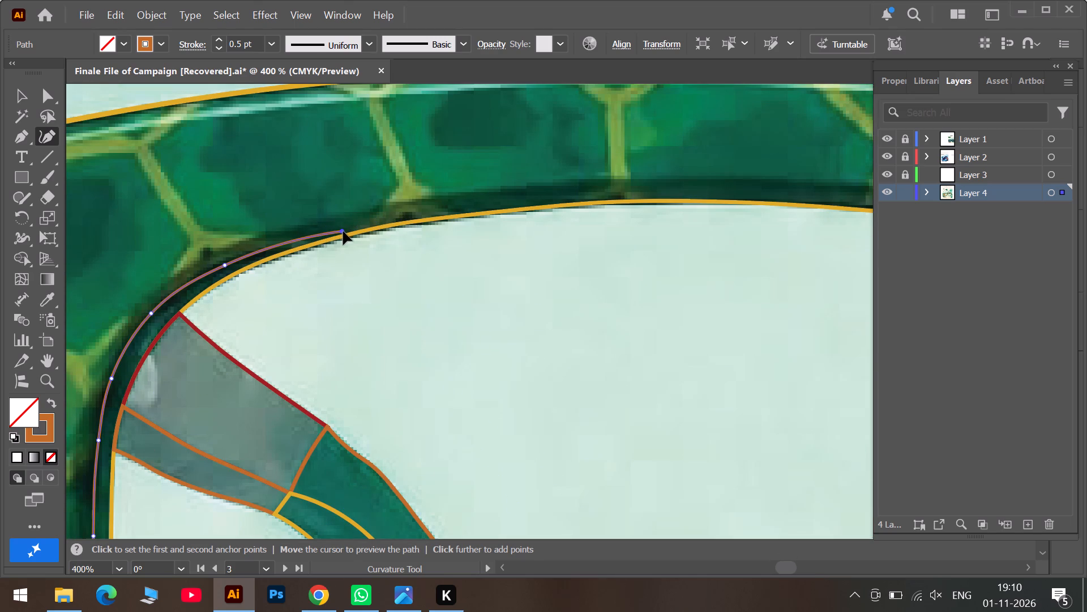
left_click_drag(343, 231, 350, 234)
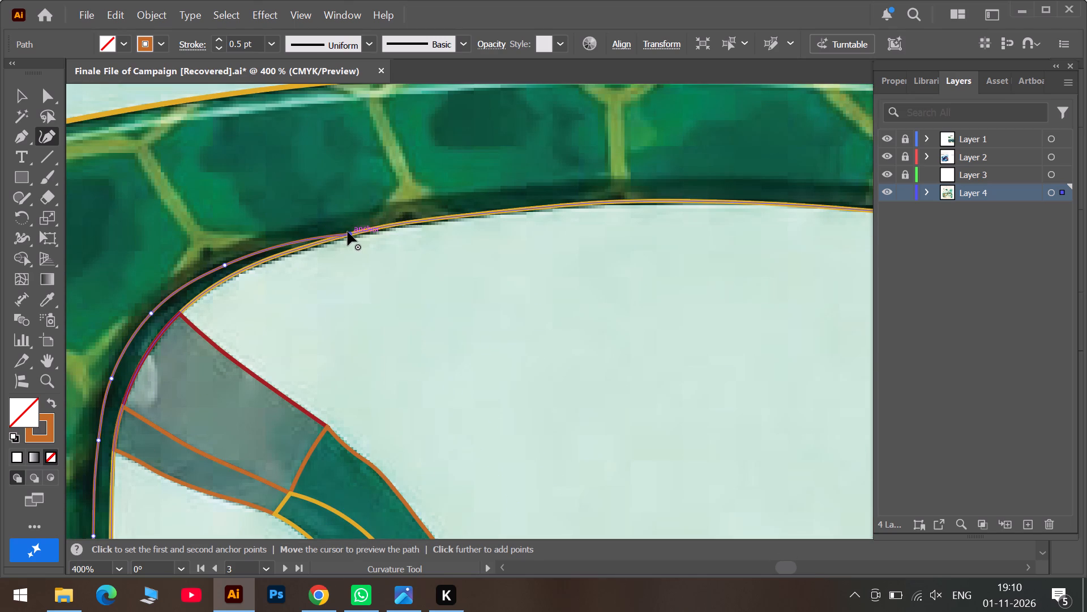
key("Escape")
Start a second line along the upper edge of the top rim's dark inner band, adding an anchor past the crest to smooth the curve.
left_click(289, 231)
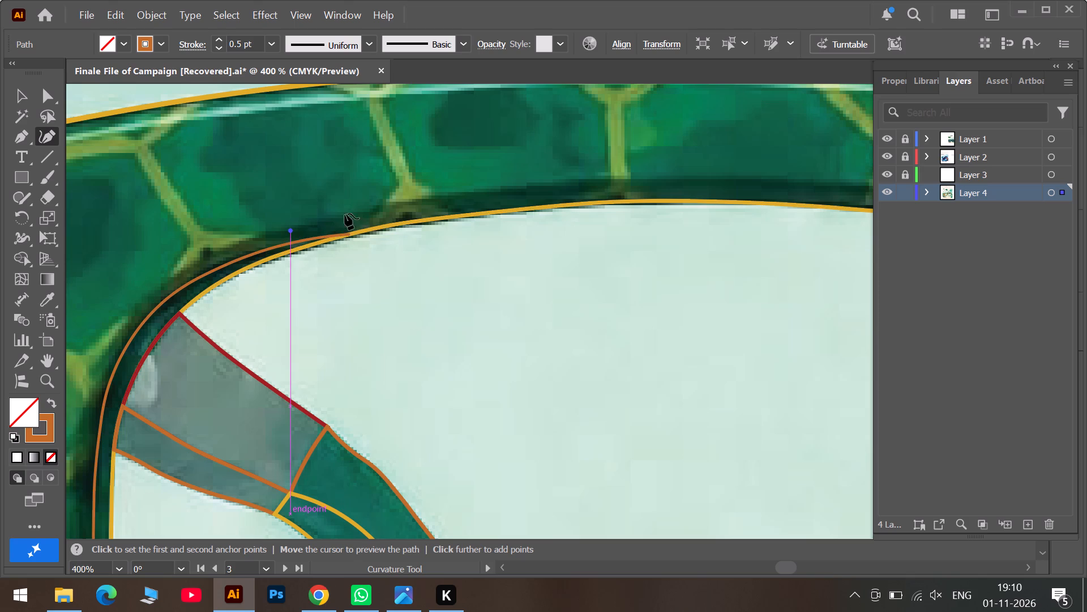
left_click(384, 209)
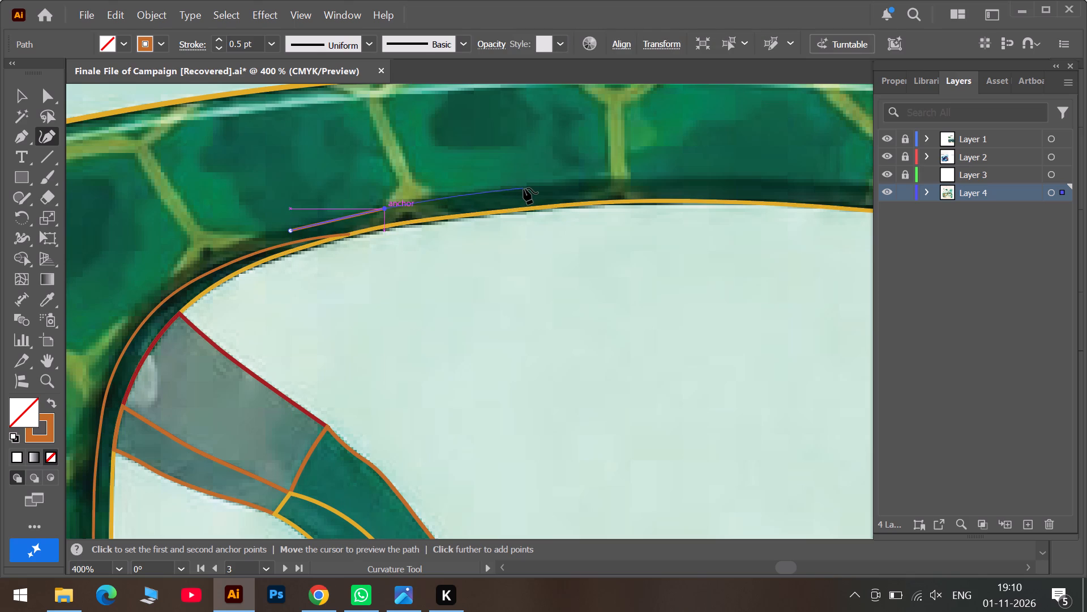
left_click(525, 188)
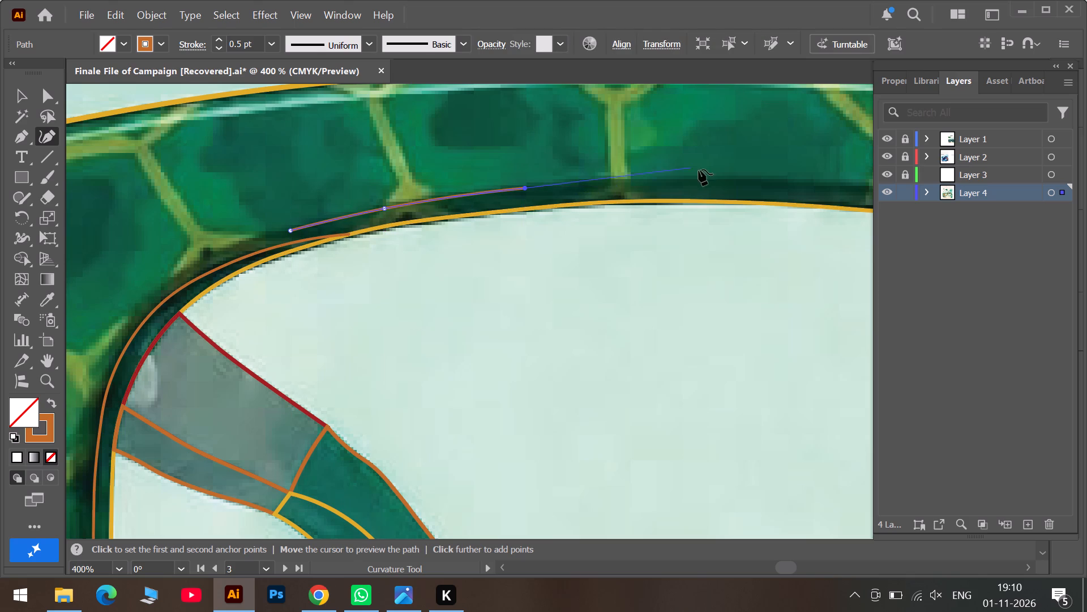
left_click(716, 178)
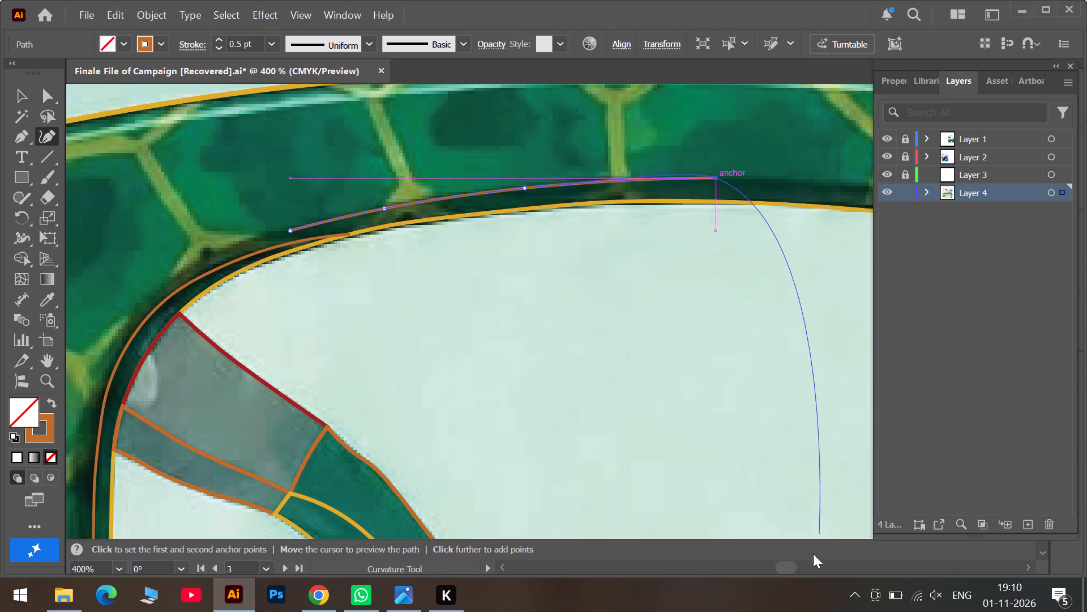
left_click(812, 569)
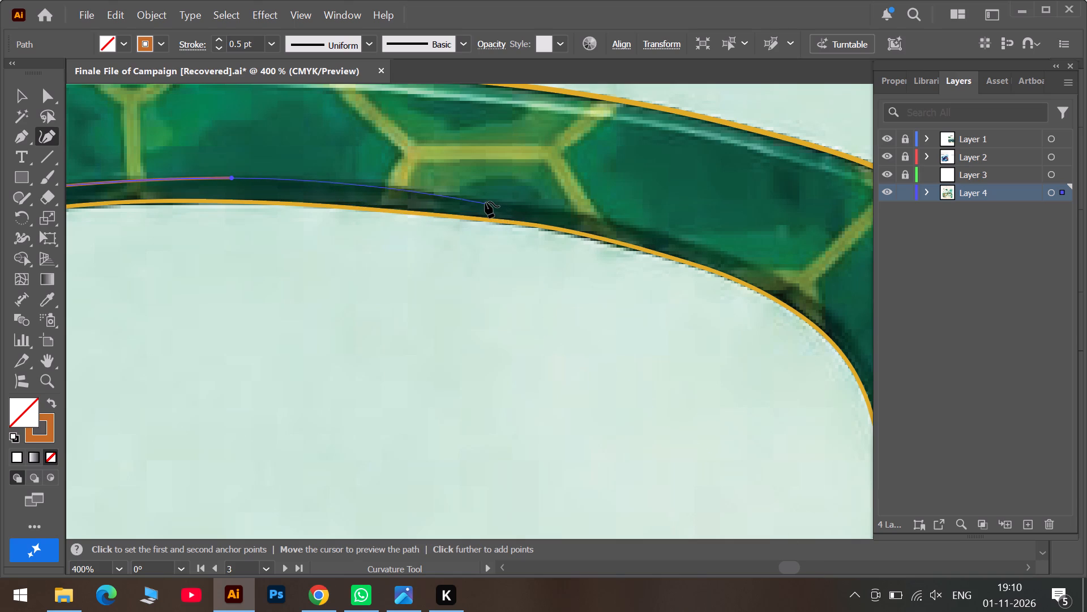
left_click(483, 201)
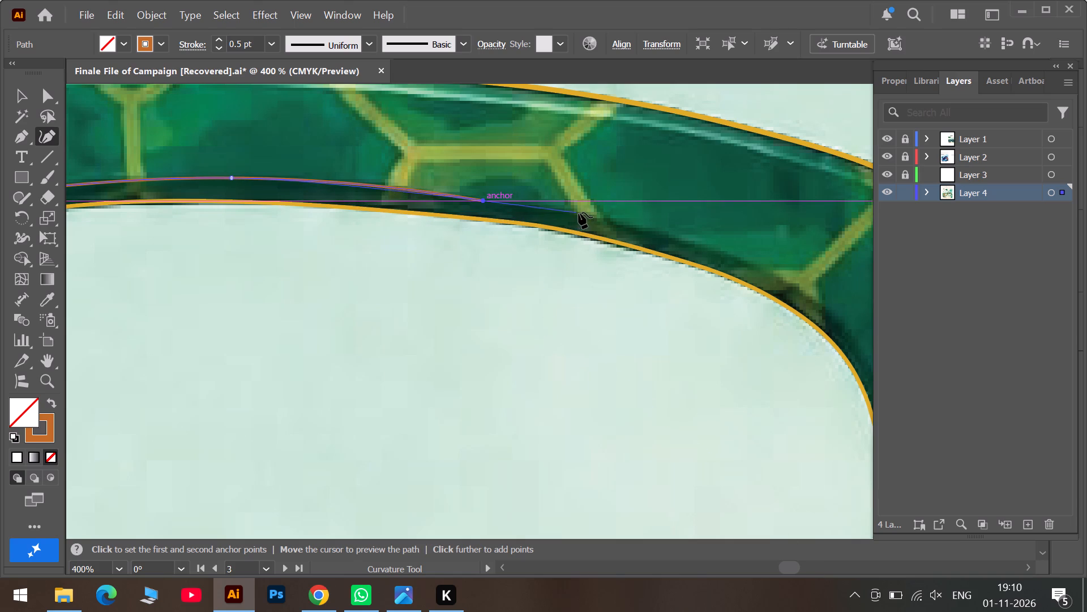
left_click(579, 212)
left_click_drag(386, 190, 374, 186)
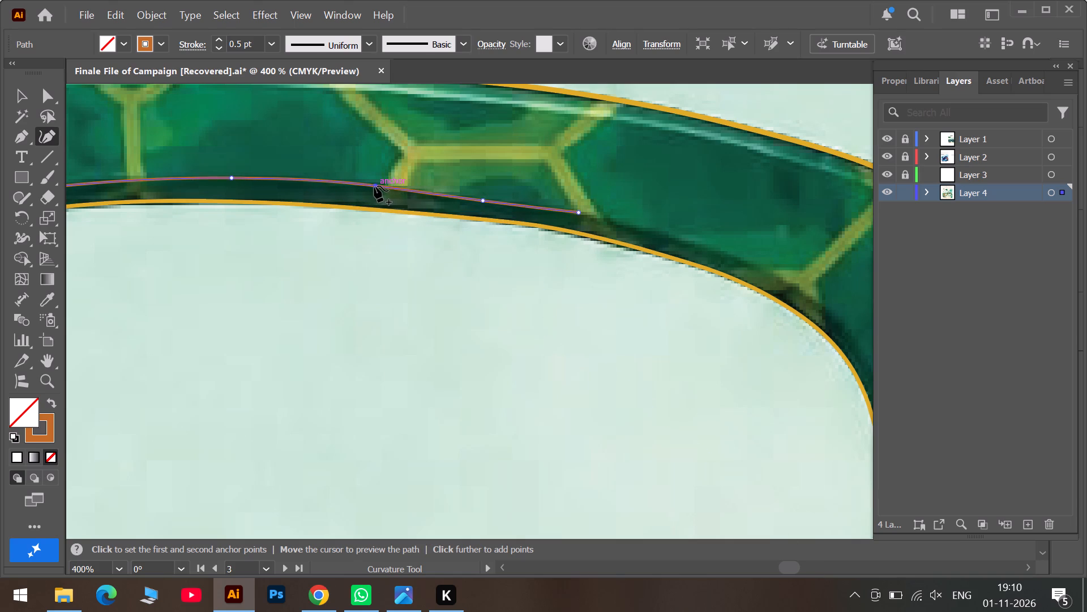
left_click_drag(374, 186, 366, 189)
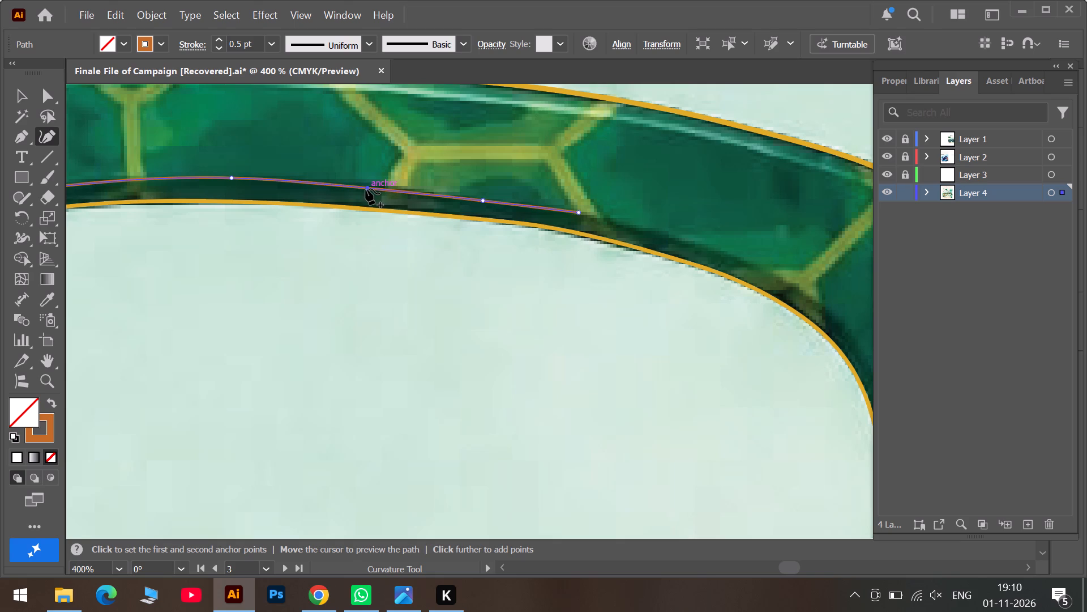
left_click_drag(366, 189, 369, 186)
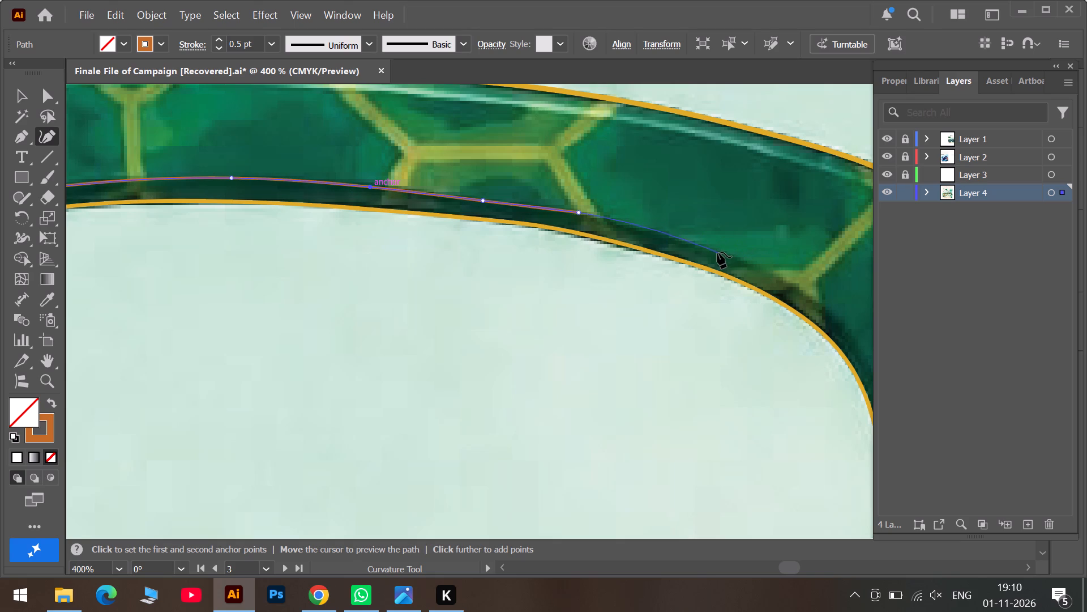
Extend the top-rim line down toward the nose-side upper corner, adding anchors and nudging one to follow the dark band's edge.
left_click(717, 250)
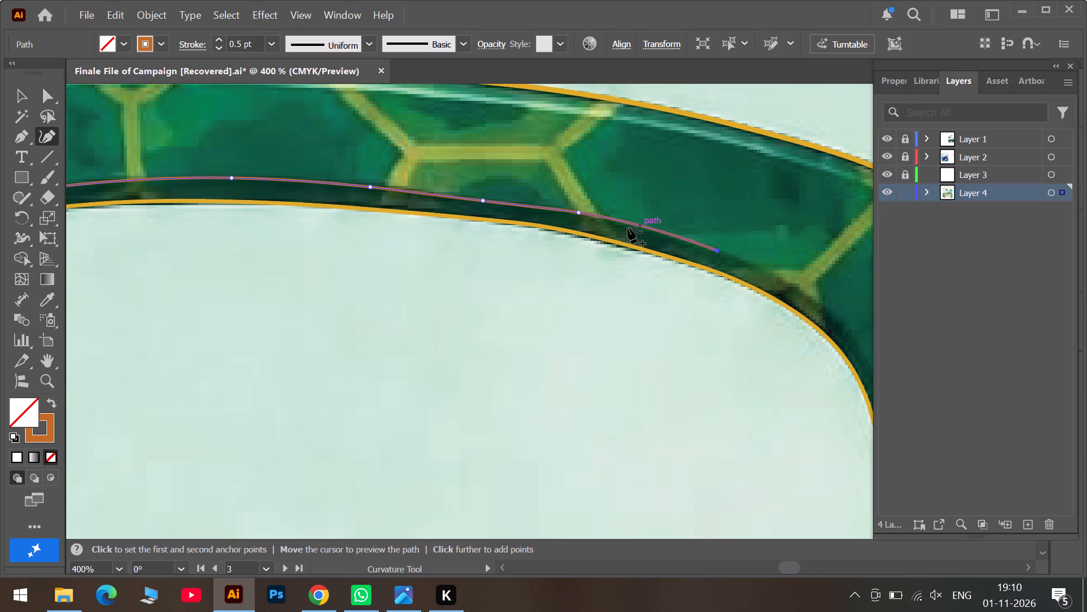
left_click(628, 223)
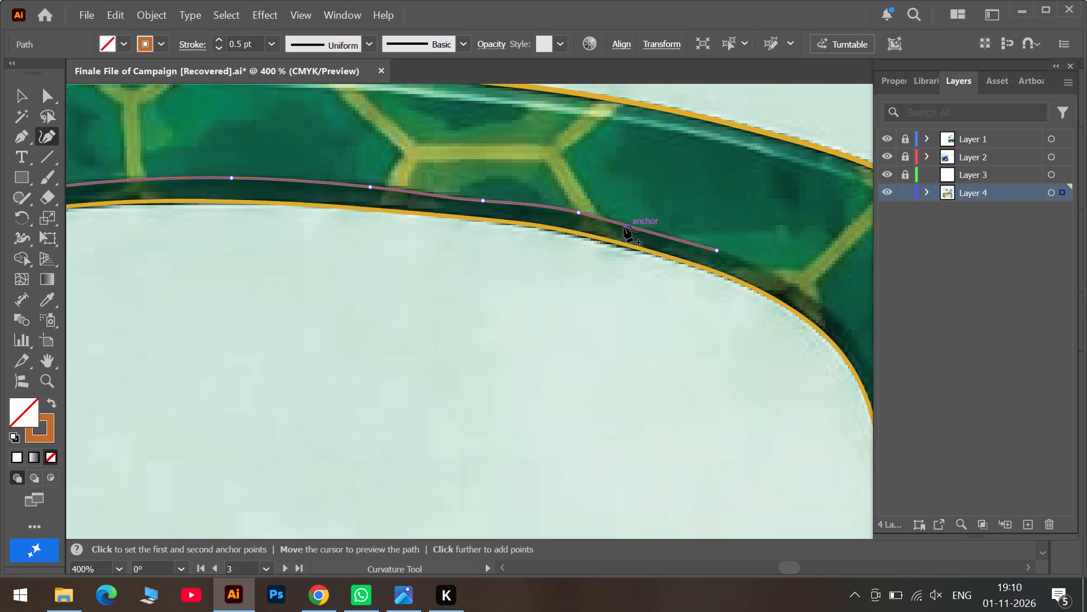
left_click_drag(577, 212, 576, 212)
left_click_drag(576, 212, 571, 213)
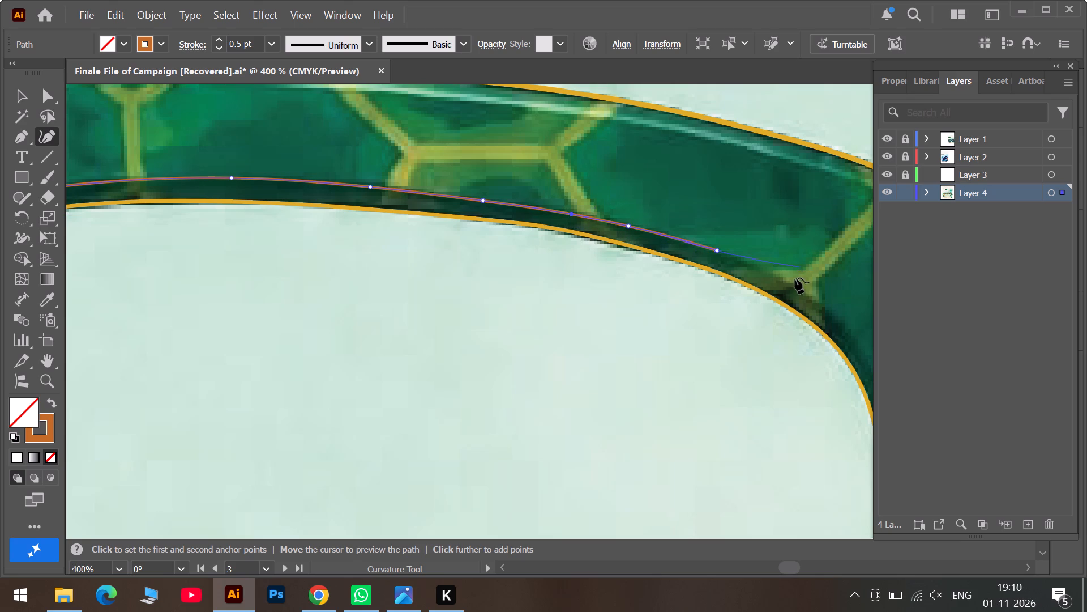
left_click(793, 285)
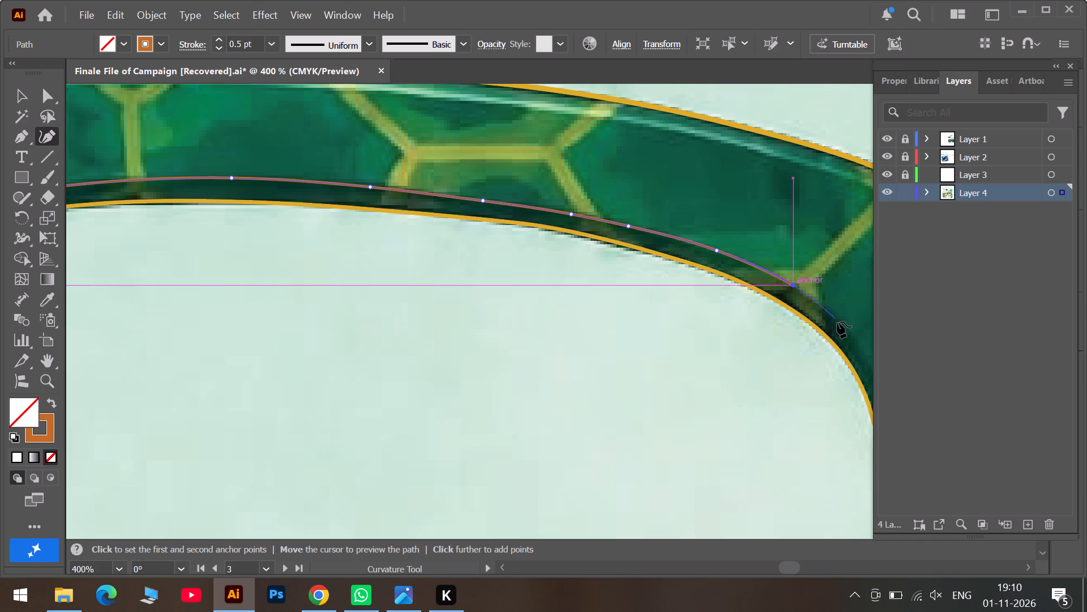
left_click(842, 319)
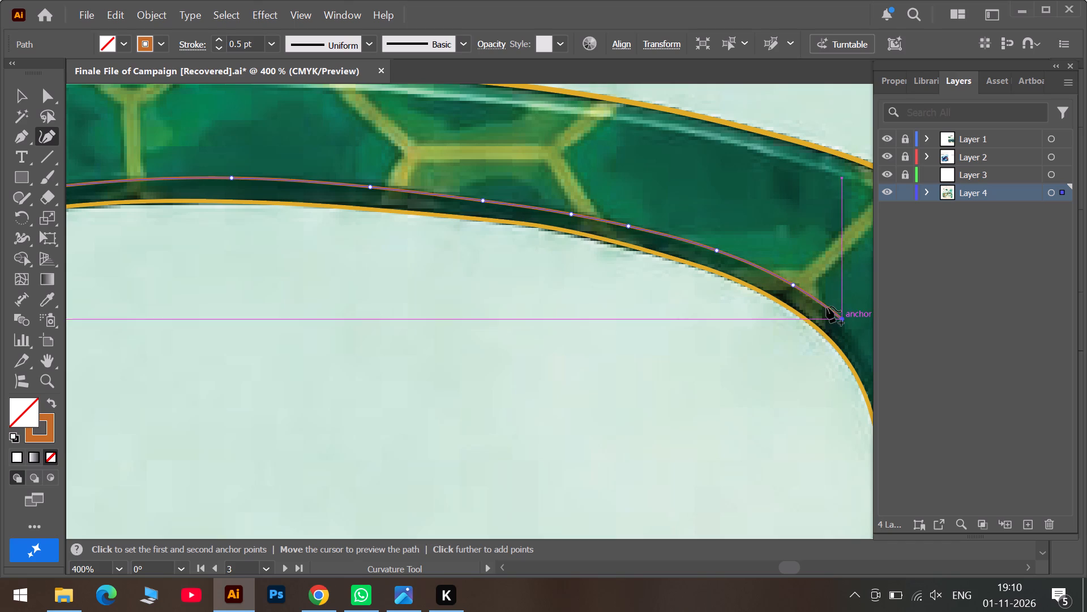
left_click_drag(819, 301, 814, 303)
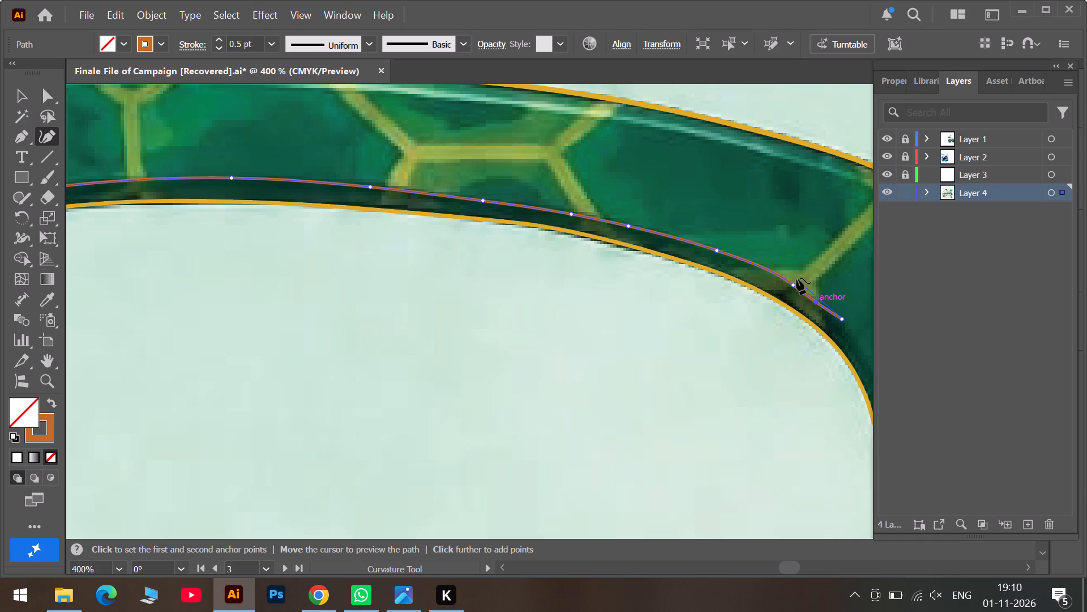
Carry the top-rim line around the nose-side upper corner, adding and nudging anchors to follow the dark inner band's edge.
scroll(871, 358, "down", 5)
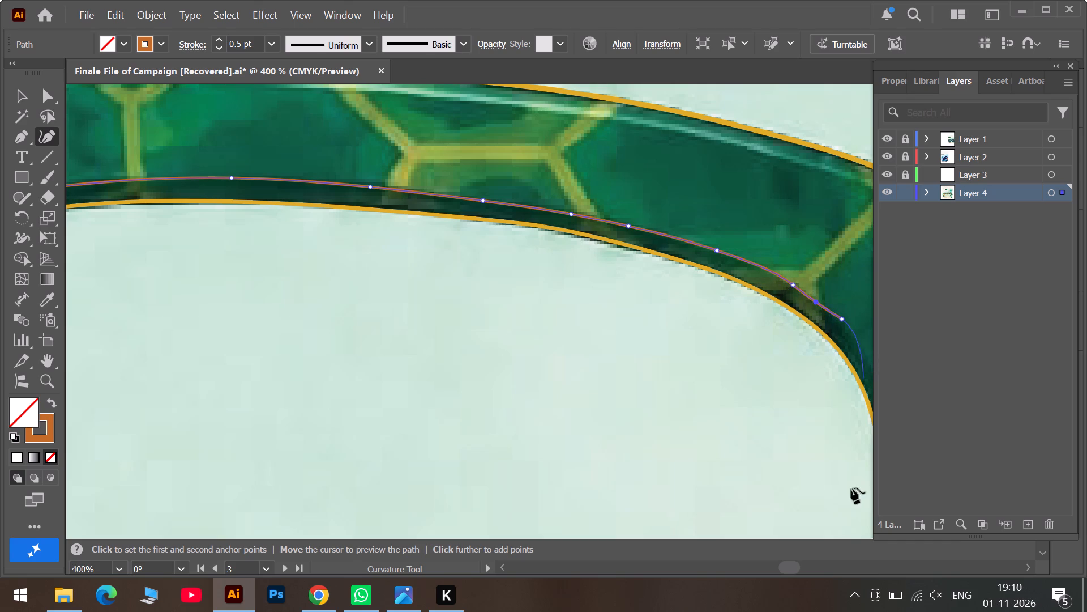
left_click(811, 569)
scroll(620, 422, "down", 4)
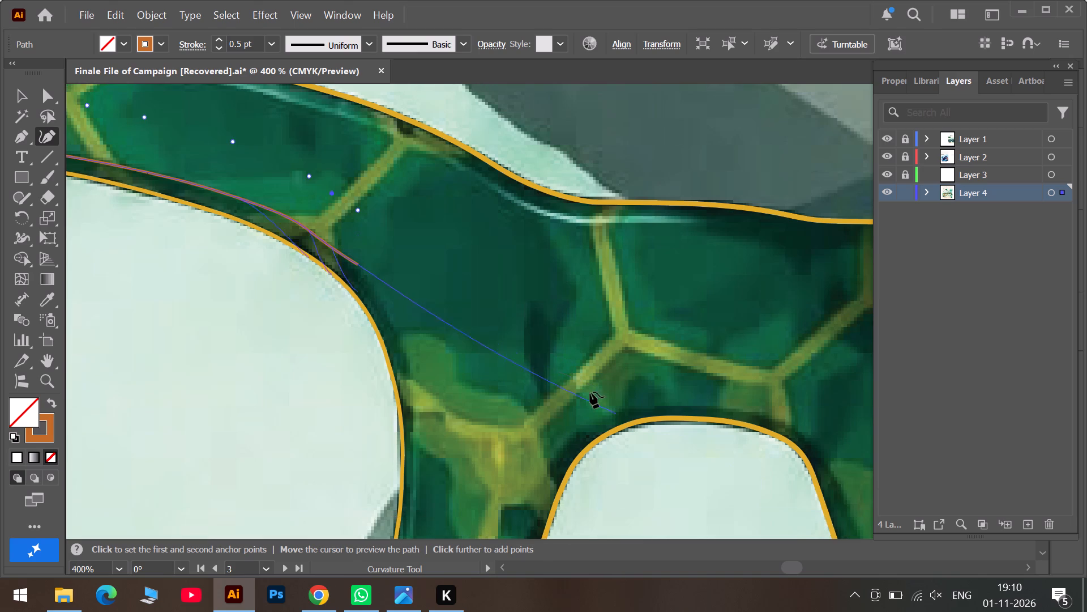
left_click(362, 275)
left_click(376, 296)
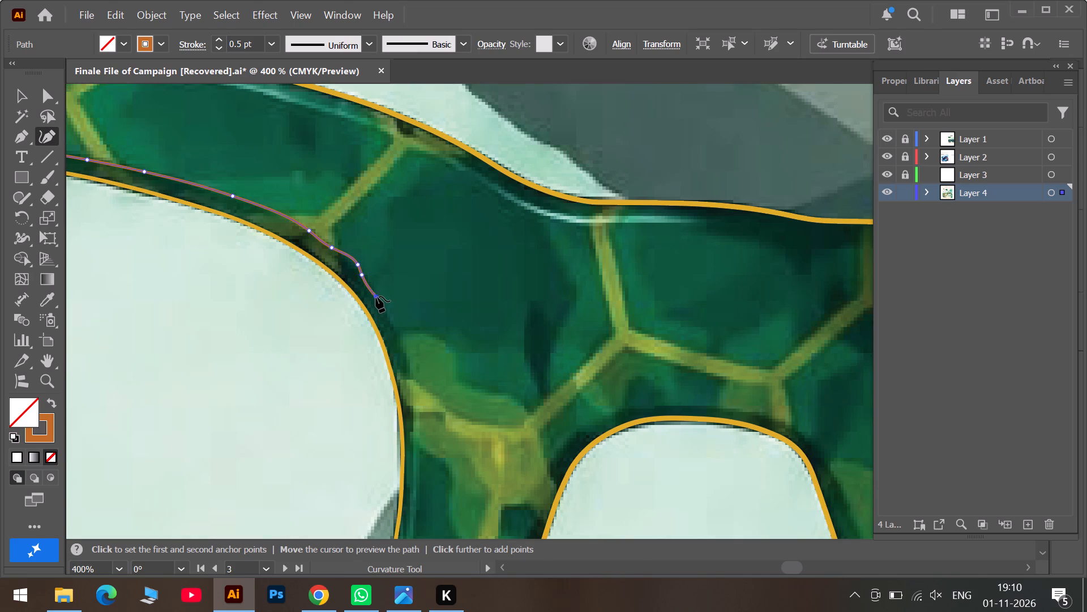
left_click_drag(357, 263, 352, 261)
left_click_drag(352, 261, 352, 261)
left_click(402, 347)
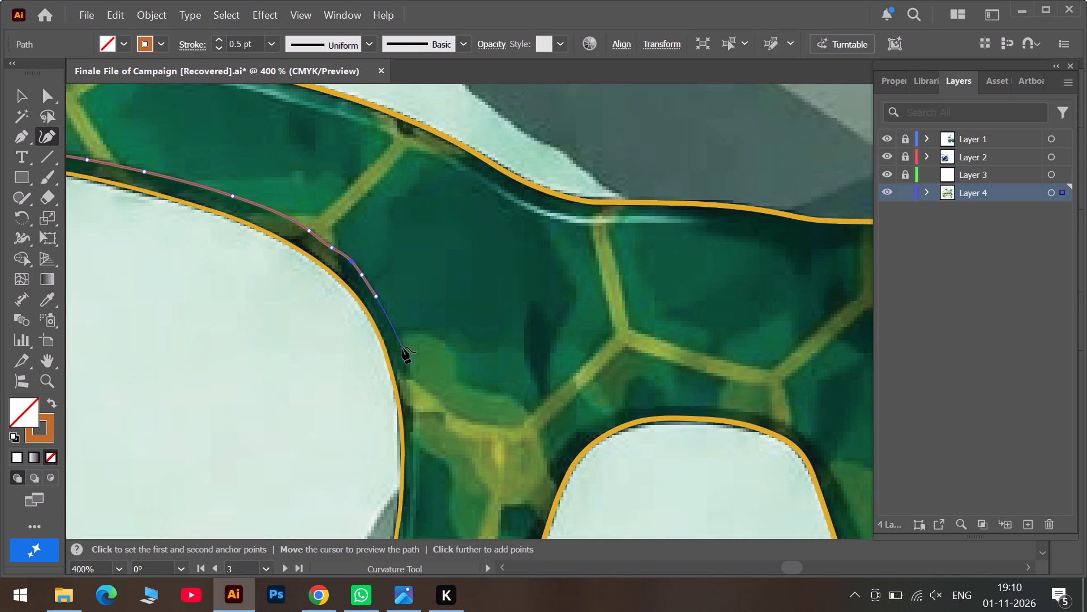
left_click(417, 475)
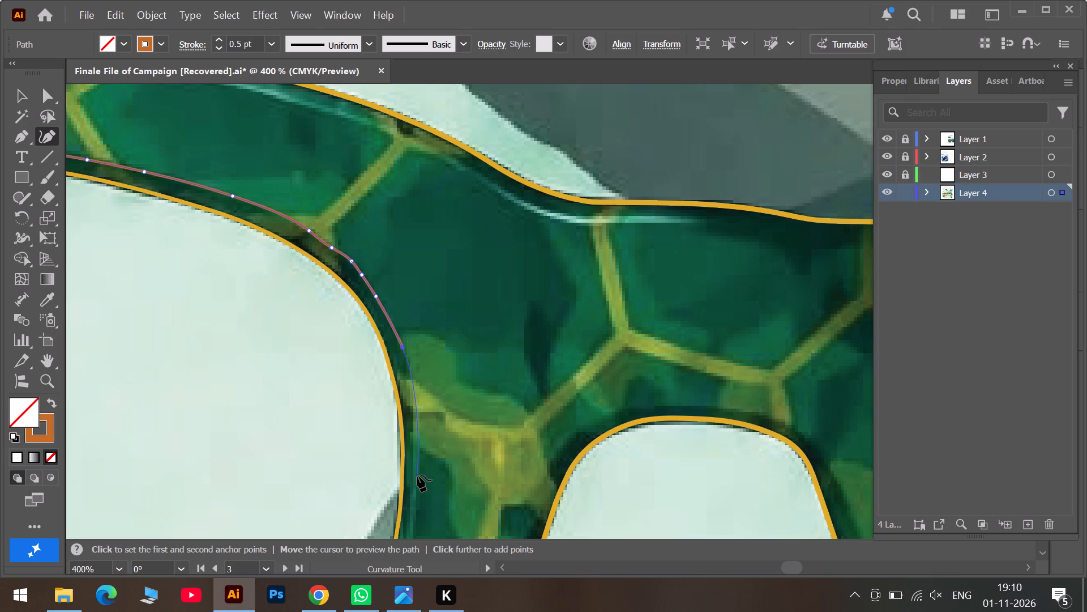
left_click_drag(413, 385, 413, 390)
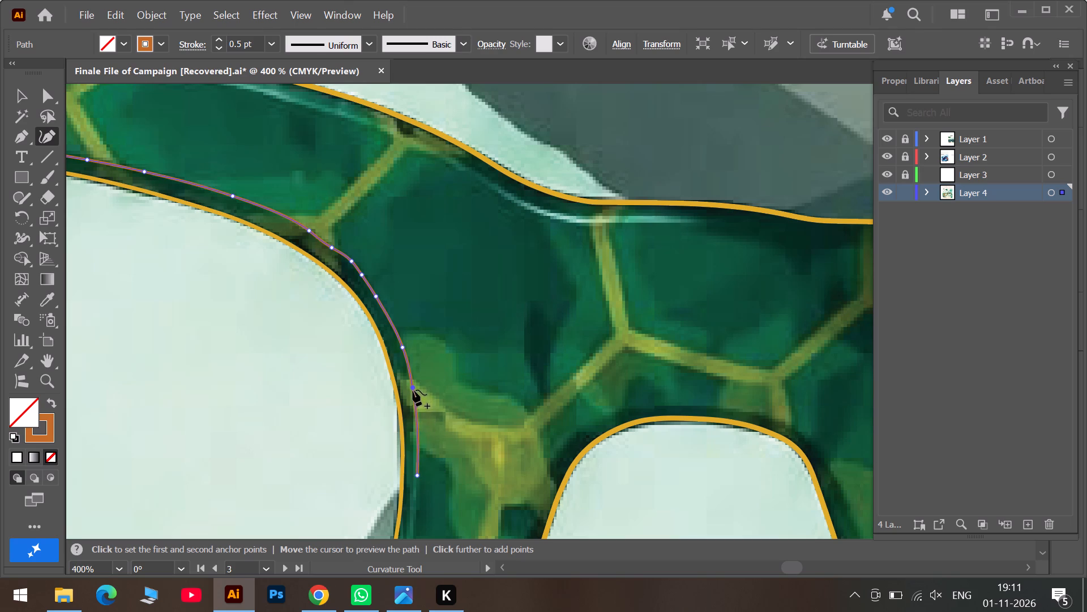
left_click_drag(413, 390, 414, 408)
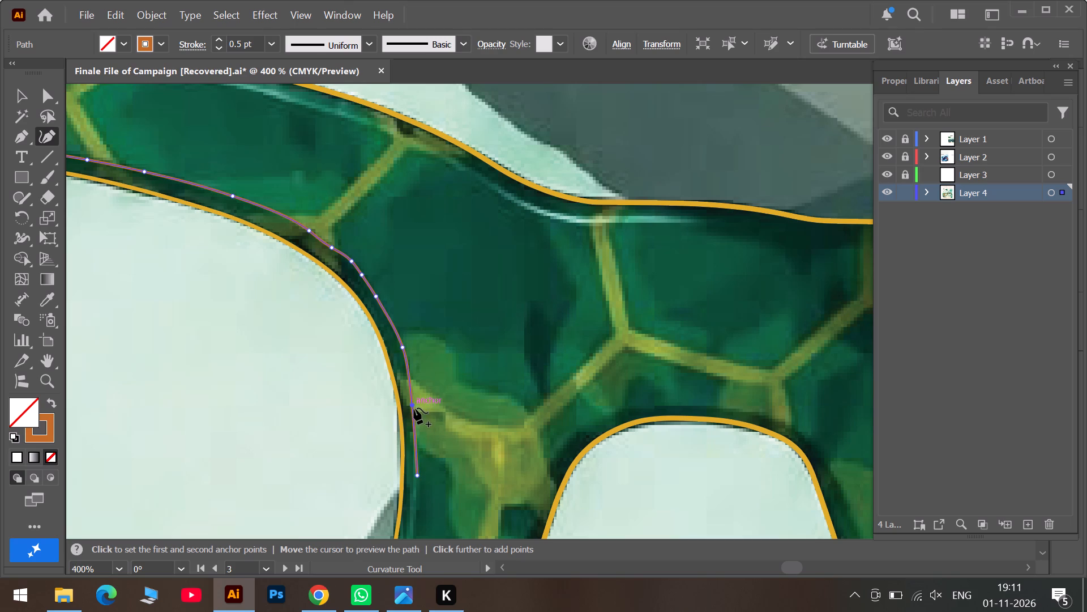
left_click_drag(414, 408, 415, 410)
Extend the line down the nose-side rim, along the outer edge of the pale highlight, to just above the lower corner.
scroll(416, 417, "down", 6)
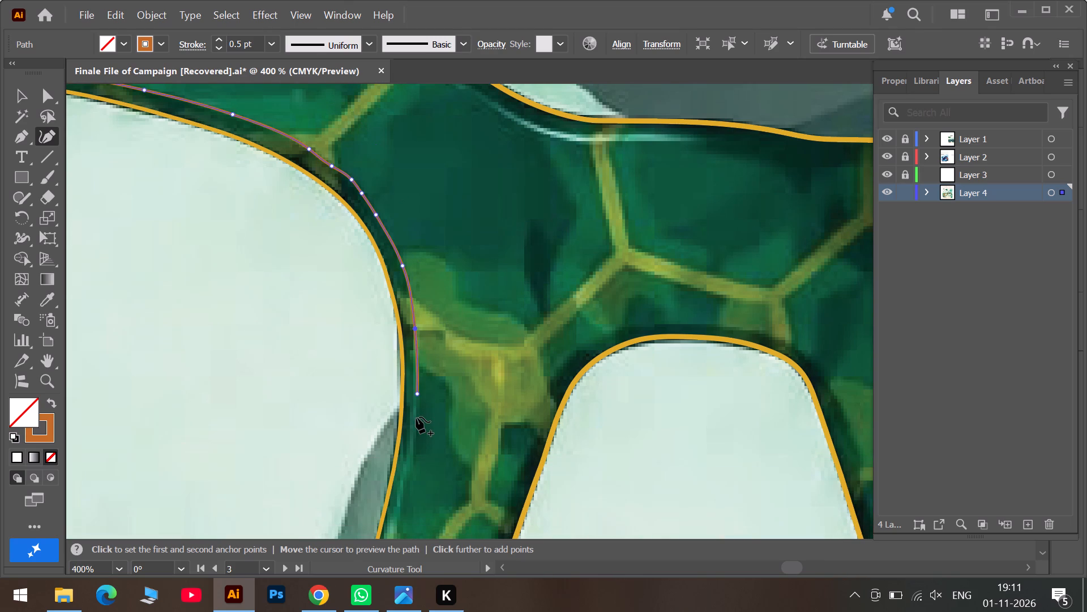
scroll(416, 417, "down", 6)
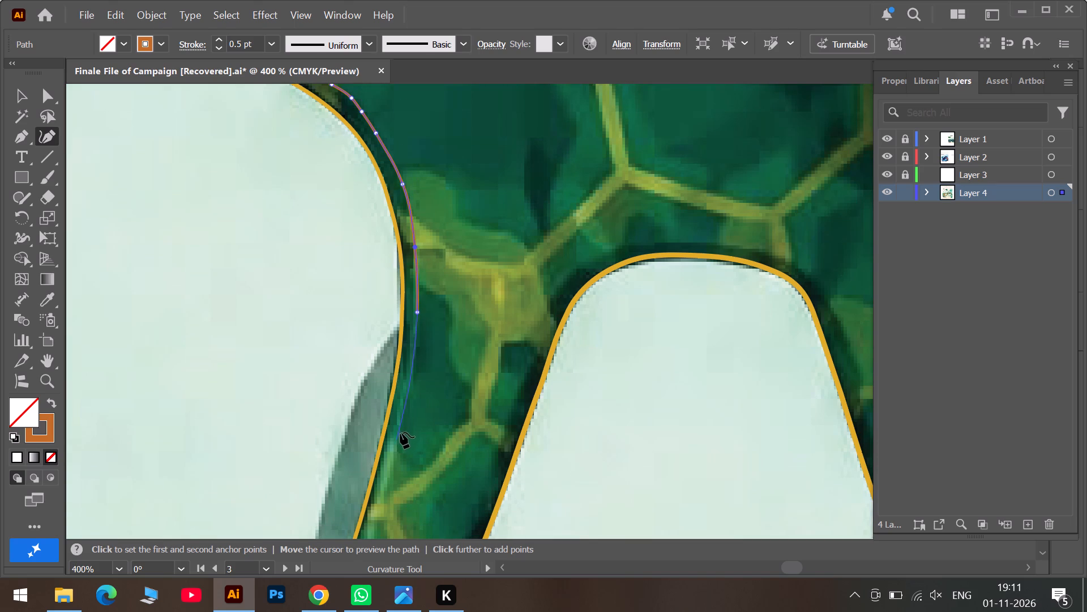
left_click(408, 398)
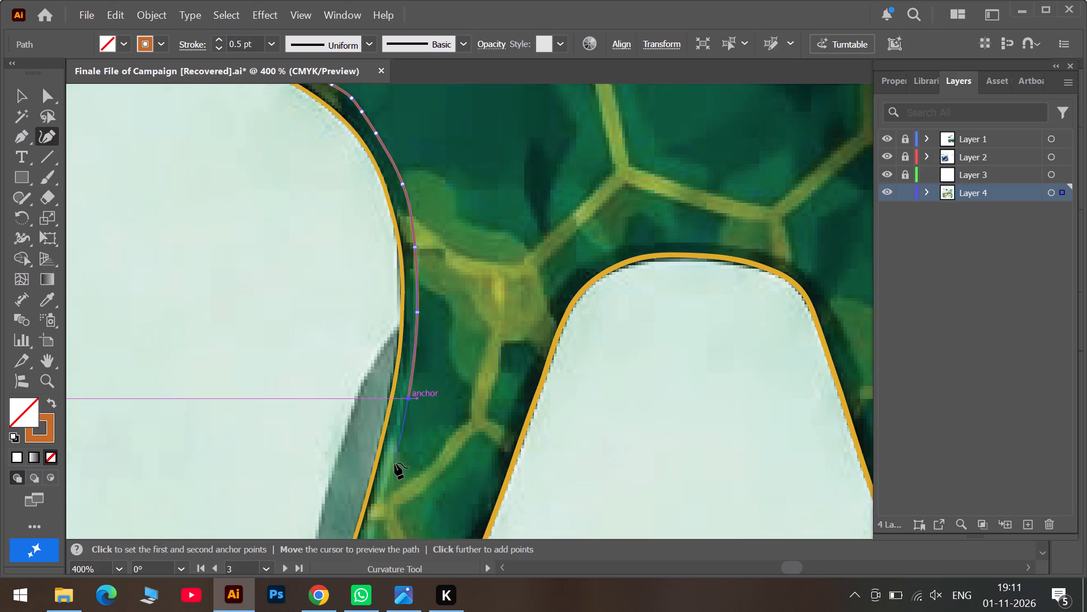
left_click(391, 485)
scroll(391, 485, "down", 6)
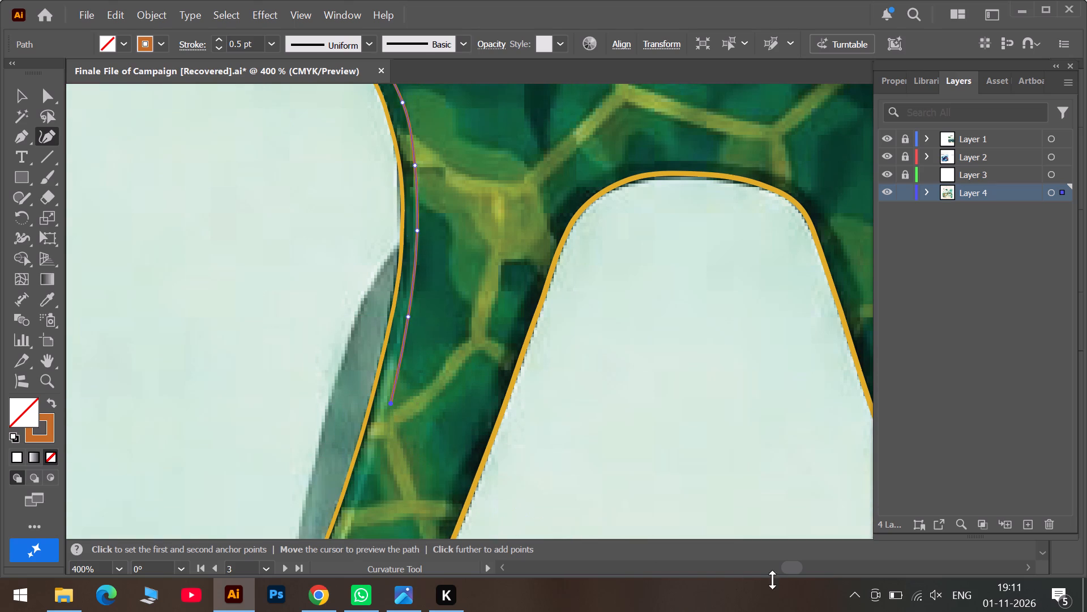
left_click(773, 568)
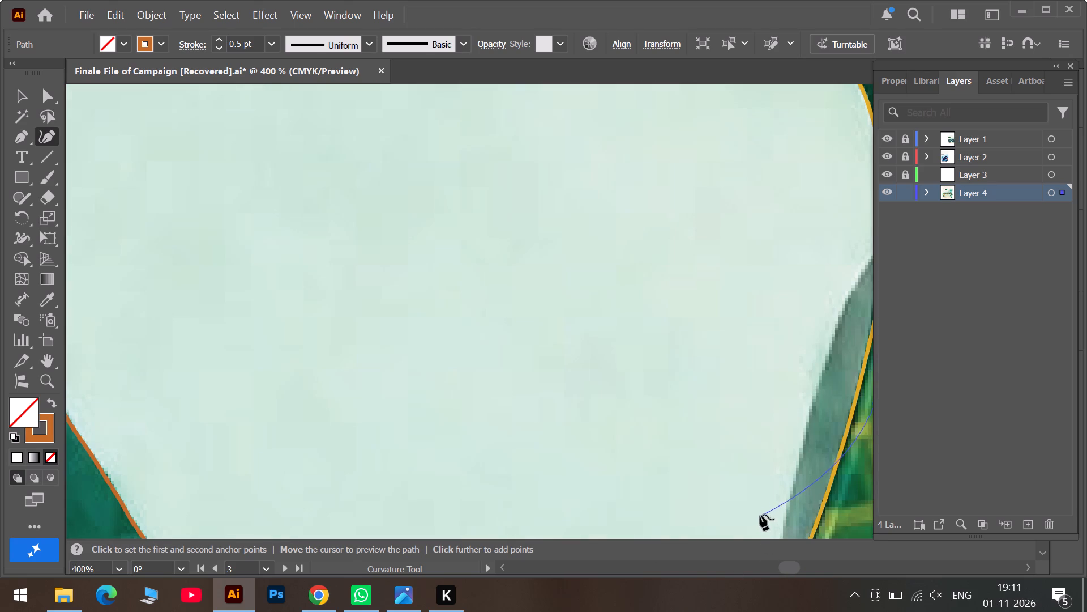
scroll(758, 508, "down", 5)
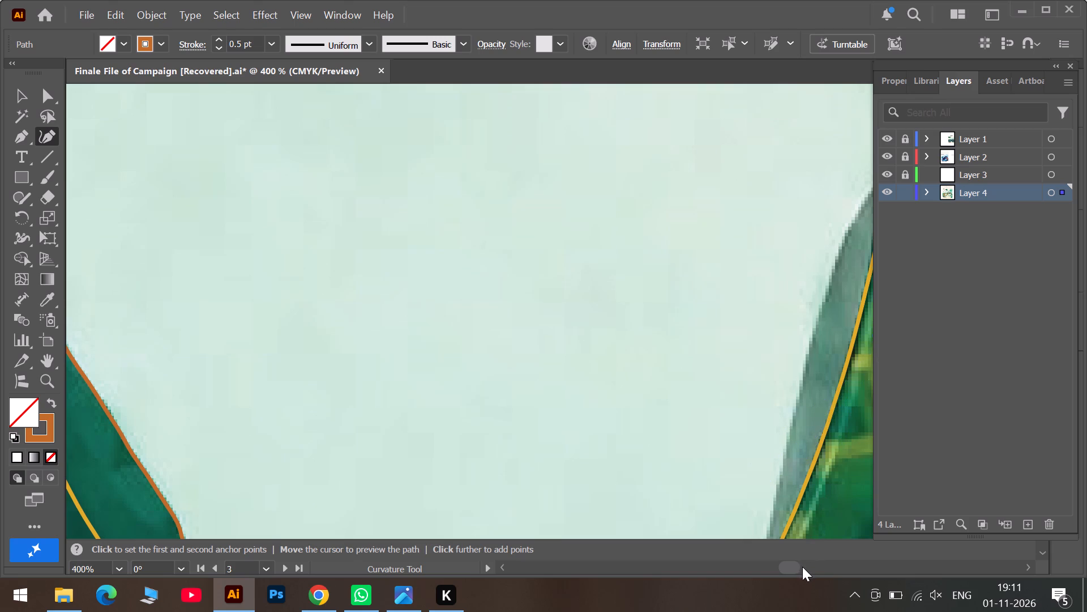
left_click(804, 567)
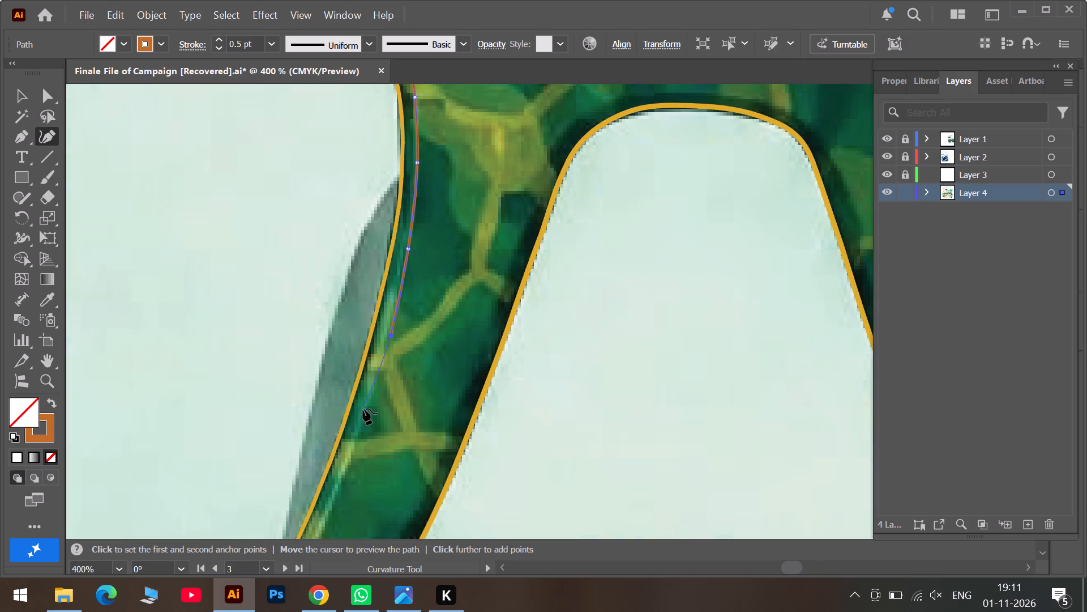
left_click(351, 457)
scroll(351, 457, "down", 7)
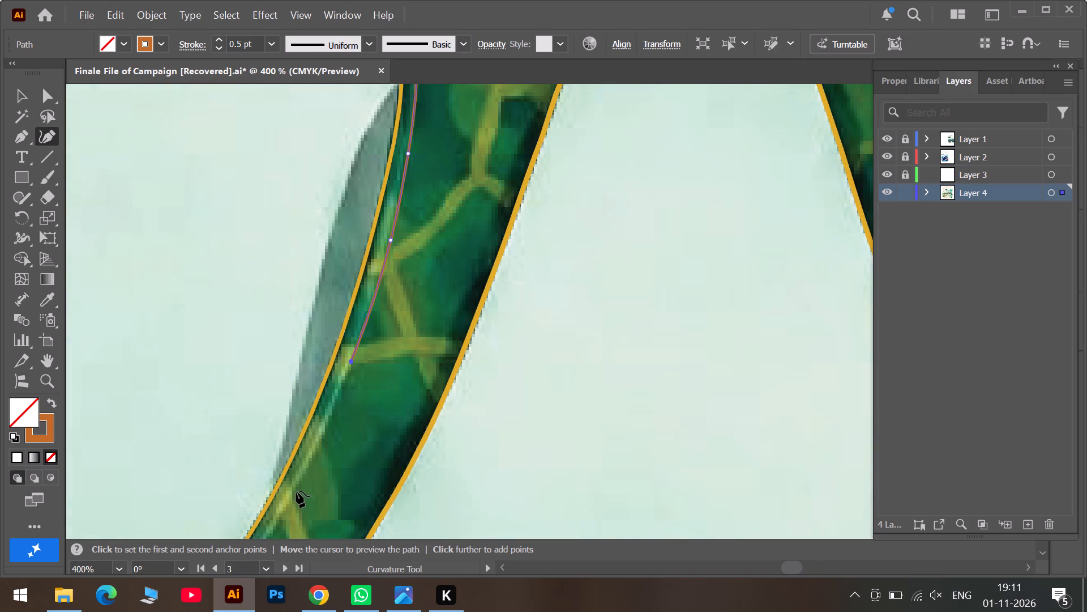
left_click(296, 491)
scroll(277, 518, "down", 6)
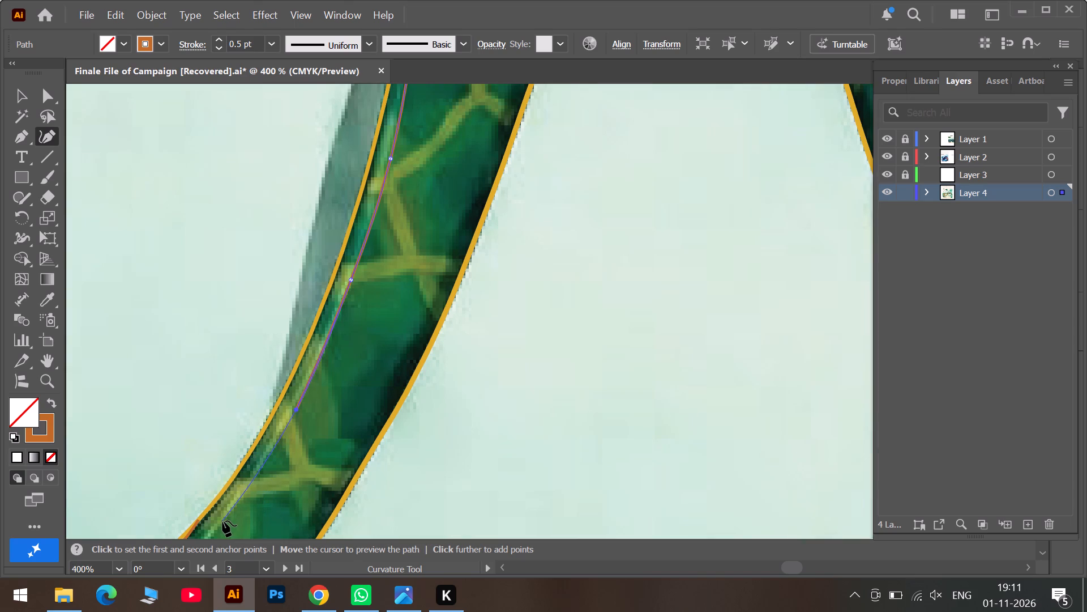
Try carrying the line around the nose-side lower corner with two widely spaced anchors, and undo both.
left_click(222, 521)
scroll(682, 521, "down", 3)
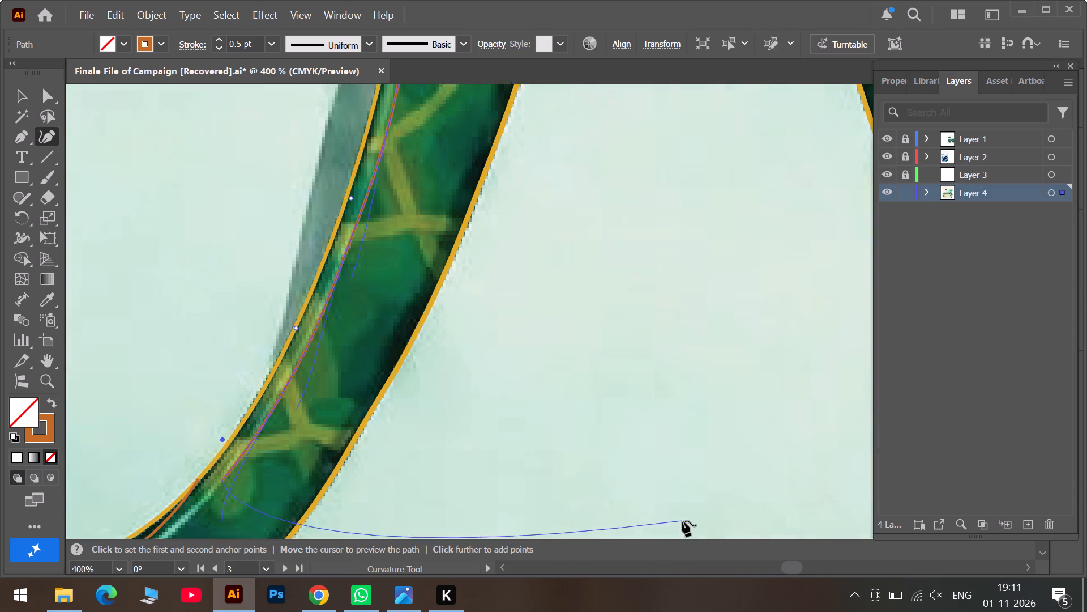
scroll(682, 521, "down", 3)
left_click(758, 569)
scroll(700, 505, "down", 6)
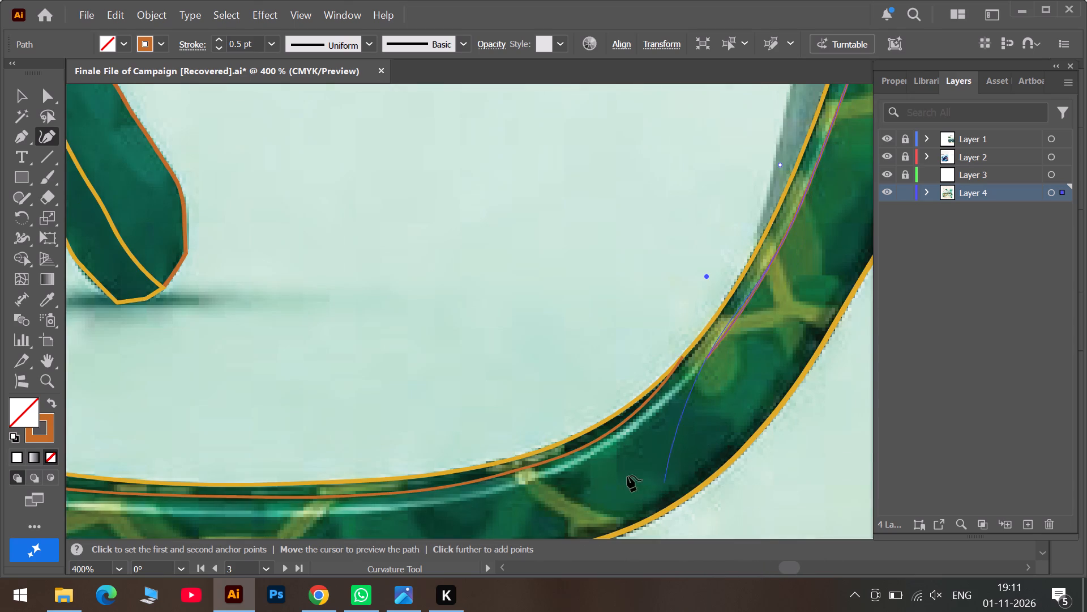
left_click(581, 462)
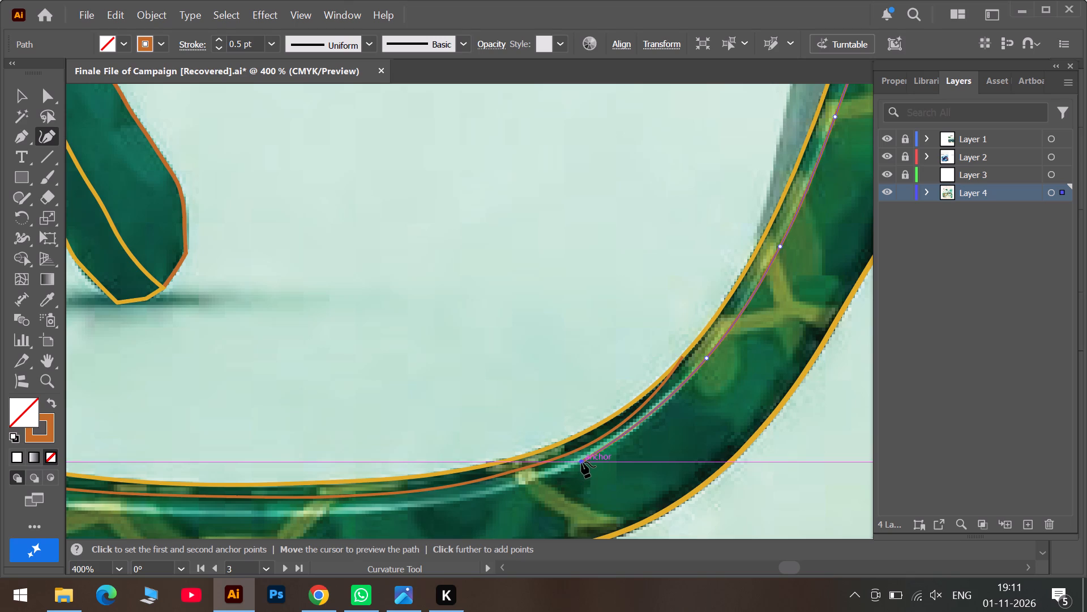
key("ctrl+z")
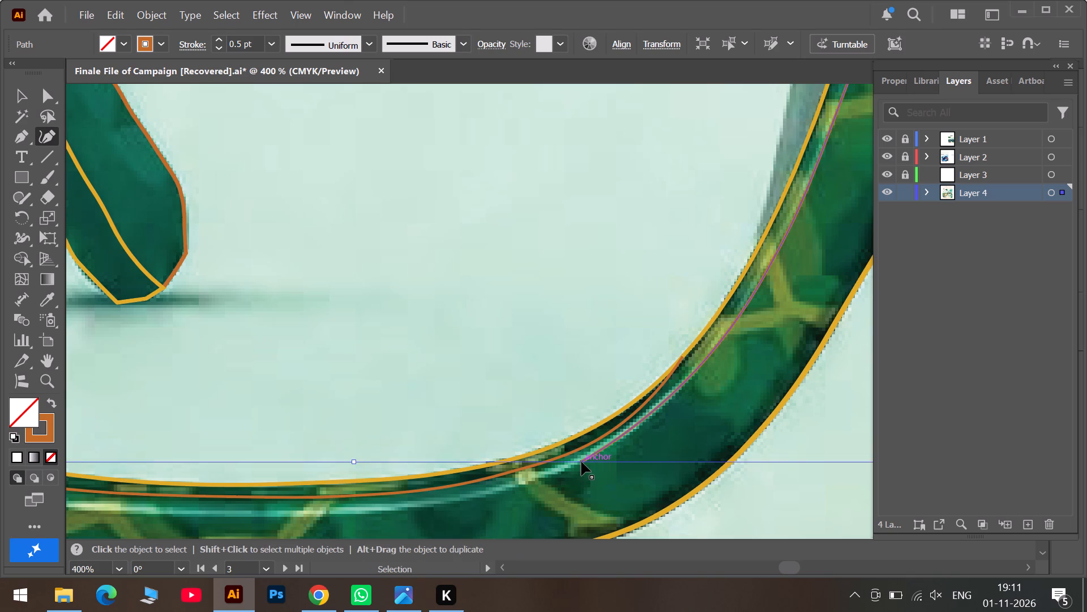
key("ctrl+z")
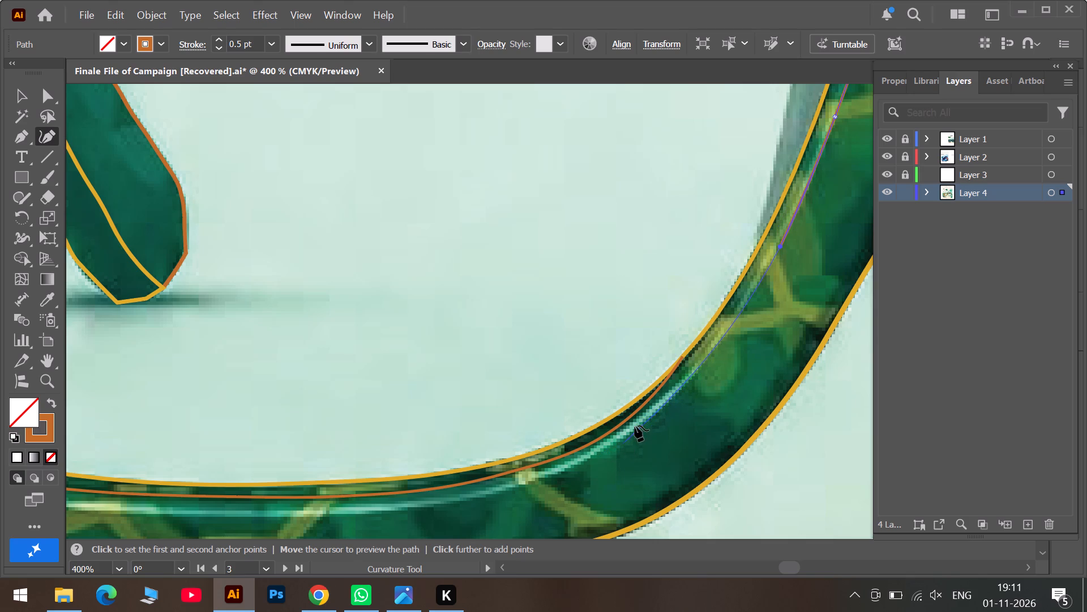
Retrace the line around the nose-side lower corner with closer anchors and run it along the bottom rim beneath the pale highlight.
scroll(703, 370, "up", 2, "alt")
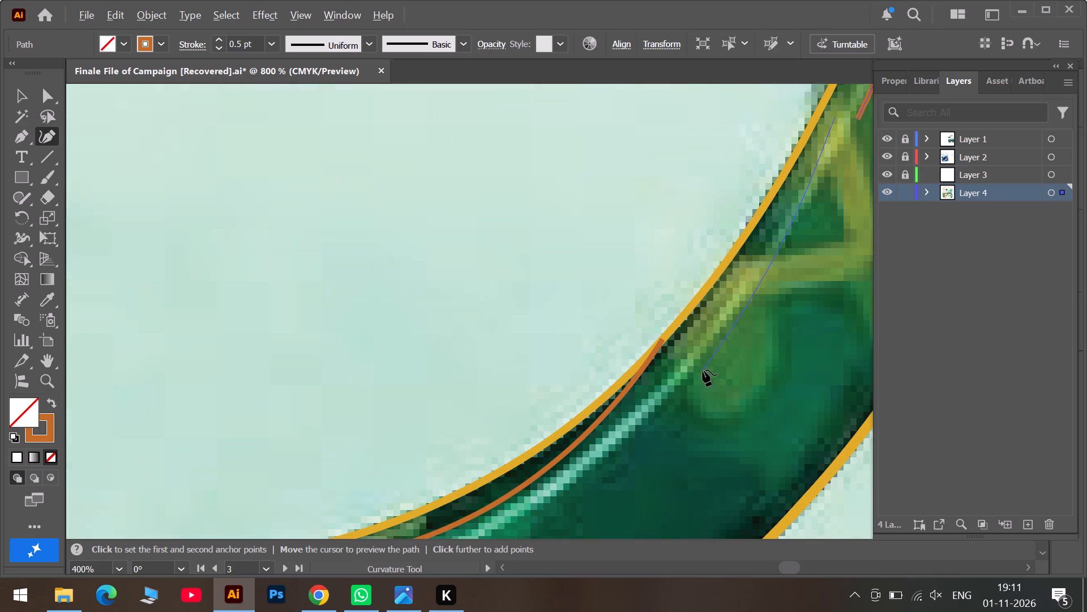
left_click(703, 354)
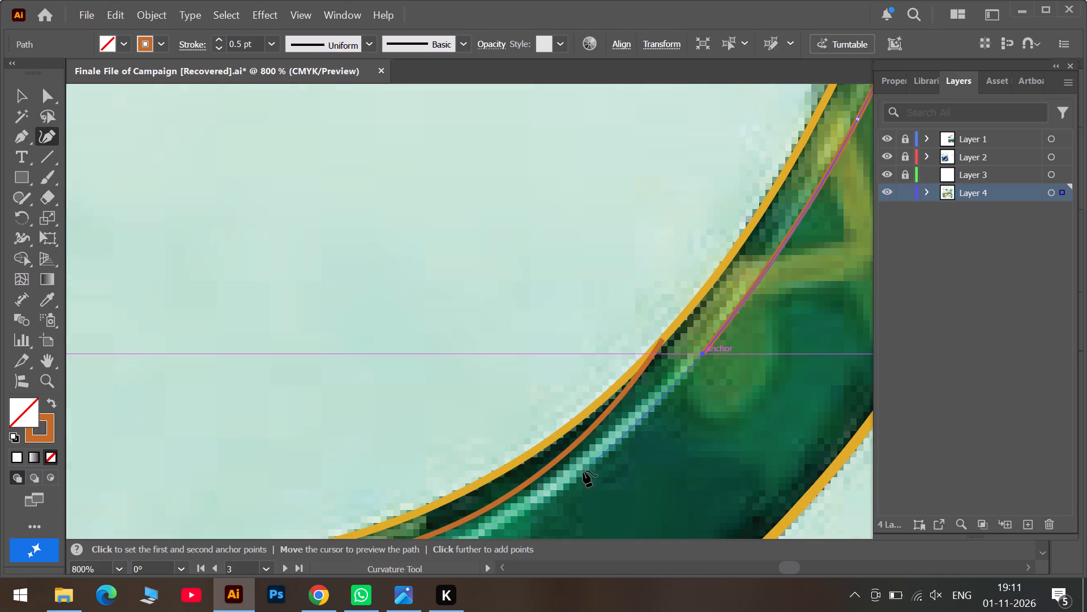
left_click(576, 482)
scroll(543, 499, "down", 3)
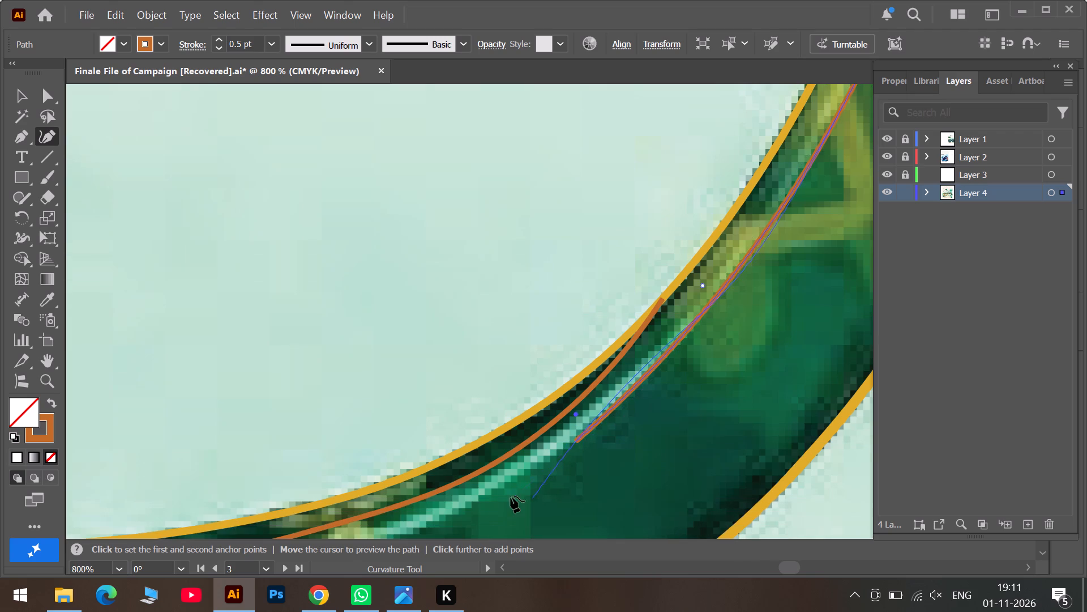
left_click(419, 529)
left_click(767, 568)
scroll(707, 544, "down", 6)
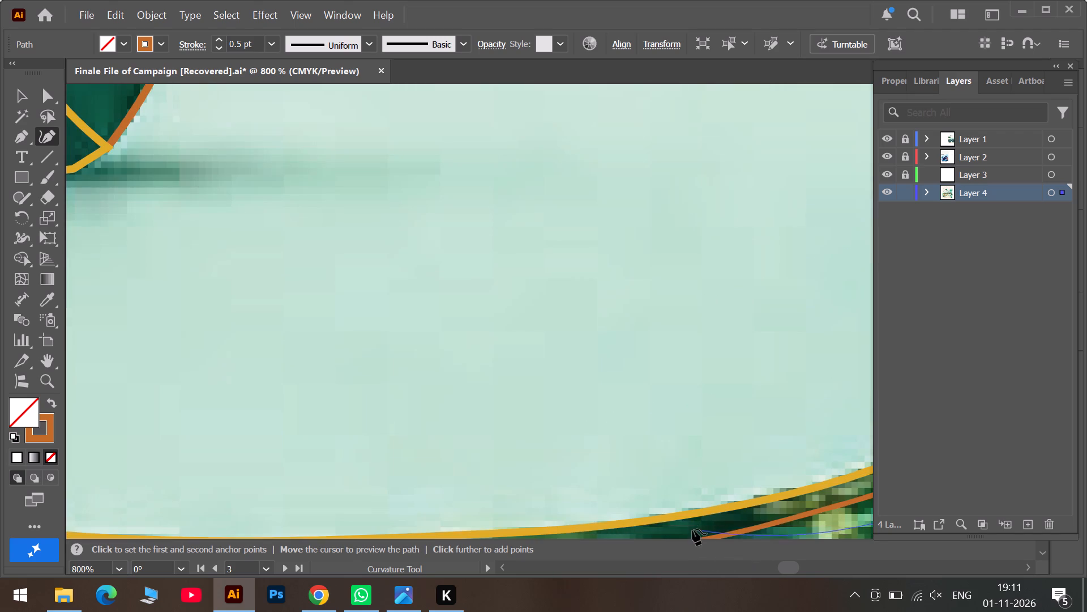
scroll(679, 515, "down", 6)
left_click(620, 503)
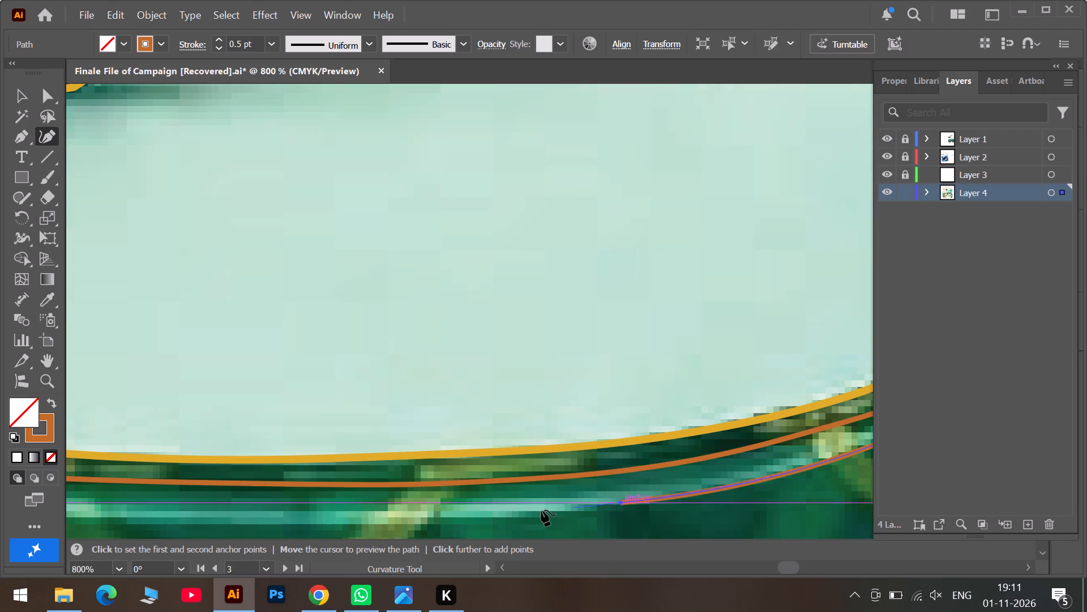
left_click(424, 521)
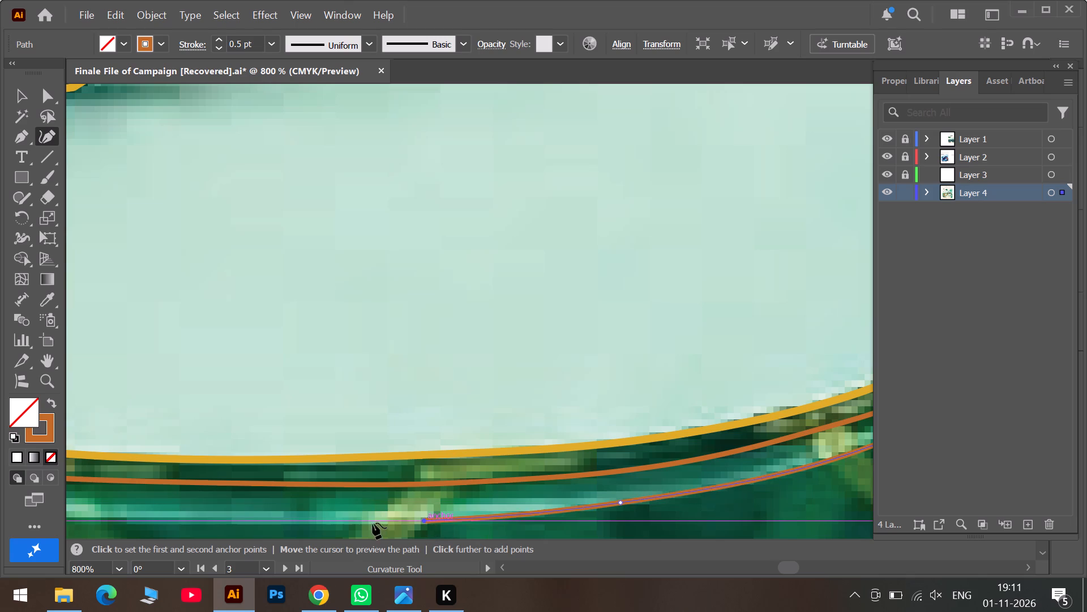
left_click(234, 524)
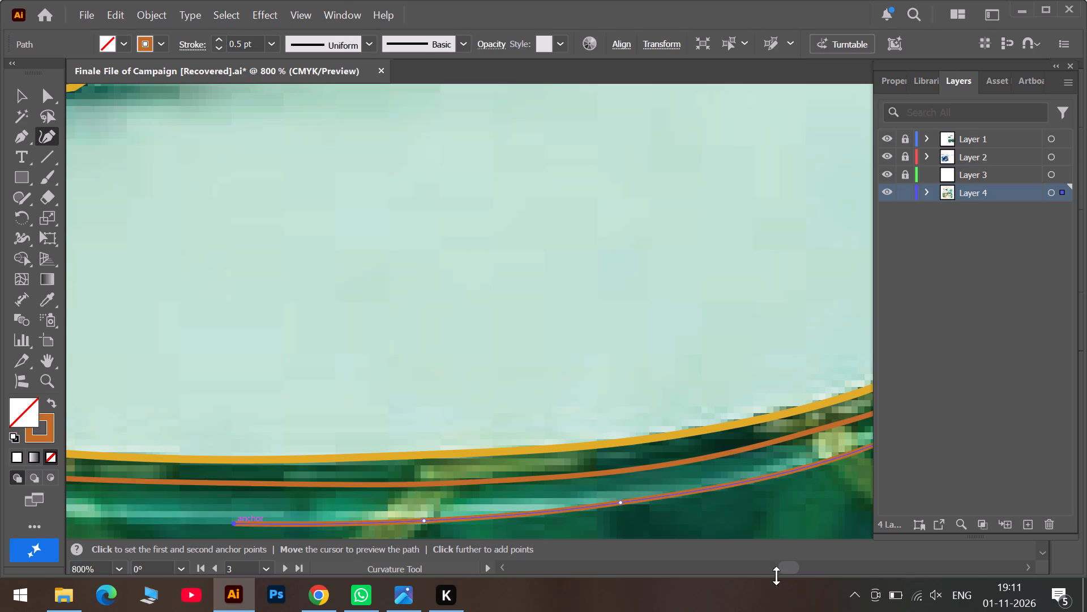
Extend the line along the bottom rim beneath the pale highlight and into the temple-side lower corner.
left_click(767, 569)
scroll(556, 536, "down", 5)
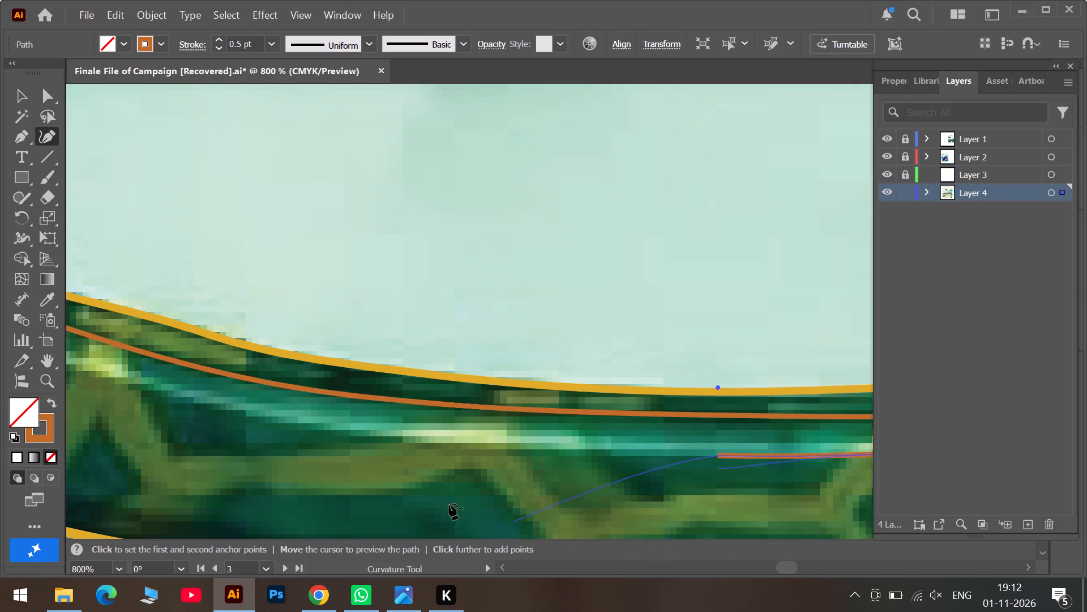
left_click(380, 439)
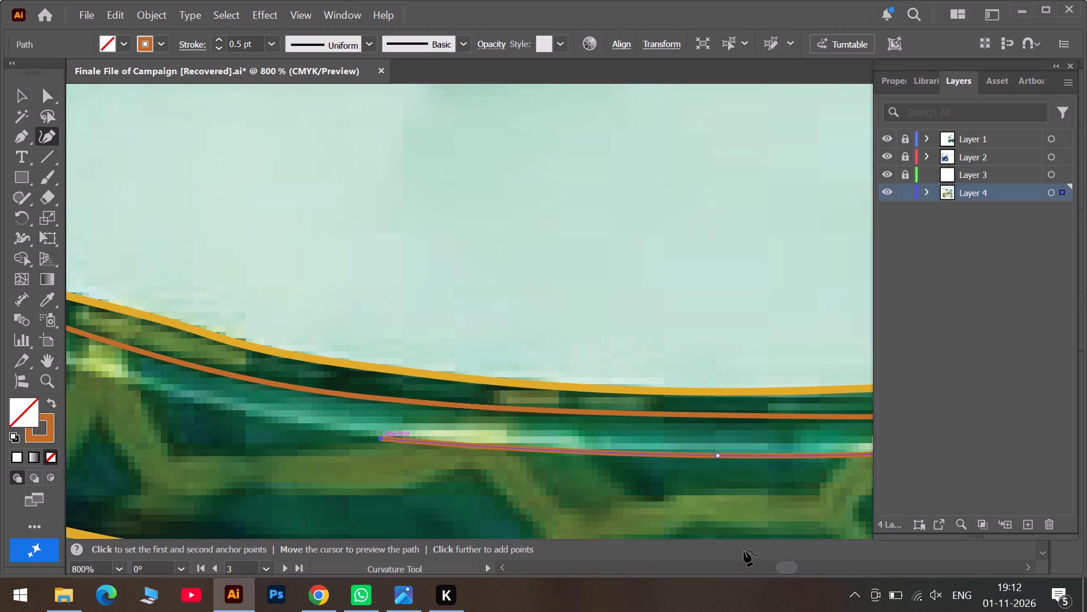
left_click(761, 568)
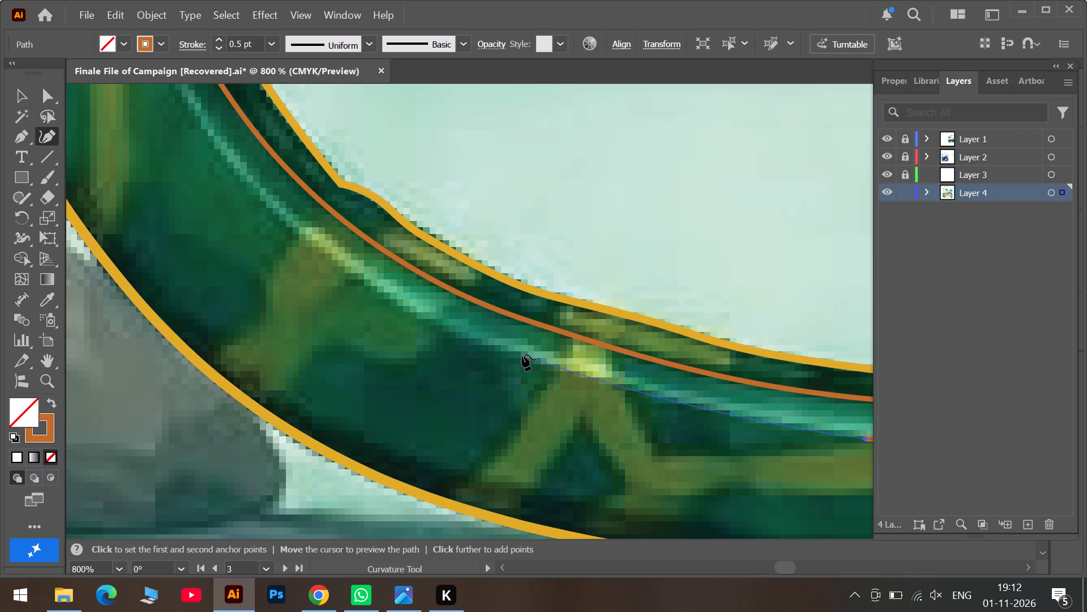
left_click(522, 355)
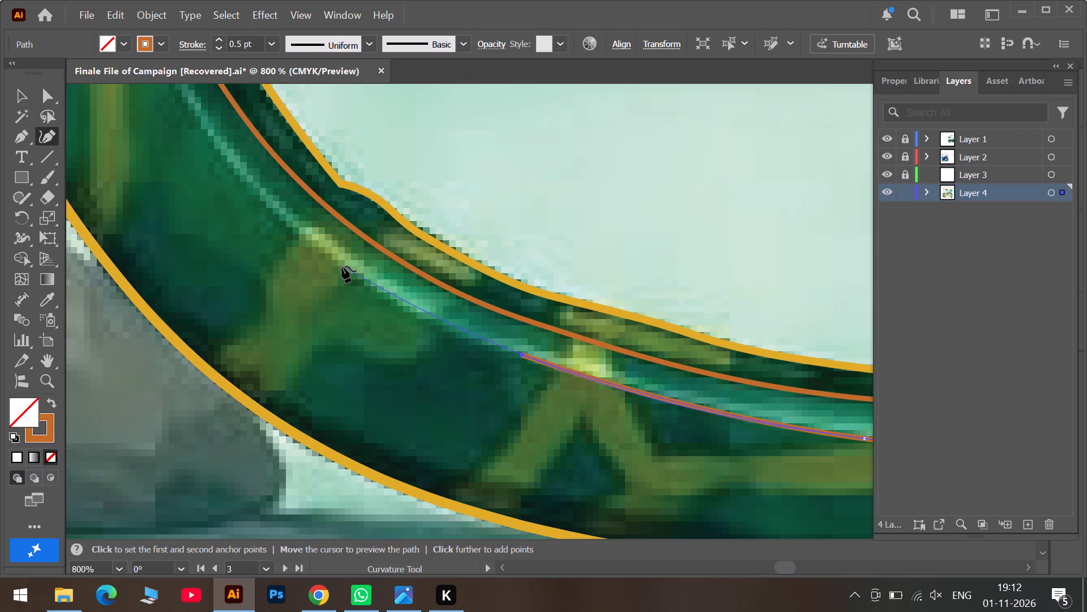
left_click(341, 265)
Add and nudge anchors along the bottom rim and temple-side lower corner so the line hugs the pale highlight's lower edge.
left_click_drag(471, 331, 457, 331)
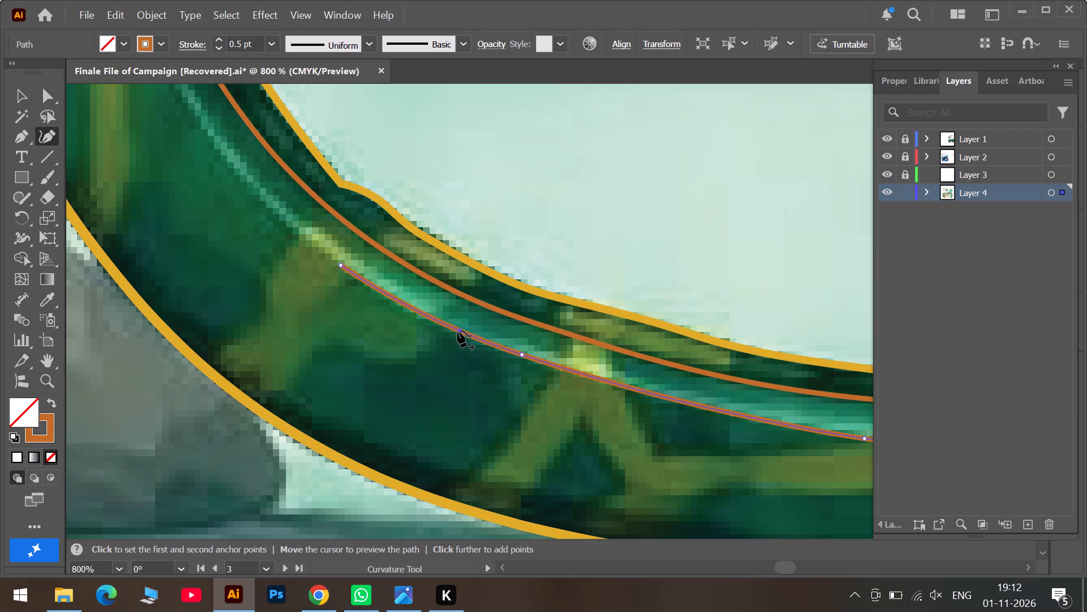
left_click_drag(457, 331, 452, 332)
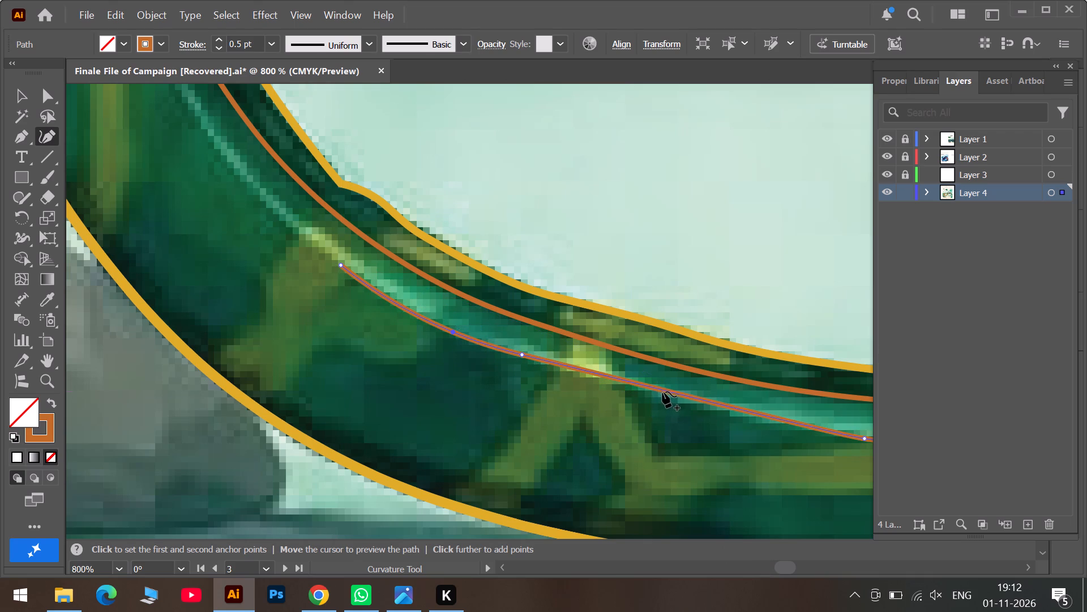
left_click_drag(662, 391, 666, 398)
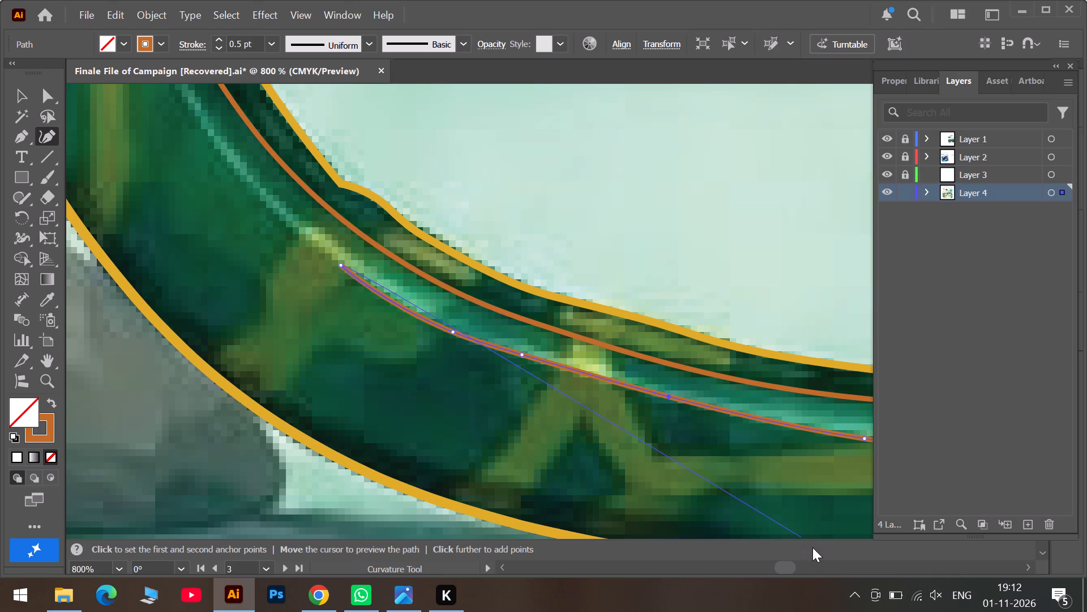
left_click(816, 566)
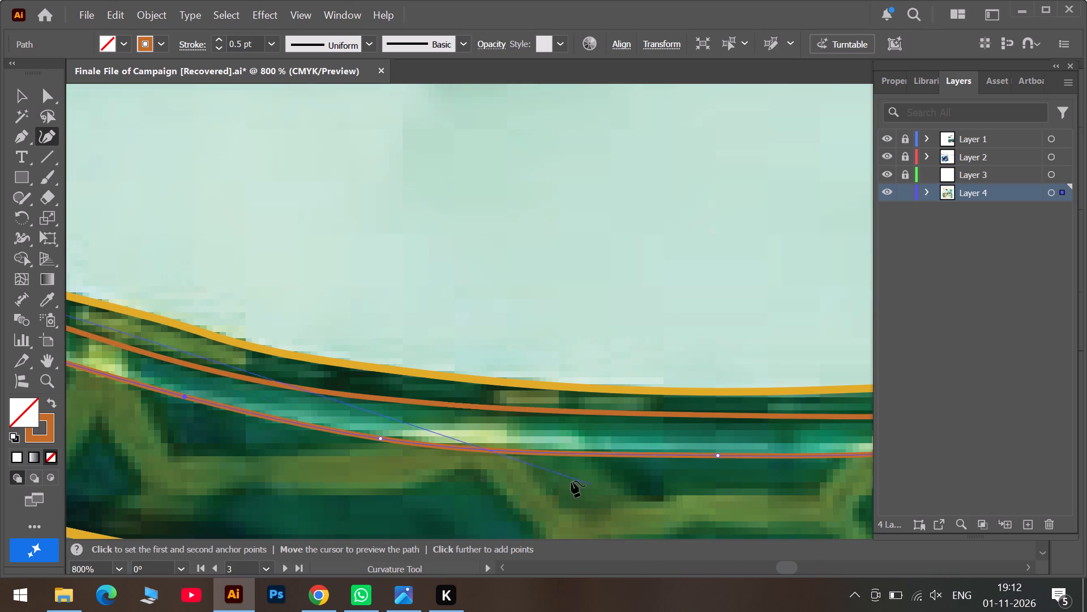
left_click_drag(489, 450, 494, 447)
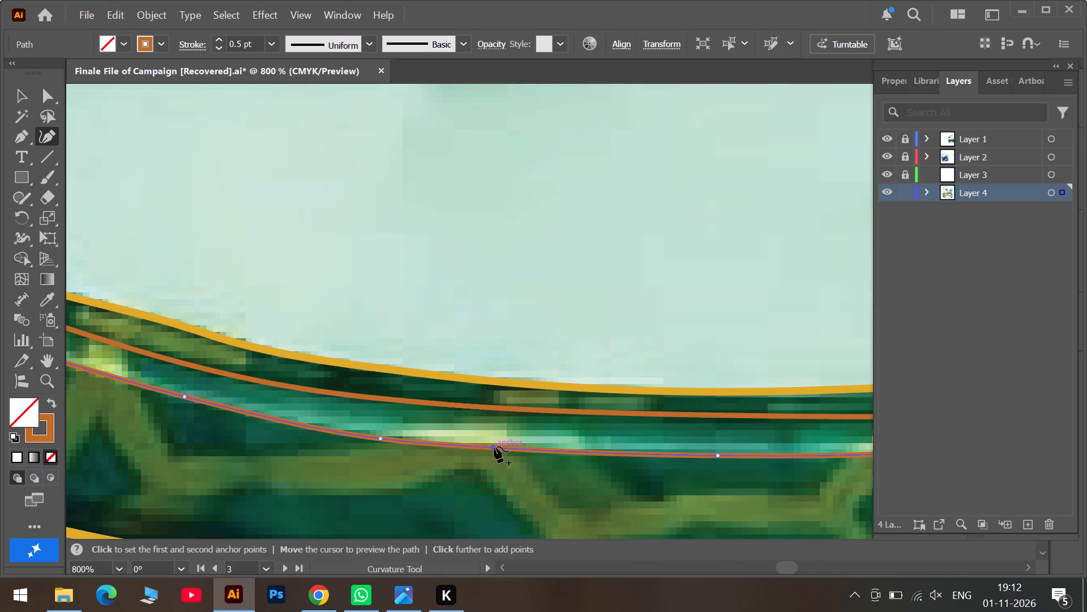
left_click_drag(494, 447, 512, 450)
Carry the line around the temple-side lower corner and up past the bright yellow vein, refining its anchors along the highlight's outer edge.
left_click(750, 569)
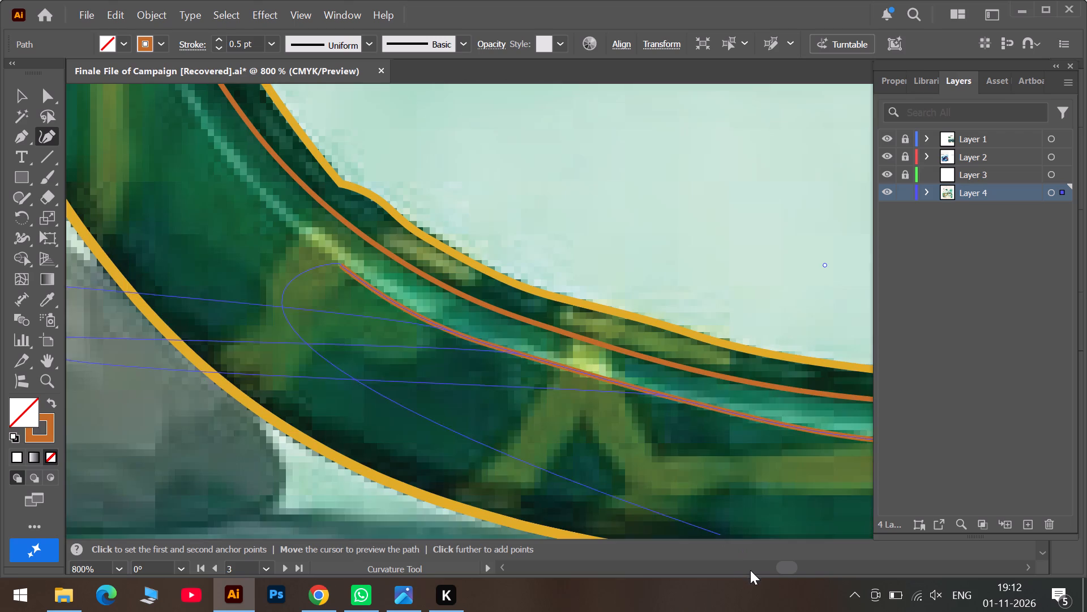
scroll(474, 320, "up", 6)
scroll(317, 266, "up", 3)
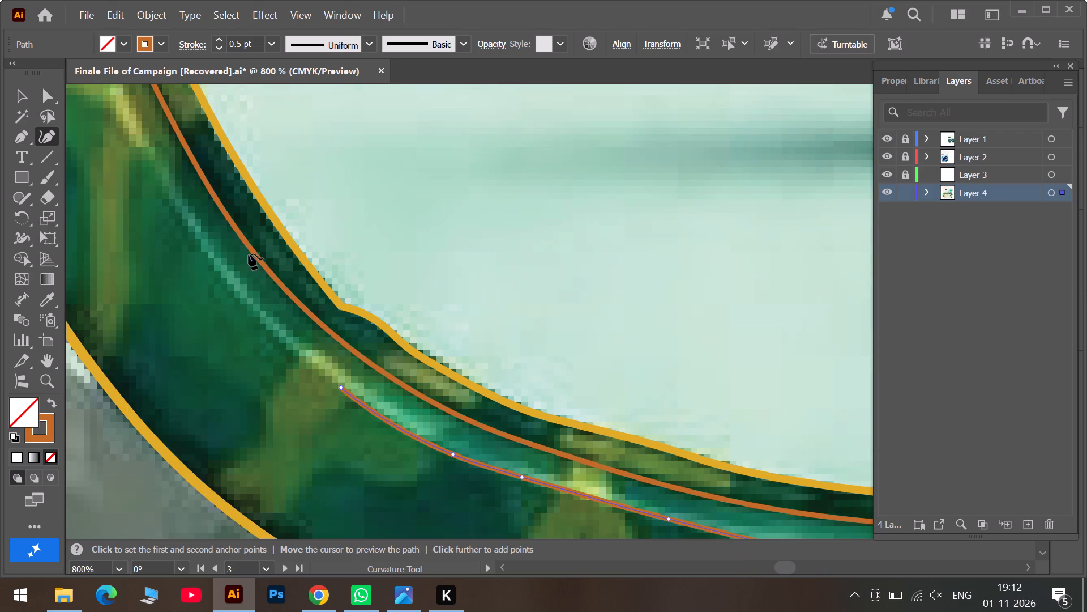
left_click(238, 293)
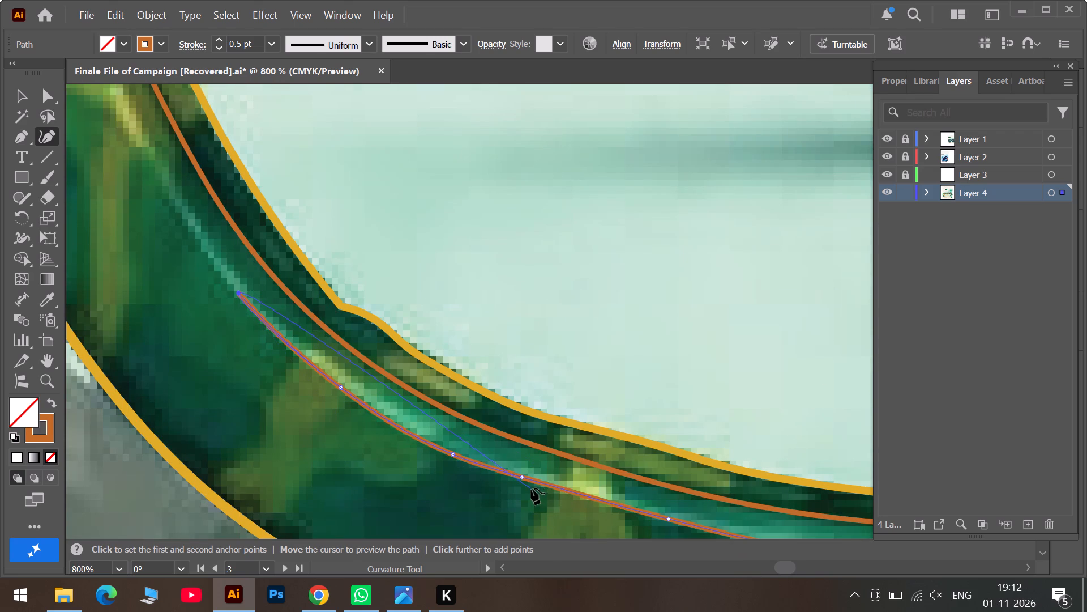
left_click_drag(565, 489, 566, 495)
left_click(523, 479)
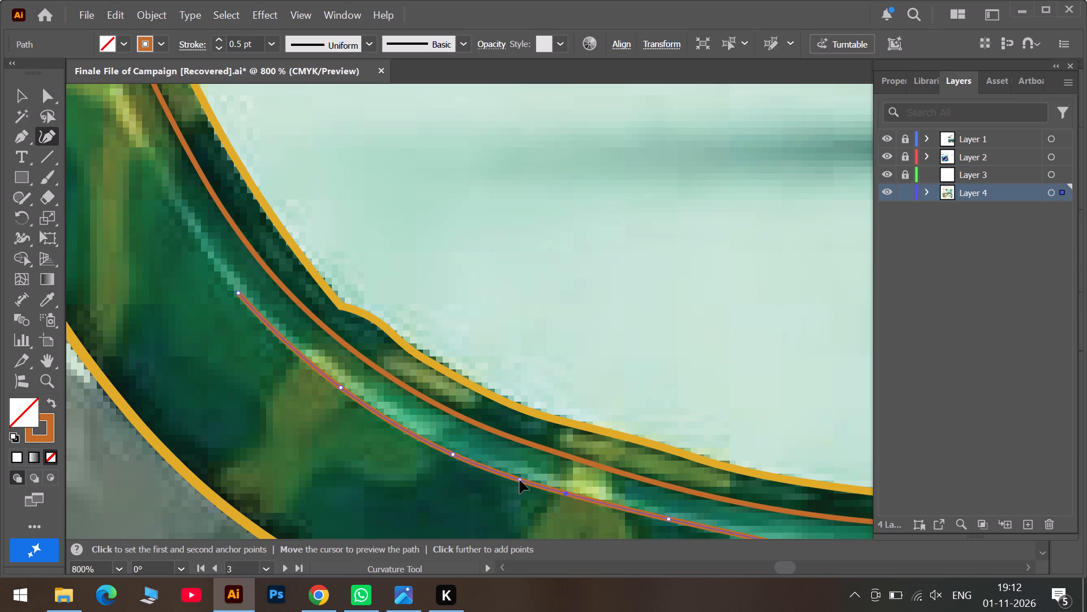
scroll(542, 514, "down", 5)
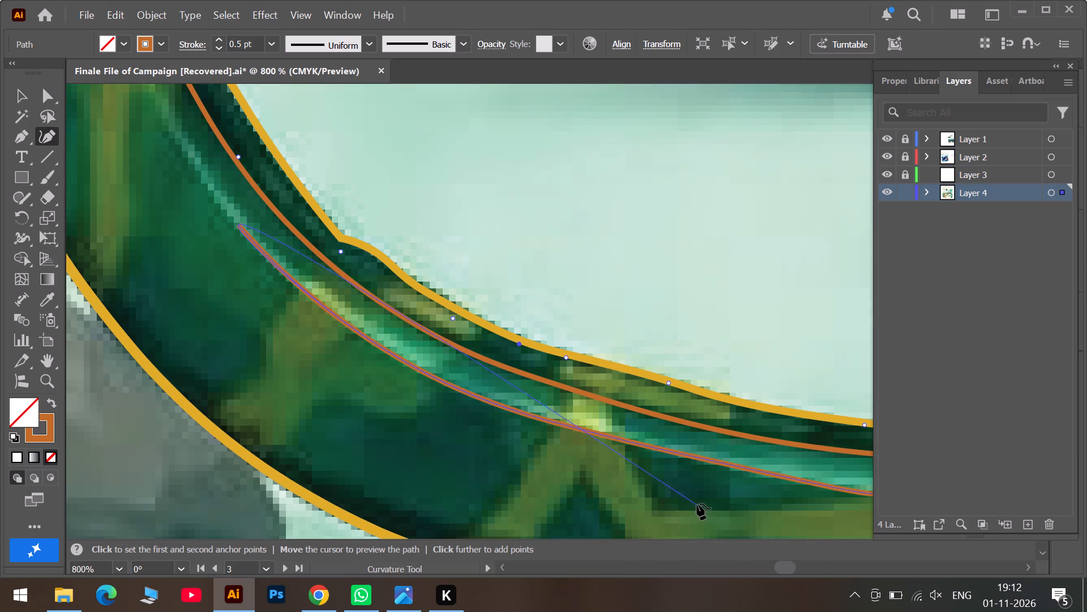
scroll(451, 445, "up", 5)
scroll(143, 217, "up", 6)
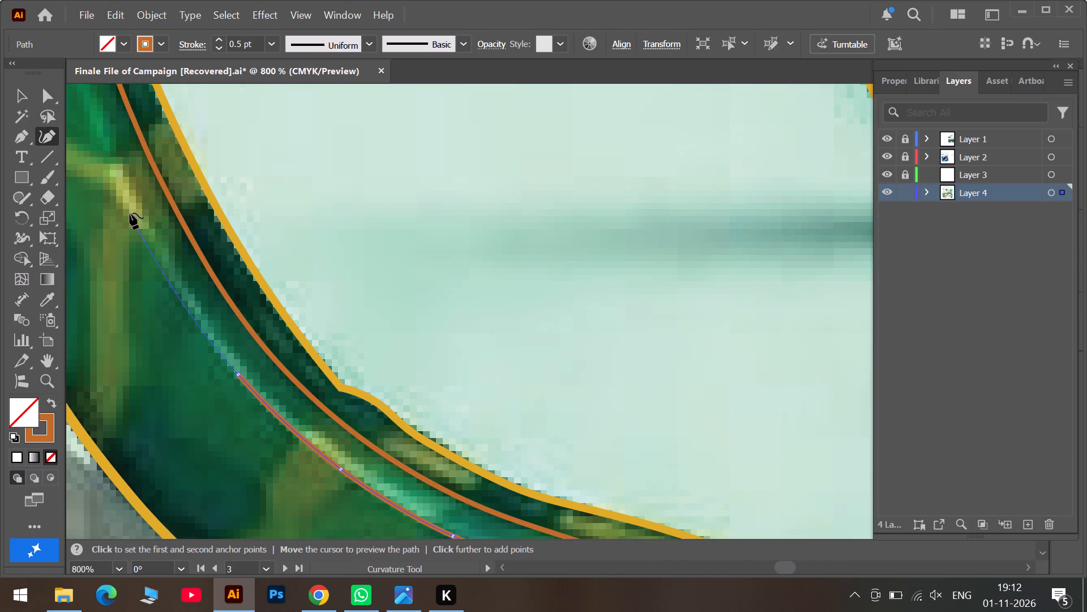
left_click(130, 213)
scroll(110, 163, "up", 6)
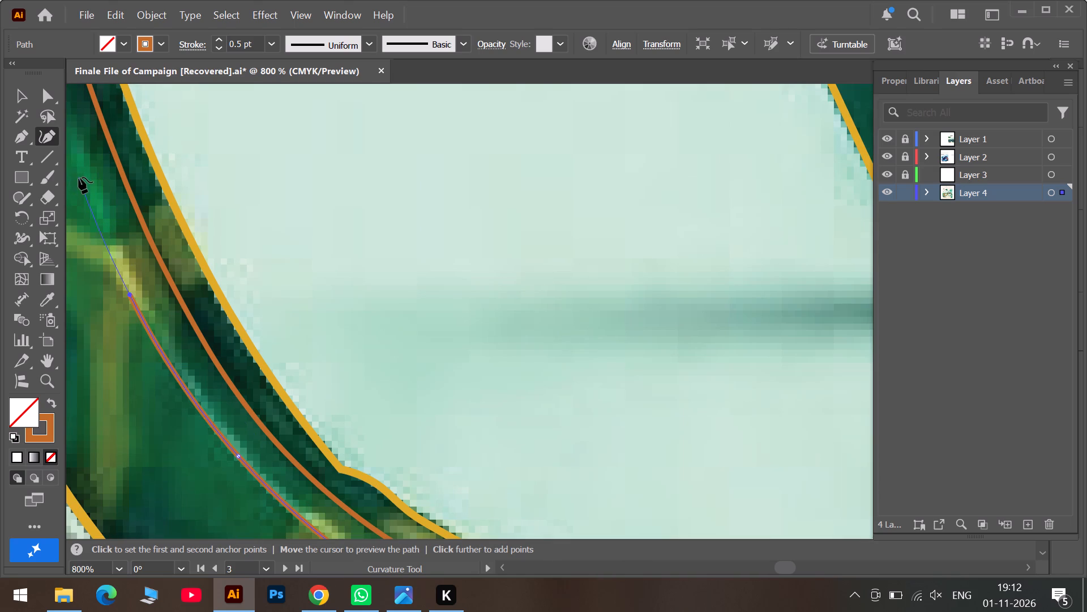
left_click(79, 177)
Extend the line up the lower half of the temple-side rim, along the outer edge of the dark inner band.
left_click(749, 569)
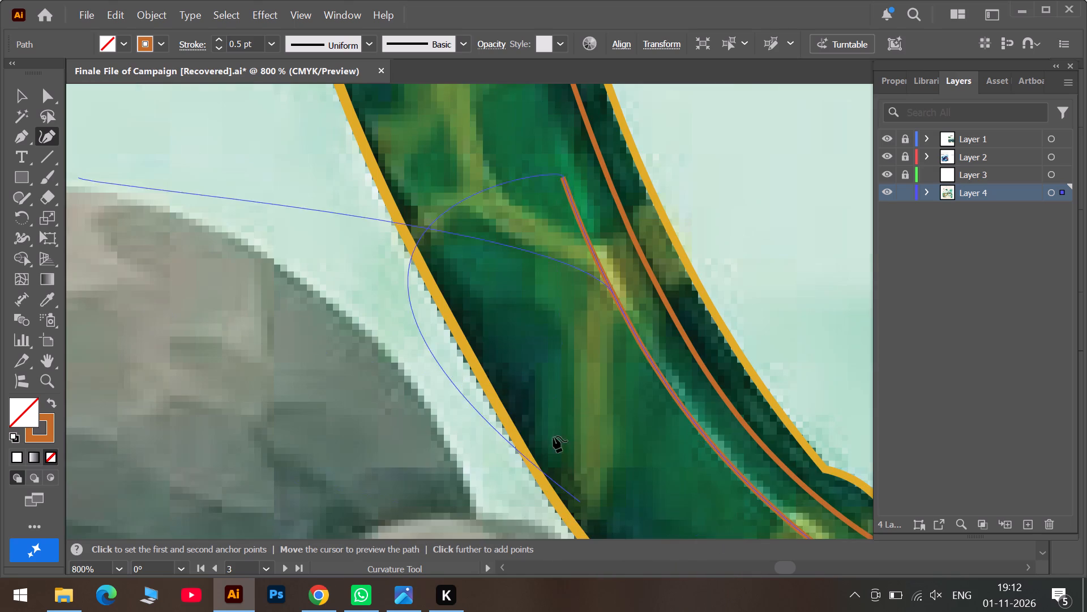
scroll(501, 399, "up", 5)
scroll(434, 328, "up", 6)
scroll(514, 238, "up", 6)
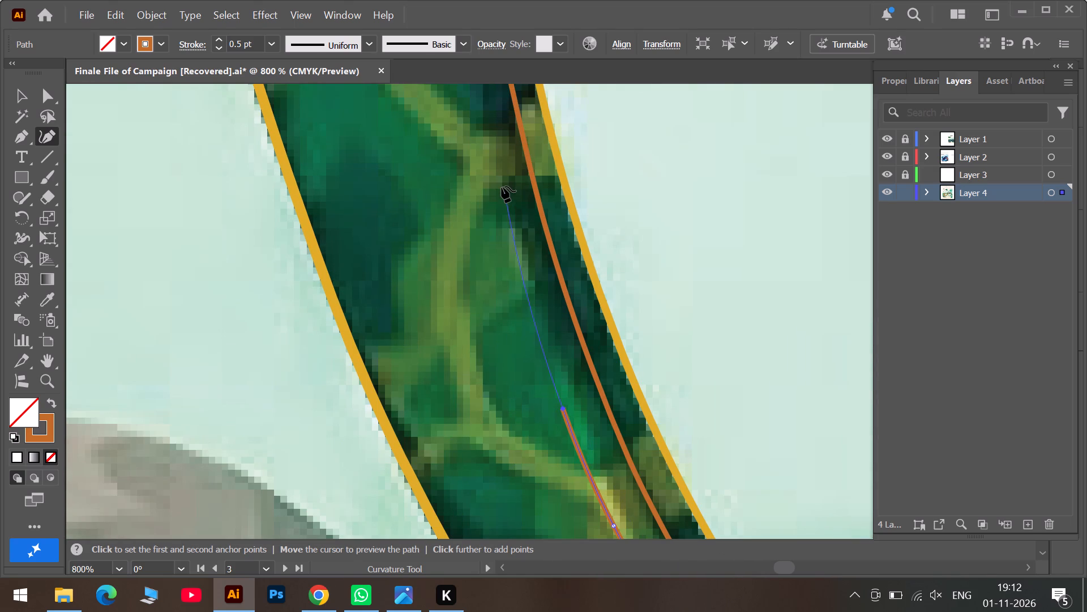
left_click(497, 185)
scroll(498, 183, "up", 11)
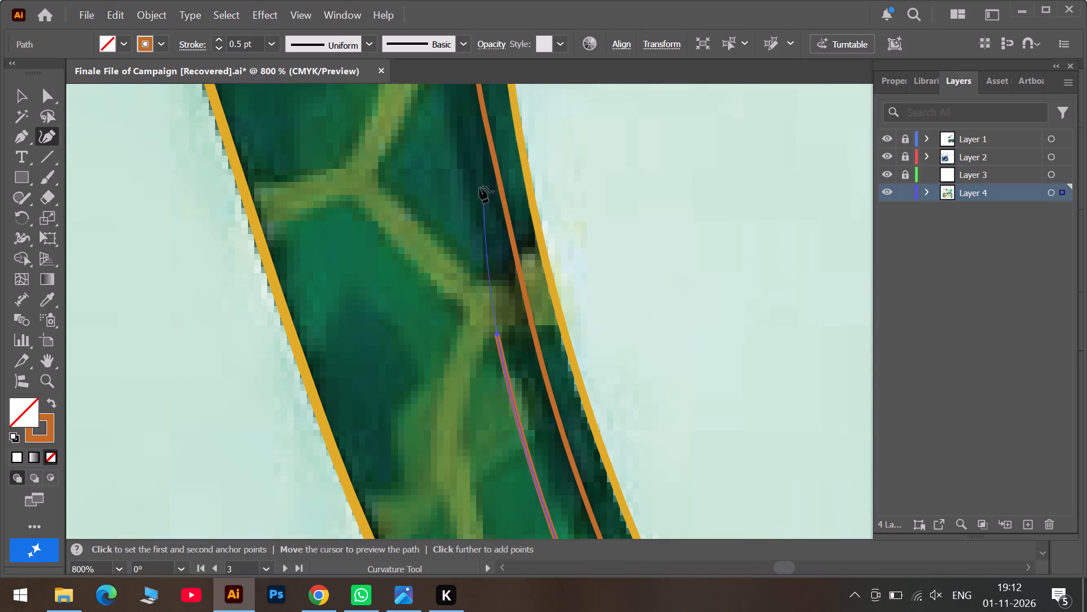
left_click(473, 194)
Continue the line up the temple-side rim beside the olive vein, and adjust its anchors to smooth the curve.
scroll(472, 195, "up", 11)
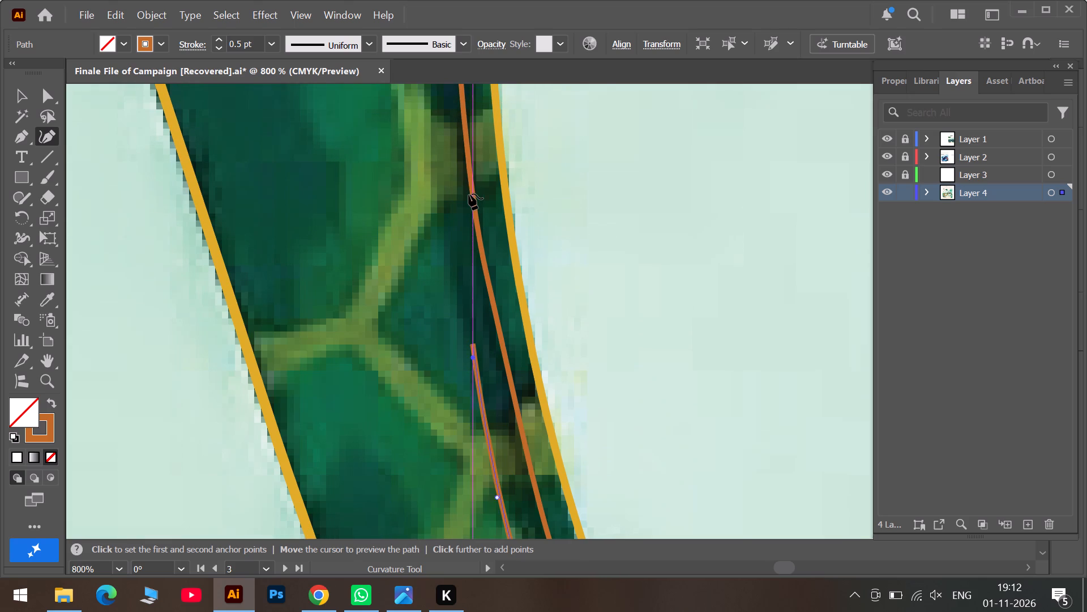
scroll(469, 194, "up", 4)
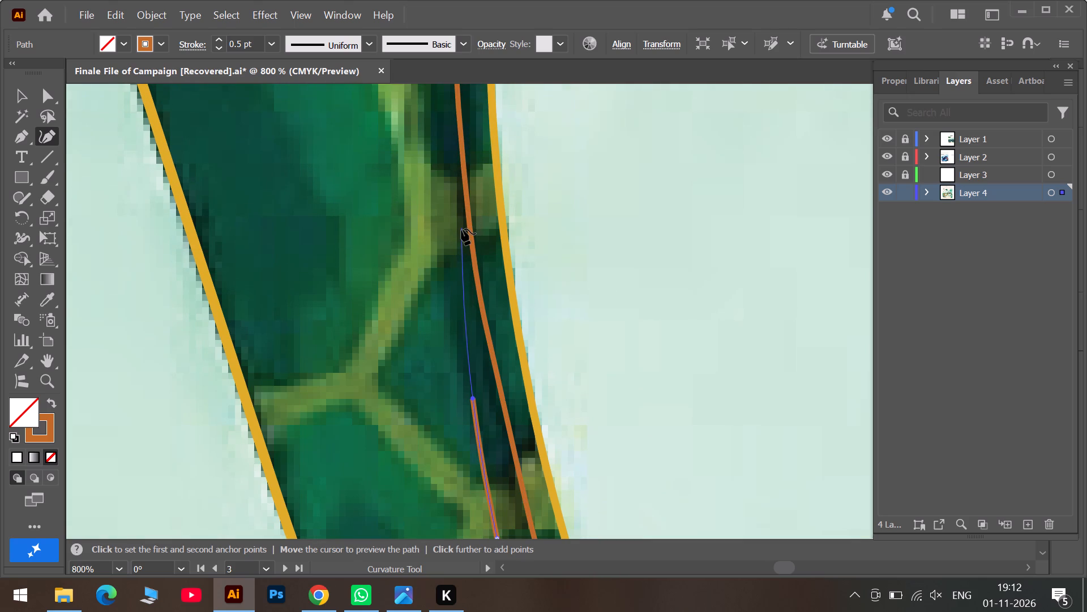
scroll(461, 229, "up", 5)
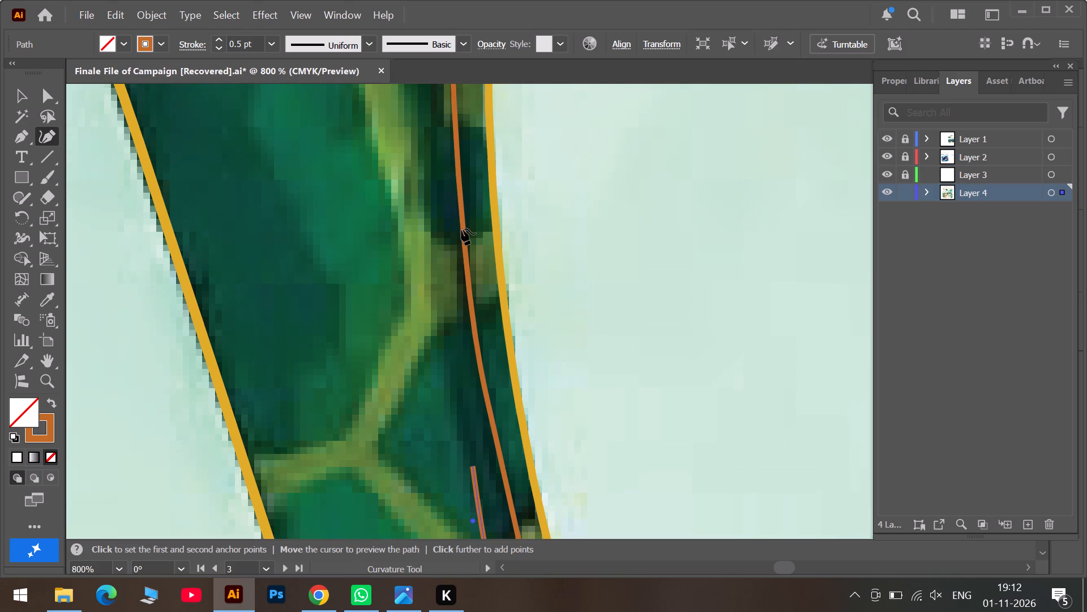
left_click(428, 203)
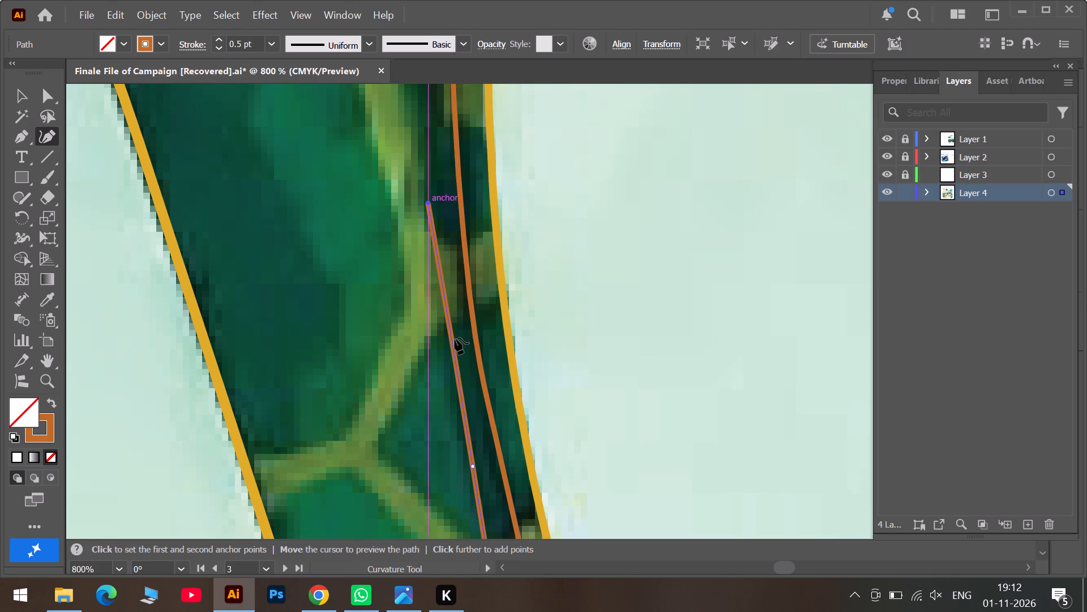
left_click_drag(456, 368, 451, 382)
scroll(490, 445, "down", 3)
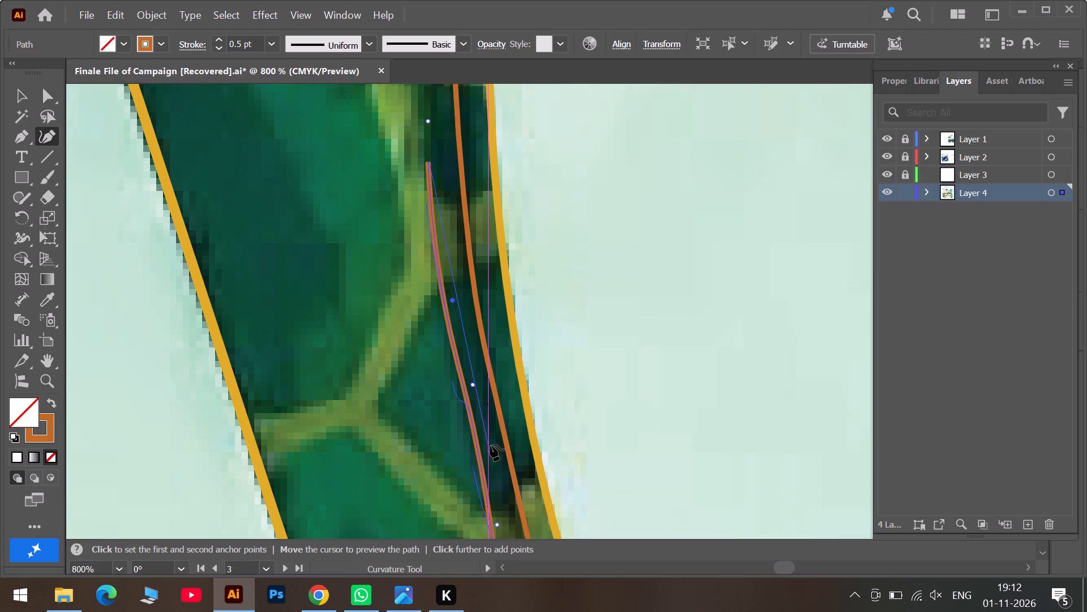
scroll(490, 445, "down", 2)
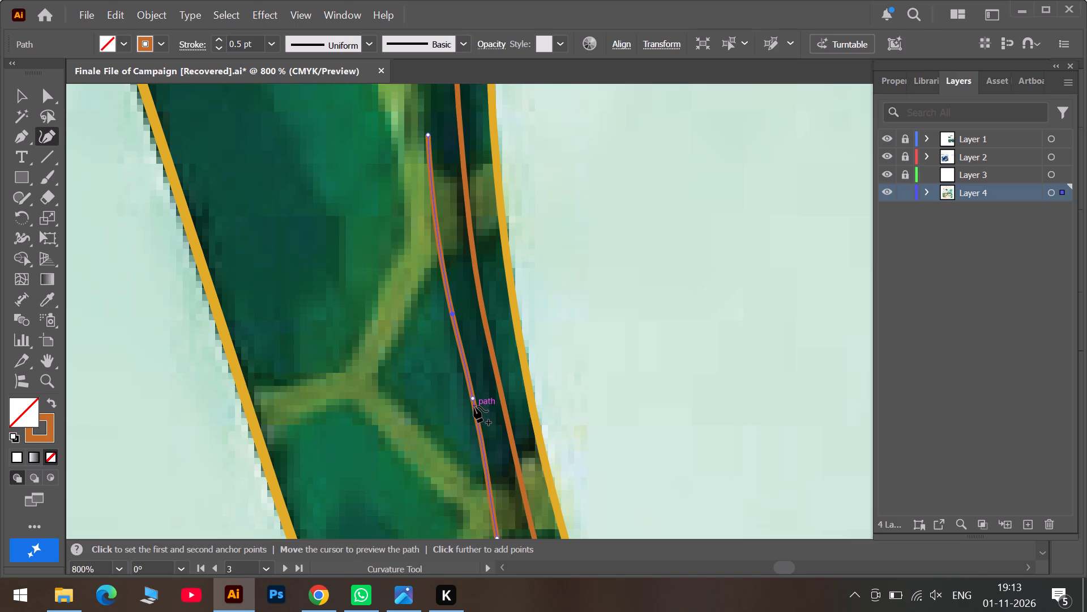
left_click(473, 400)
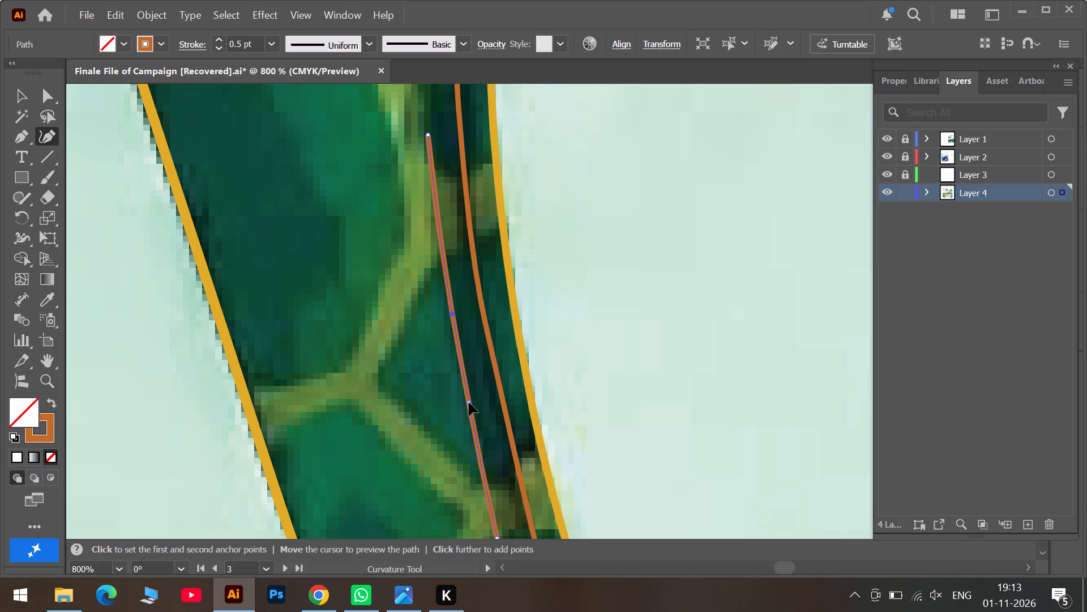
Extend the line up the temple-side rim past the vein junction and around the lower edge of the olive patch beside the hinge plate.
scroll(484, 423, "down", 7)
scroll(528, 474, "down", 3, "alt")
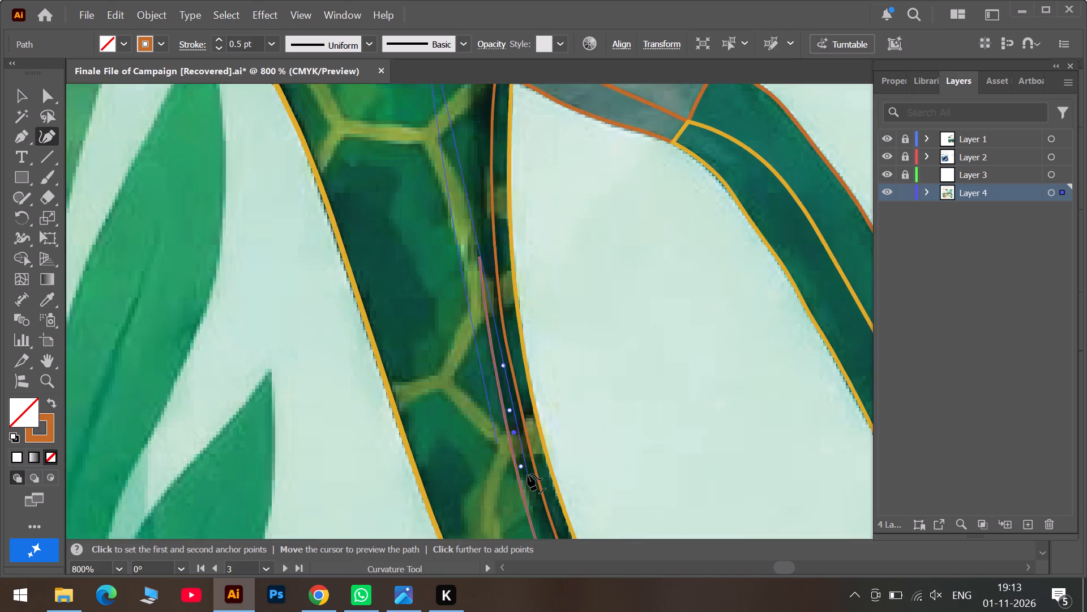
scroll(570, 520, "down", 2)
scroll(506, 384, "up", 6)
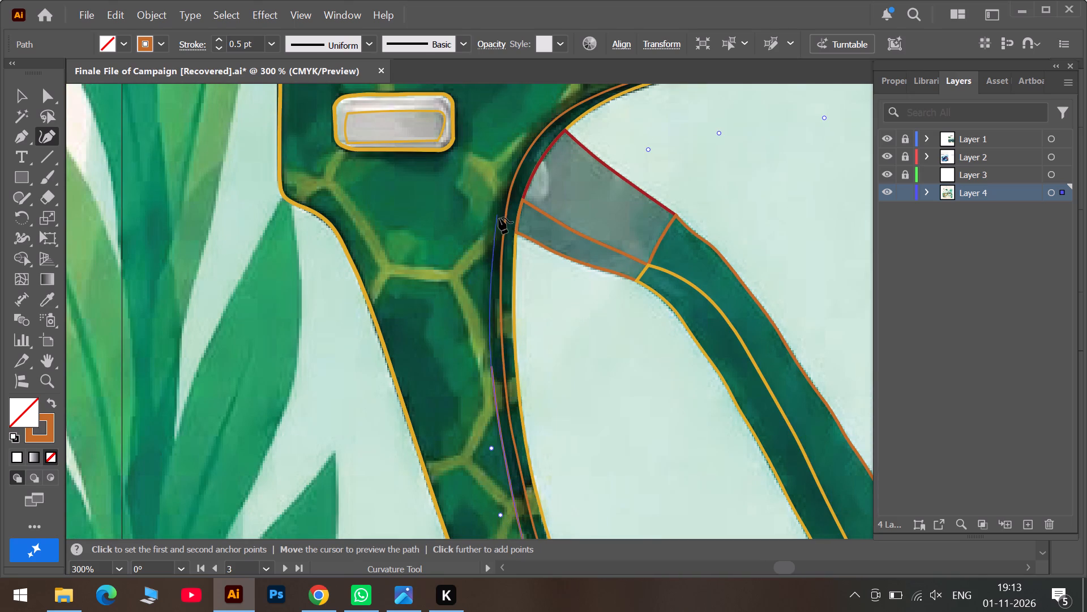
scroll(485, 258, "up", 3, "alt")
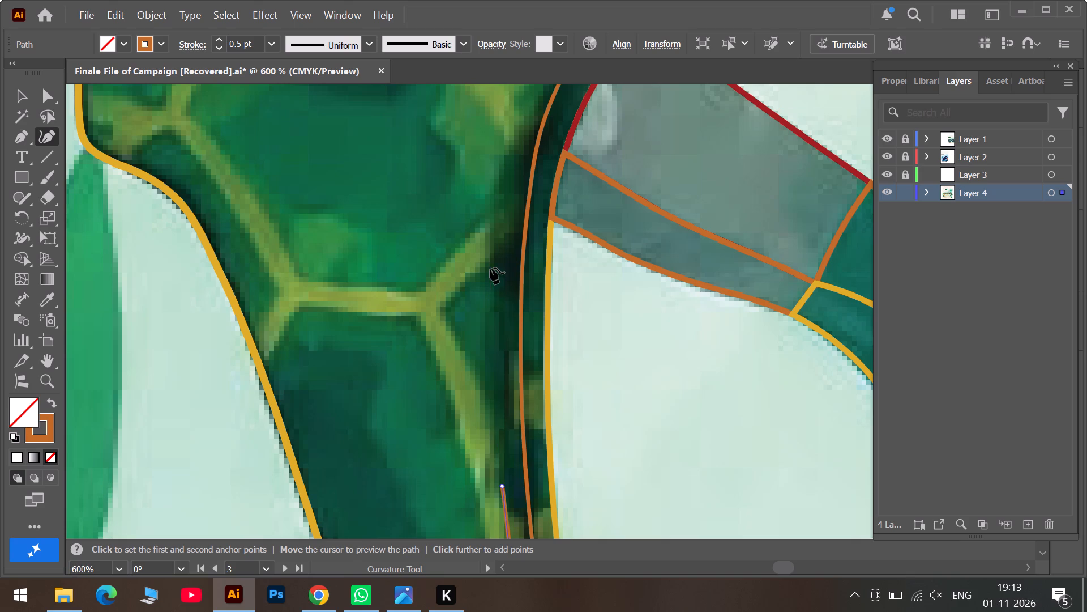
left_click(490, 268)
scroll(492, 241, "up", 5)
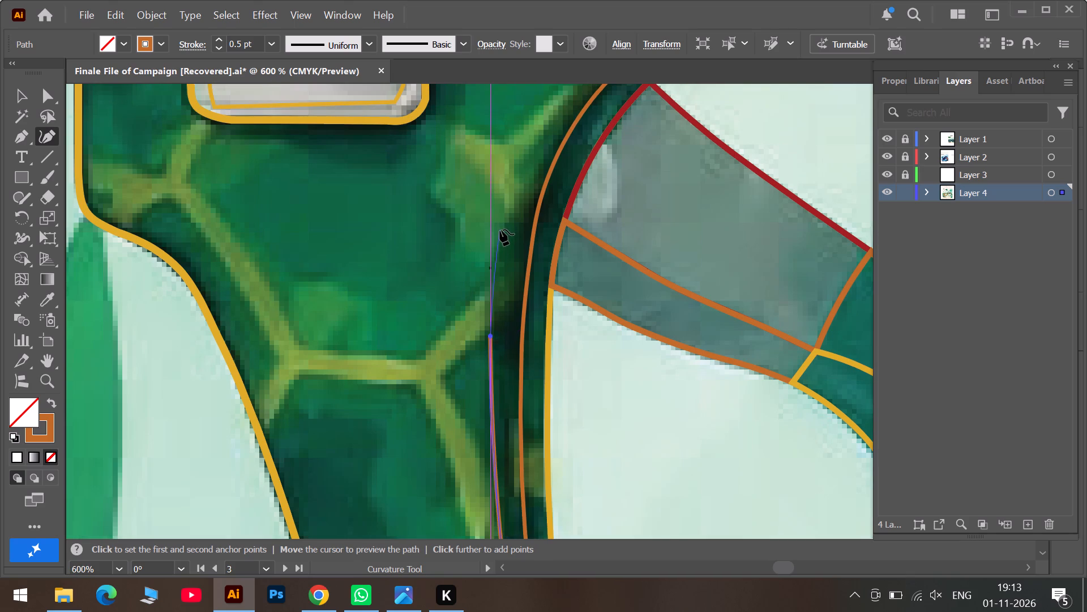
left_click(500, 229)
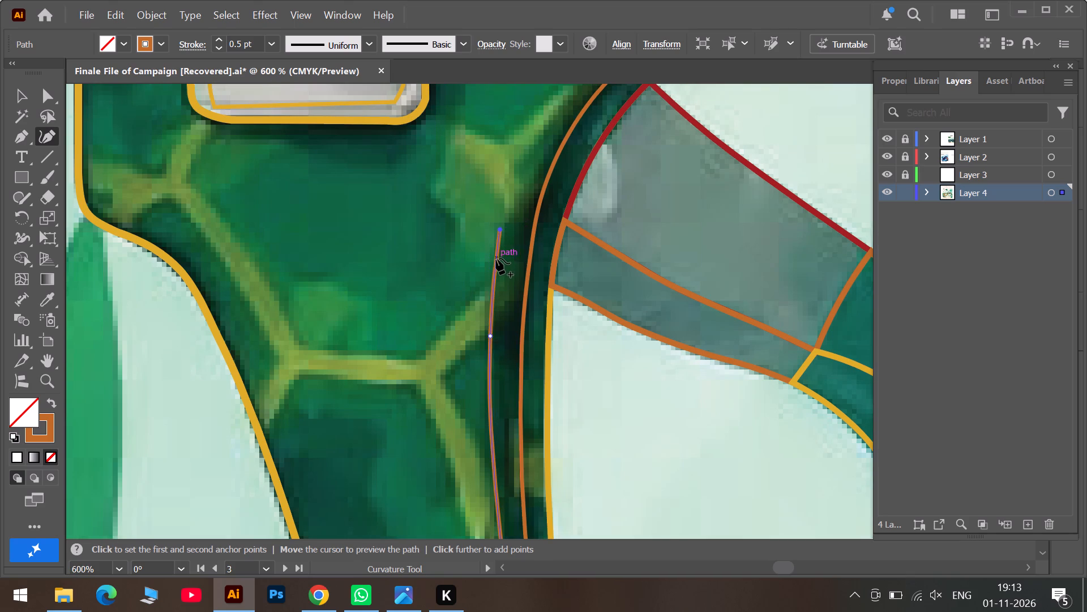
left_click(495, 259)
left_click(517, 207)
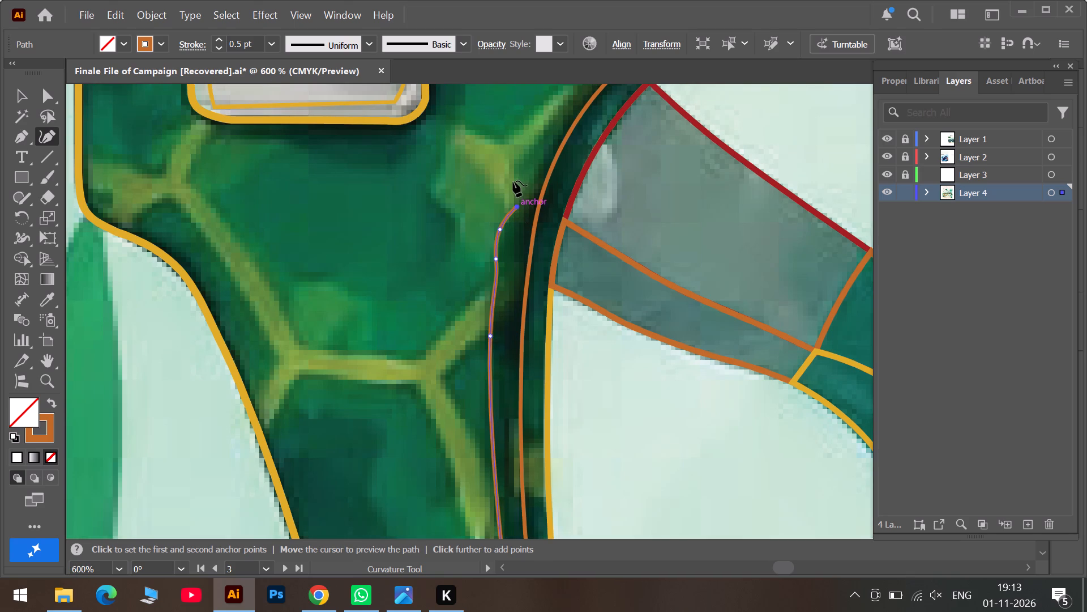
left_click(509, 177)
left_click(502, 229)
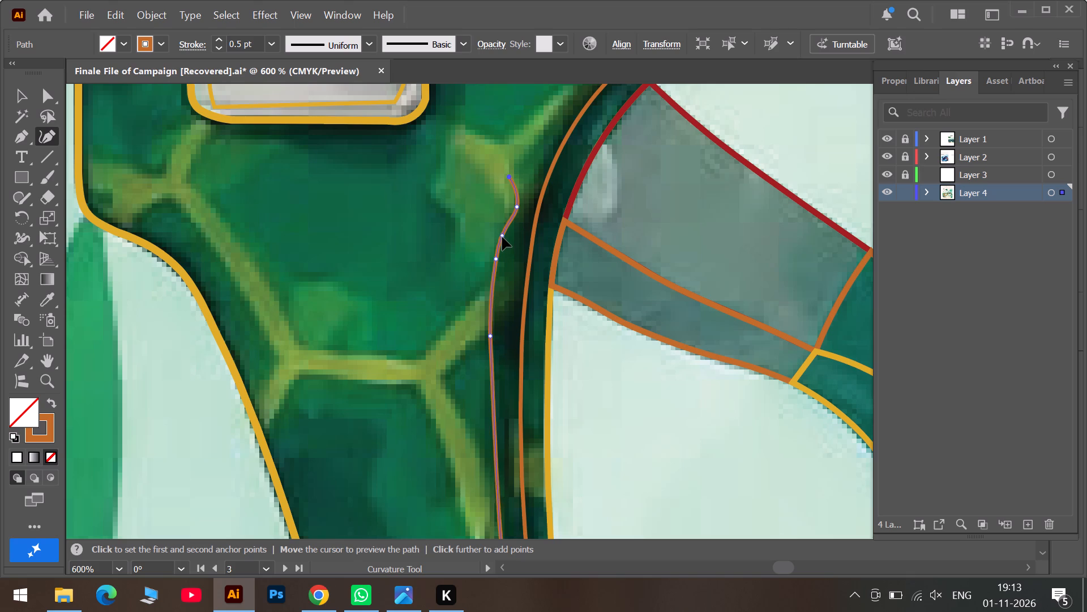
Continue the line along the olive patch and its diagonal vein, curving around the upper temple-side corner to the next vein.
scroll(497, 296, "down", 6)
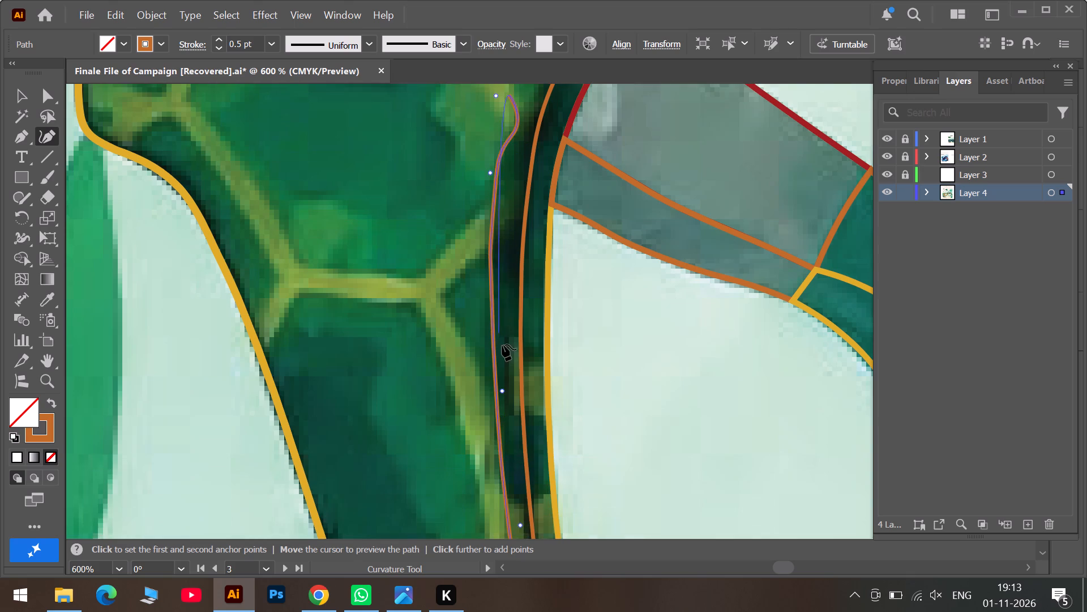
scroll(503, 347, "down", 2, "alt")
scroll(530, 215, "up", 3)
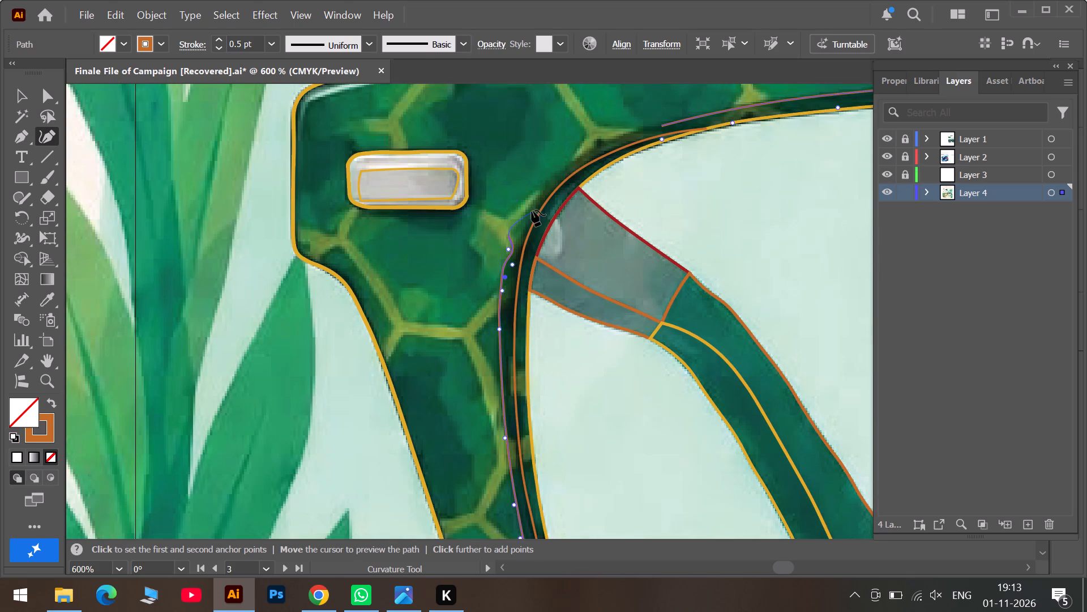
scroll(549, 210, "up", 3, "alt")
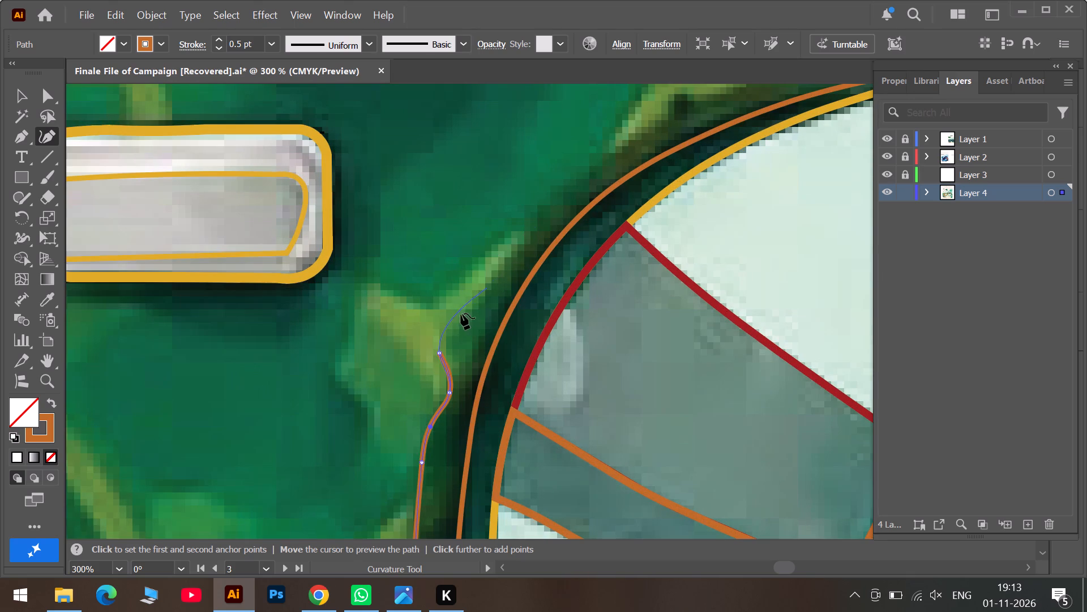
left_click(446, 364)
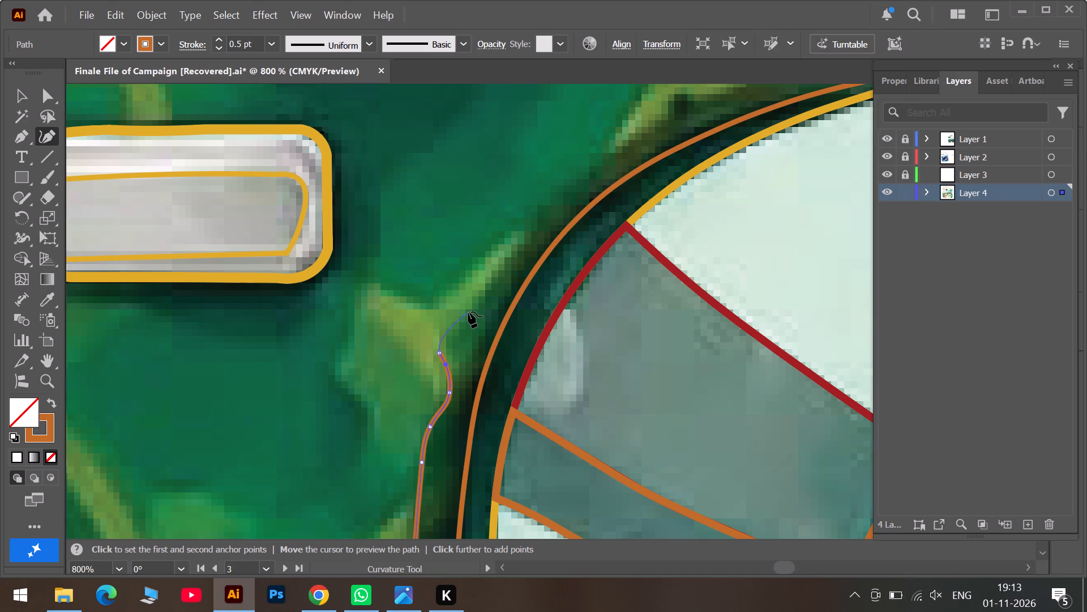
left_click(469, 309)
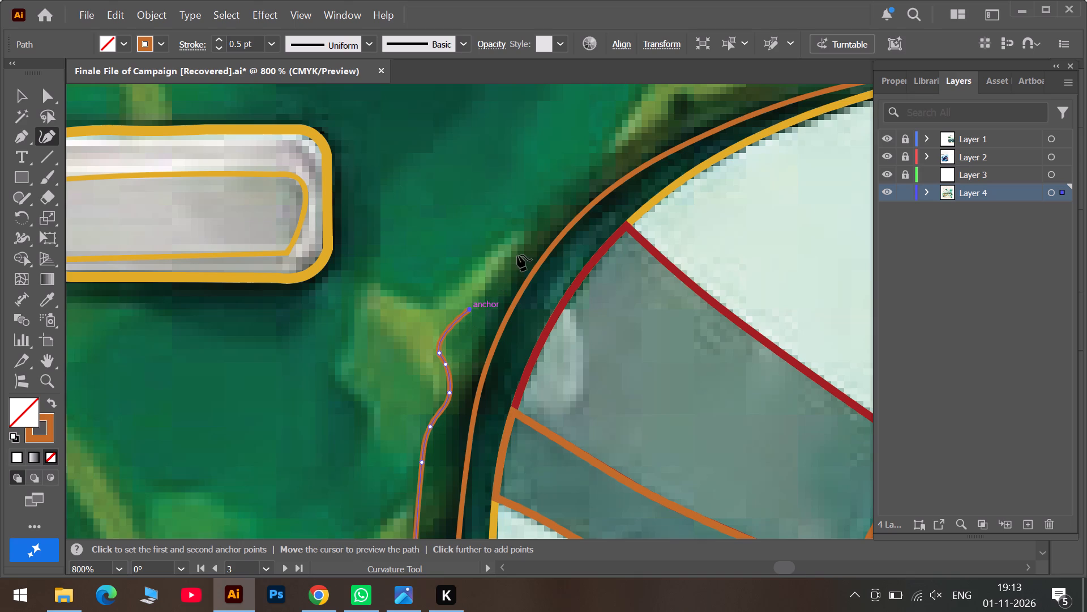
left_click(532, 233)
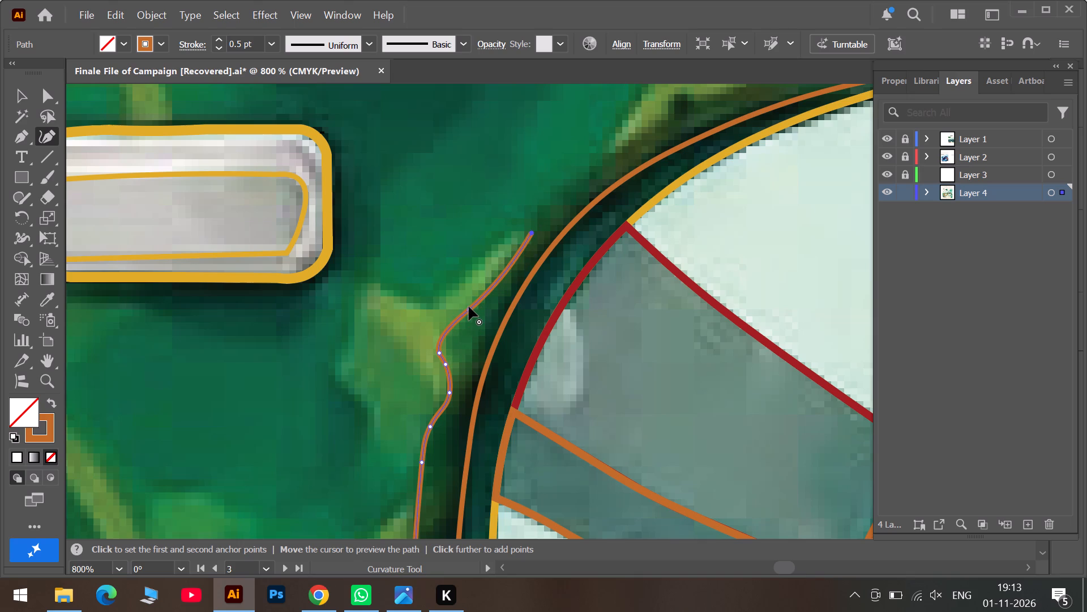
left_click_drag(468, 308, 478, 298)
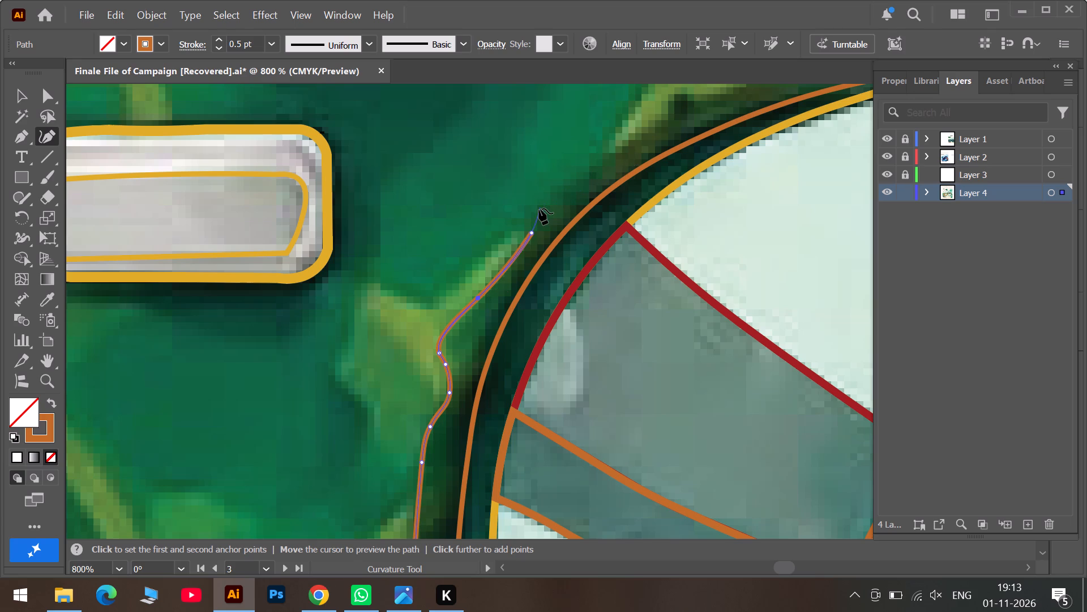
left_click(523, 247)
left_click(551, 197)
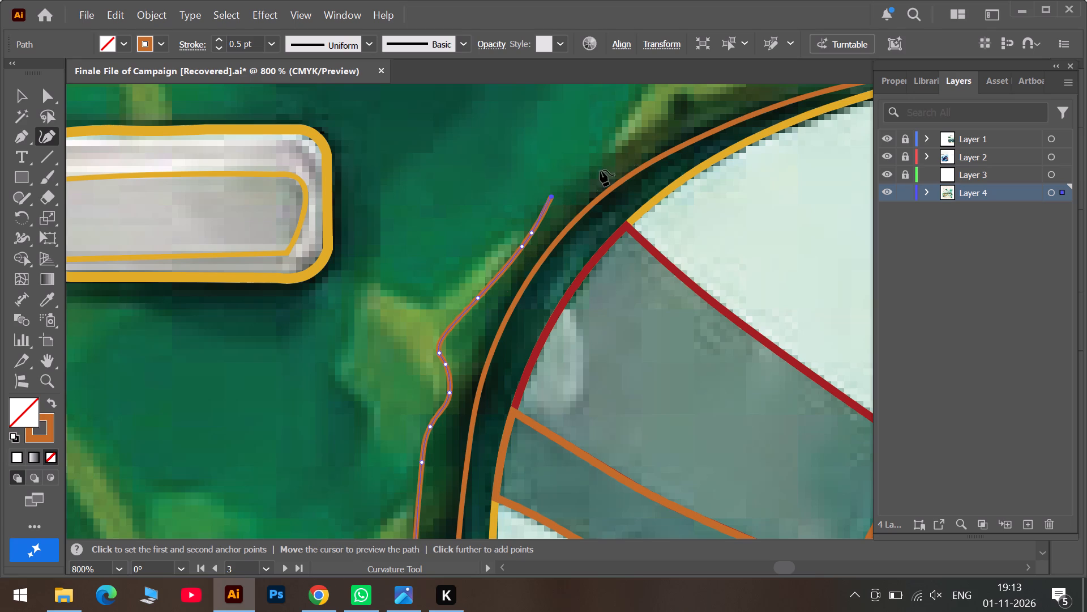
left_click(638, 141)
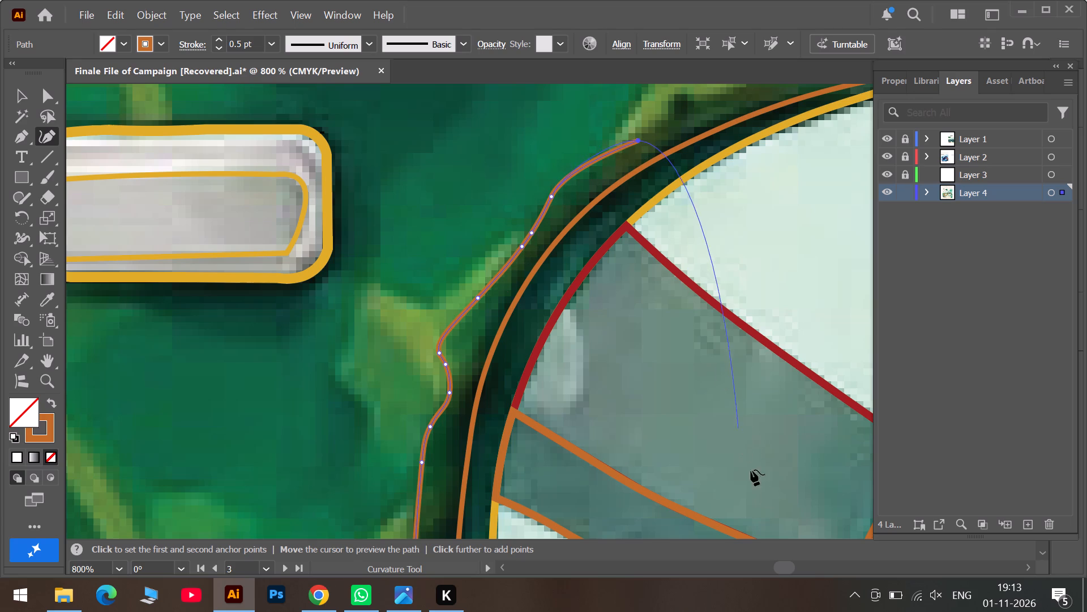
Join the line to its starting anchor on the top rim and fit the closing stretch to the dark band below the vein.
left_click(809, 567)
scroll(370, 317, "up", 6)
scroll(382, 198, "up", 2)
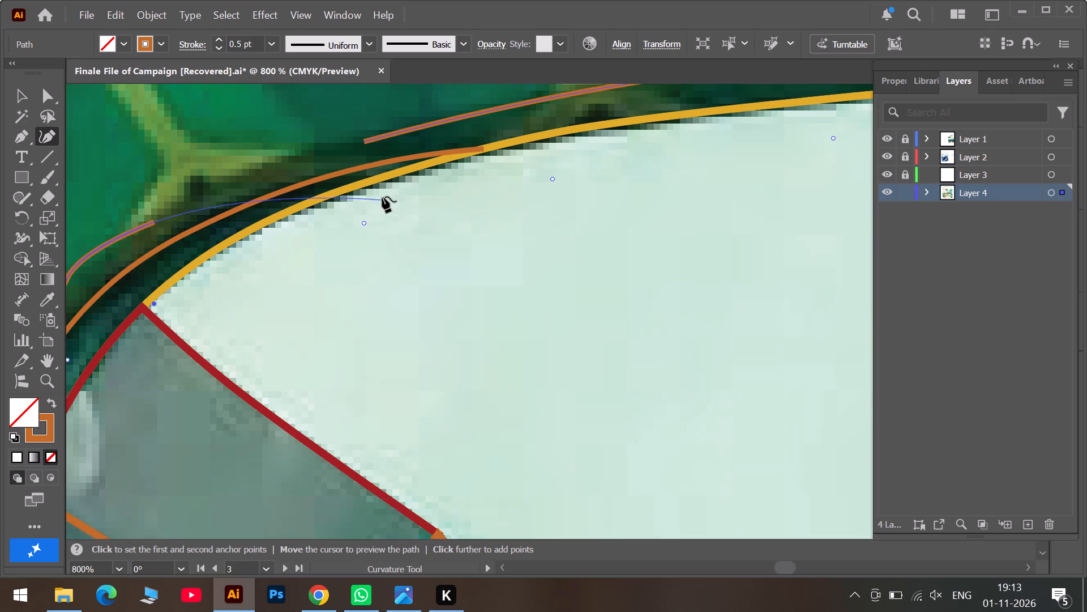
scroll(382, 197, "up", 3)
left_click(365, 207)
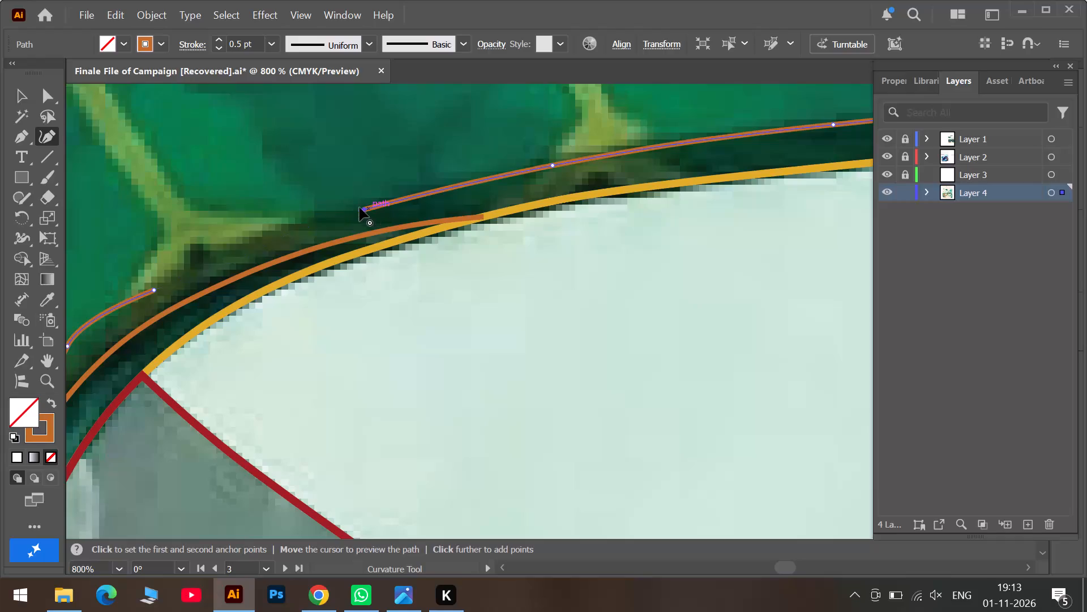
left_click_drag(283, 232, 276, 236)
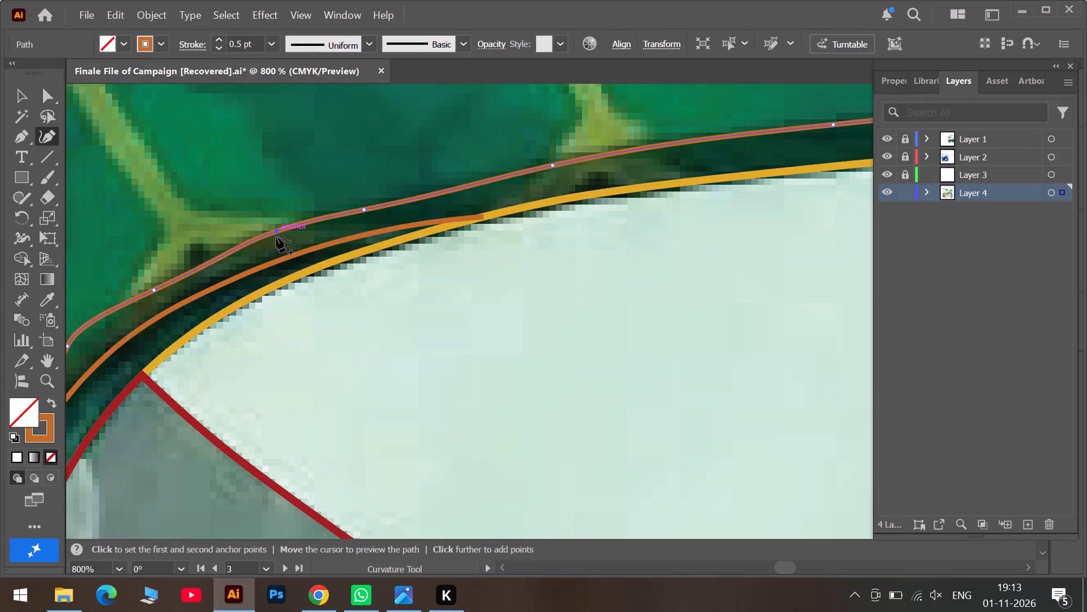
left_click_drag(276, 236, 276, 238)
left_click_drag(199, 269, 196, 269)
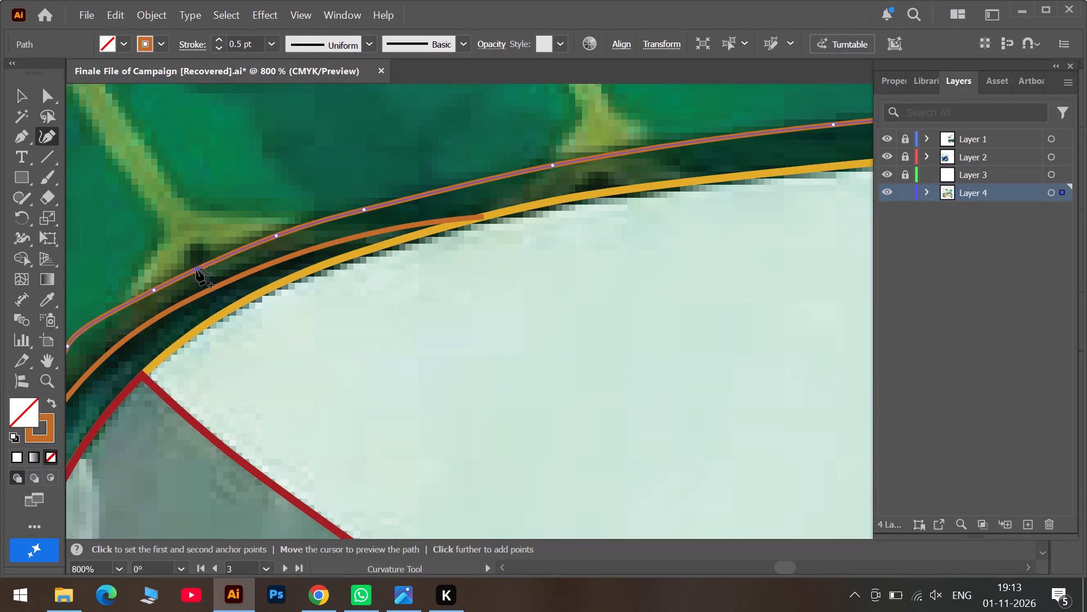
left_click_drag(196, 269, 191, 268)
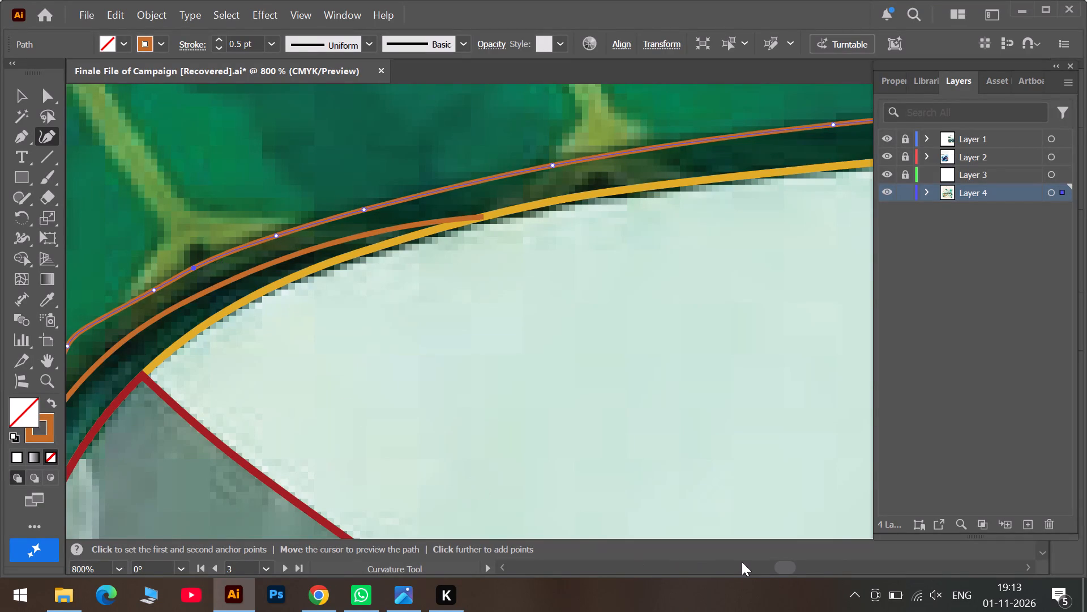
Adjust the contour's anchors at the upper temple-side corner, the olive patch and the rim below it to follow the dark band's edge.
left_click(744, 566)
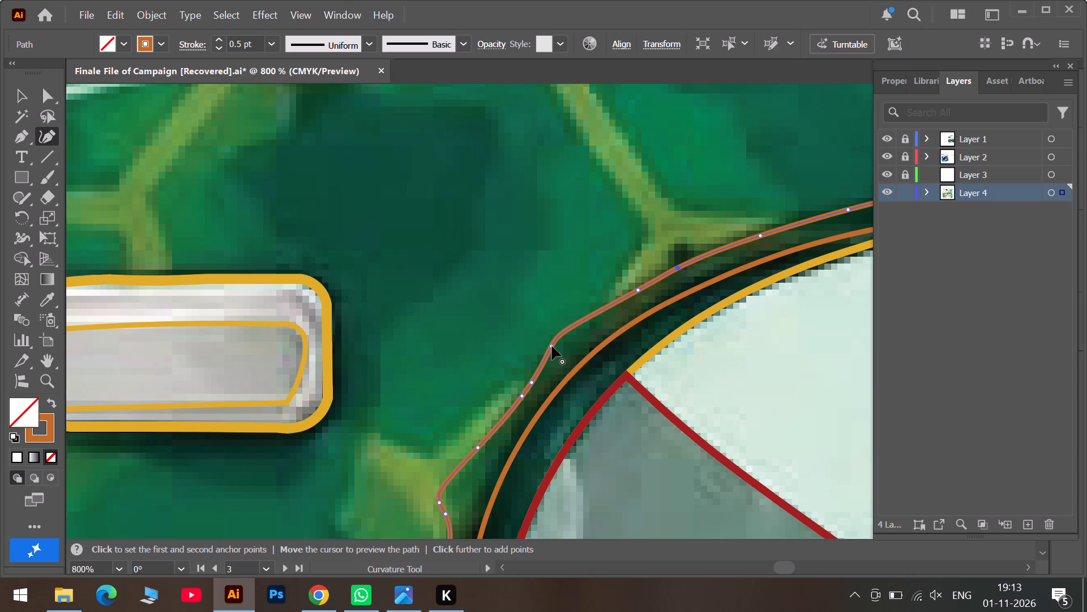
left_click_drag(552, 346, 549, 354)
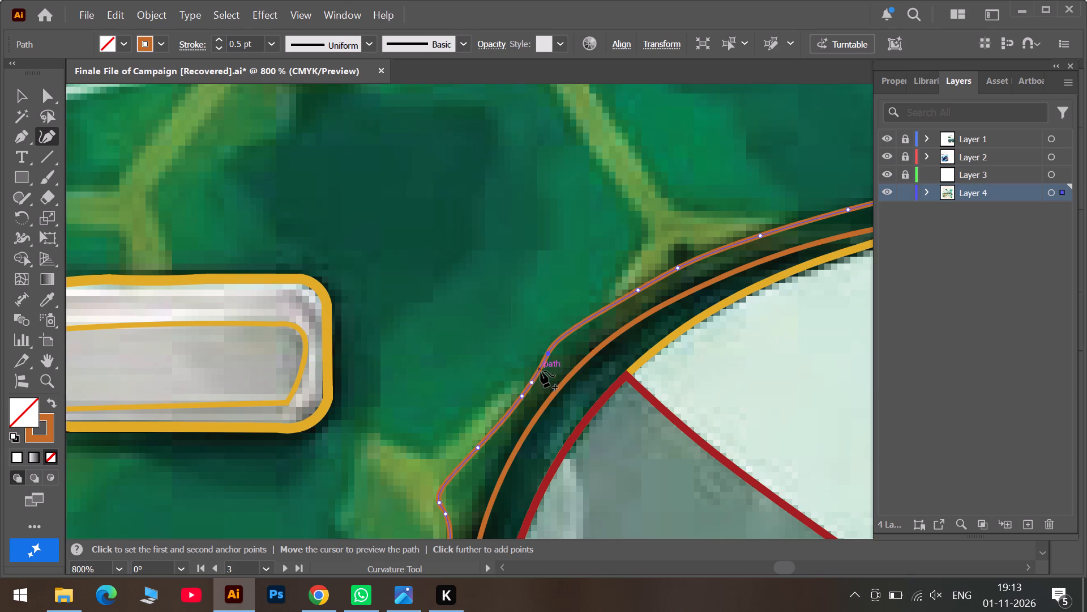
scroll(539, 373, "down", 4)
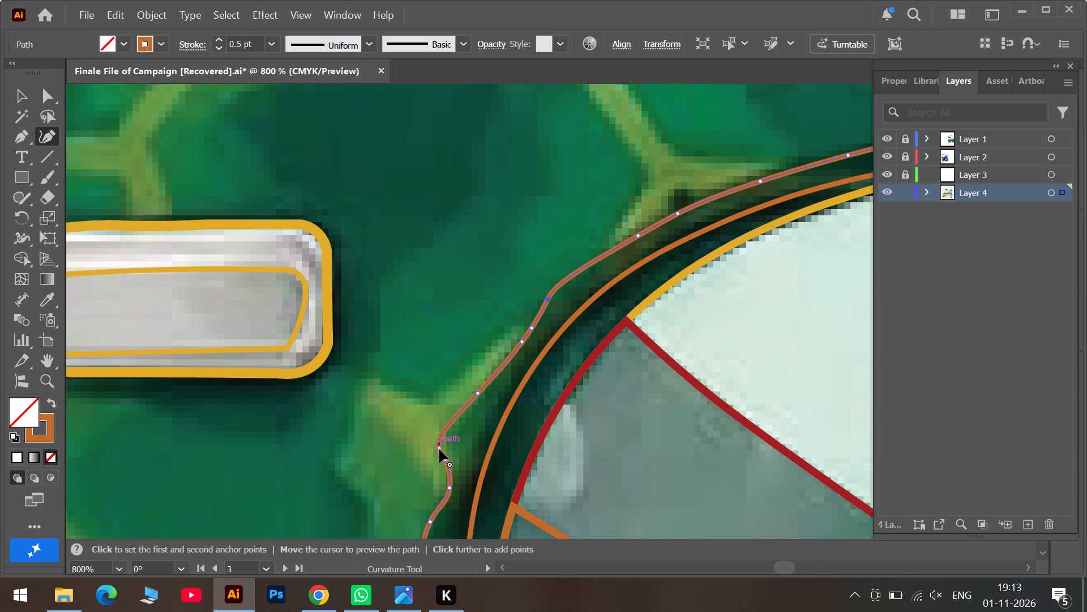
left_click(439, 449)
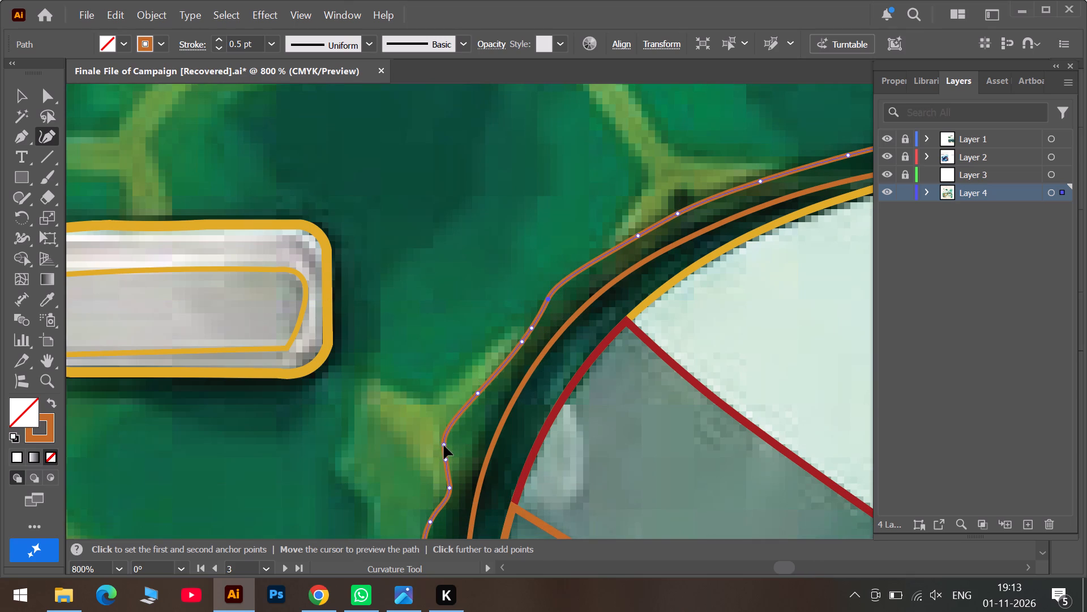
scroll(452, 445, "down", 12)
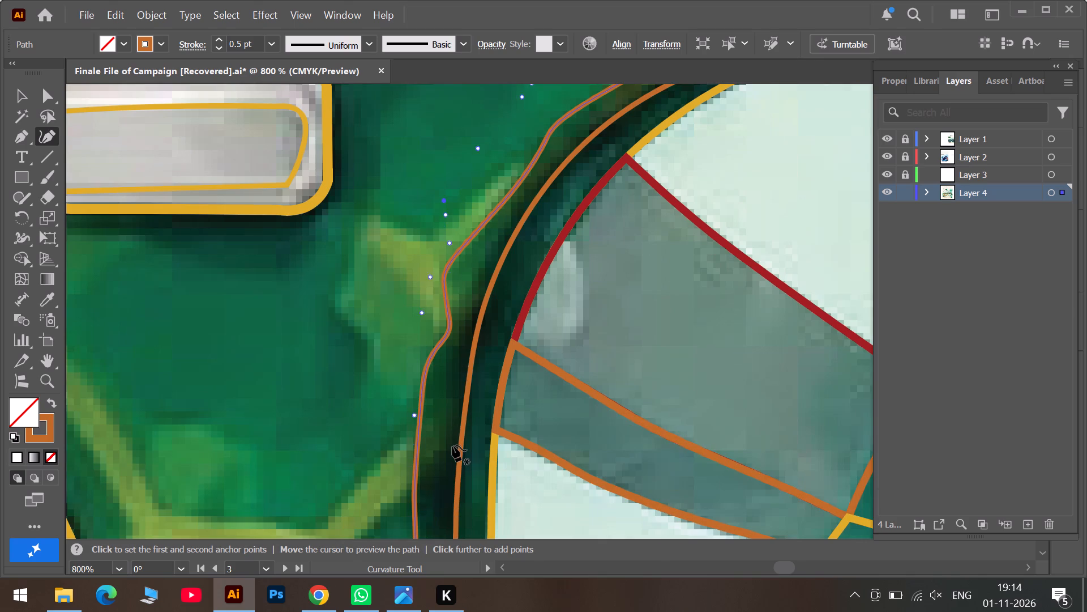
scroll(453, 444, "down", 7)
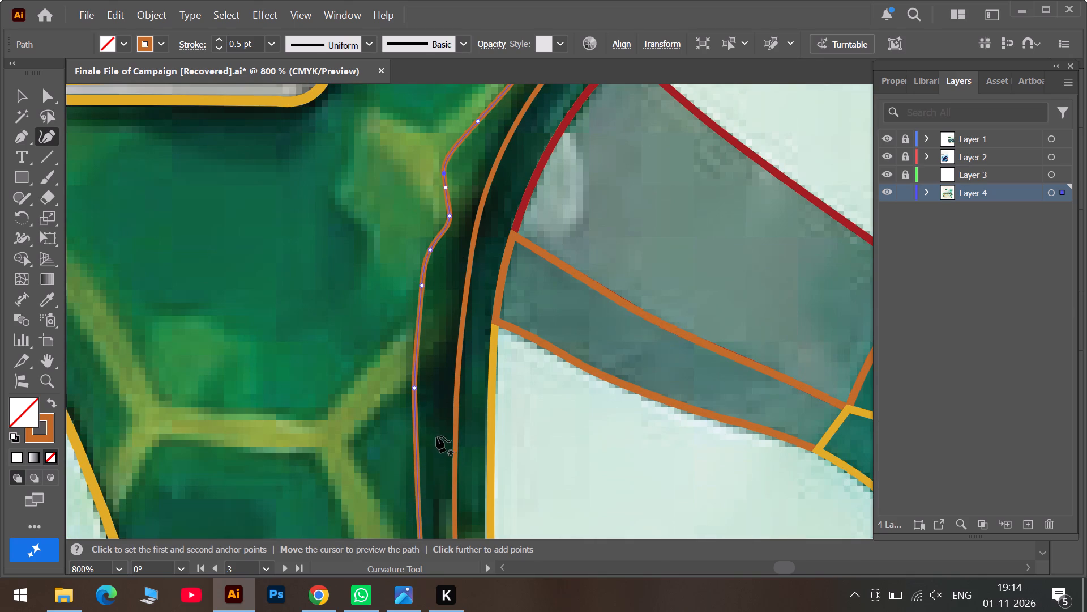
left_click_drag(414, 389, 419, 396)
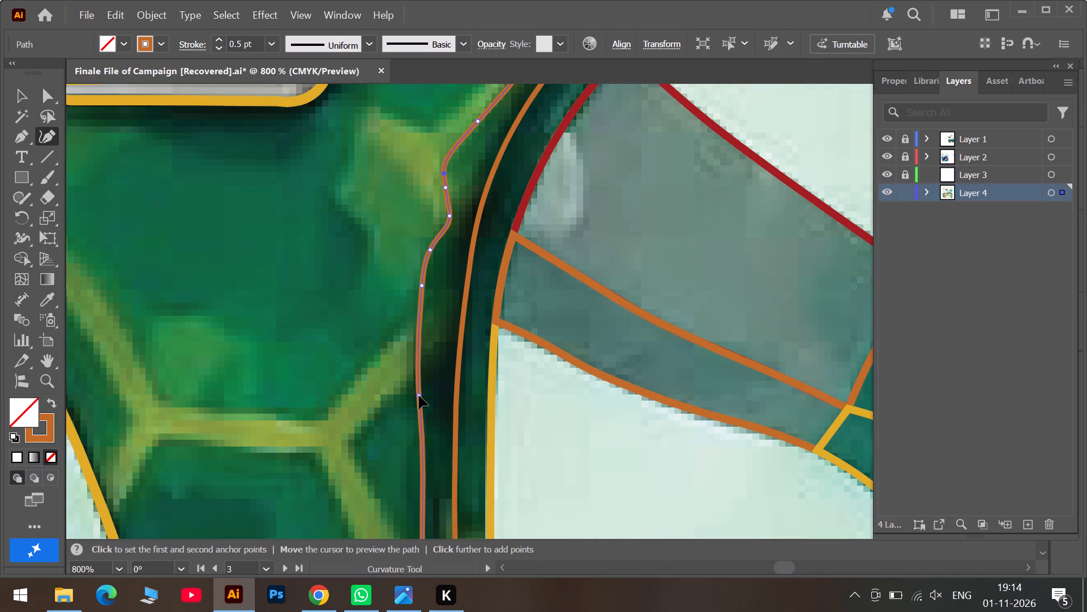
left_click_drag(419, 396, 416, 399)
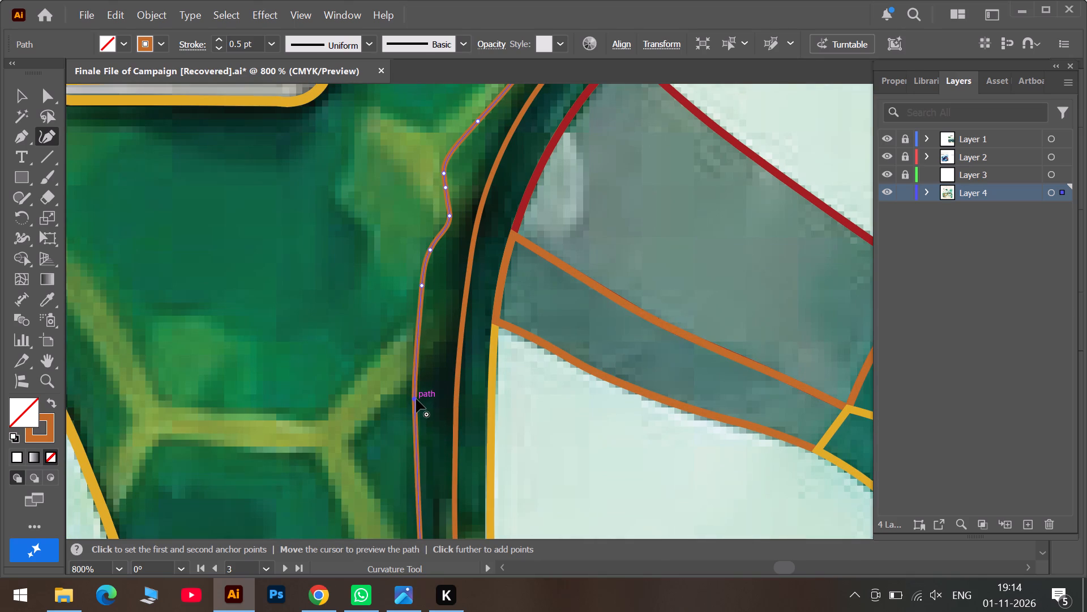
Examine the closed contour down the temple-side rim, along the bottom rim and up the bridge side.
scroll(422, 404, "down", 6)
scroll(426, 423, "down", 3, "alt")
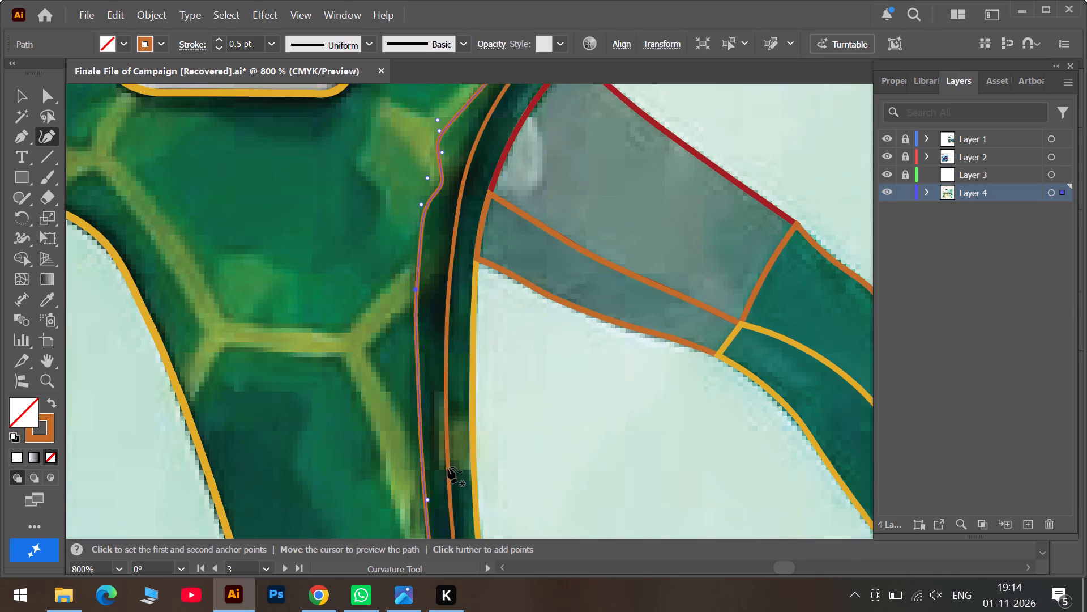
scroll(448, 481, "down", 12)
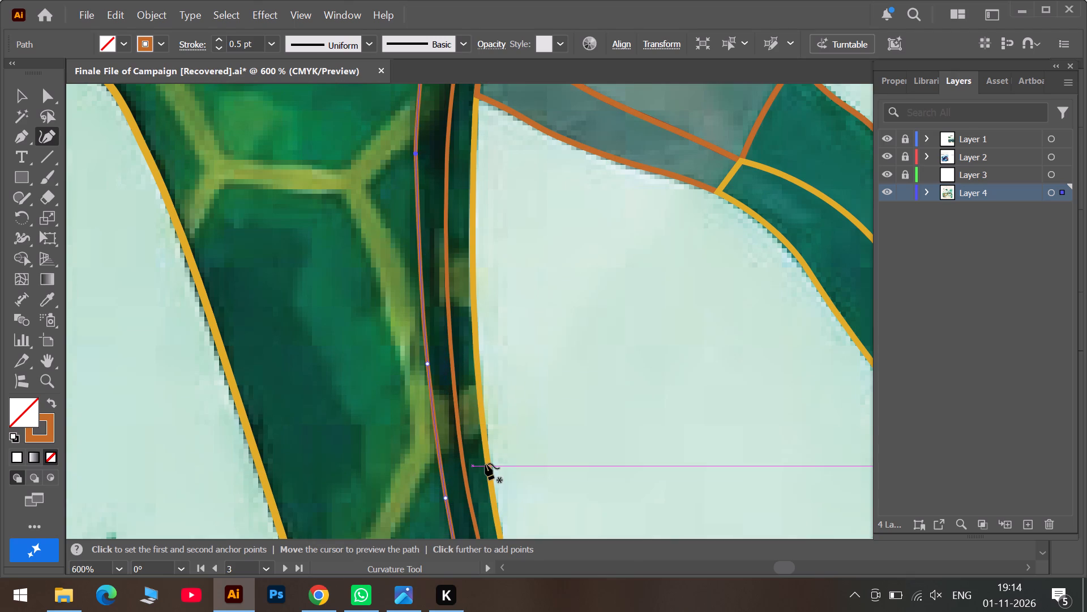
scroll(485, 464, "down", 6, "alt")
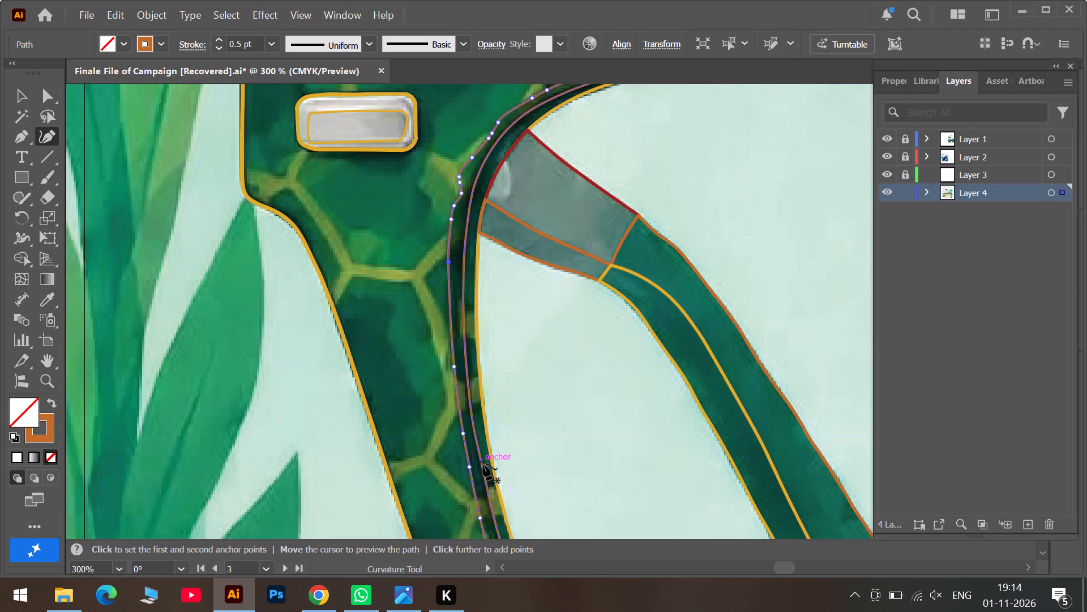
scroll(483, 464, "down", 2, "alt")
scroll(493, 463, "down", 11)
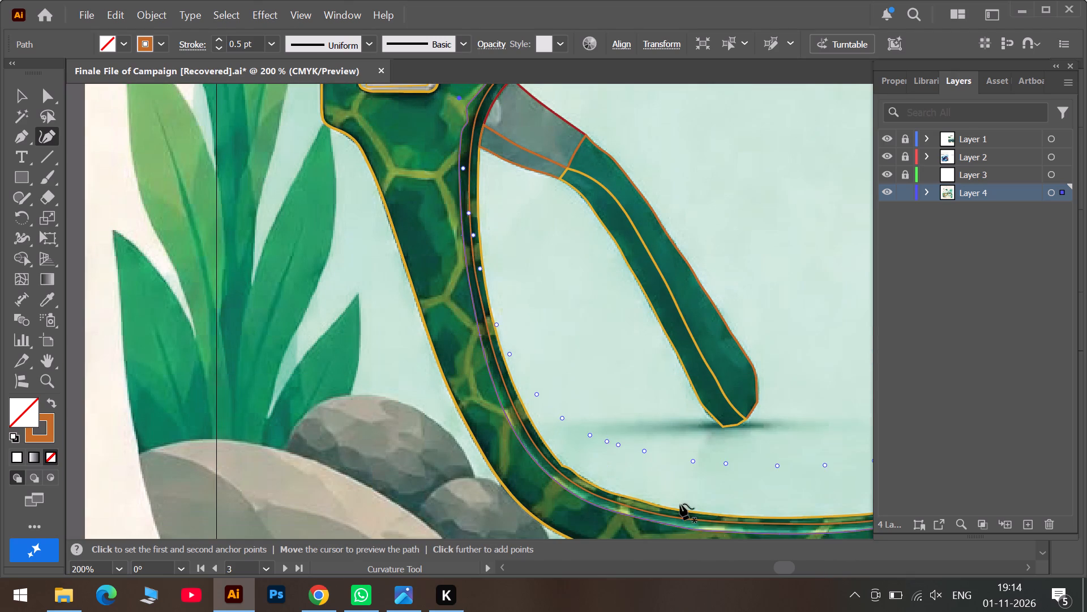
left_click(826, 566)
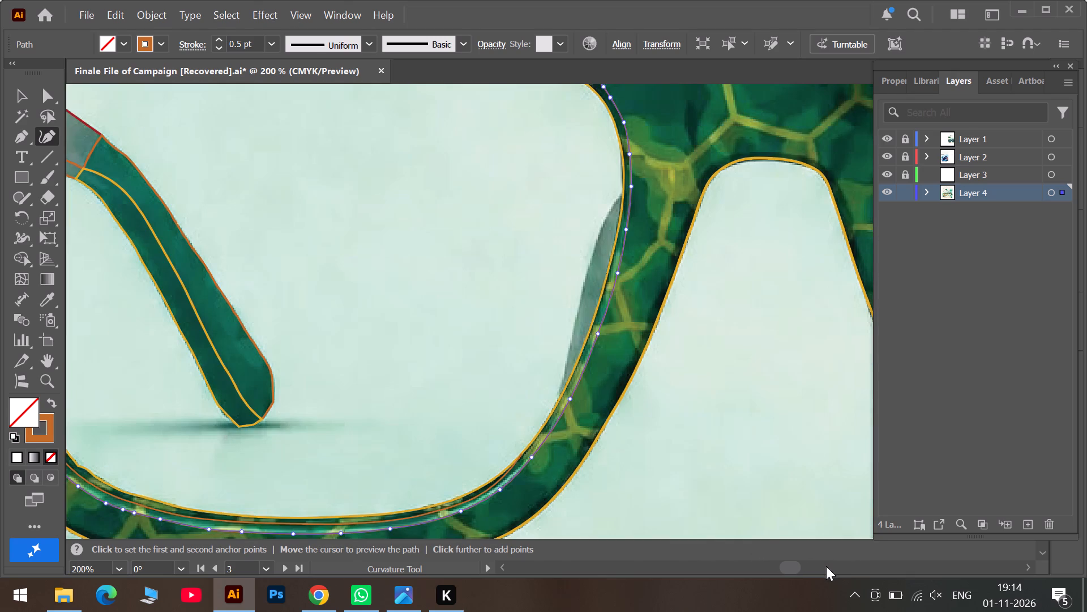
scroll(436, 355, "up", 4)
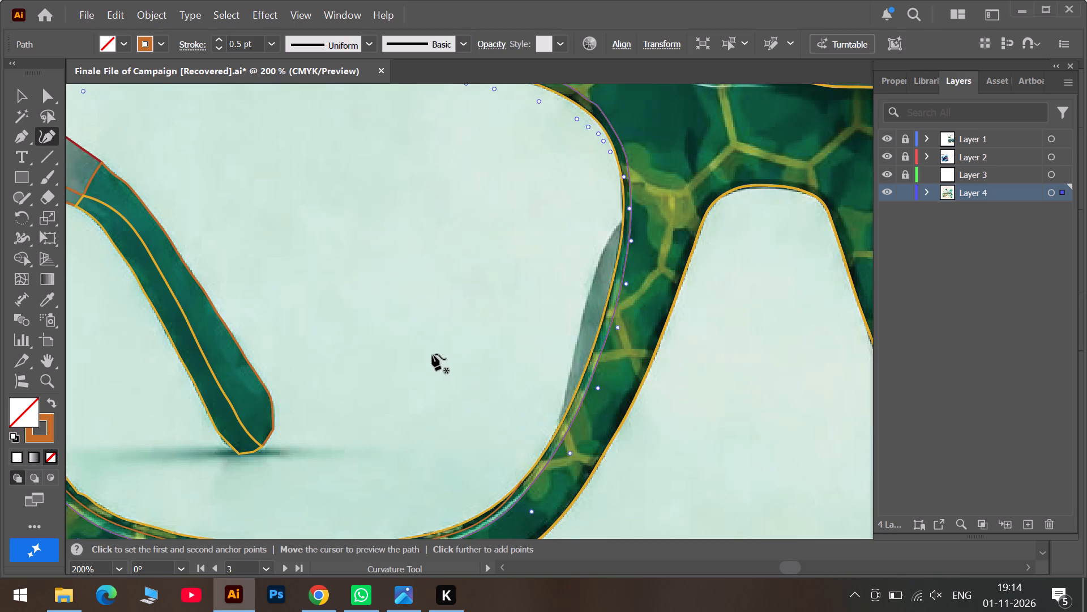
Start a curved path along the outer edge of the grey sliver beside the bridge-side rim, from its upper tip to midway down.
scroll(350, 355, "up", 5)
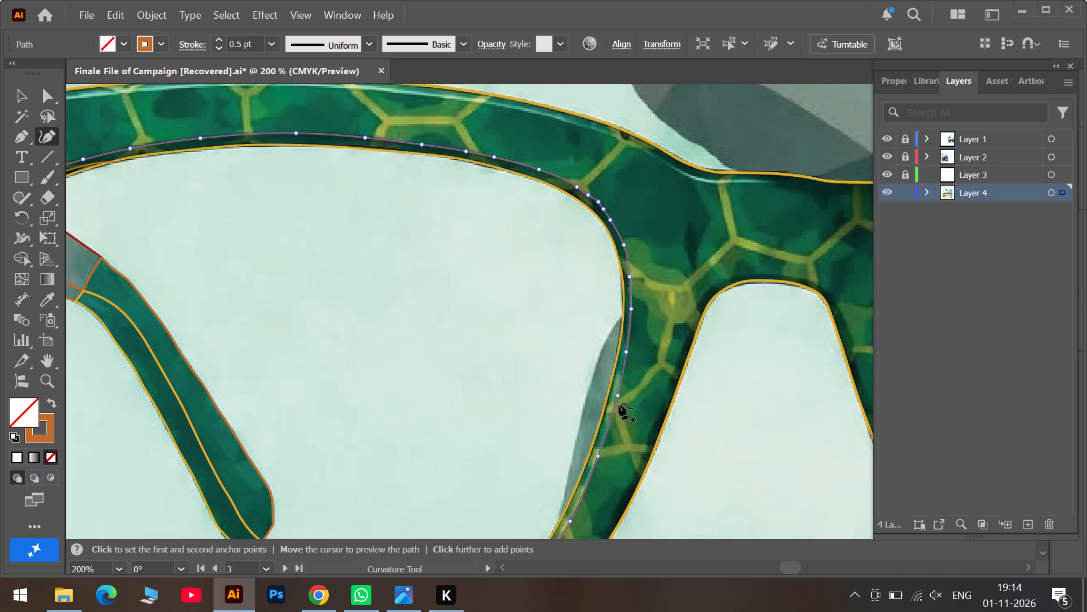
scroll(613, 335, "up", 4, "alt")
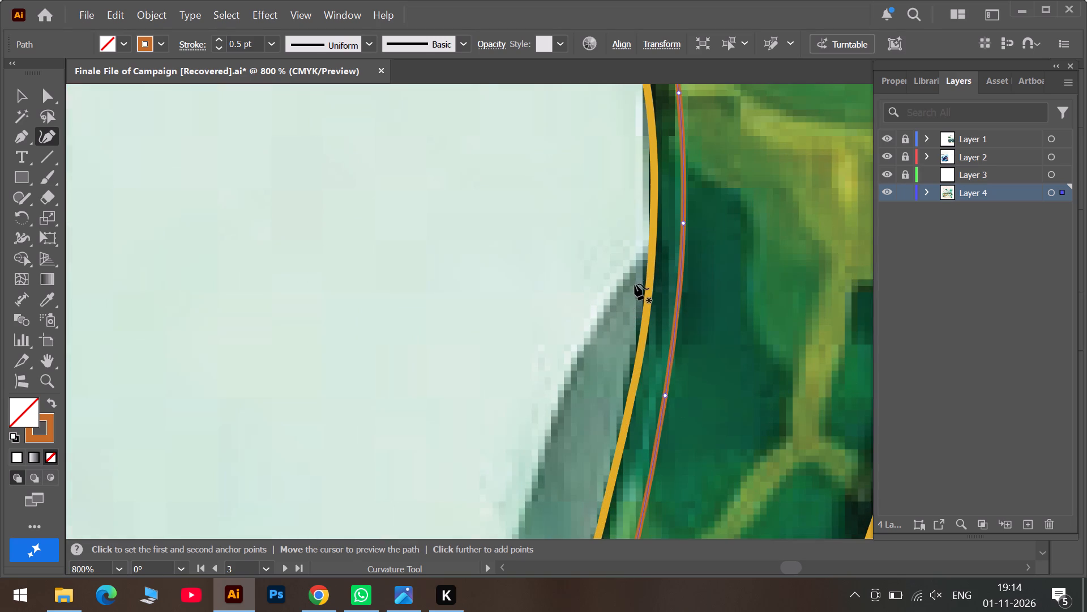
left_click(634, 273)
left_click(589, 346)
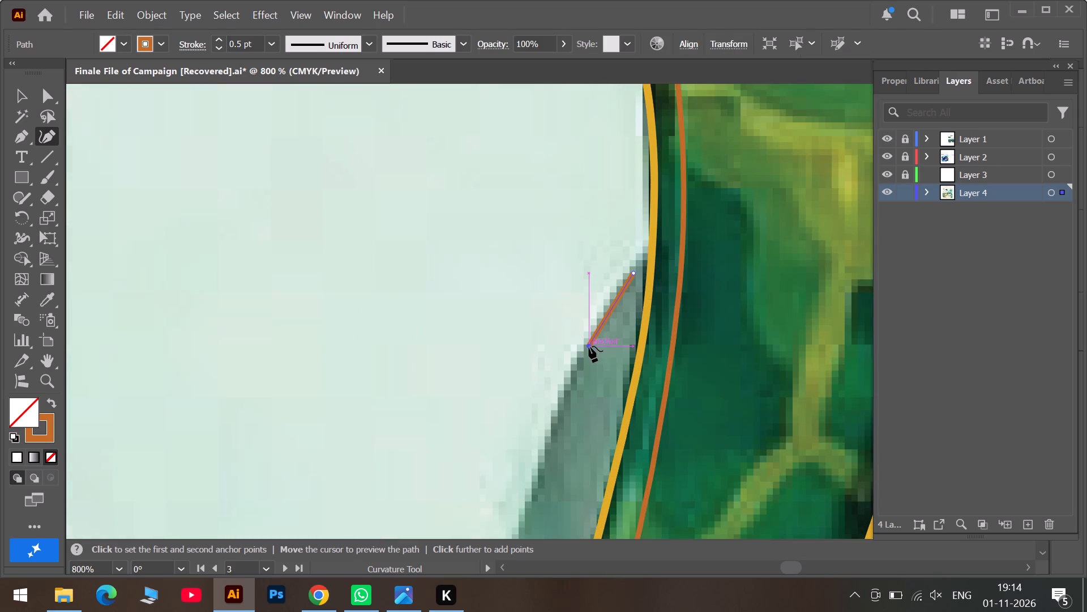
scroll(589, 346, "down", 6)
left_click(541, 393)
scroll(541, 393, "down", 3)
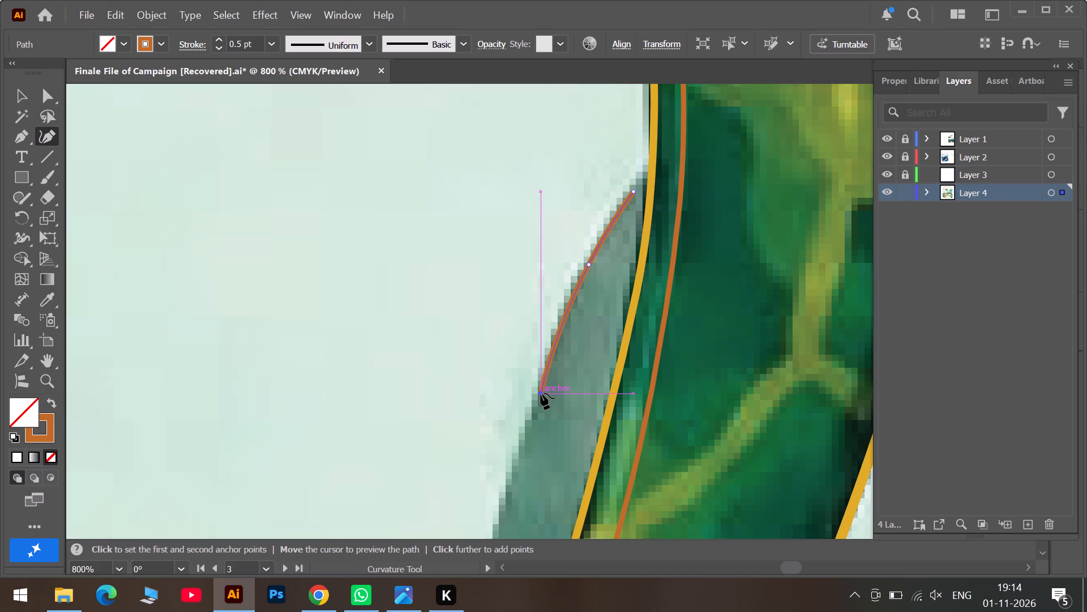
scroll(541, 393, "down", 3)
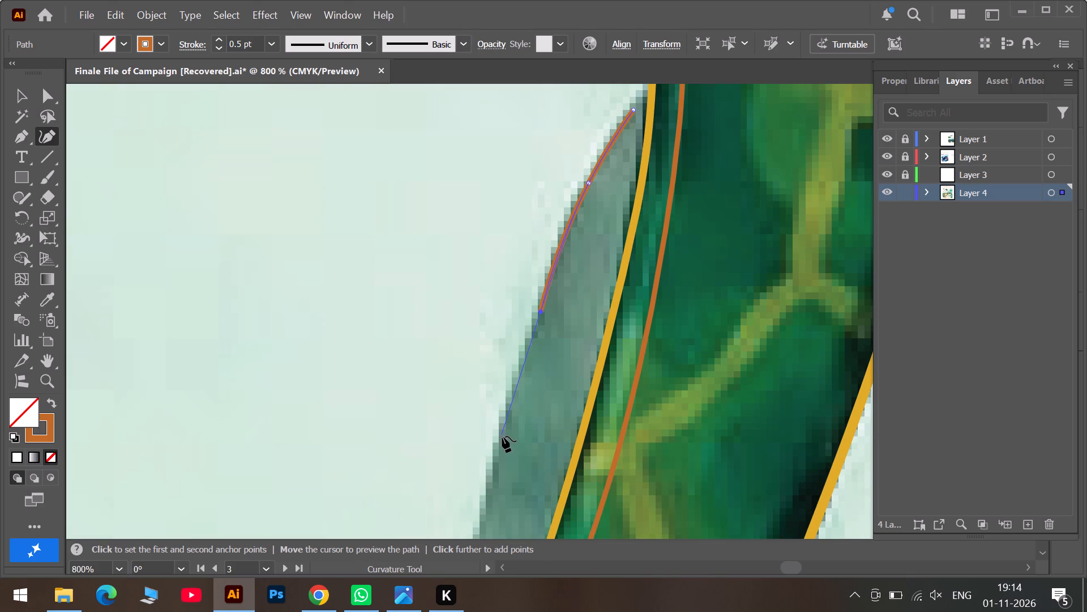
left_click(503, 437)
scroll(503, 437, "down", 7)
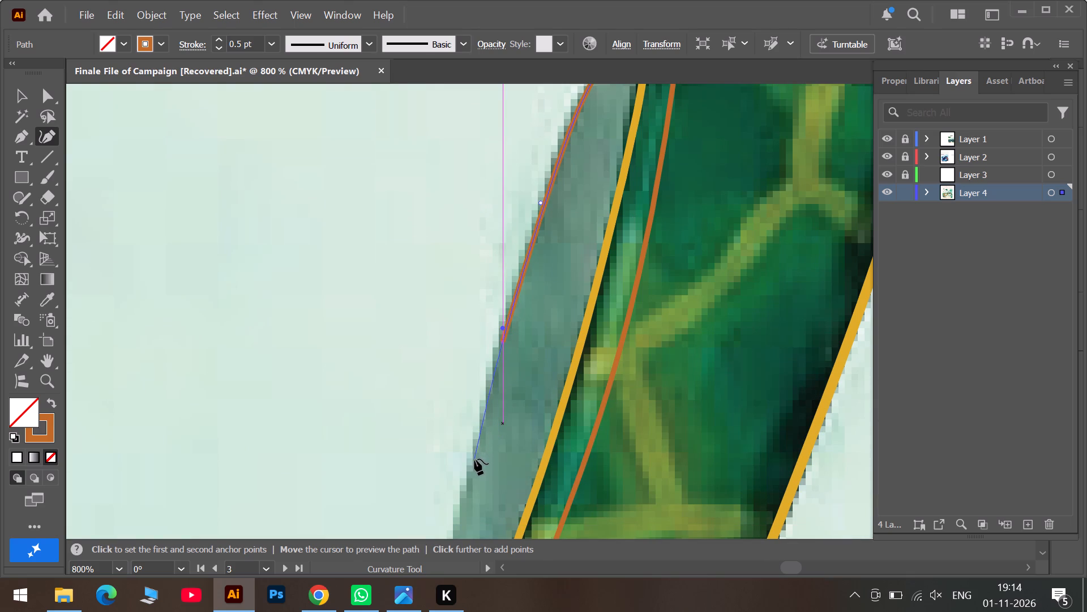
left_click(474, 459)
Continue the path down to the grey sliver's lower tip at the rim and fit its last anchors to the edge.
scroll(474, 460, "down", 11)
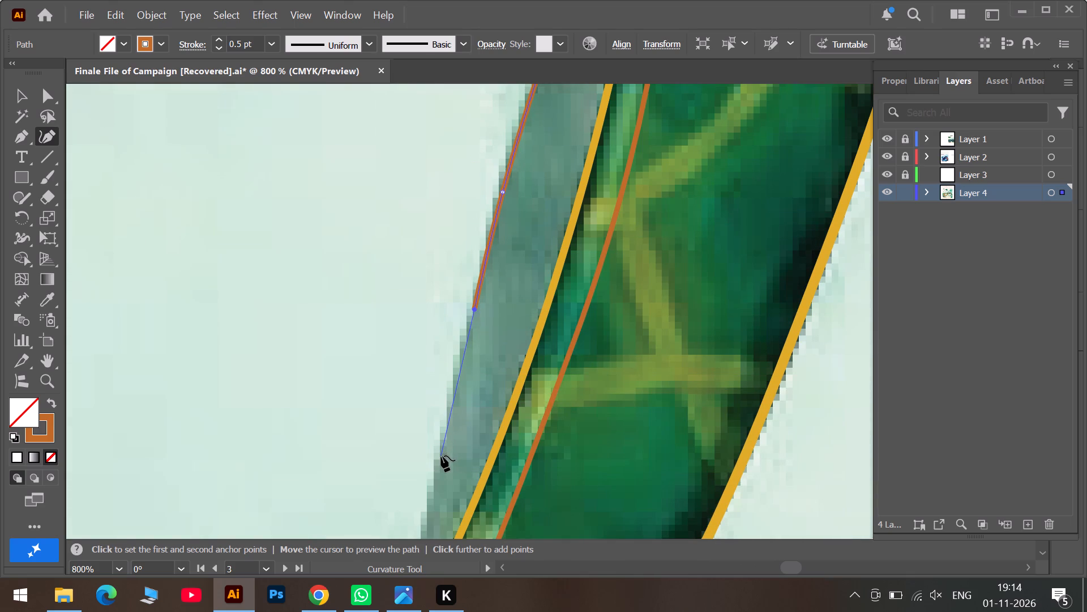
left_click(441, 456)
scroll(441, 456, "down", 6)
left_click(421, 478)
scroll(421, 478, "down", 2)
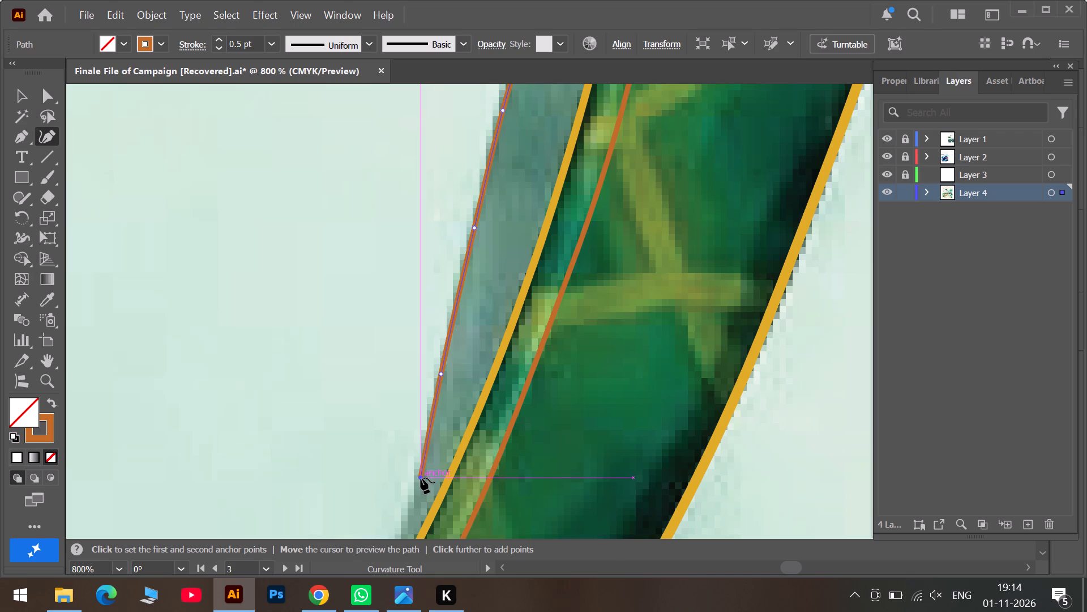
scroll(421, 478, "down", 4)
left_click(399, 458)
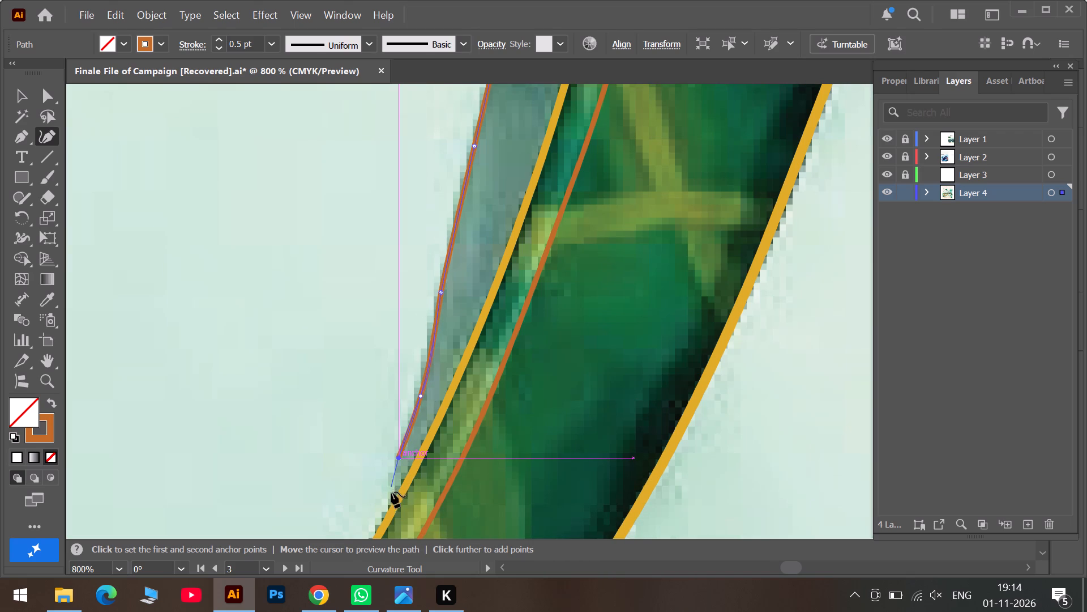
left_click(391, 496)
left_click_drag(391, 497, 391, 511)
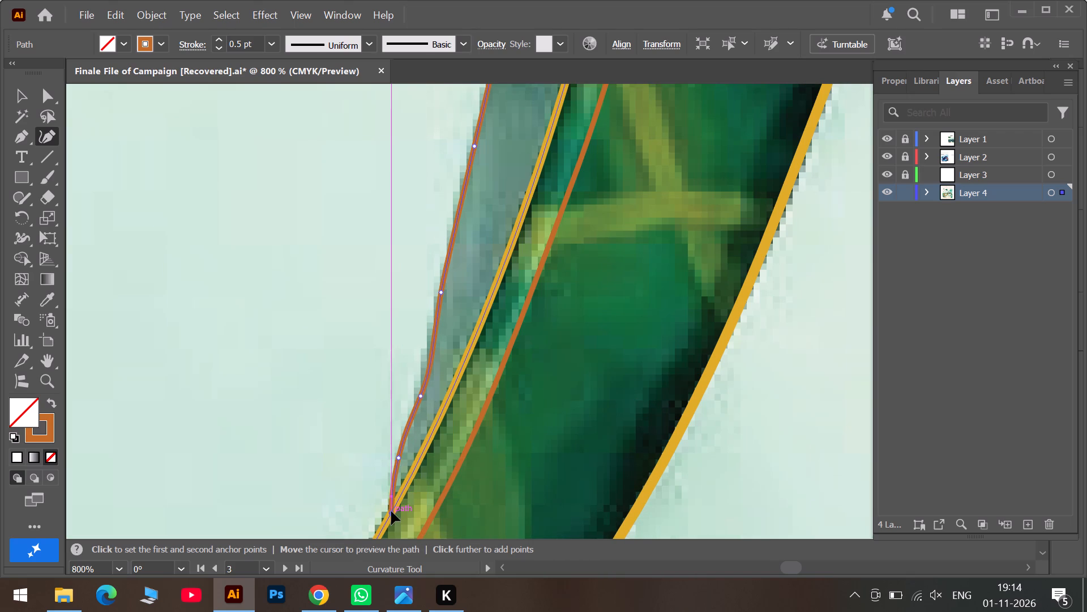
left_click_drag(391, 511, 391, 512)
left_click_drag(421, 396, 417, 409)
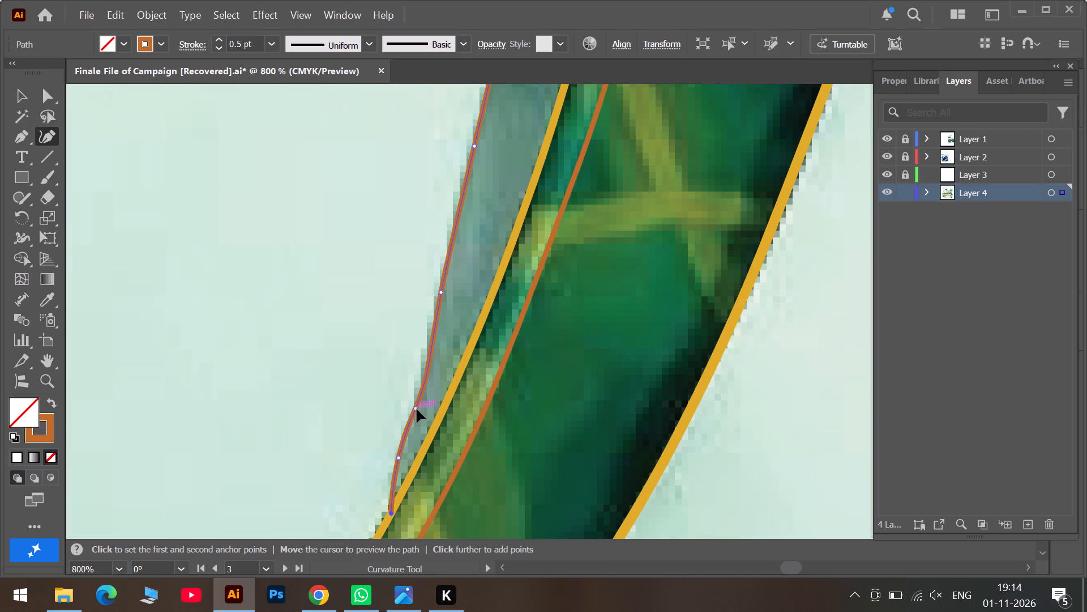
left_click_drag(417, 409, 415, 403)
Make the lower-tip anchor a corner and trace back up the sliver's rim-side edge, just inside the yellow outline.
scroll(439, 376, "up", 6)
scroll(481, 271, "up", 7)
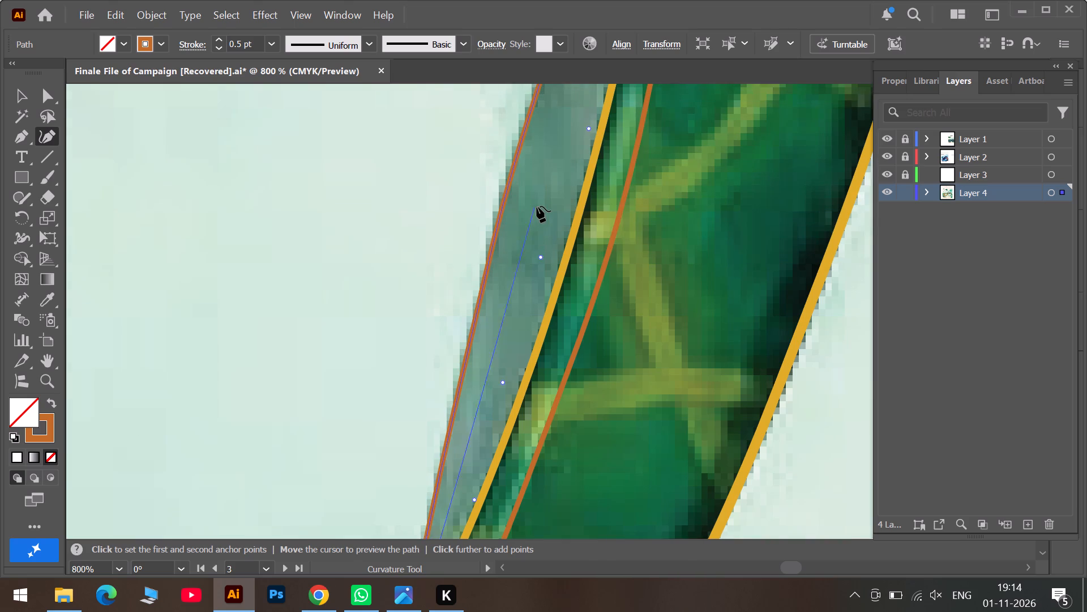
scroll(537, 206, "up", 5)
scroll(553, 310, "down", 6)
scroll(513, 349, "down", 6)
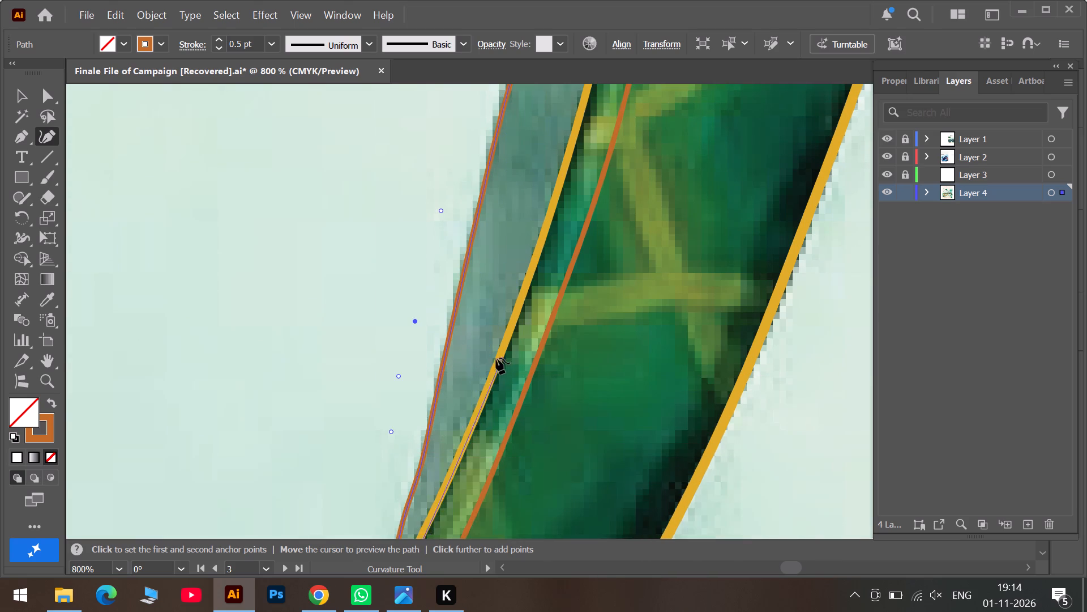
scroll(493, 362, "down", 12)
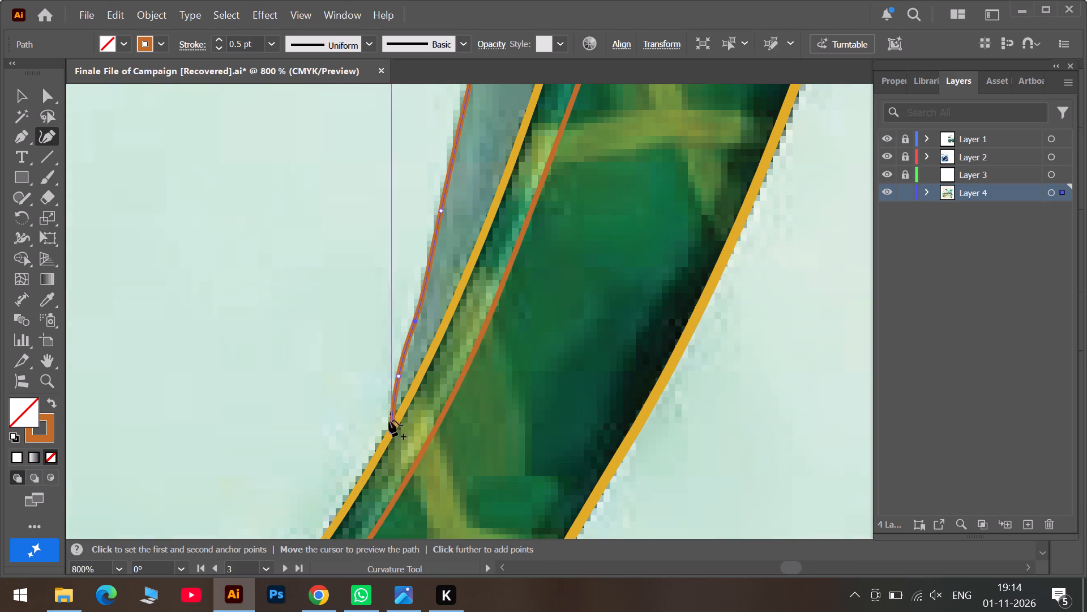
double_click(392, 432)
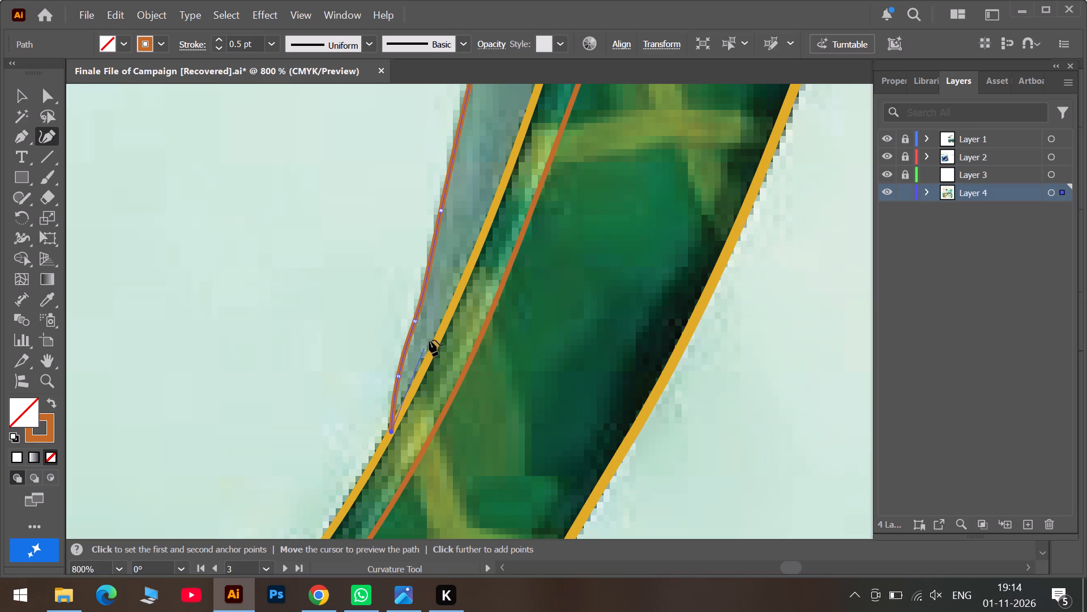
left_click(444, 309)
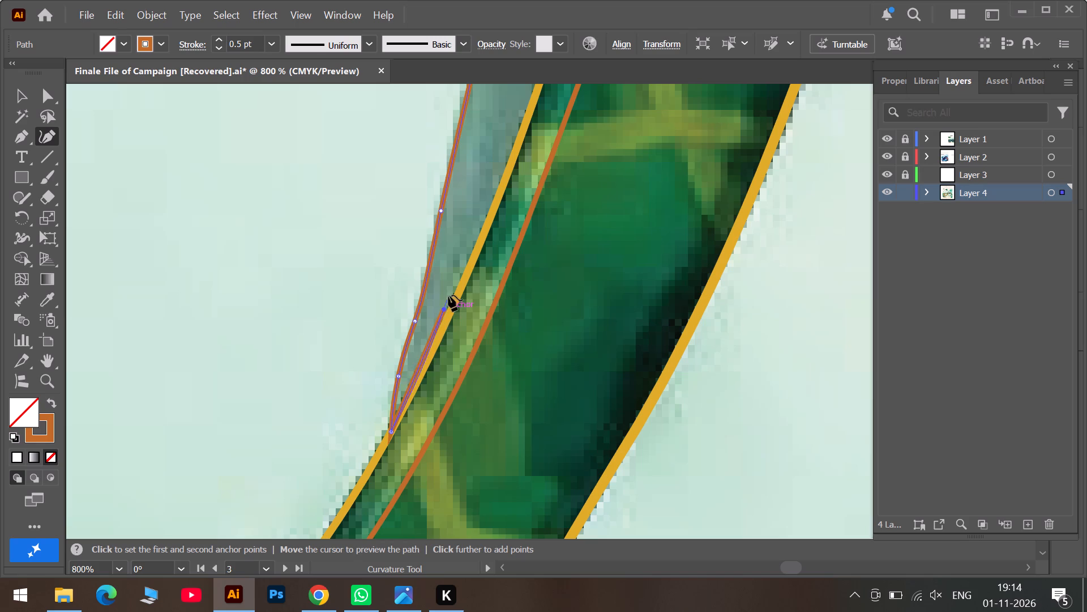
scroll(454, 286, "up", 12)
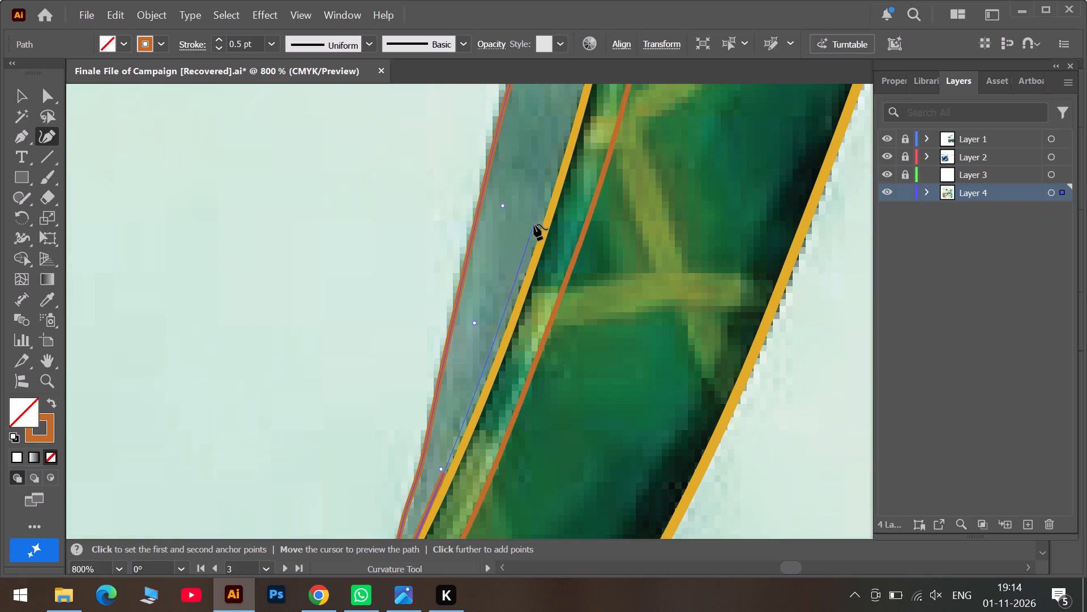
left_click(534, 224)
scroll(550, 193, "up", 13)
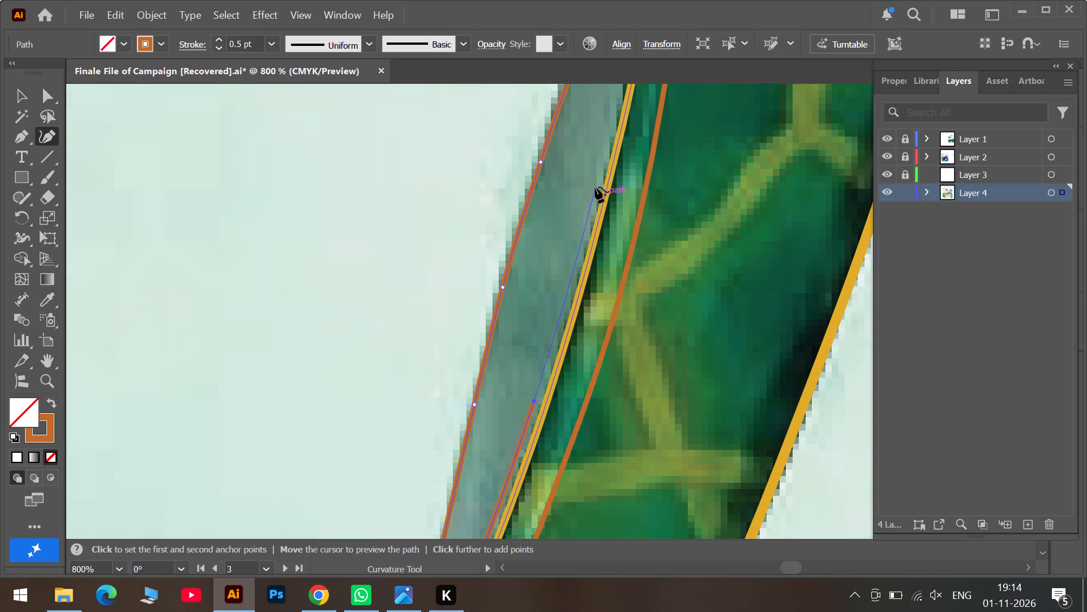
left_click(595, 187)
Close the sliver outline at its starting anchor and fit that anchor as a sharp corner at the upper tip.
scroll(596, 176, "up", 13)
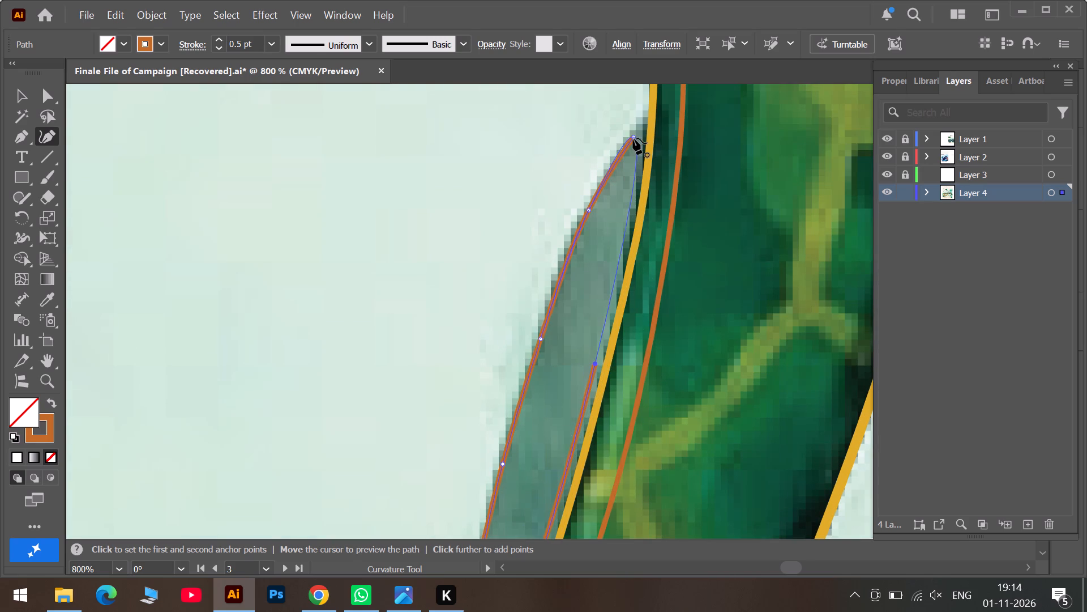
left_click(633, 138)
left_click(633, 137)
double_click(633, 137)
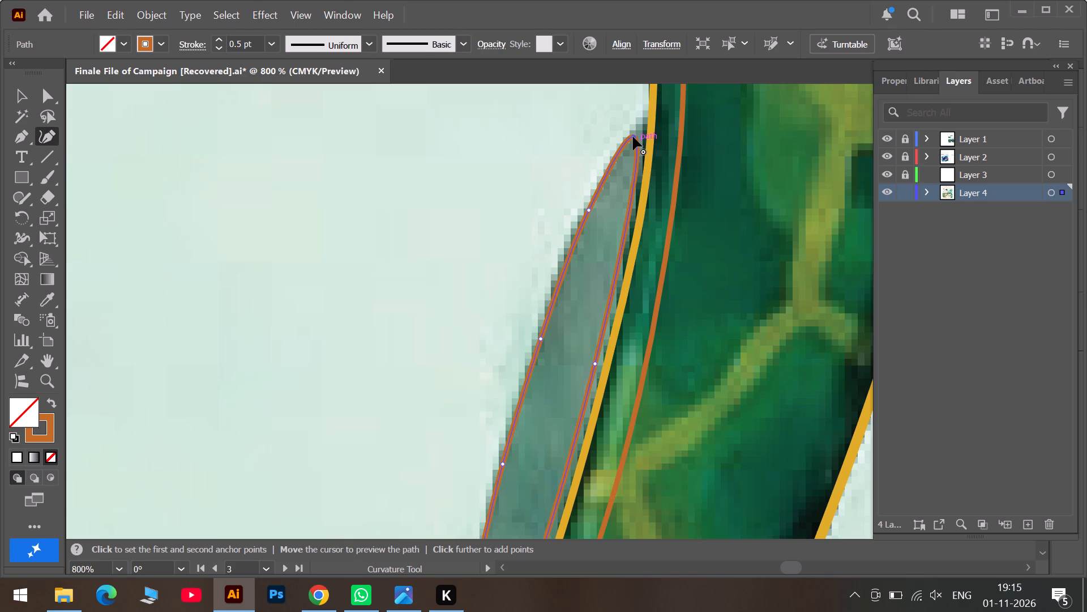
left_click_drag(633, 137, 644, 125)
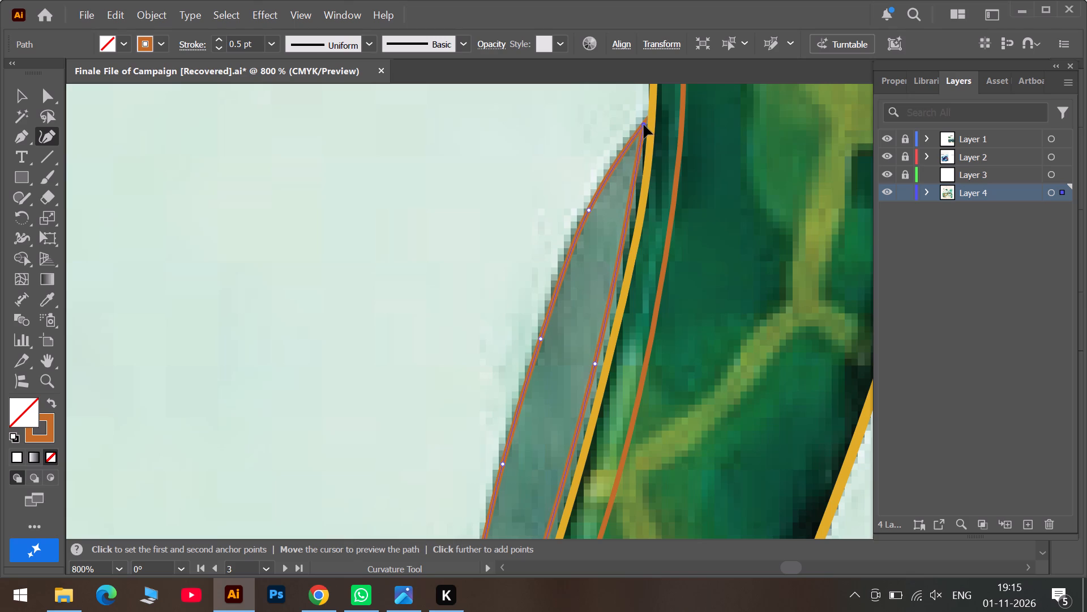
left_click_drag(644, 125, 644, 124)
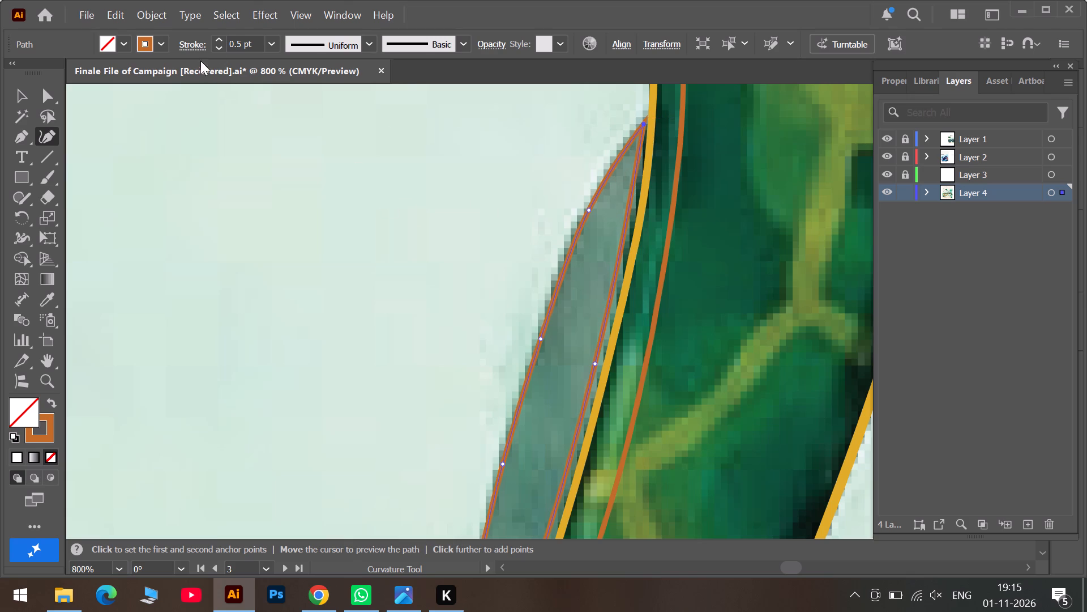
Set the sliver outline's stroke weight to 0.75 pt.
left_click(217, 35)
left_click(217, 35)
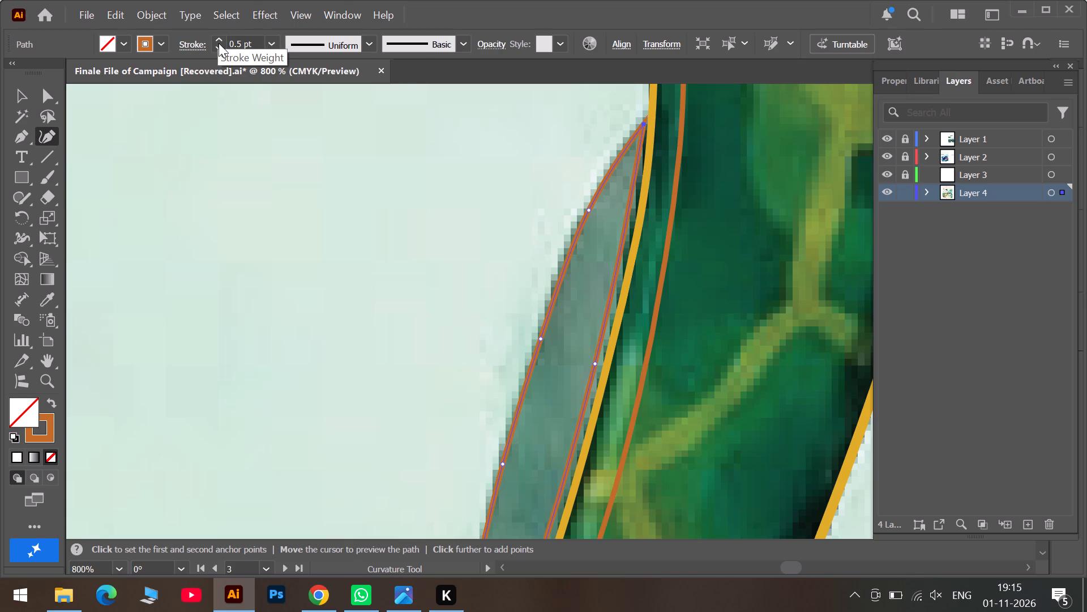
left_click(219, 43)
left_click(219, 41)
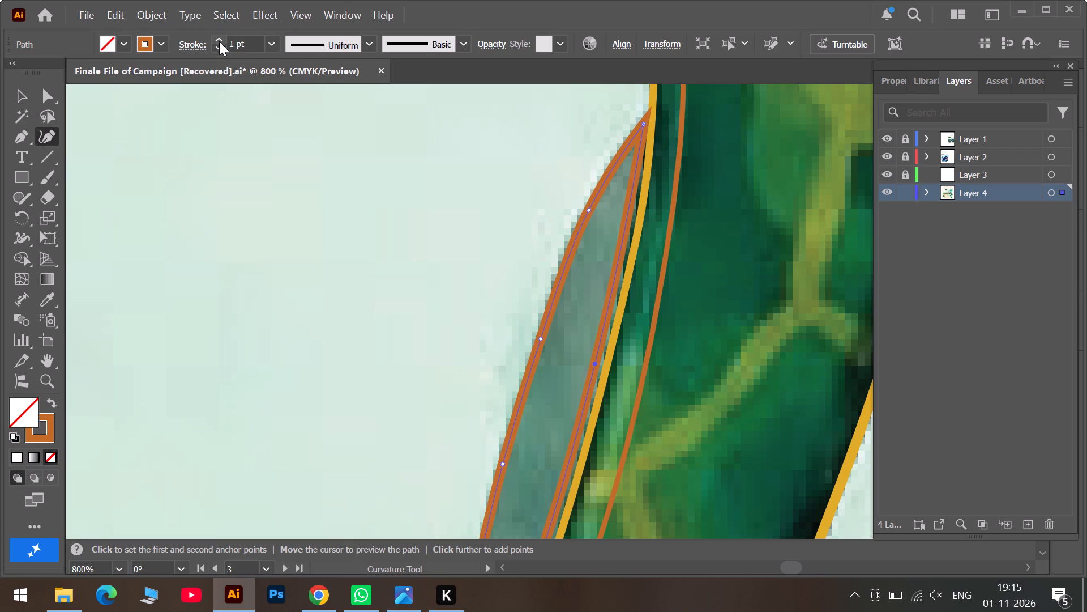
left_click(219, 48)
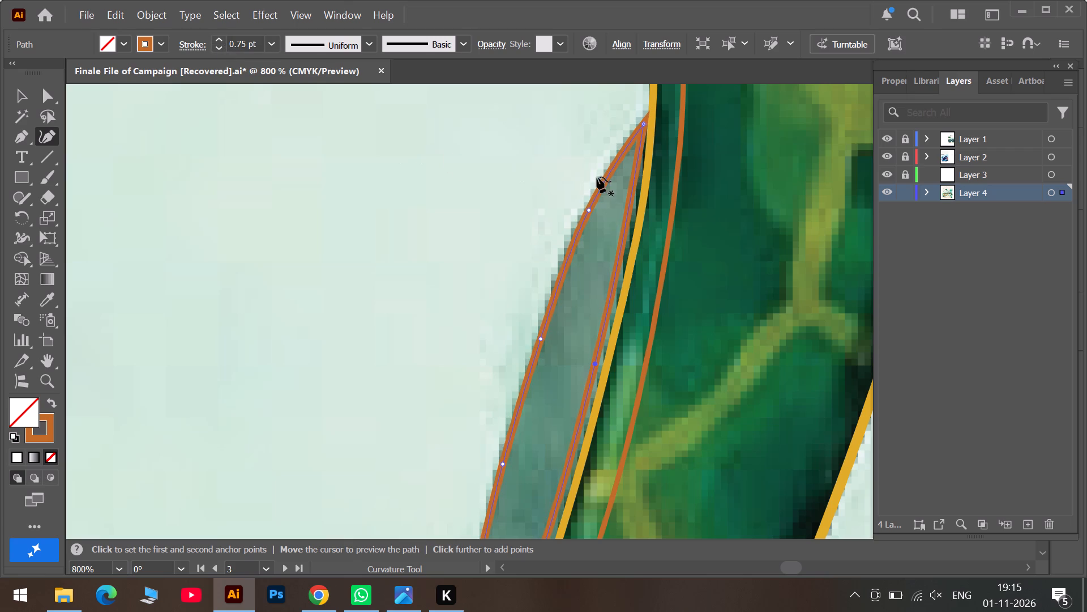
Extend the sliver's upper tip onto the yellow rim line, adding and adjusting anchors so its rim-side edge follows that line.
double_click(644, 125)
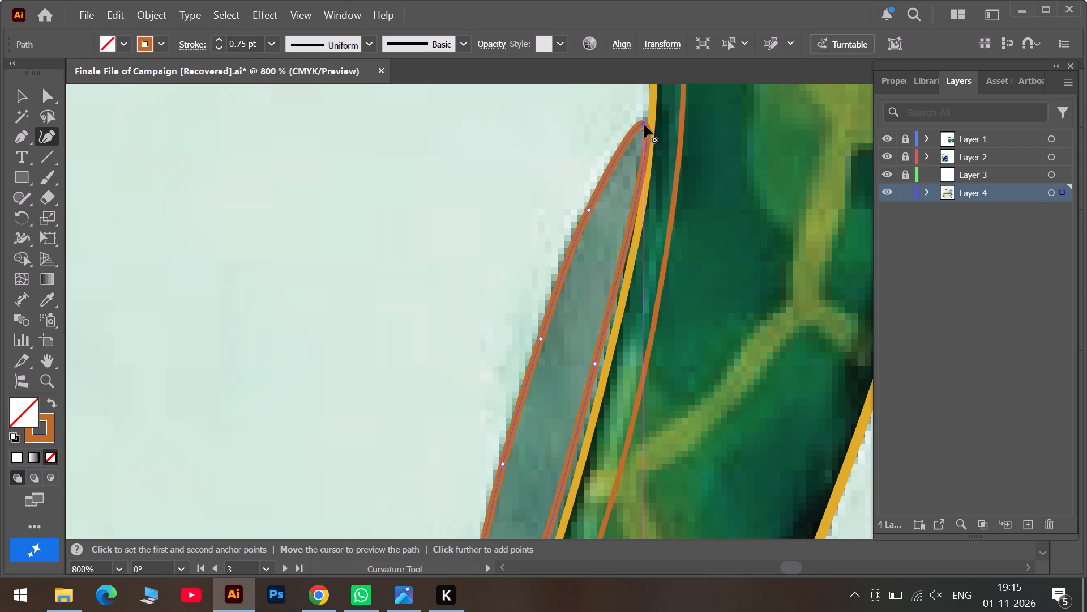
left_click_drag(644, 125, 650, 118)
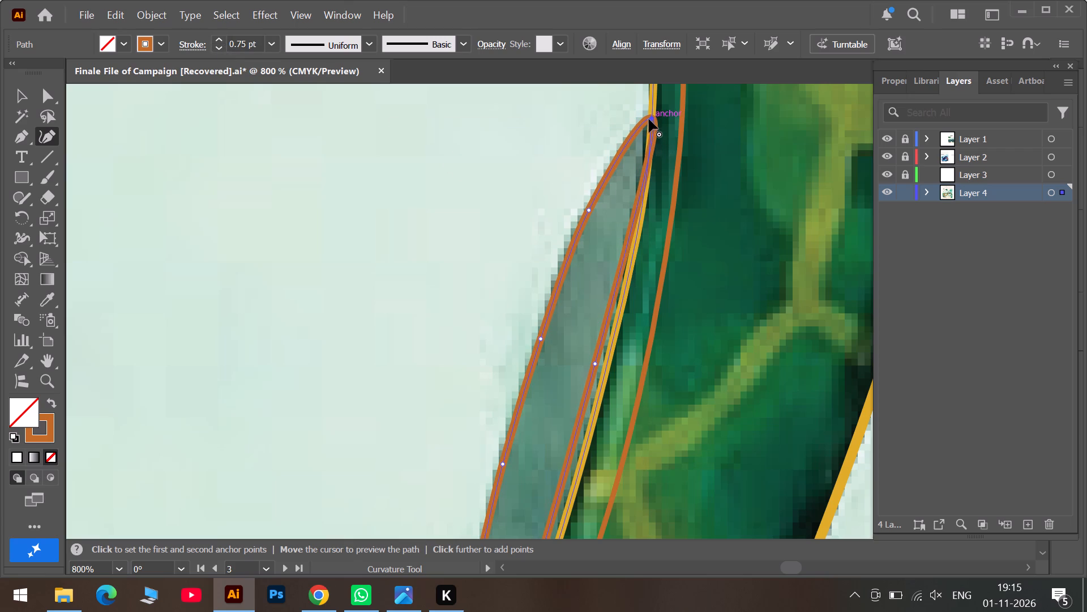
left_click(641, 125)
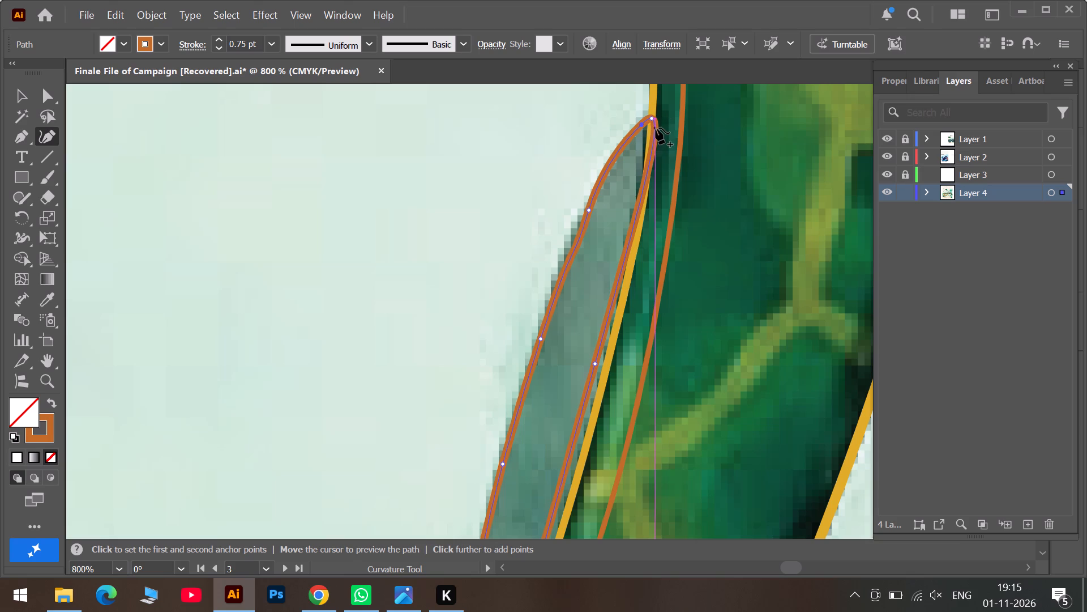
left_click(656, 128)
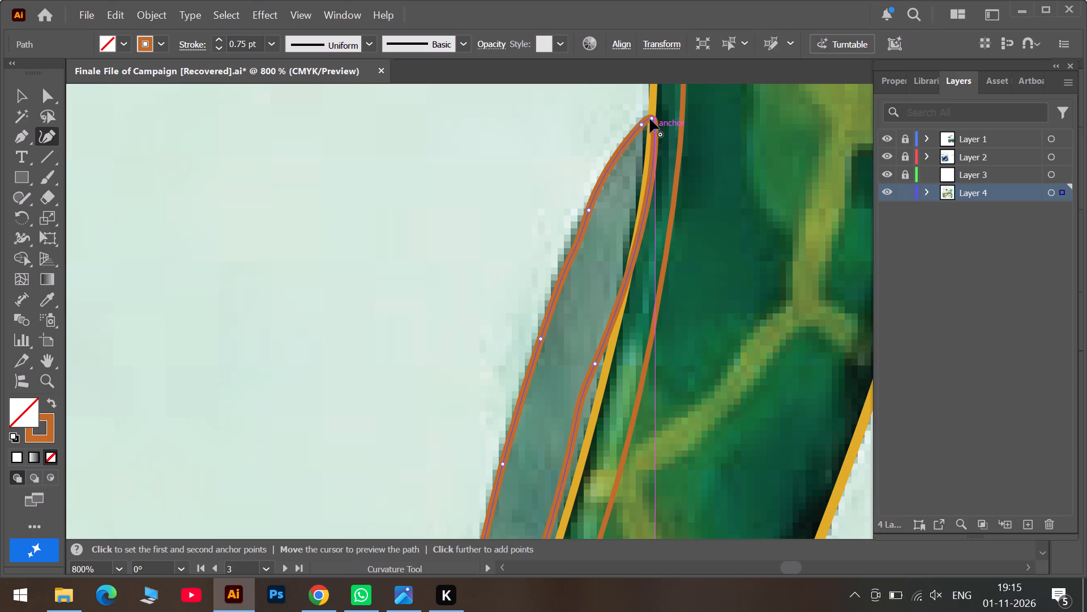
double_click(652, 120)
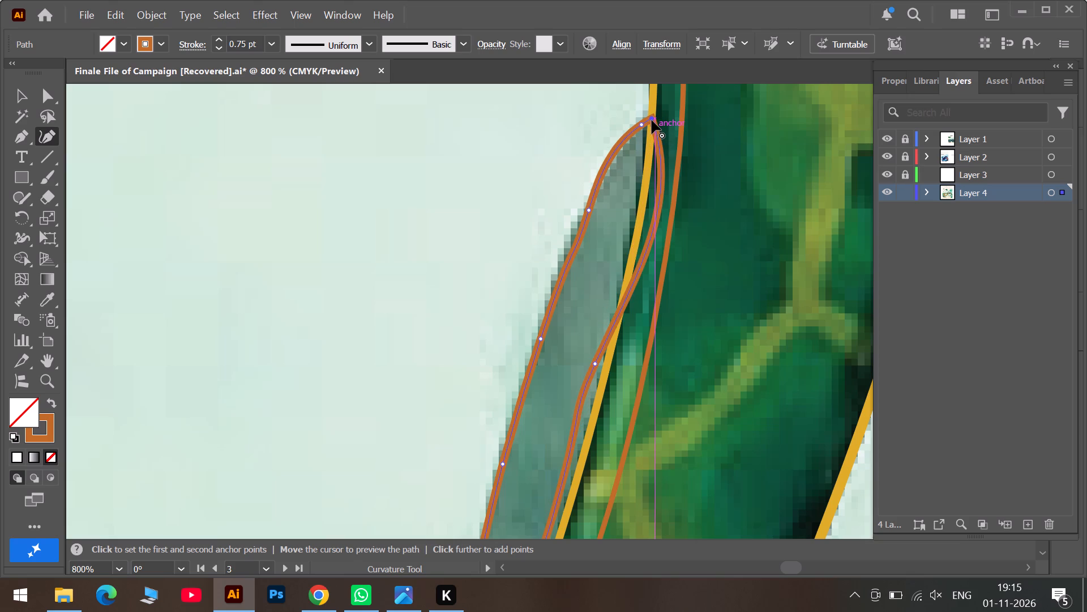
left_click_drag(663, 178, 660, 178)
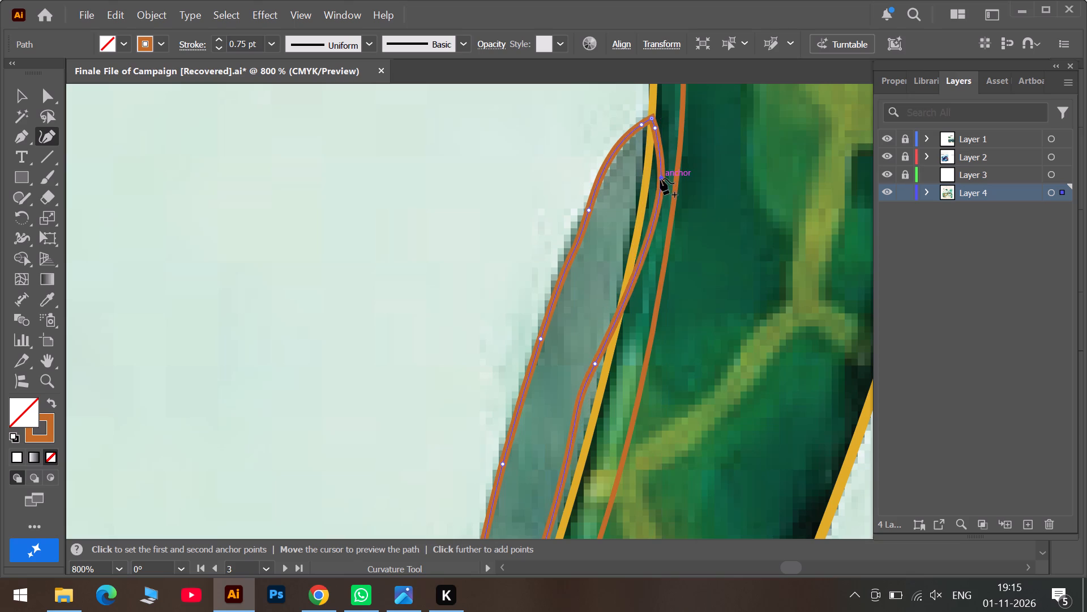
left_click_drag(660, 178, 647, 200)
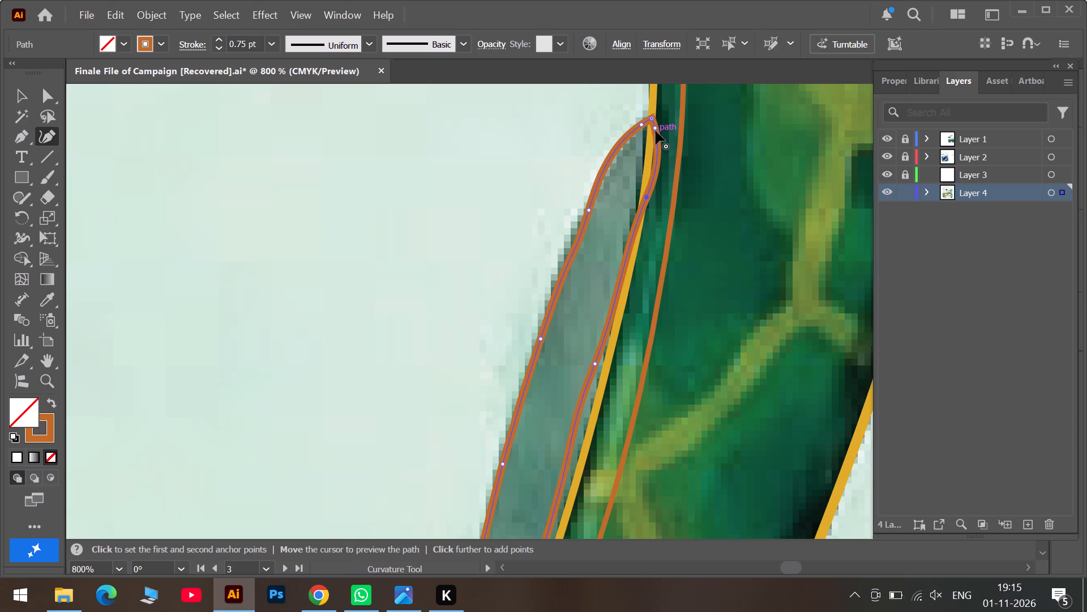
left_click_drag(656, 131, 649, 134)
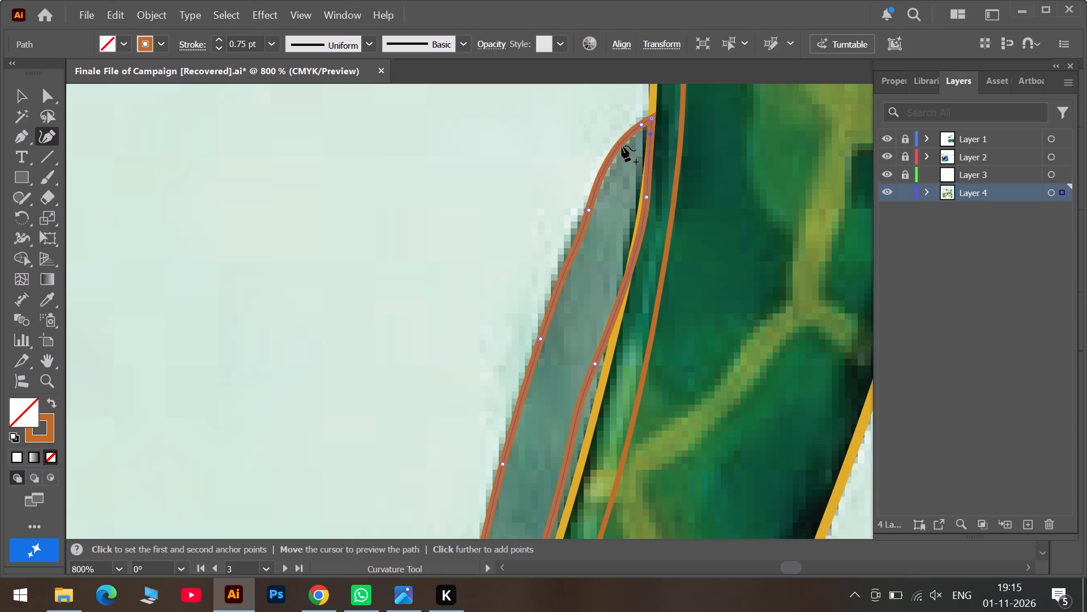
Refit the grey sliver's lens-side edge below the upper tip, adding an anchor and sliding the next one down along the grey boundary.
left_click_drag(620, 144, 617, 155)
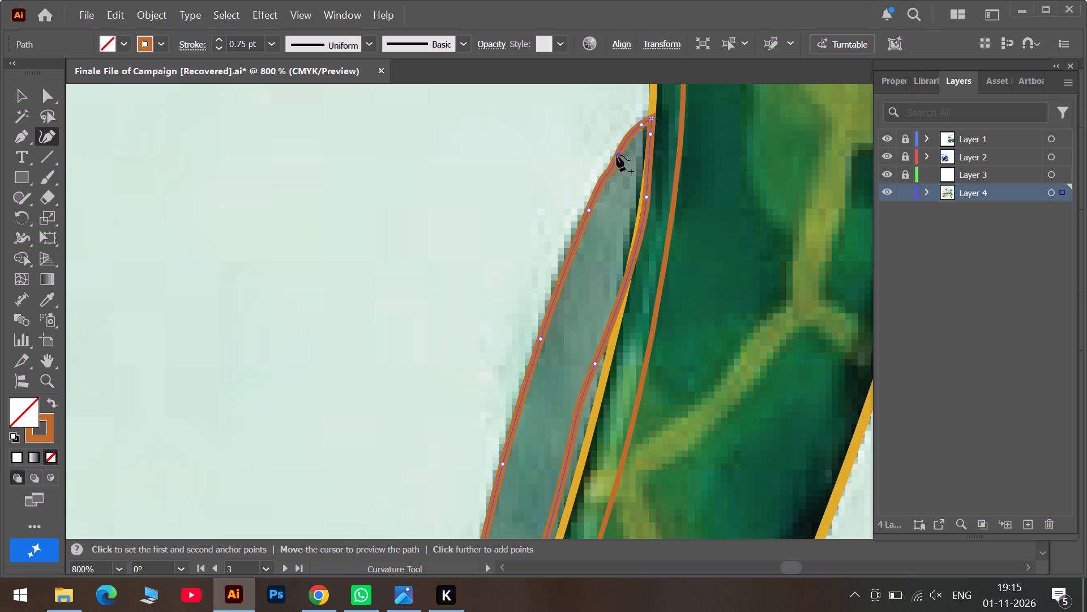
left_click_drag(617, 155, 615, 157)
left_click_drag(590, 210, 578, 235)
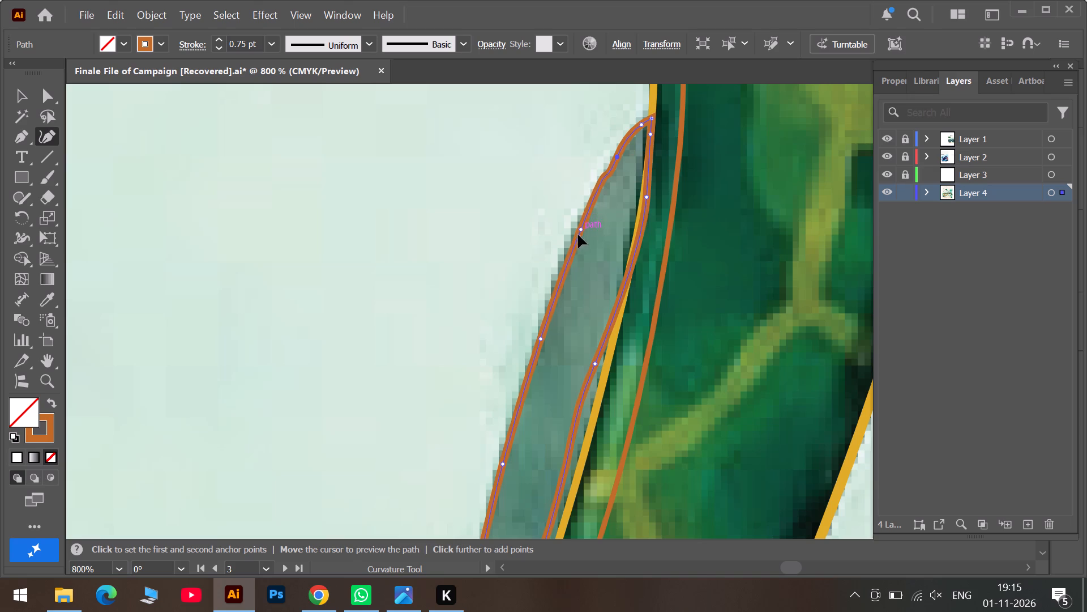
left_click_drag(578, 235, 558, 278)
Move and add anchors on the upper half of the sliver's rim-side edge so it runs along the yellow rim line.
left_click_drag(594, 363, 597, 365)
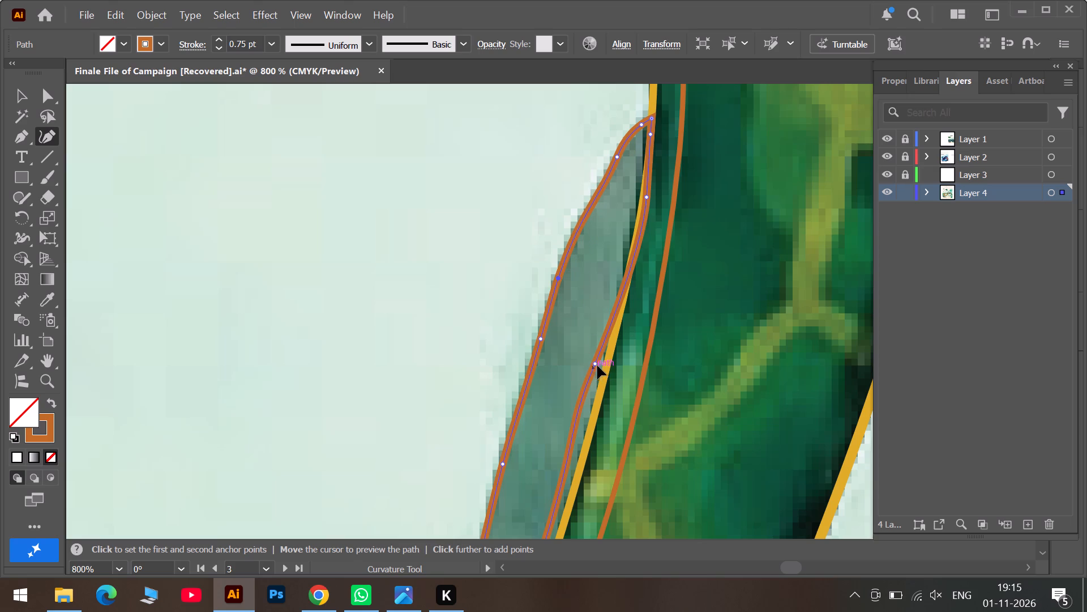
left_click_drag(597, 365, 611, 358)
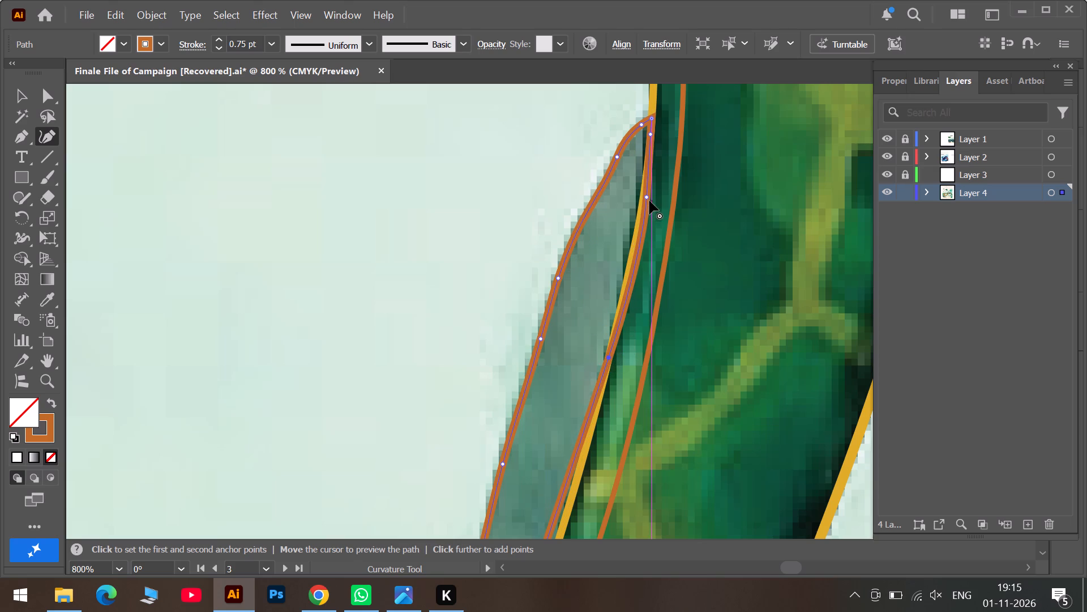
left_click_drag(647, 197, 642, 211)
scroll(619, 295, "down", 6)
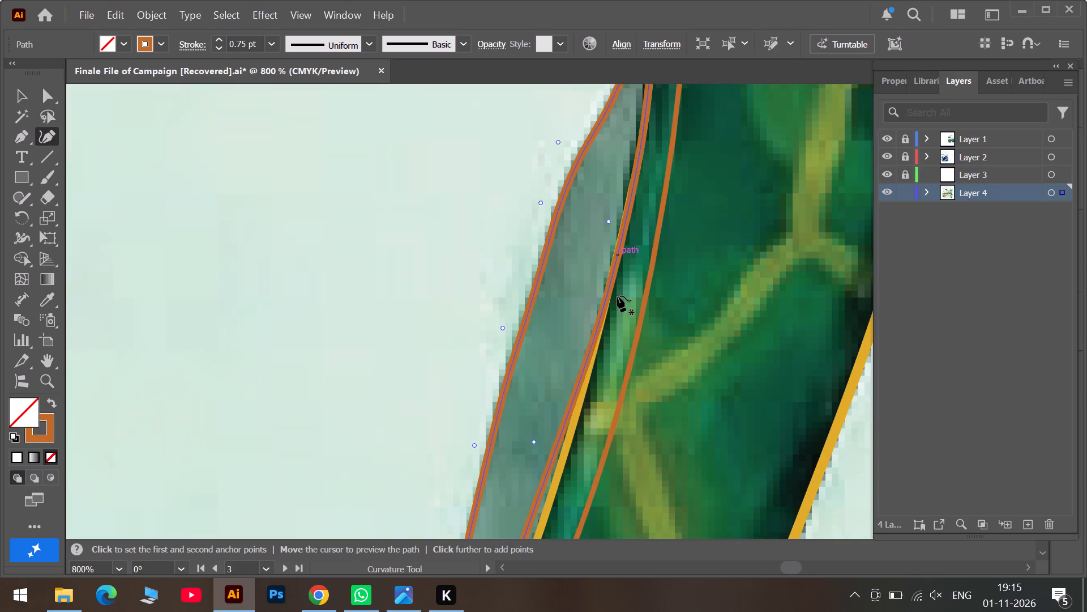
left_click_drag(587, 344, 589, 348)
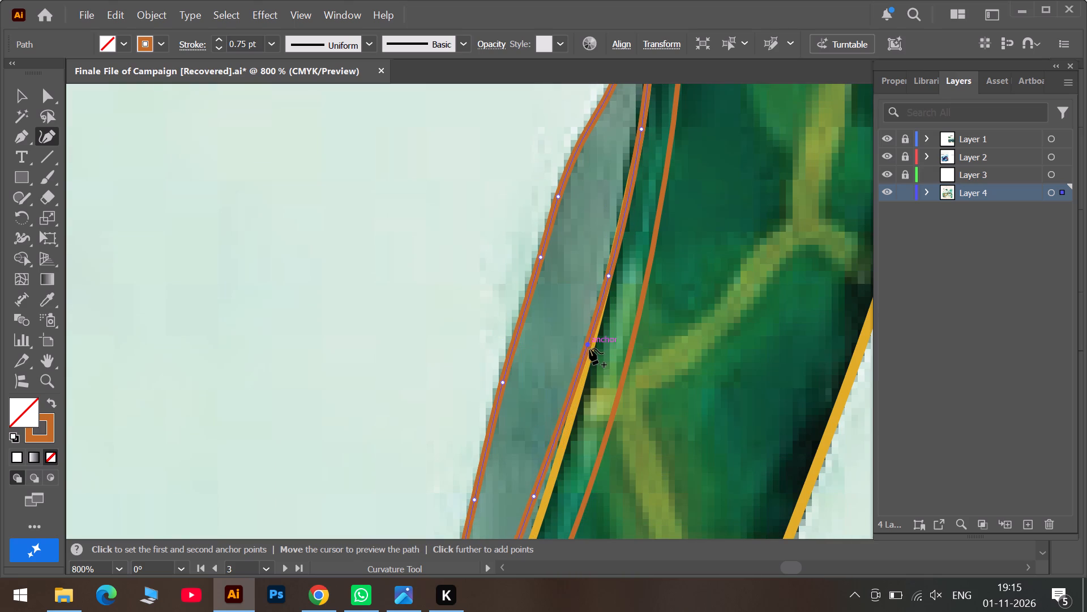
left_click_drag(589, 348, 585, 359)
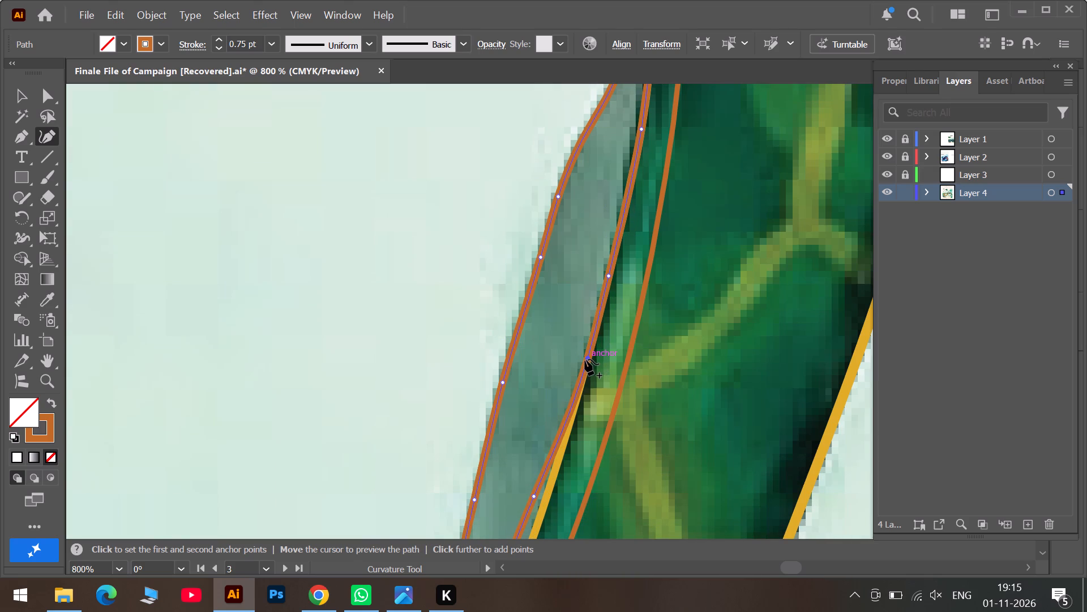
Move and add anchors on the lower half of the sliver's rim-side edge so it runs along the yellow rim line.
scroll(585, 359, "down", 6)
left_click_drag(533, 414, 538, 417)
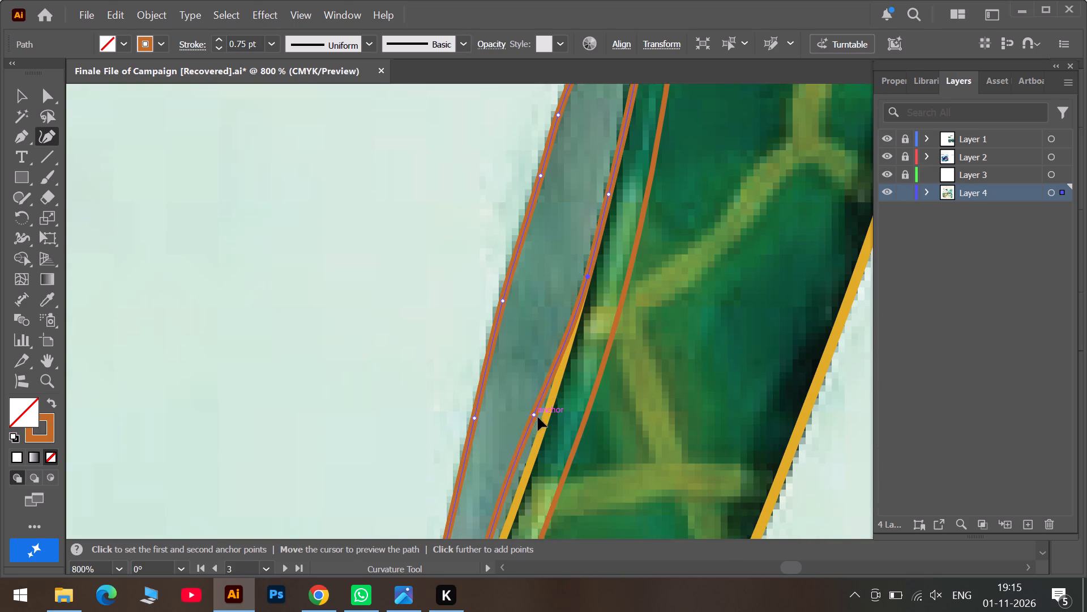
left_click_drag(538, 417, 546, 414)
scroll(544, 411, "down", 2)
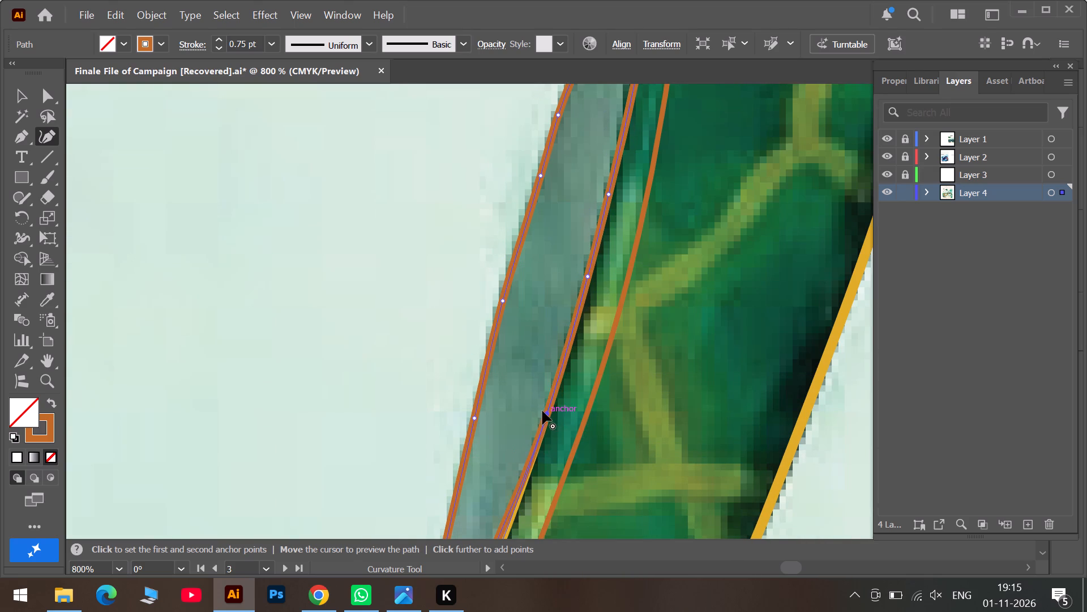
scroll(542, 411, "down", 4)
left_click_drag(511, 424, 512, 427)
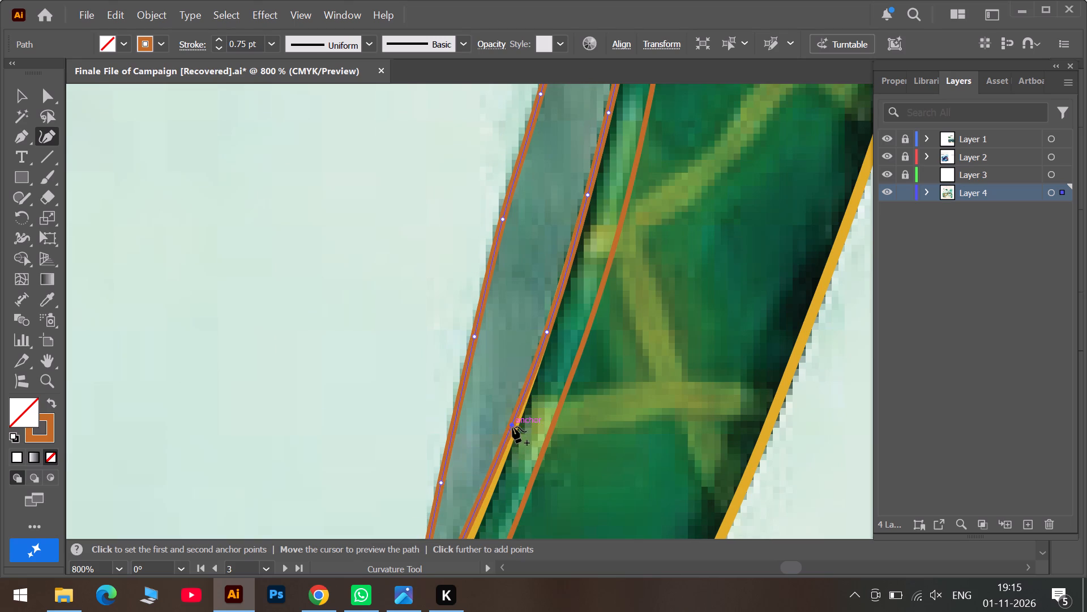
left_click_drag(512, 427, 514, 430)
scroll(510, 435, "down", 6)
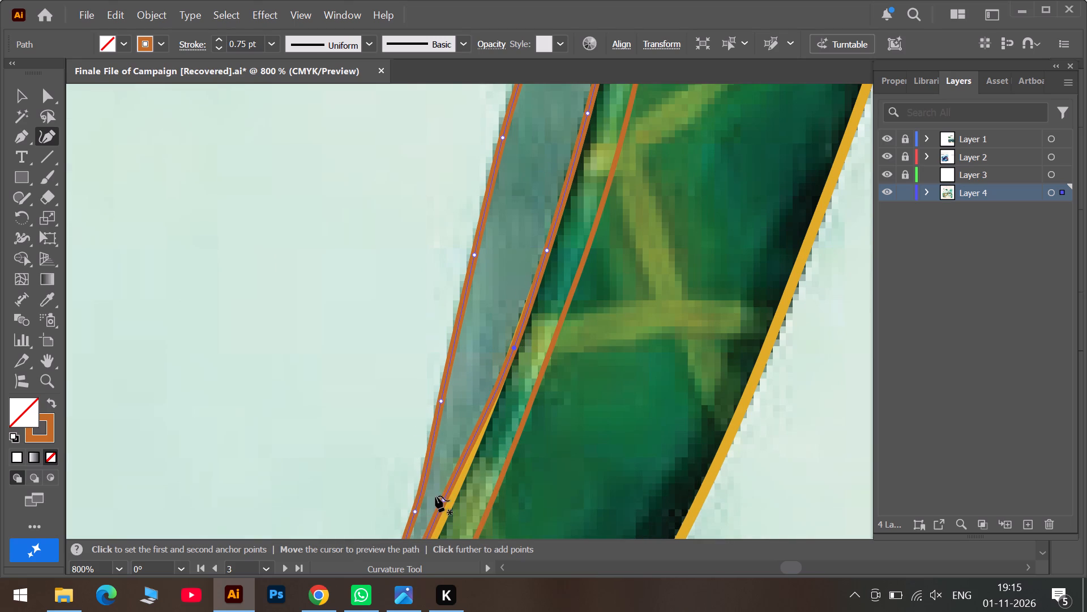
left_click_drag(445, 498, 456, 496)
scroll(454, 490, "down", 2)
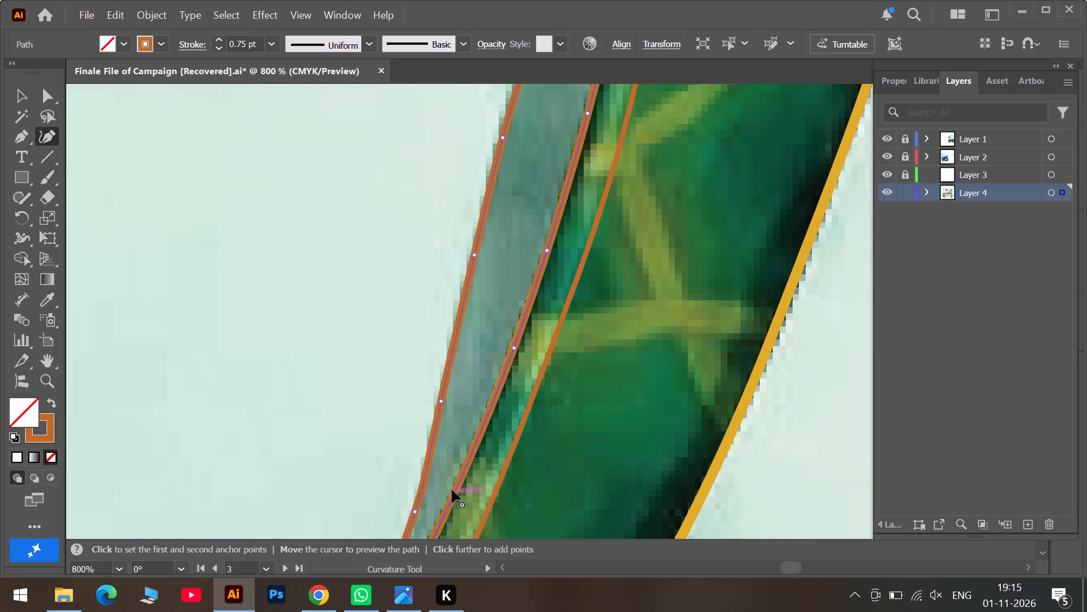
Add an anchor on each side of the sliver's lower tip and refit the tip anchor as a sharp corner.
scroll(452, 490, "down", 9)
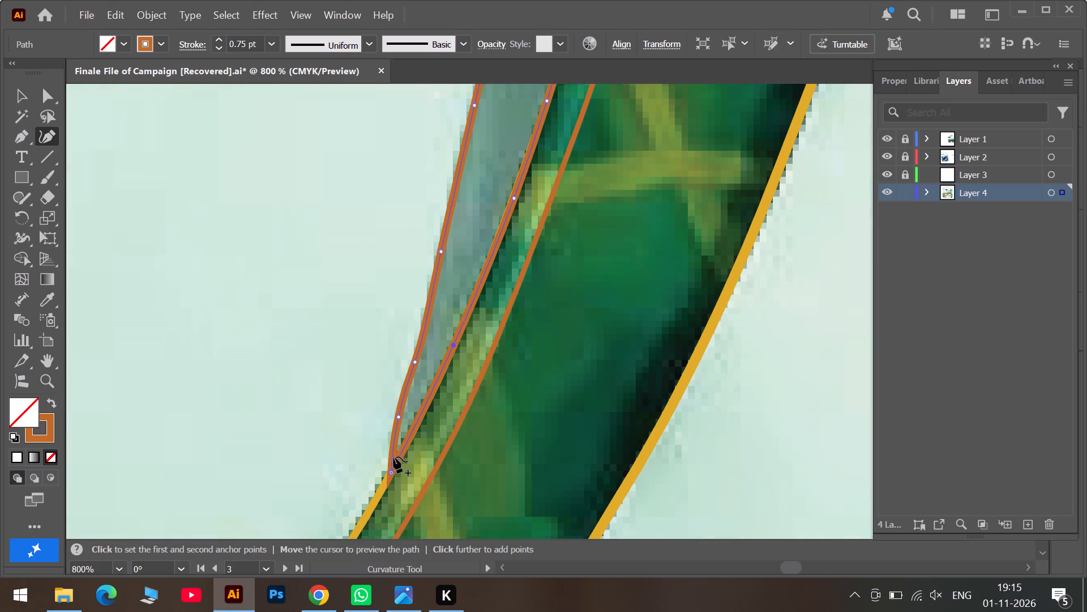
left_click(393, 457)
left_click(400, 454)
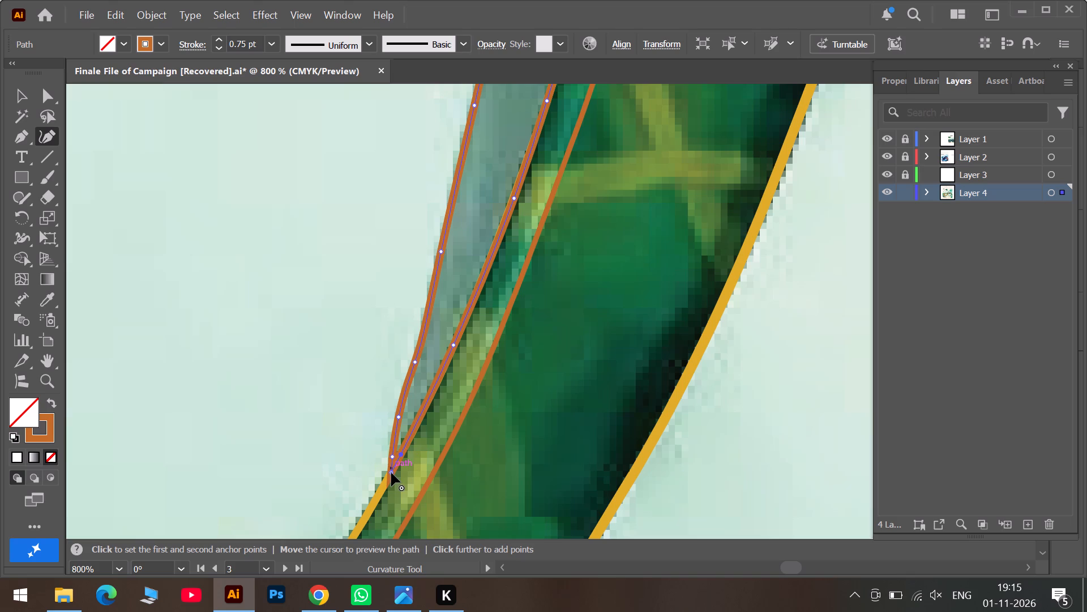
double_click(391, 473)
left_click(391, 473)
double_click(391, 473)
Start a new path with four anchors on the left lens's outer rim, tracing down between the two orange lines from the outer one.
scroll(400, 417, "down", 7, "alt")
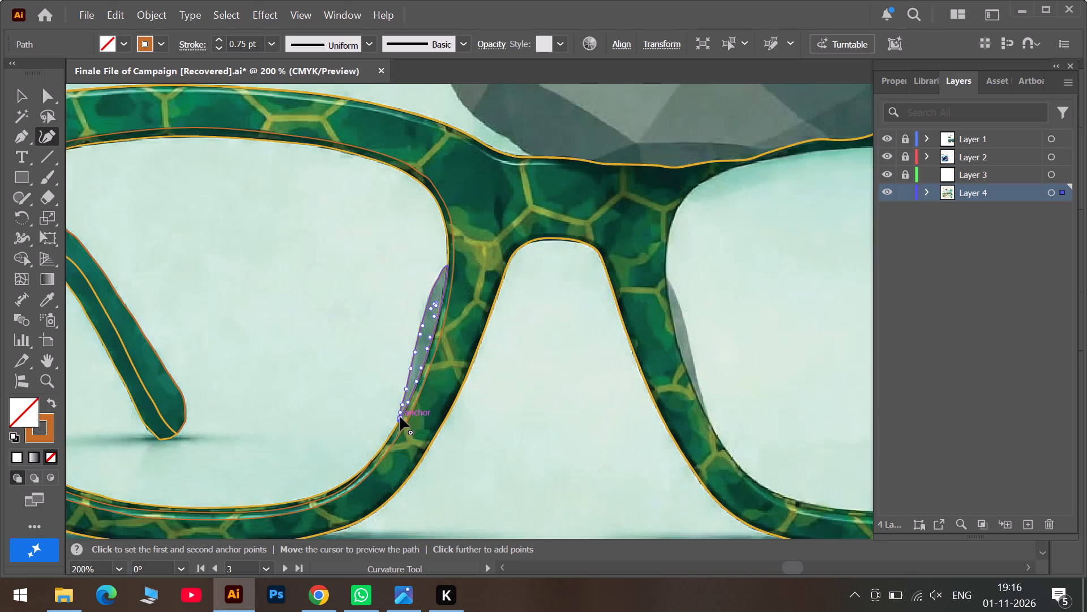
left_click(751, 565)
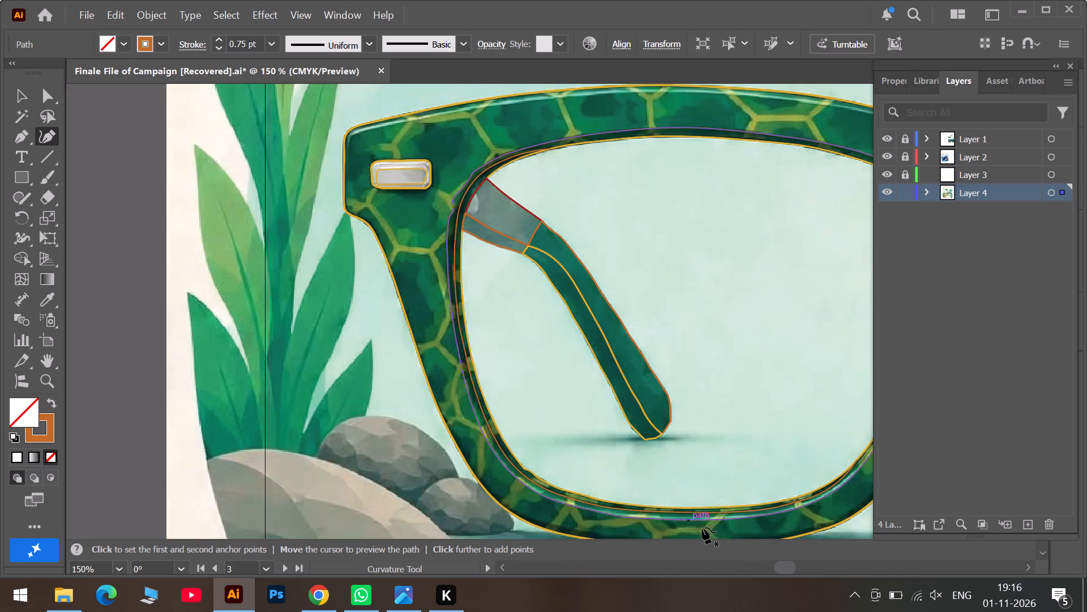
scroll(483, 209, "up", 4, "alt")
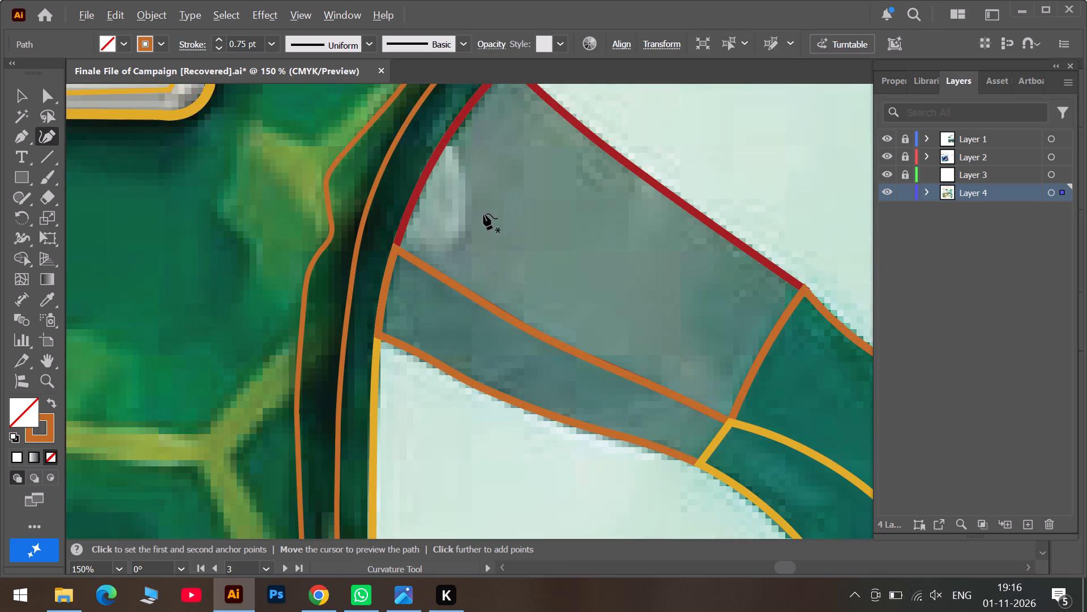
scroll(442, 355, "down", 7)
scroll(390, 369, "down", 7)
scroll(399, 373, "down", 2, "alt")
scroll(497, 475, "down", 7)
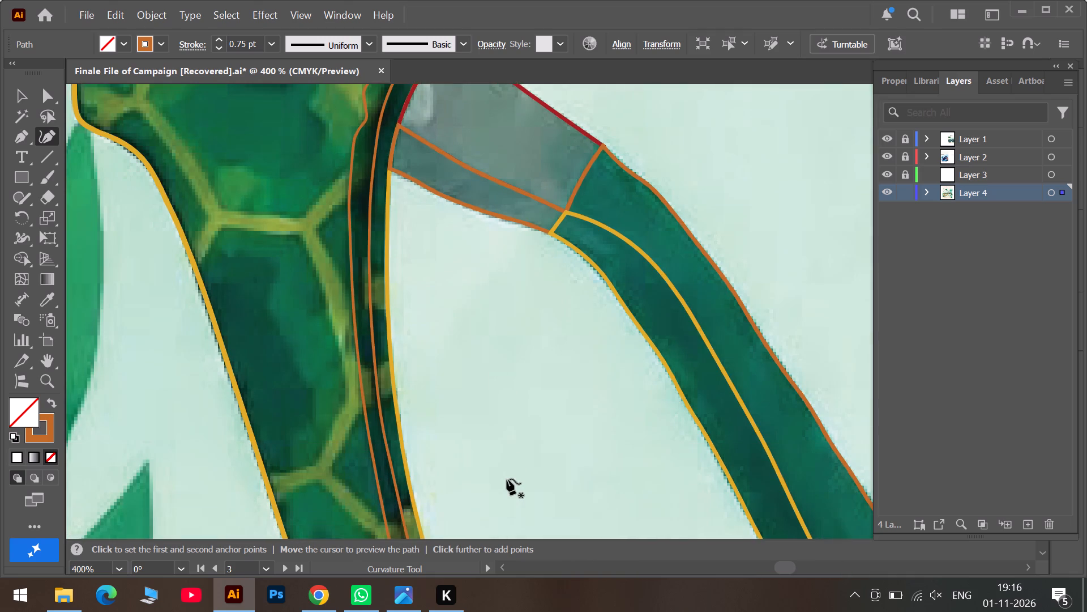
scroll(508, 478, "down", 7)
scroll(513, 488, "down", 14)
scroll(583, 507, "down", 6)
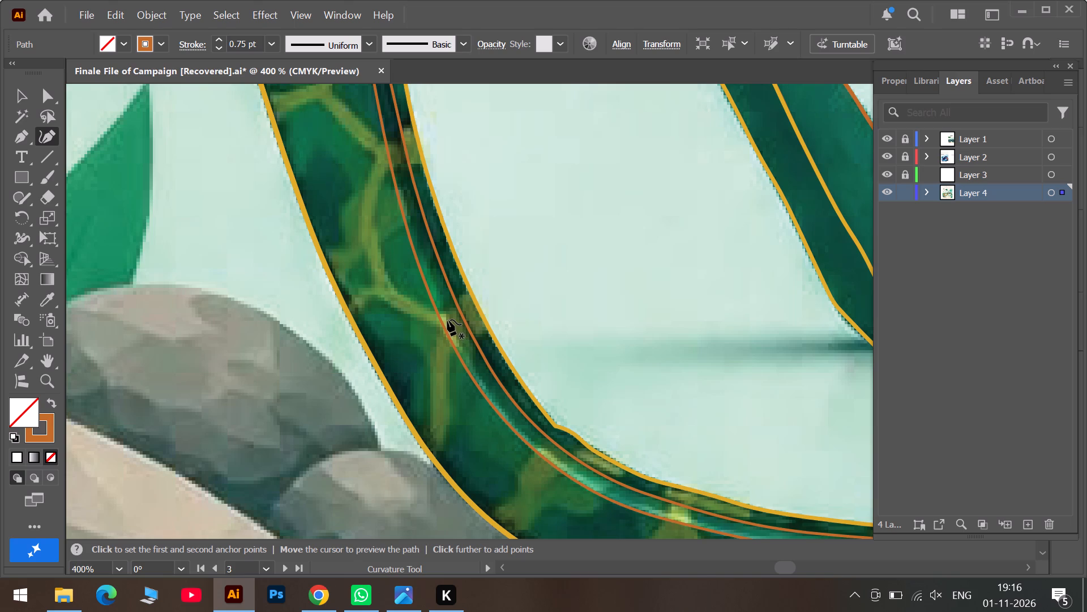
scroll(447, 320, "up", 5)
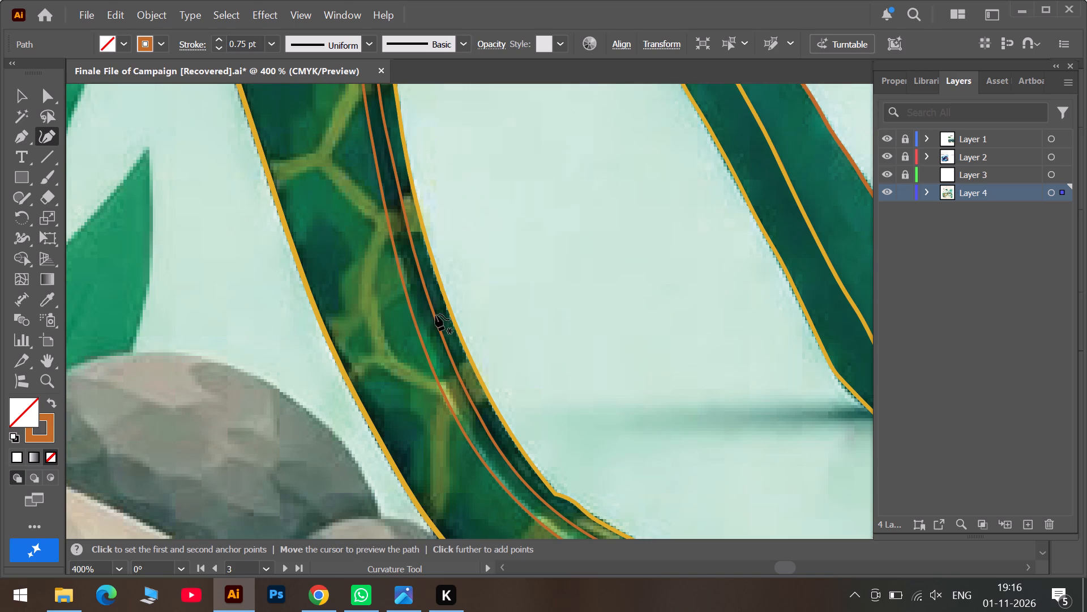
scroll(416, 297, "up", 3)
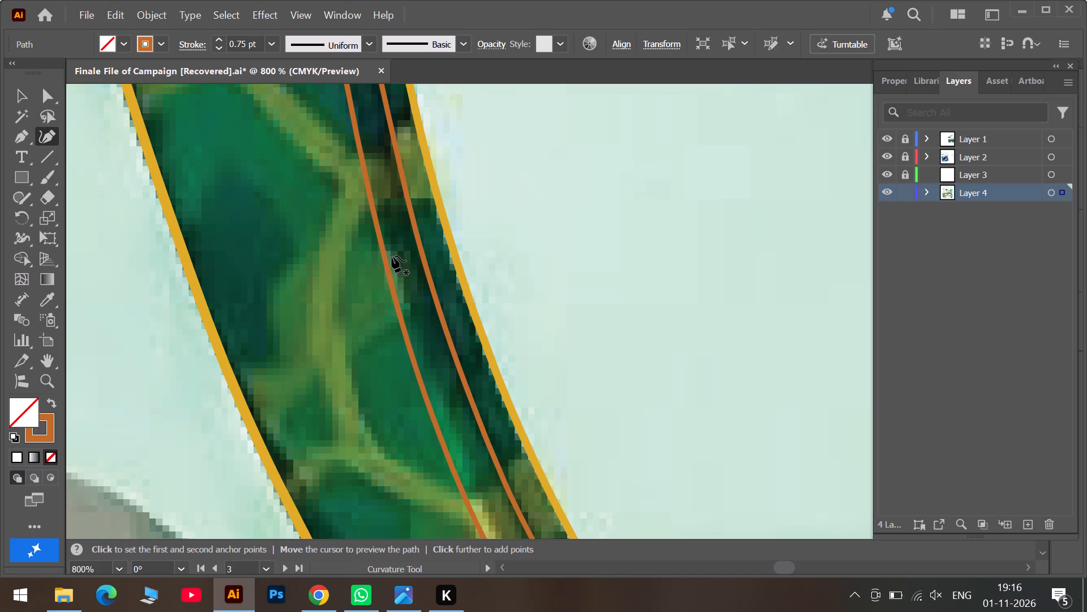
left_click(389, 250)
left_click(400, 270)
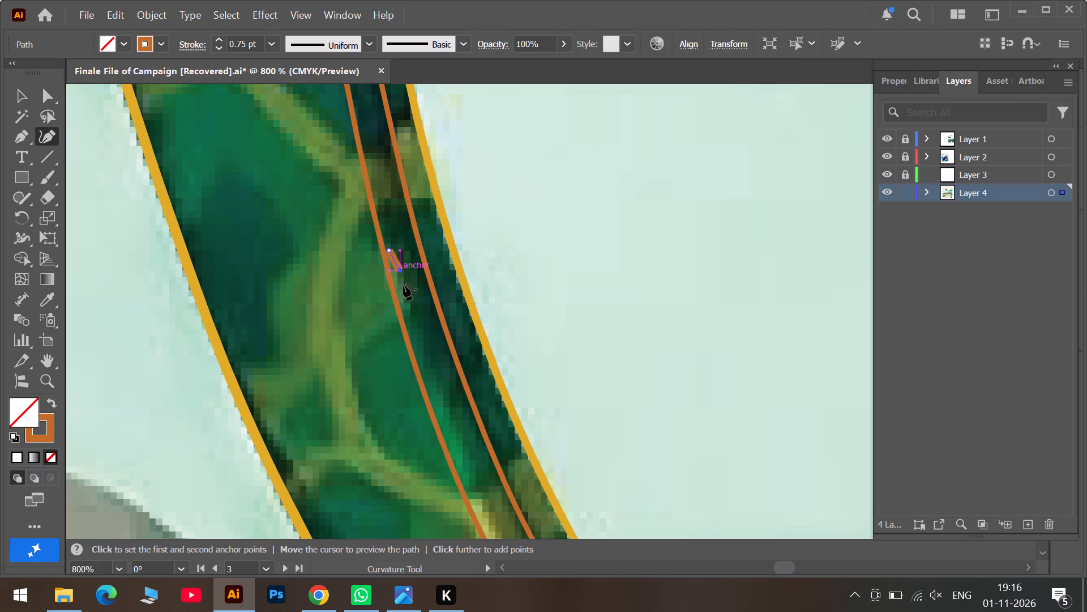
left_click(424, 356)
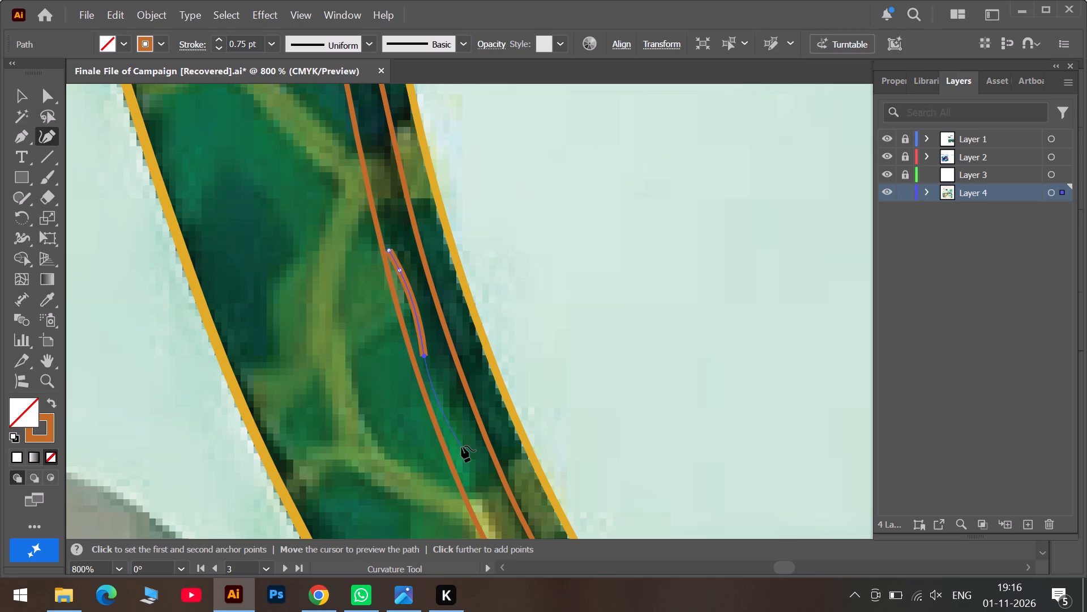
left_click(460, 444)
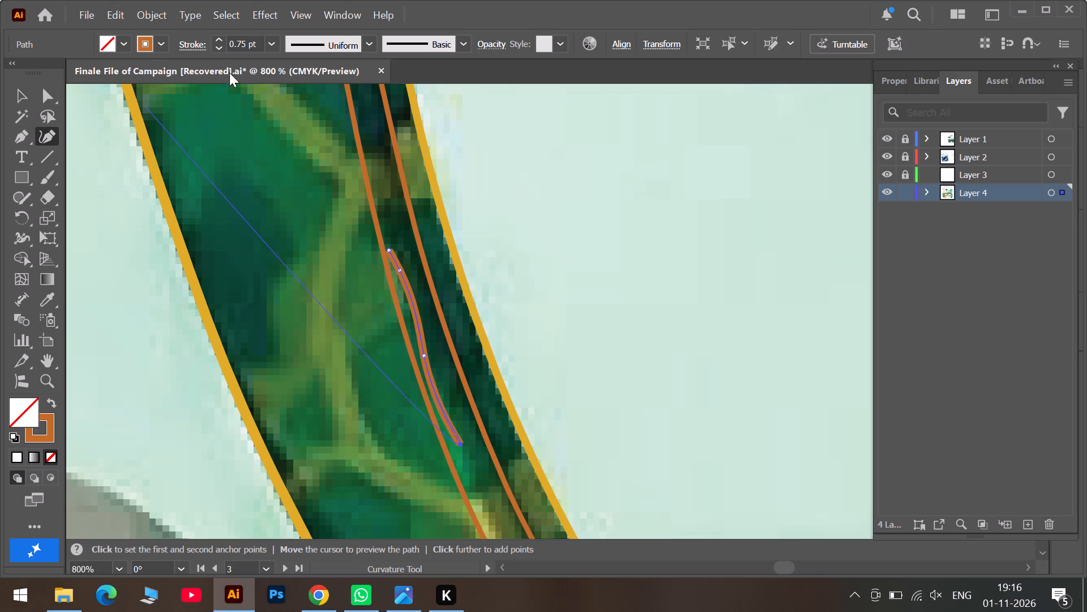
Set the new rim path's stroke to 0.5 pt in dark blue.
left_click(220, 49)
left_click(220, 49)
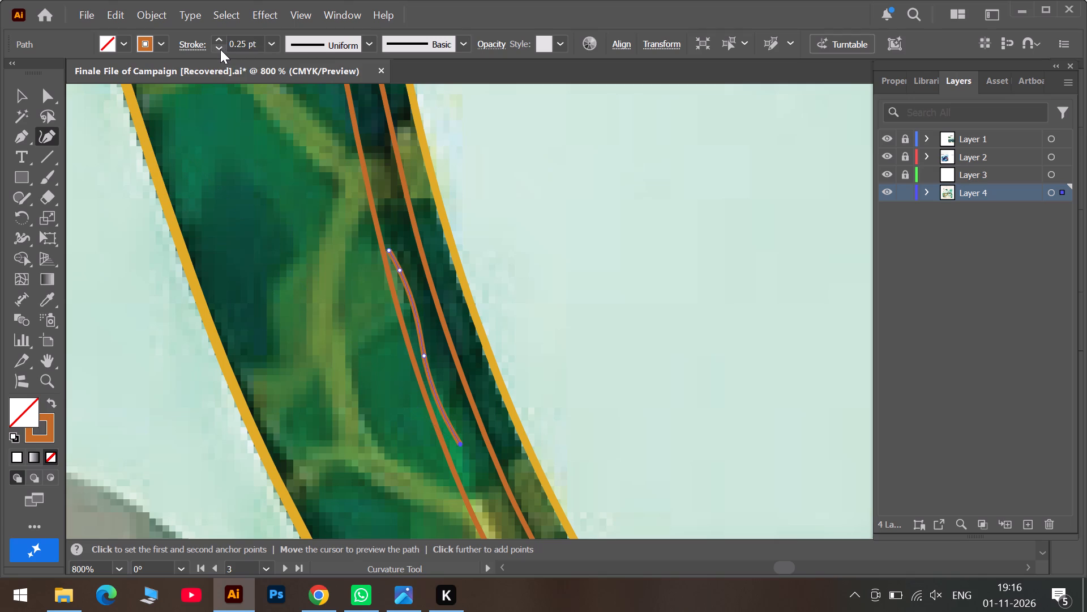
left_click(218, 40)
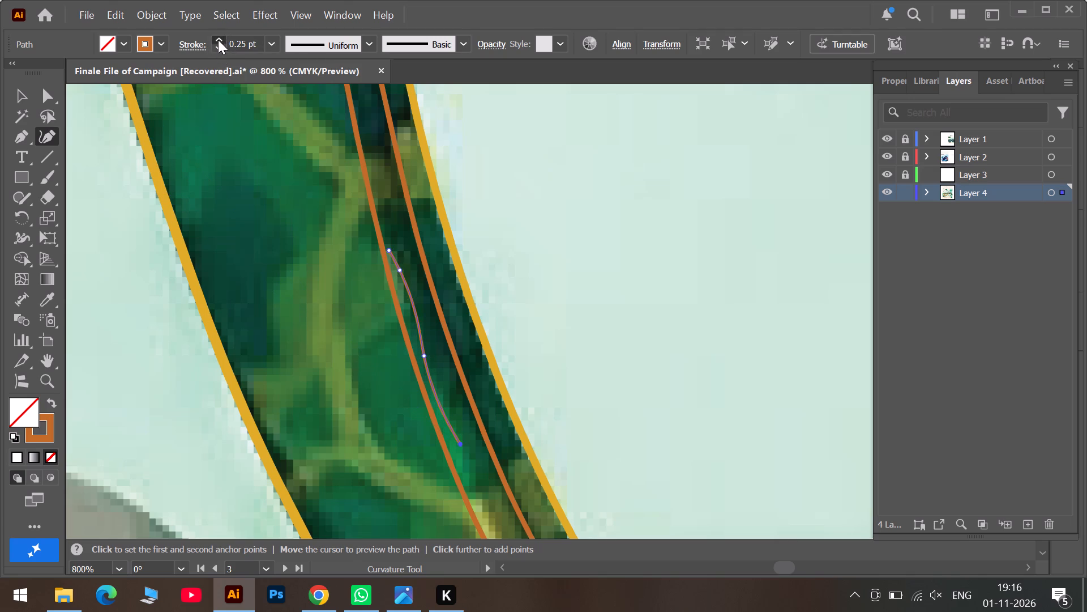
left_click(162, 45)
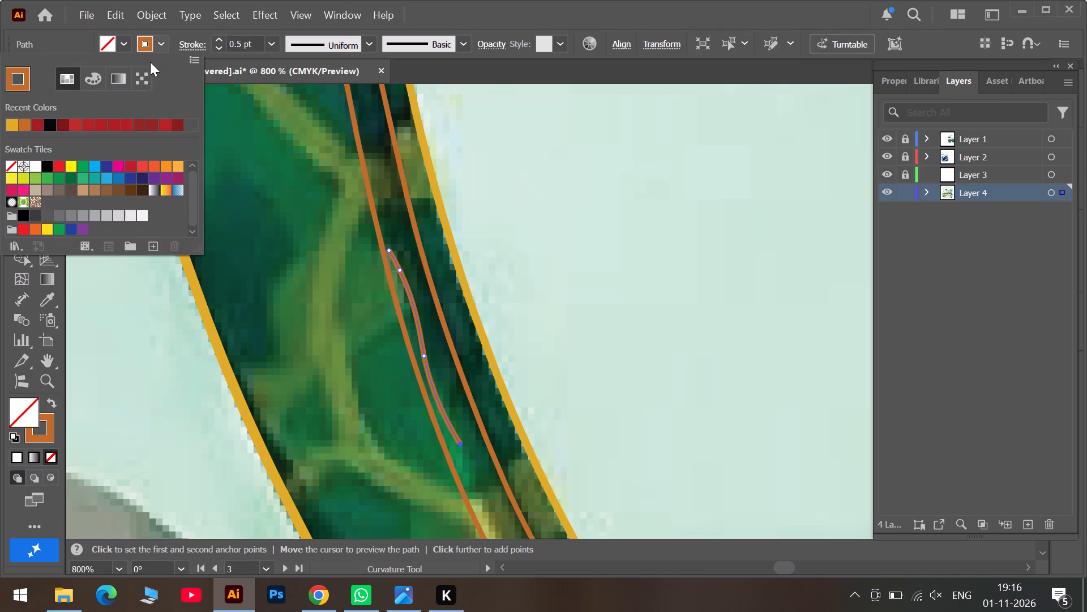
left_click(104, 168)
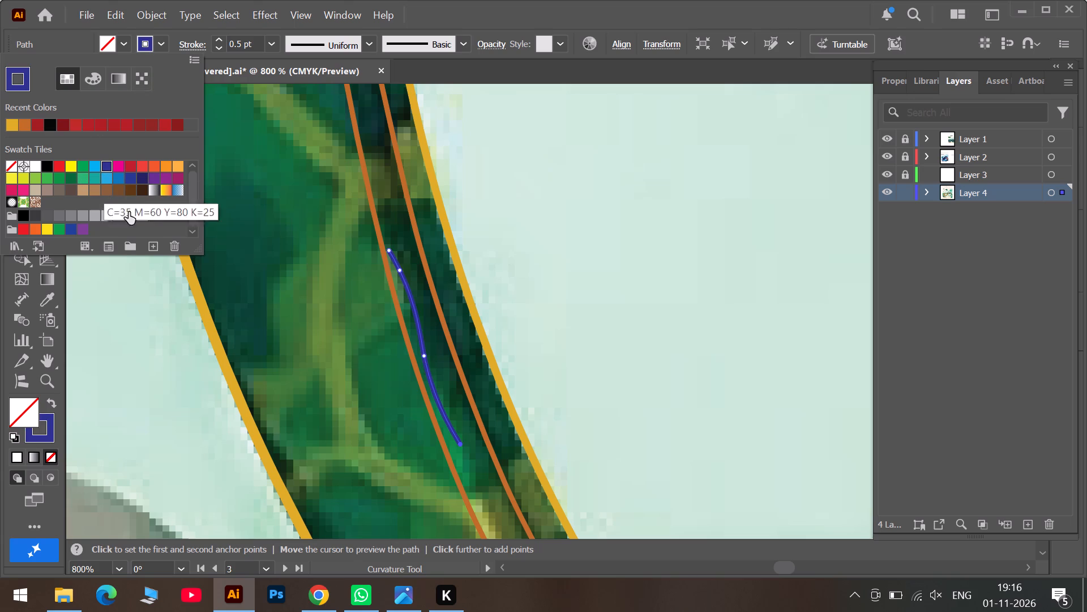
scroll(278, 328, "down", 5)
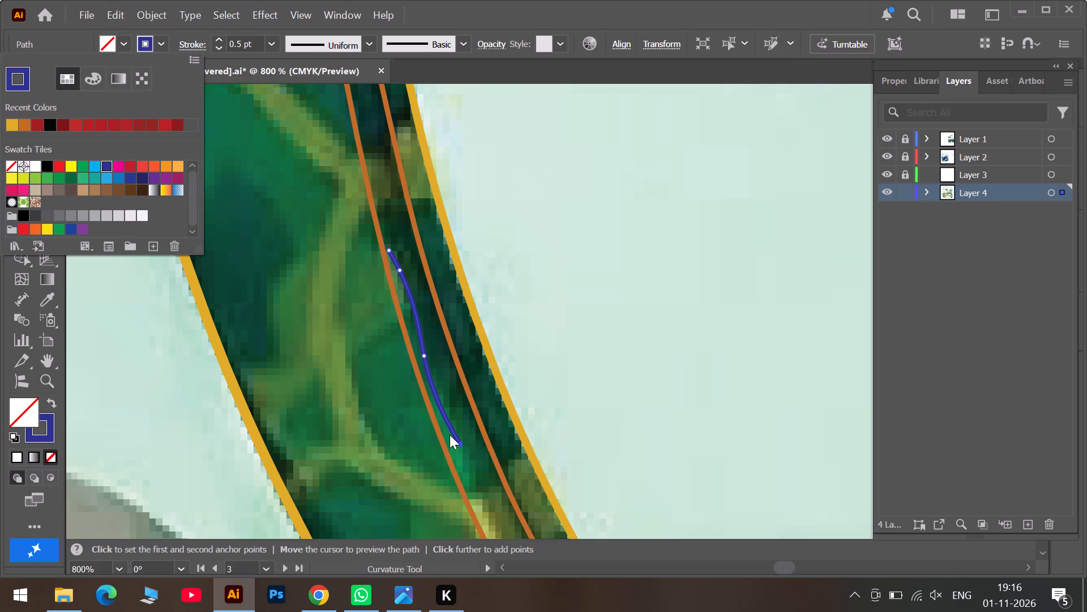
left_click(469, 464)
Extend the dark blue rim path with three anchors down the left lens's outer side and shift its third anchor inward to smooth the curve.
scroll(469, 464, "down", 6)
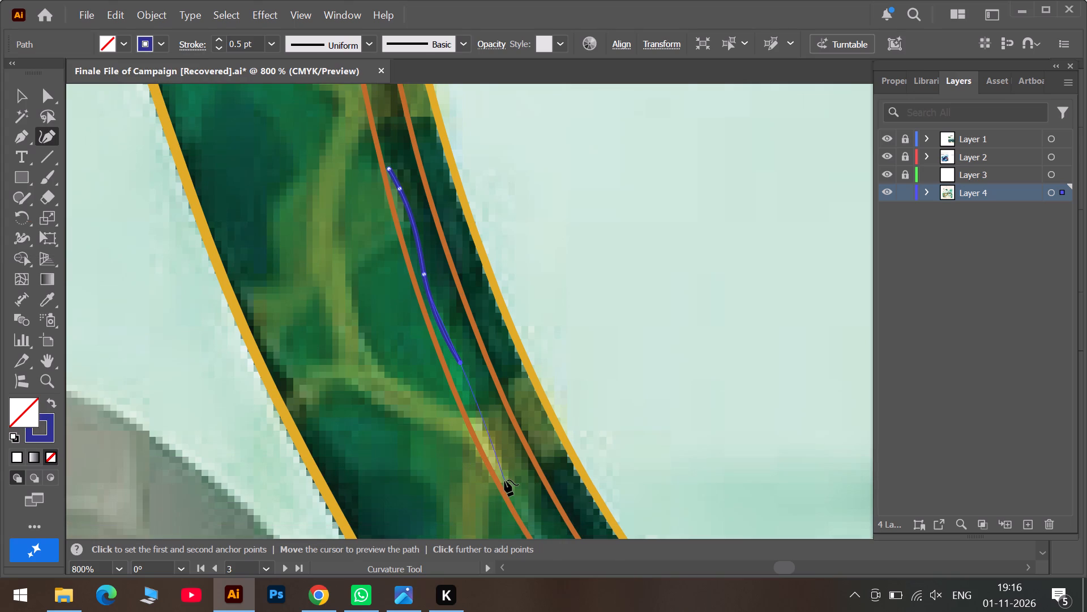
left_click(514, 483)
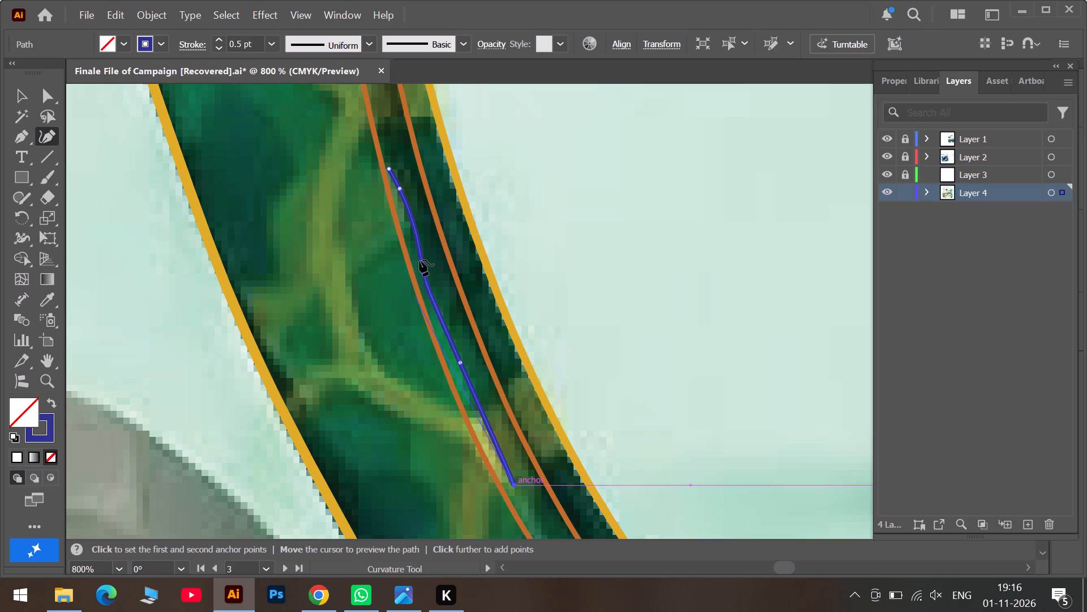
left_click_drag(424, 273, 433, 284)
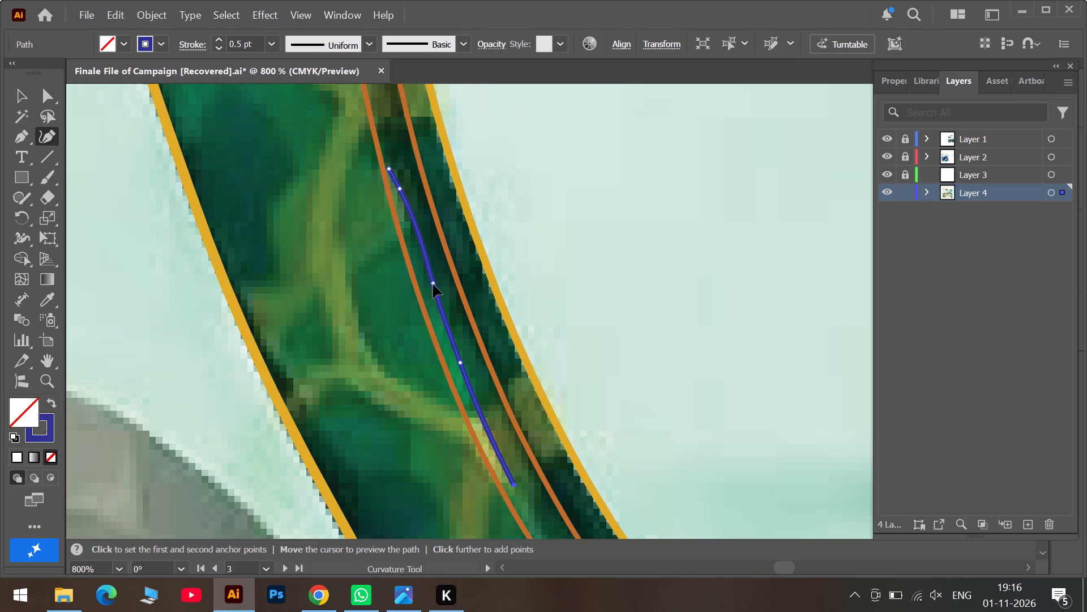
left_click_drag(433, 284, 433, 288)
scroll(450, 328, "down", 7)
scroll(579, 465, "down", 4)
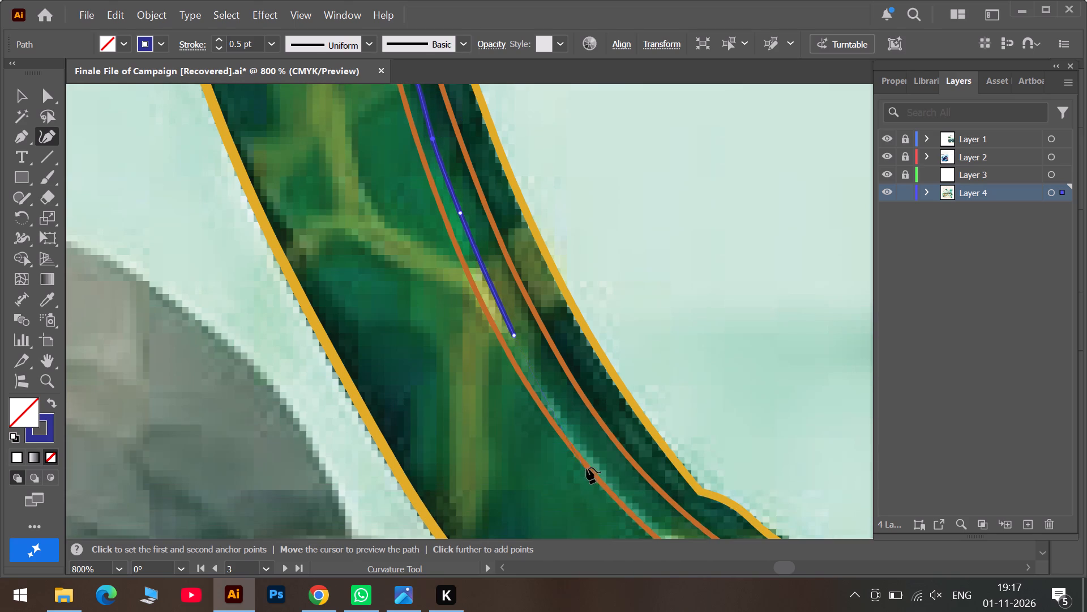
left_click(602, 469)
scroll(622, 484, "down", 6)
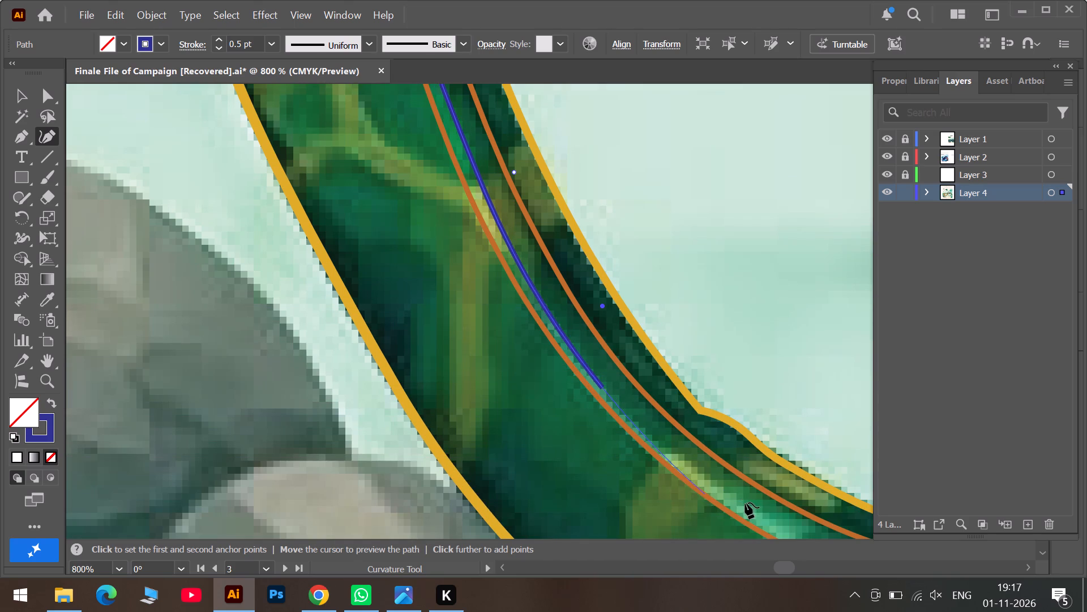
left_click(747, 504)
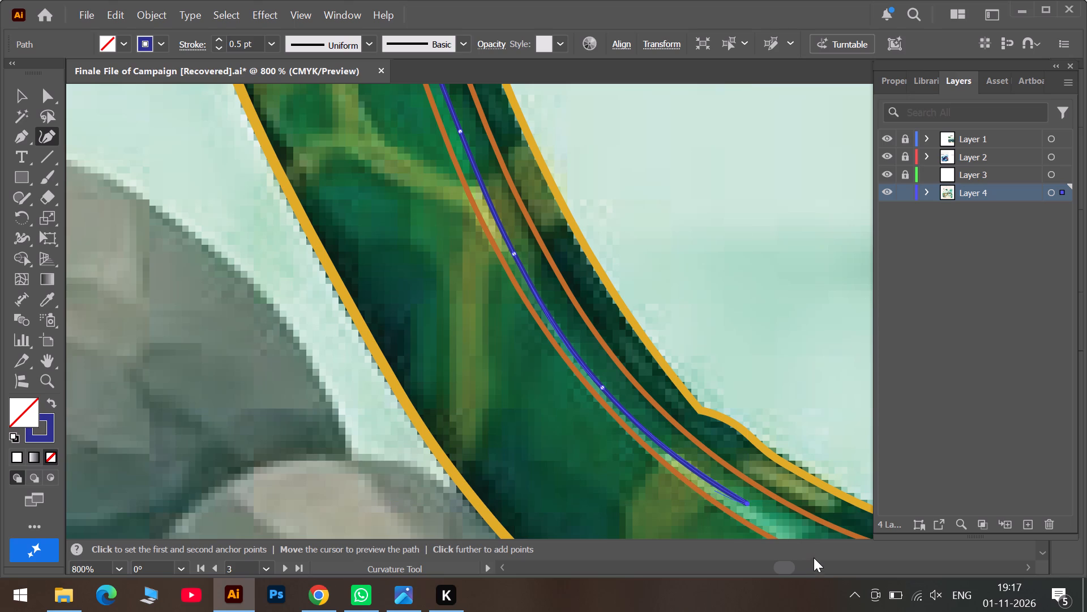
Continue the dark blue path with five anchors along the bottom of the left lens's rim, between the two orange lines.
left_click(817, 573)
scroll(552, 528, "down", 7)
scroll(432, 500, "down", 3)
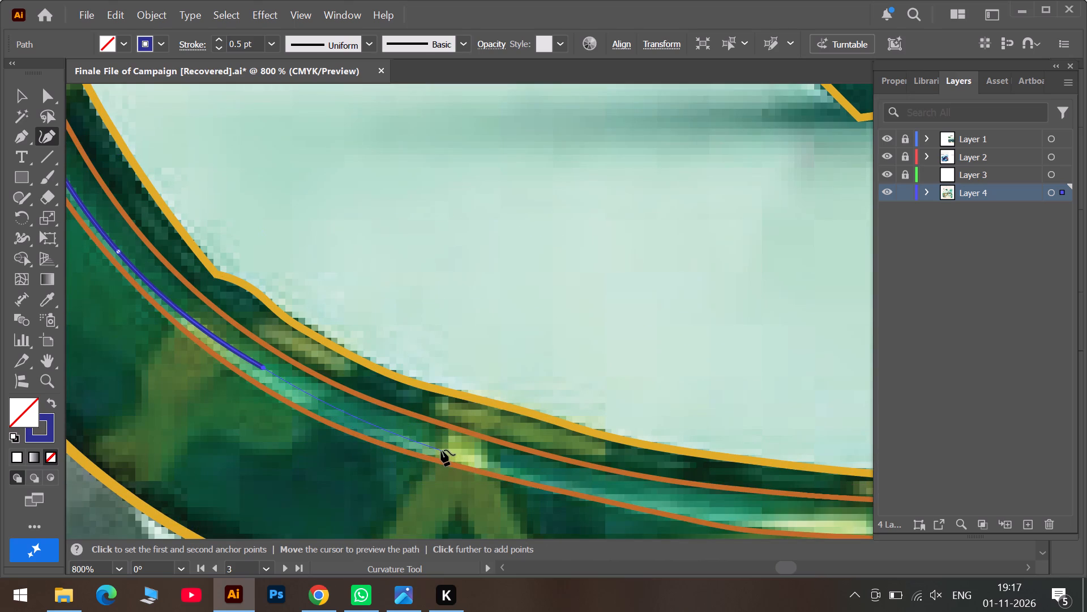
left_click(441, 447)
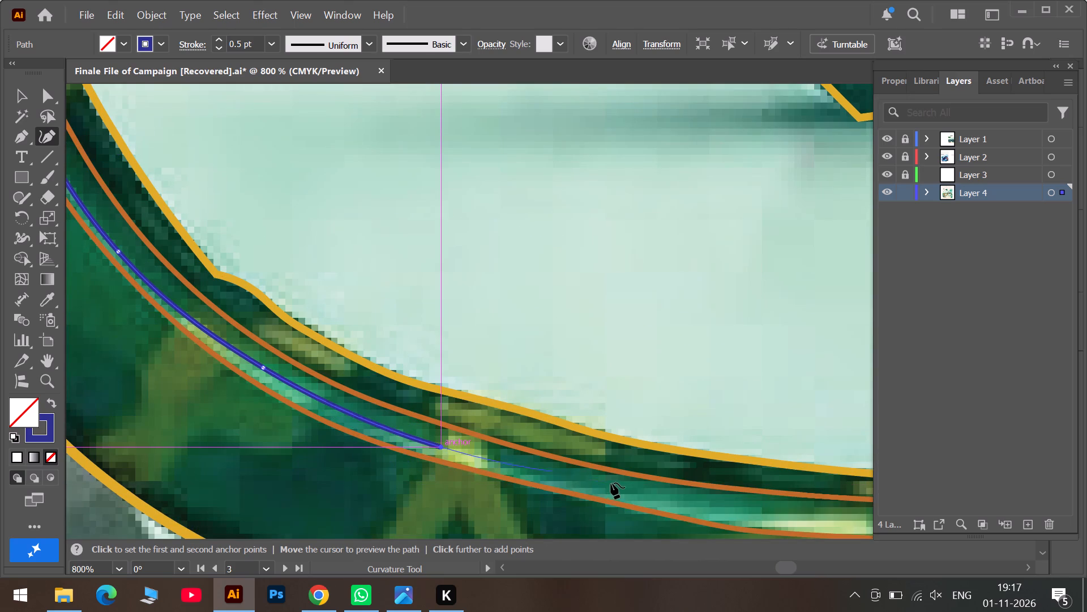
left_click(624, 493)
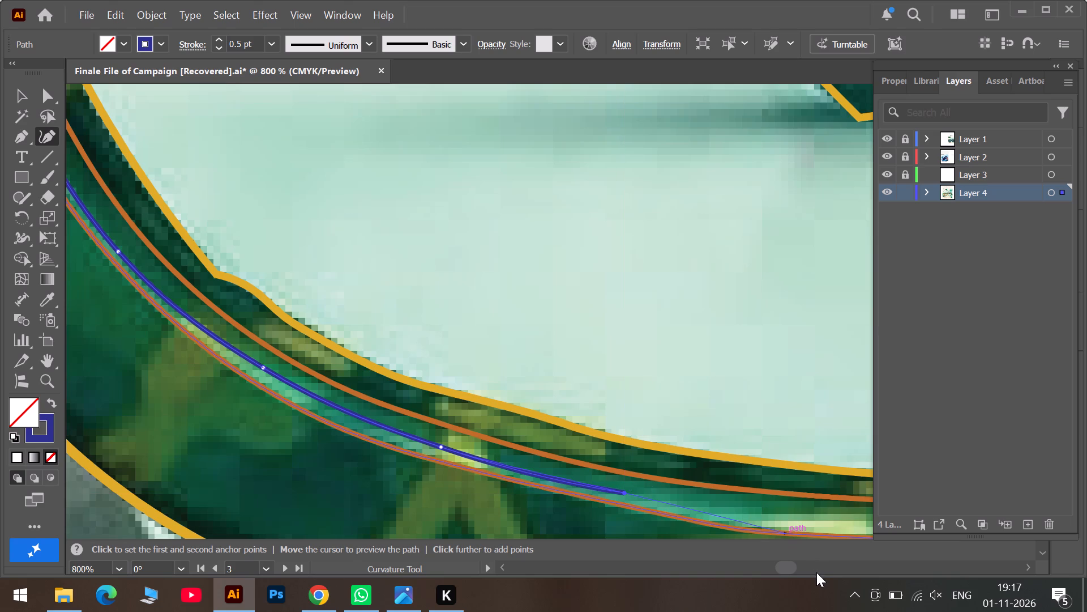
left_click(816, 572)
scroll(520, 543, "down", 6)
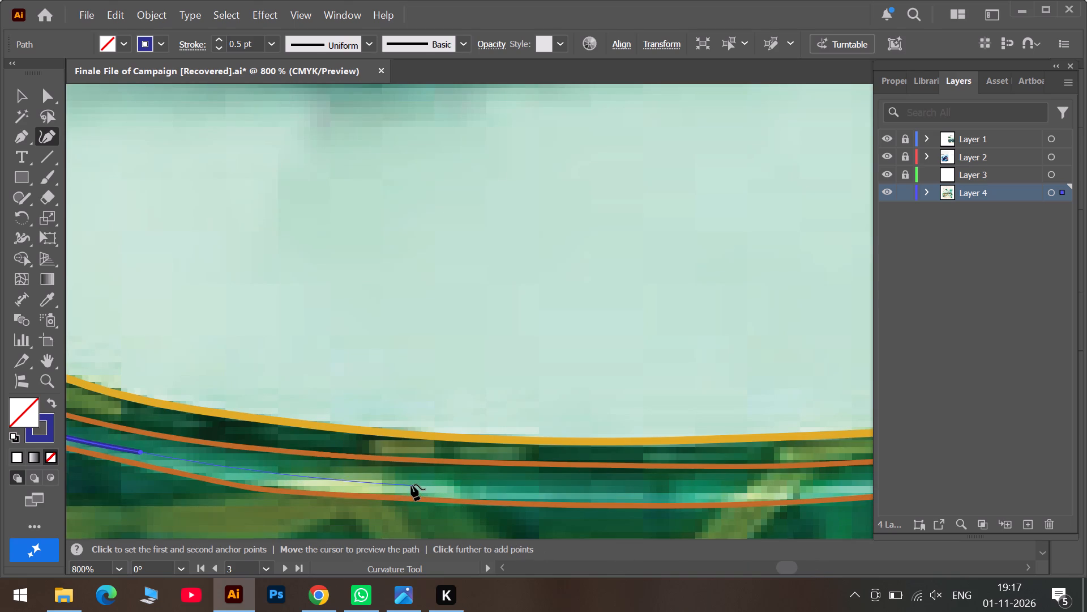
left_click(410, 484)
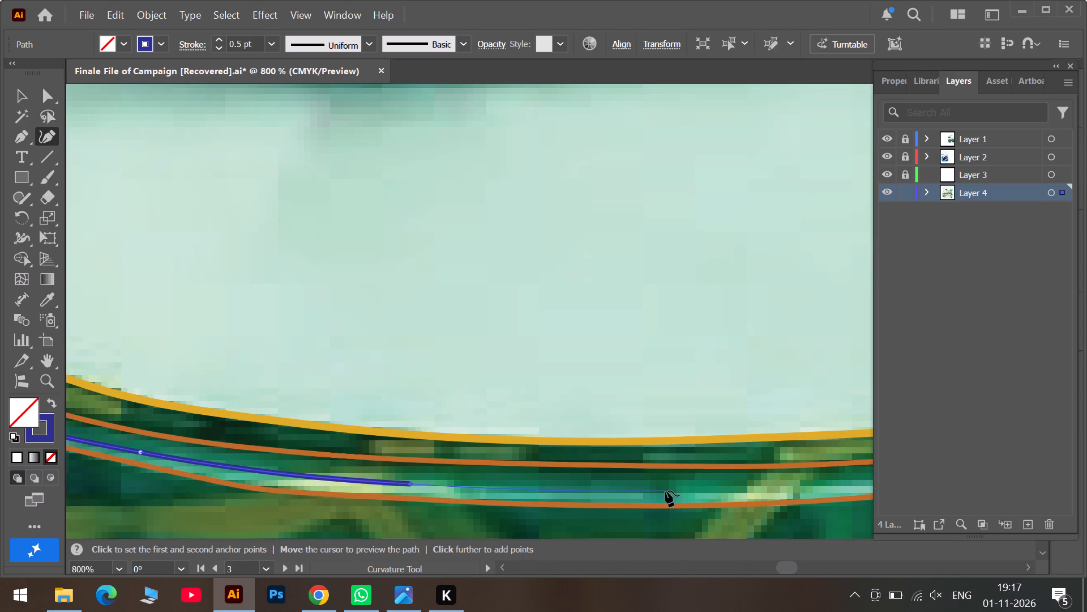
left_click(665, 491)
left_click(841, 484)
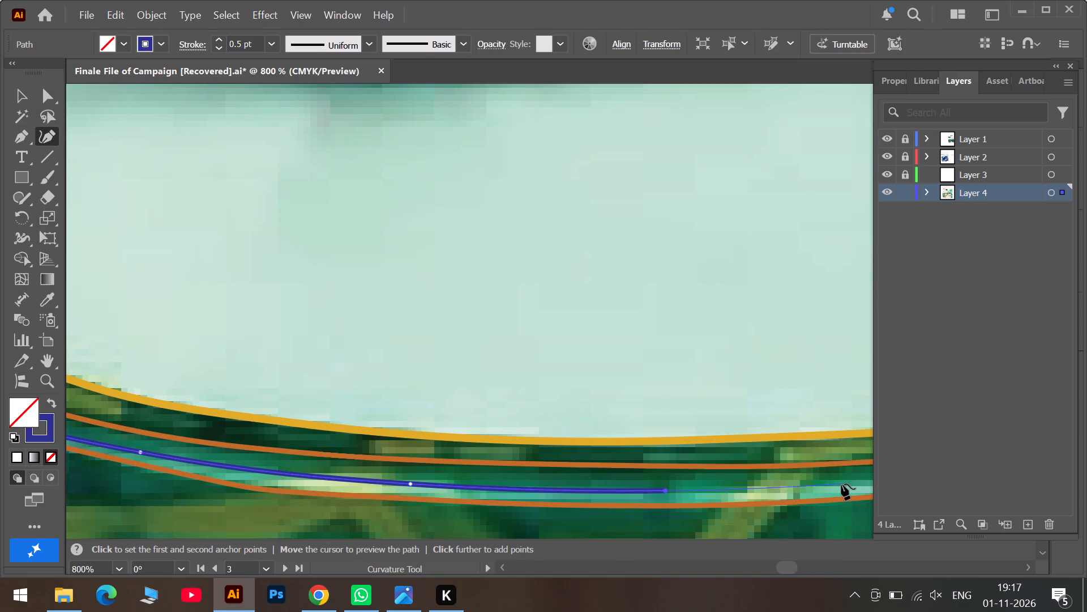
Add four anchors around the rim's lower bend toward the bridge side and adjust the first one to follow the highlight's inner edge.
left_click(834, 568)
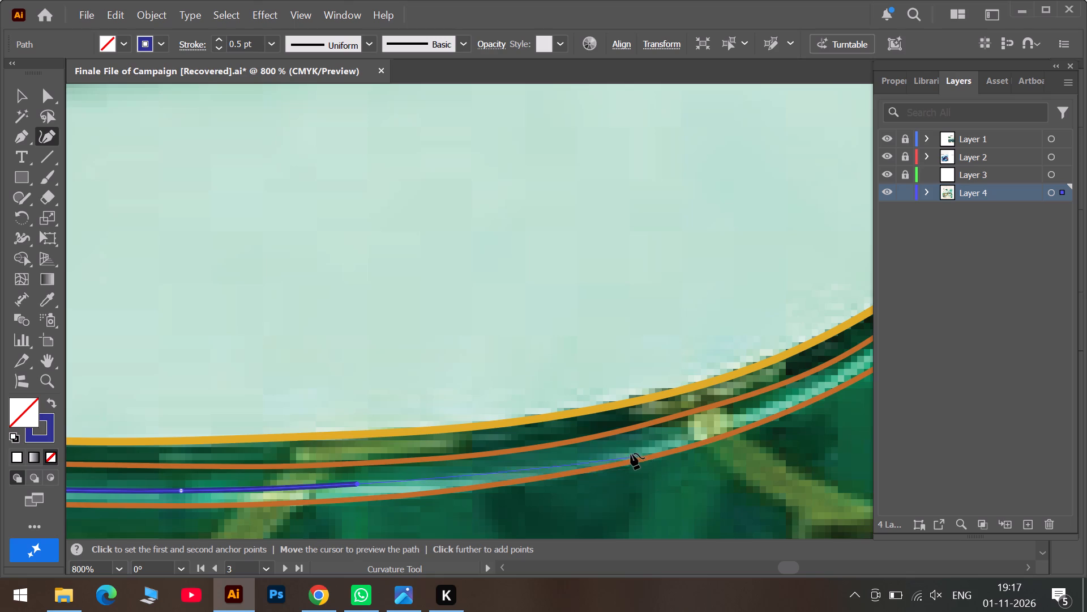
left_click(546, 466)
left_click(758, 406)
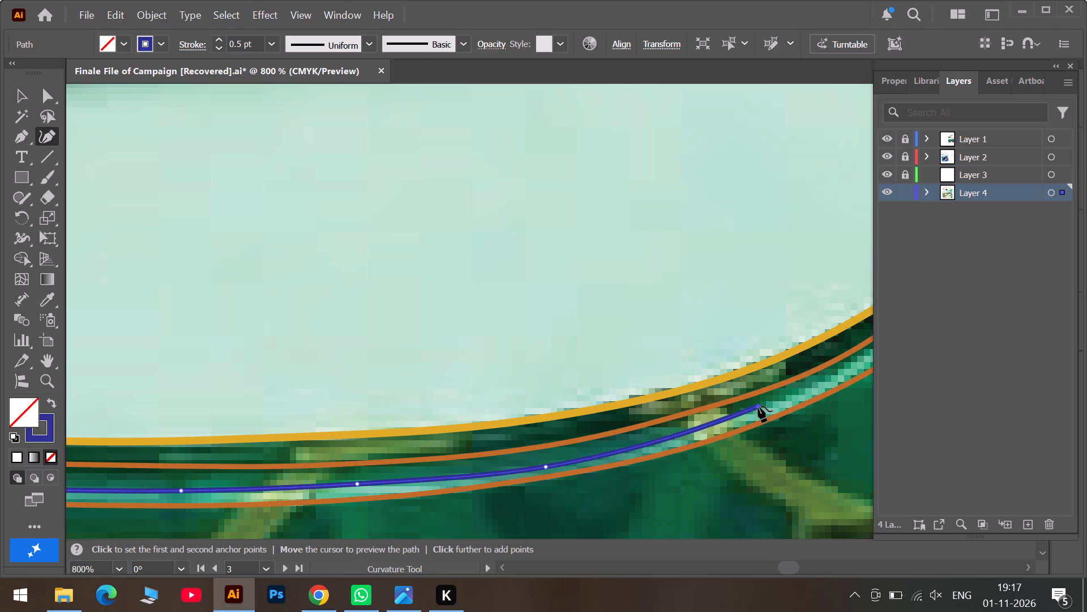
left_click_drag(546, 466, 542, 464)
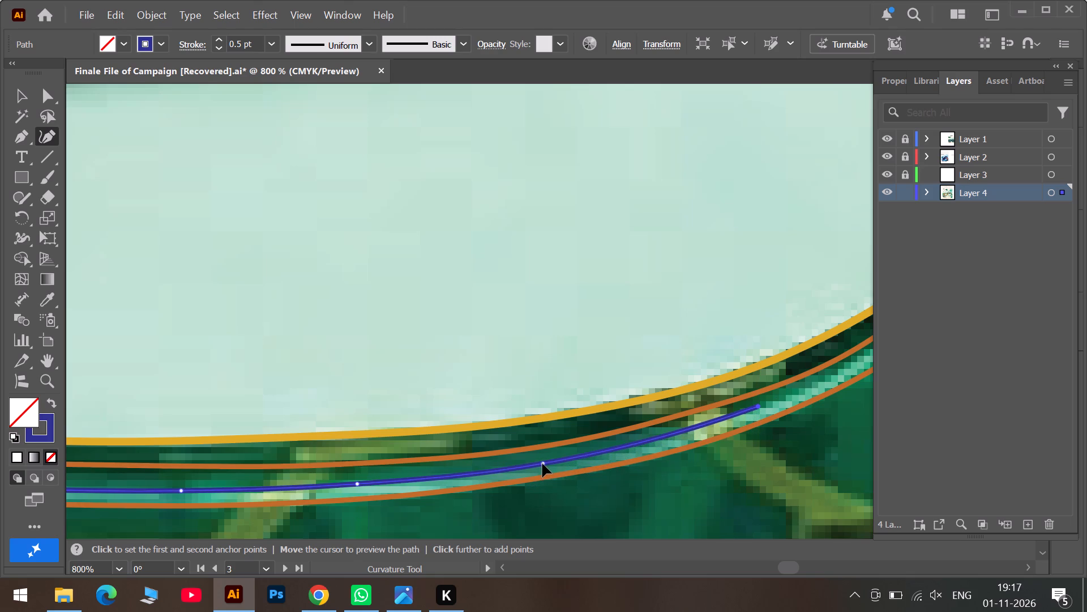
left_click_drag(542, 464, 534, 468)
left_click(836, 571)
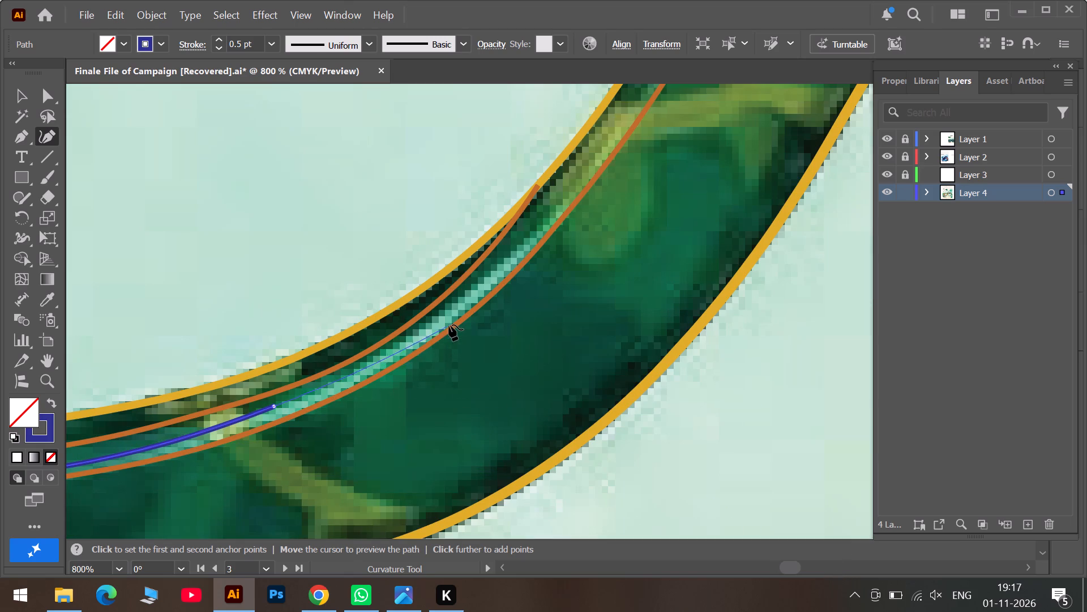
left_click(442, 313)
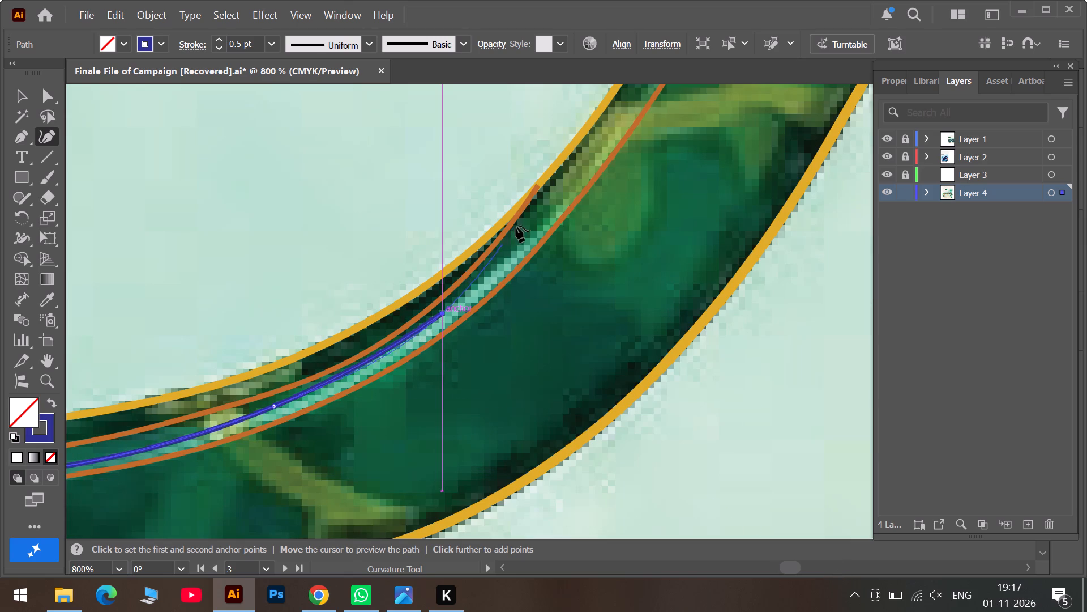
left_click(556, 201)
Carry the dark blue path up the bridge side of the rim with six anchors, ending beside the upper part of the grey sliver.
scroll(560, 195, "up", 6)
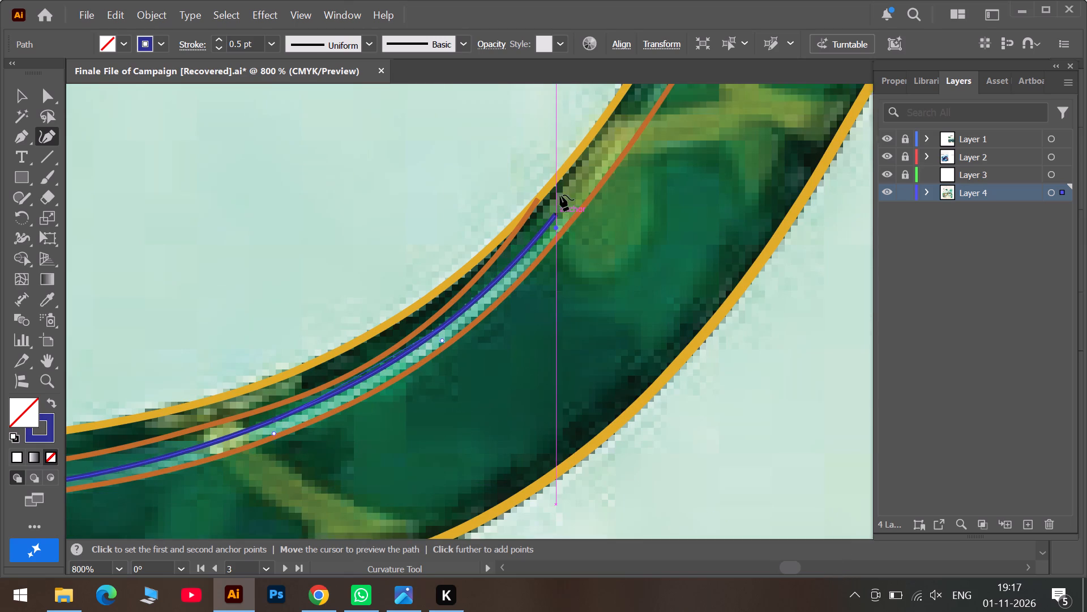
scroll(657, 182, "up", 6)
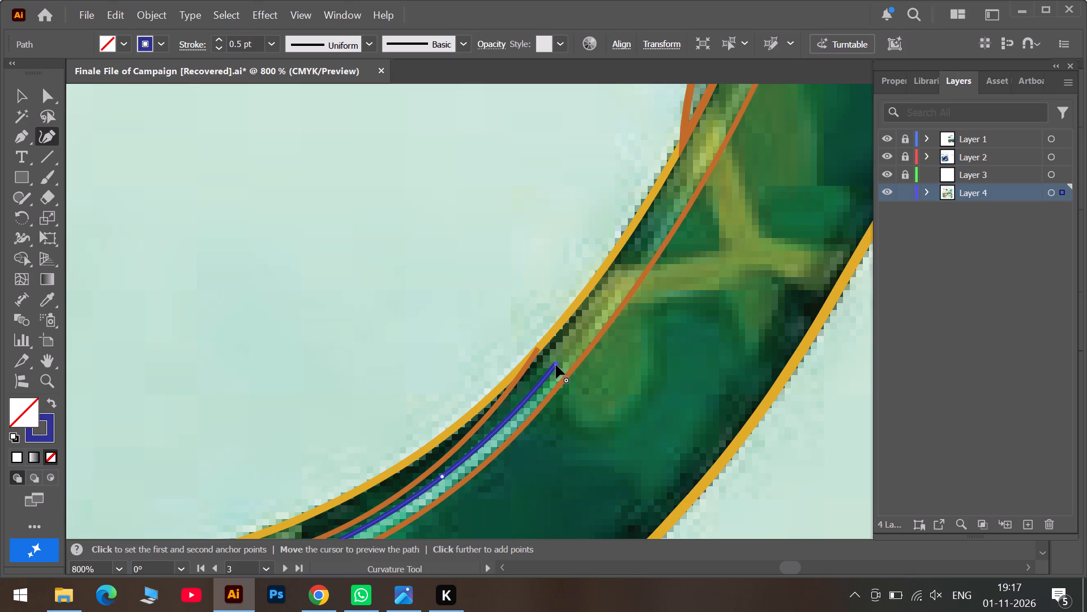
scroll(556, 365, "down", 4, "alt")
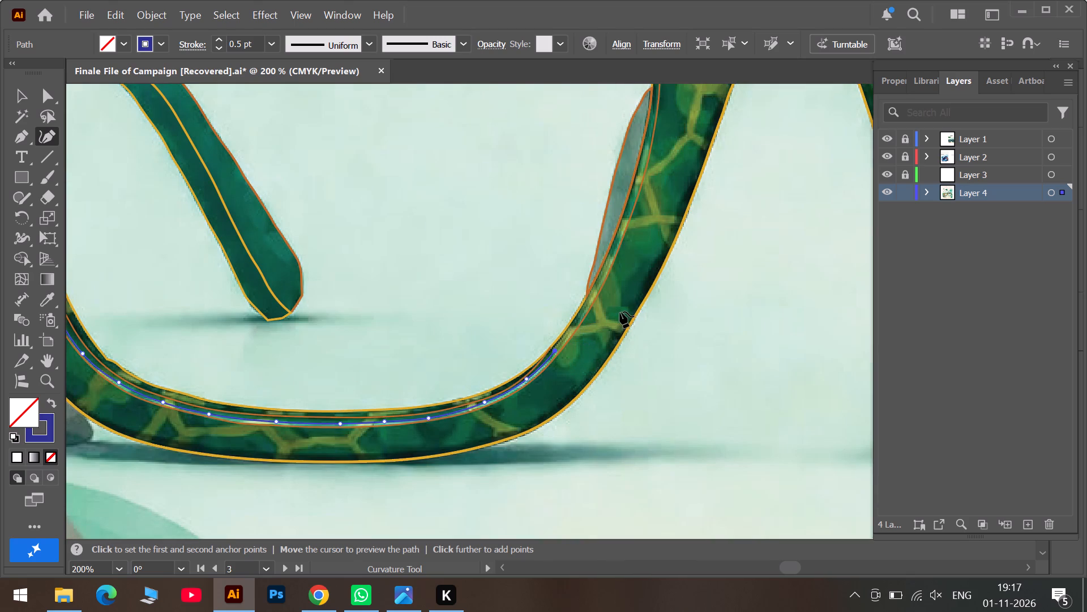
scroll(620, 312, "up", 5, "alt")
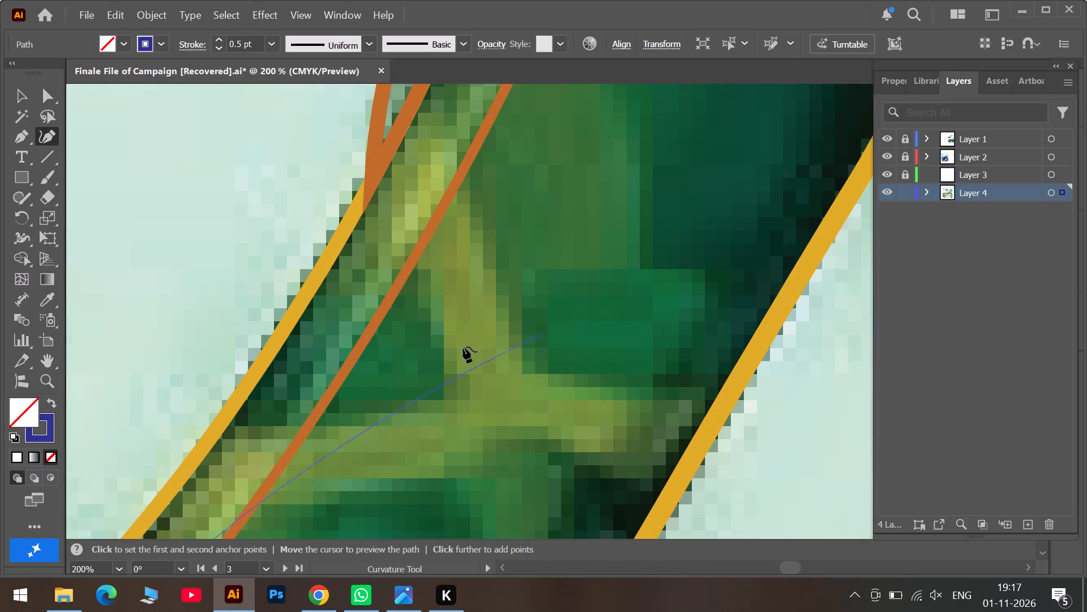
scroll(428, 357, "down", 4, "alt")
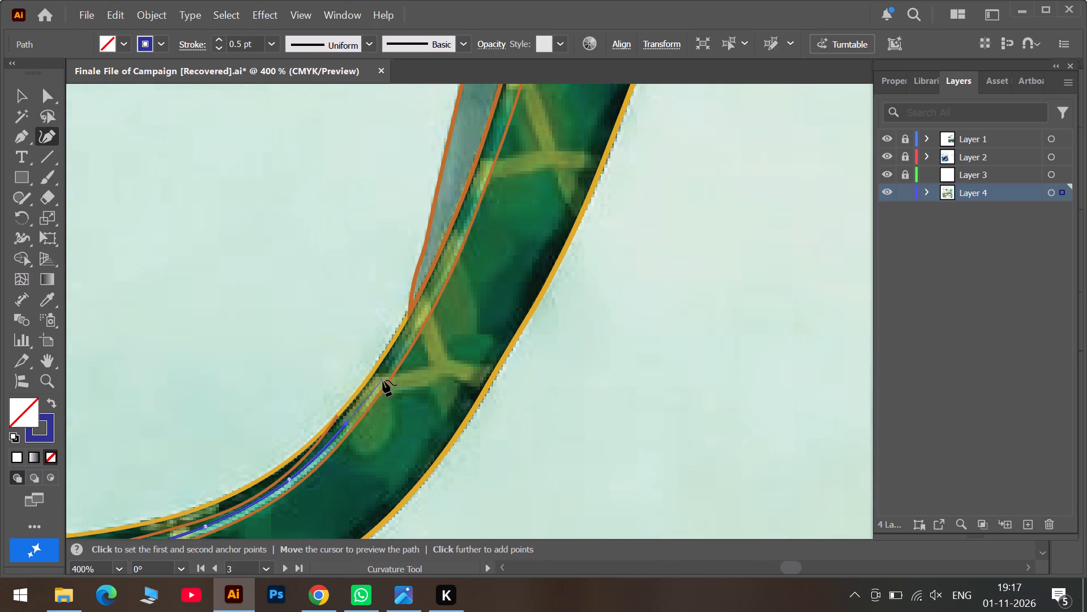
left_click(384, 375)
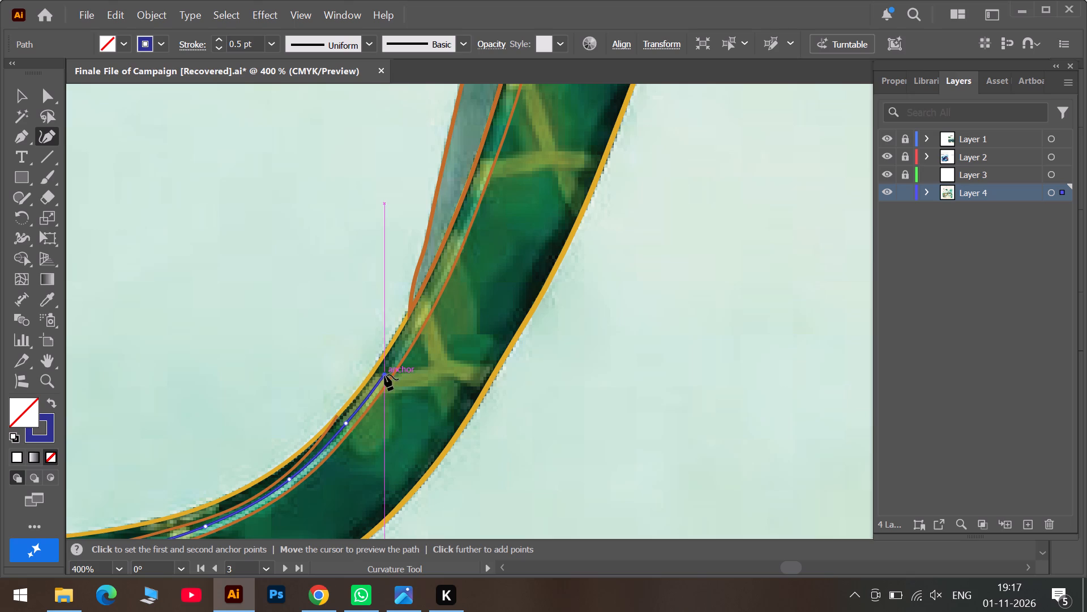
left_click(426, 301)
scroll(464, 254, "up", 5)
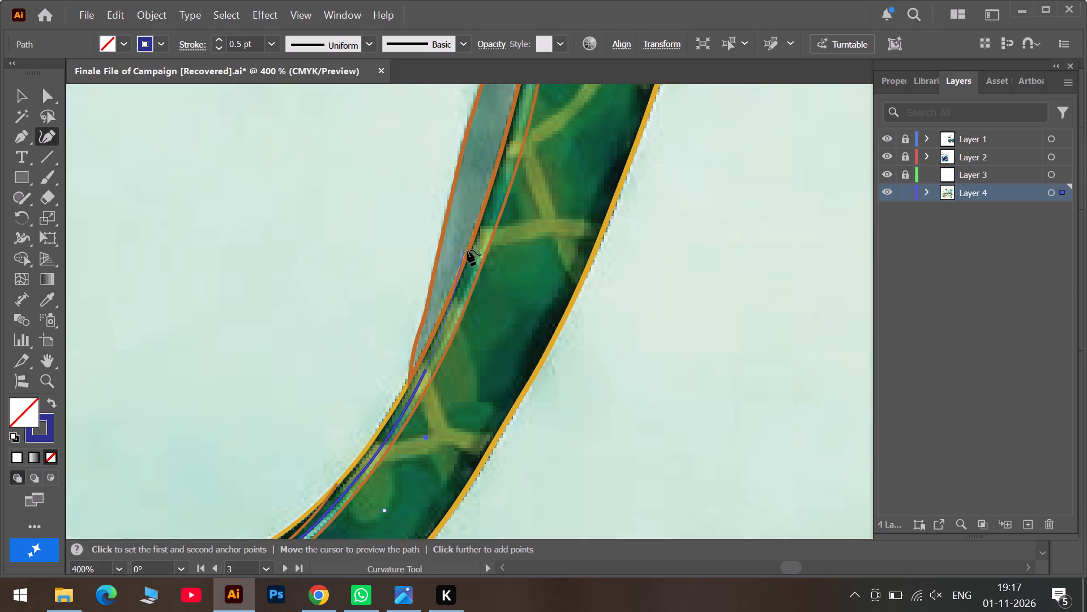
left_click(455, 312)
left_click(487, 230)
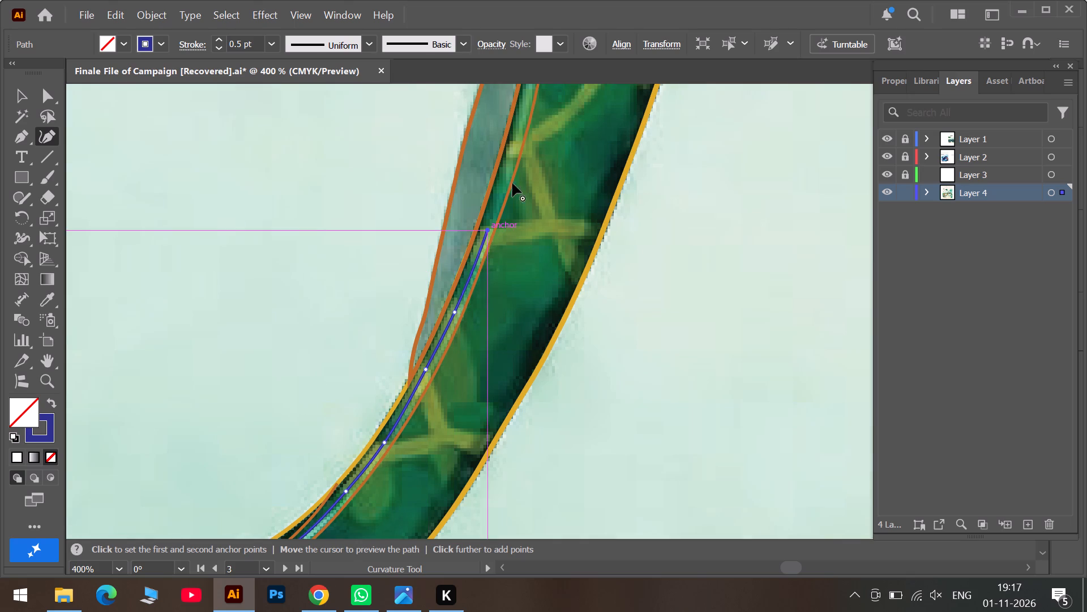
left_click(517, 131)
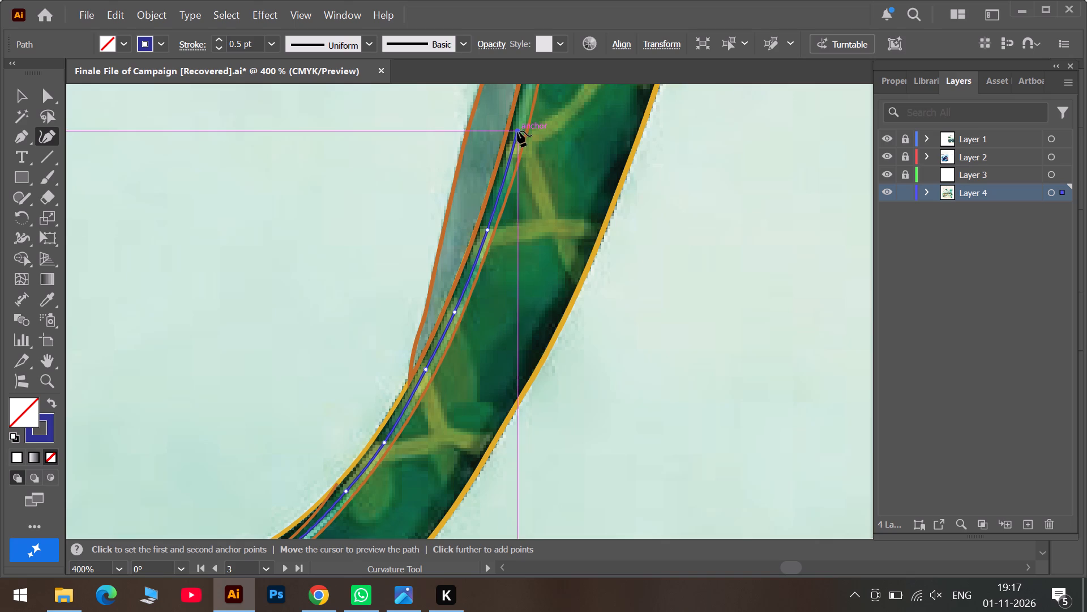
scroll(517, 131, "up", 12)
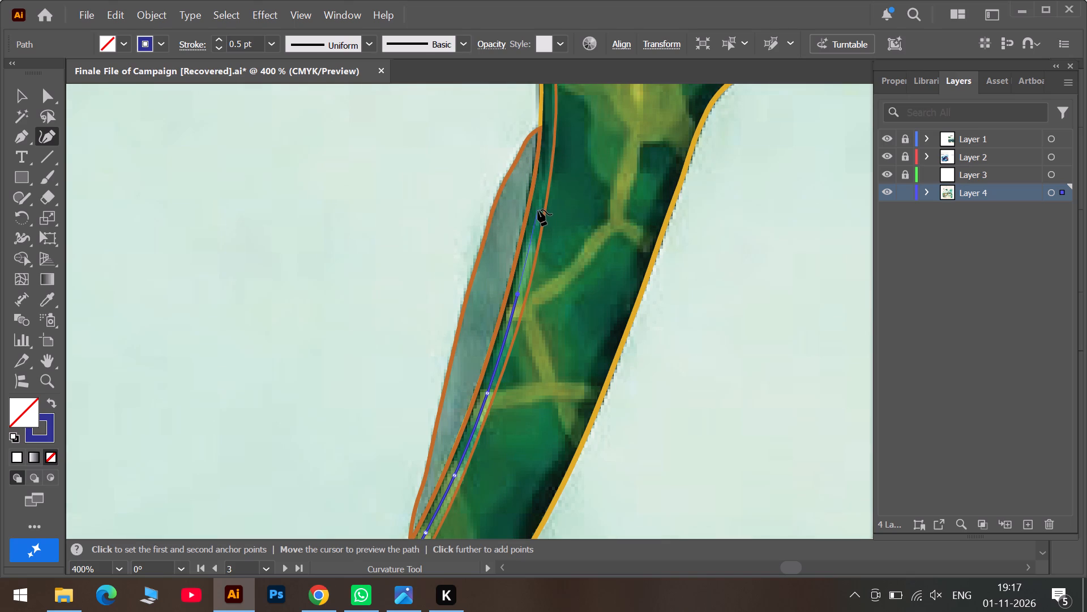
left_click(537, 211)
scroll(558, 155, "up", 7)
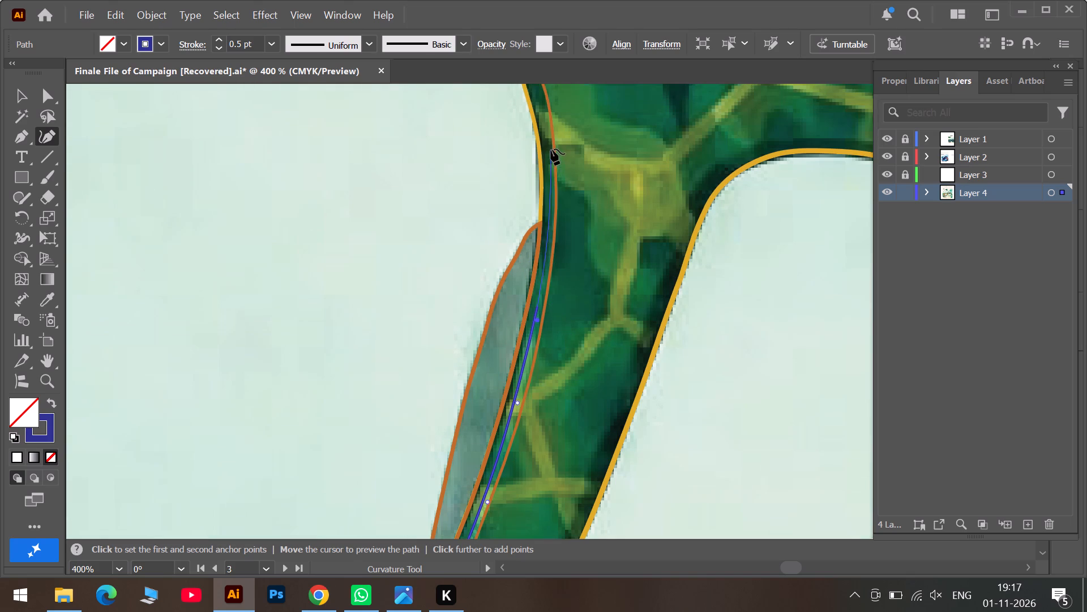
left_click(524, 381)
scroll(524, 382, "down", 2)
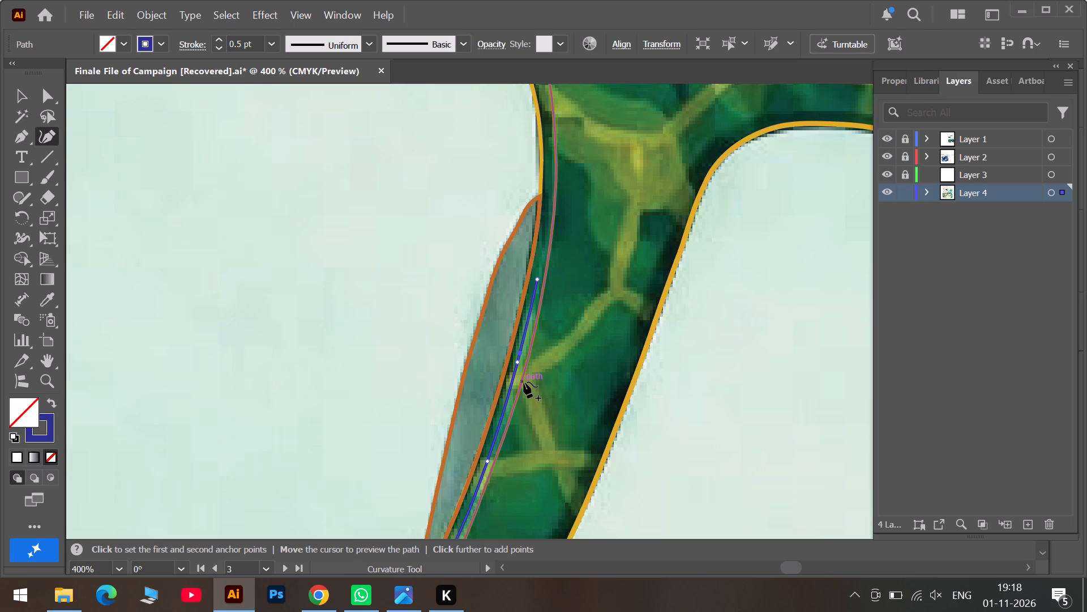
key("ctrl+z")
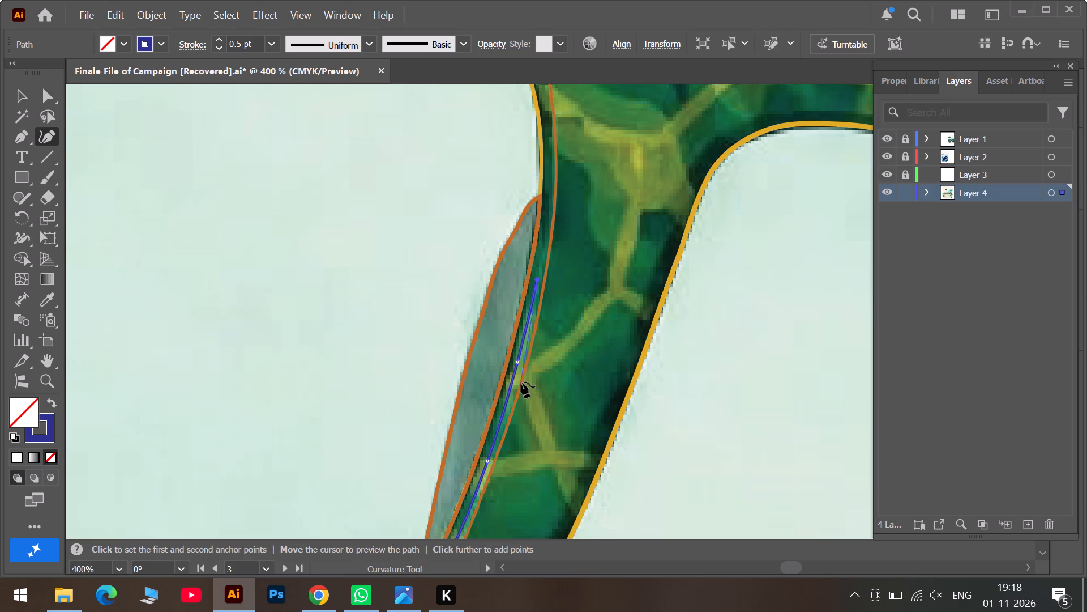
Turn the dark blue path back down the rim's bridge side with two anchors, between its first pass and the bridge-side orange line.
scroll(521, 382, "up", 4, "alt")
left_click(482, 376)
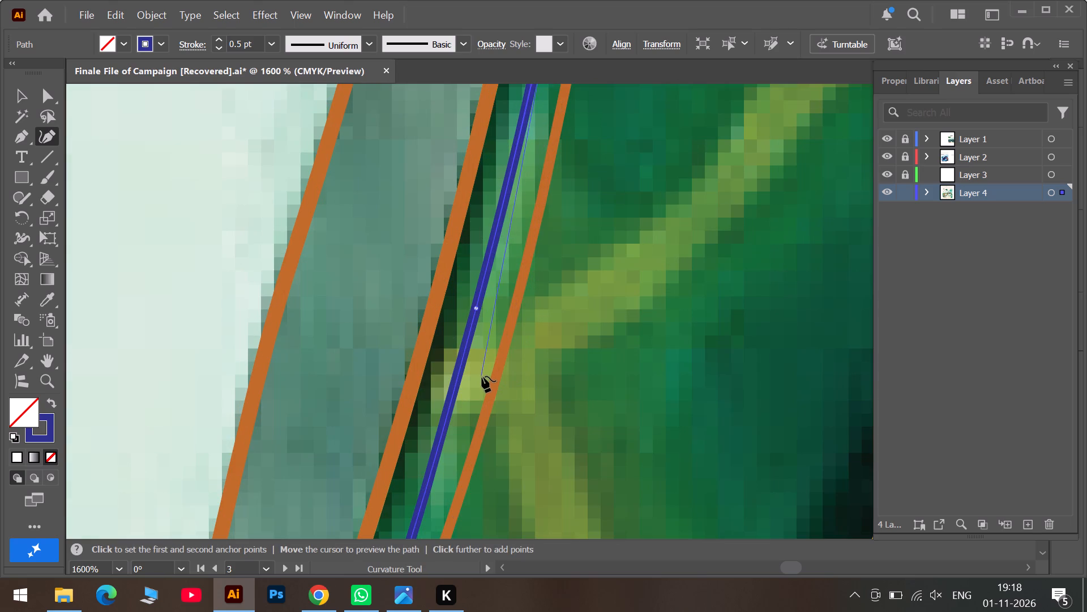
scroll(492, 342, "up", 6)
scroll(507, 287, "up", 4)
scroll(506, 362, "down", 4)
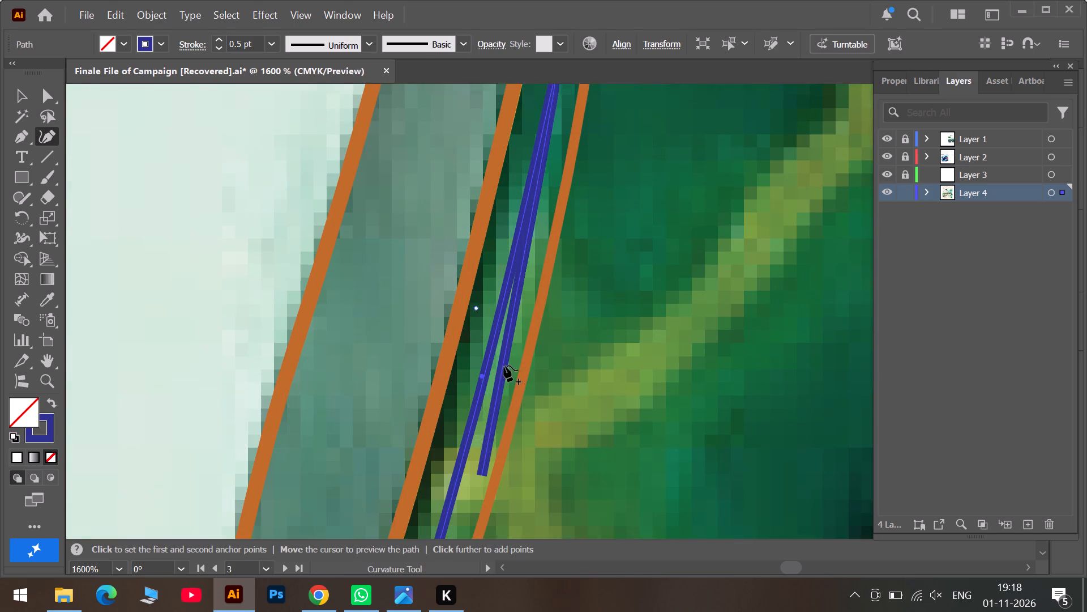
scroll(504, 365, "down", 8)
scroll(462, 396, "down", 3)
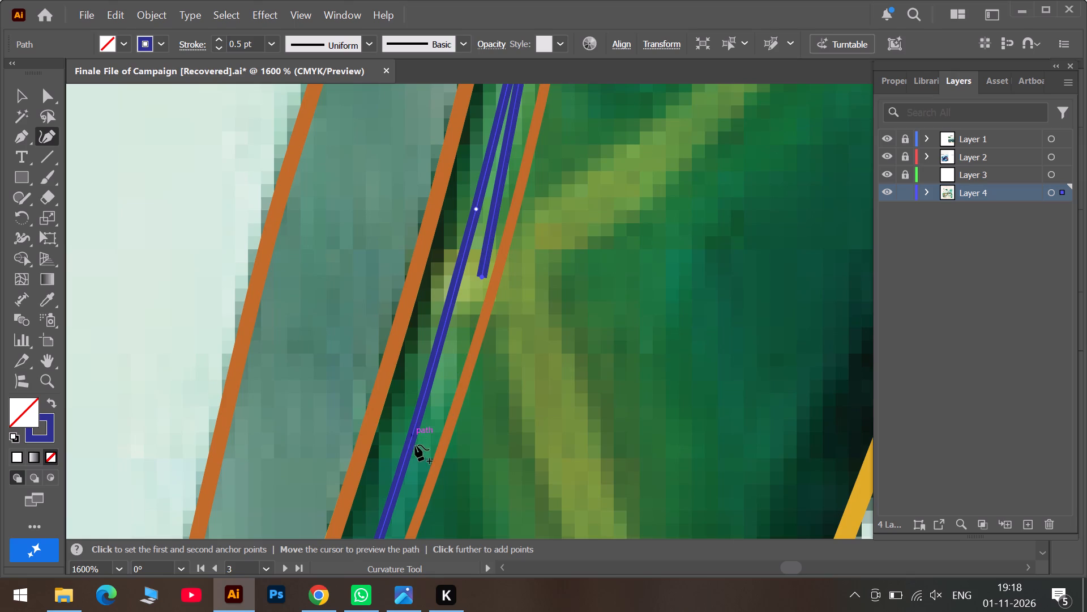
left_click(419, 468)
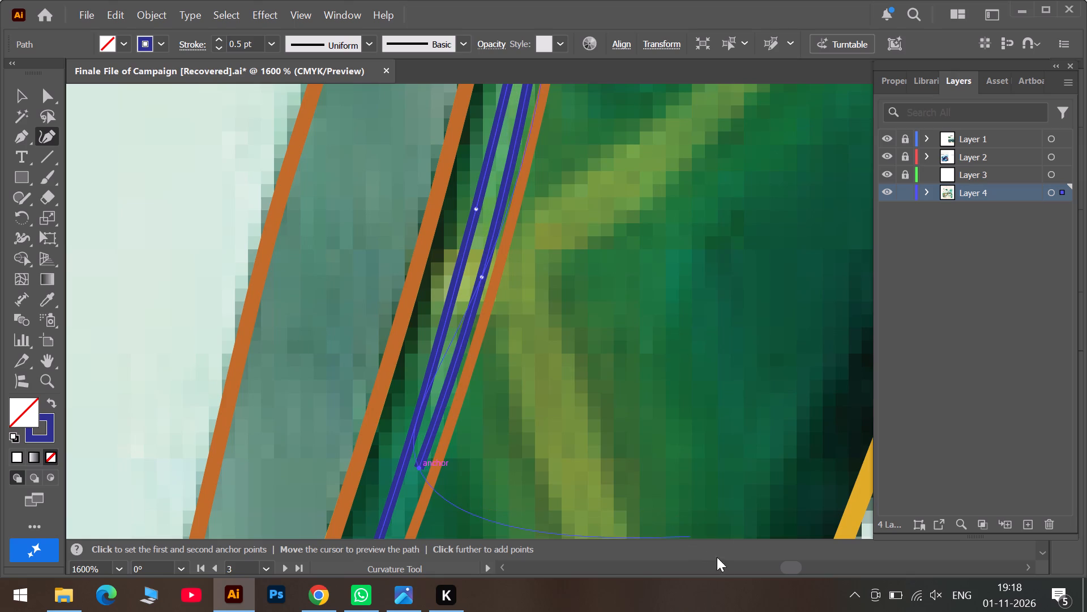
left_click(743, 569)
left_click(804, 563)
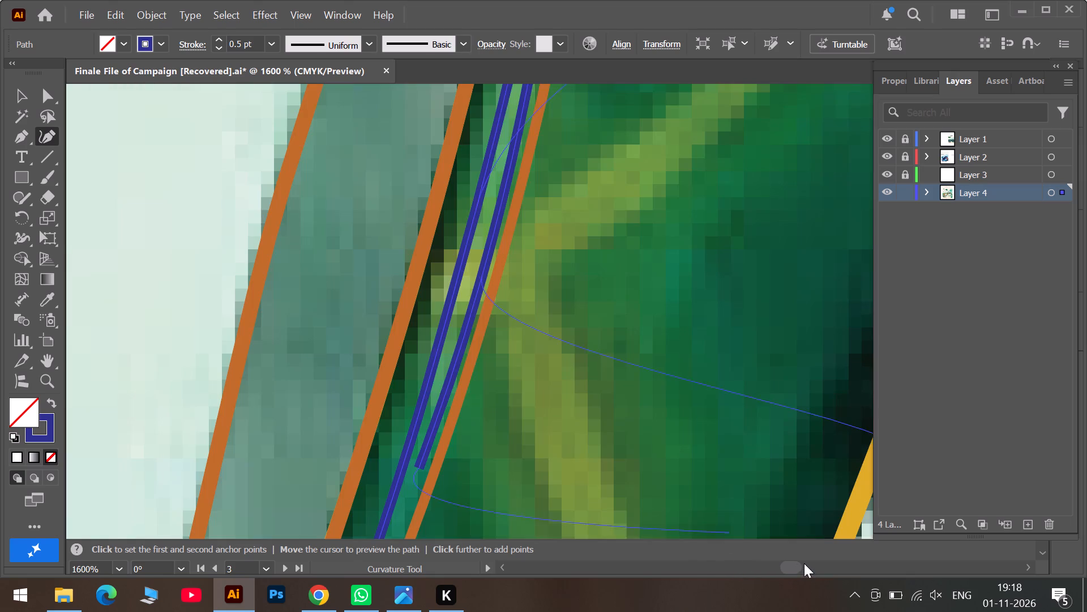
Extend the returning dark blue path with three more anchors toward the rim's lower bend, just inside the bridge-side orange line.
scroll(683, 540, "down", 6)
scroll(527, 467, "down", 6)
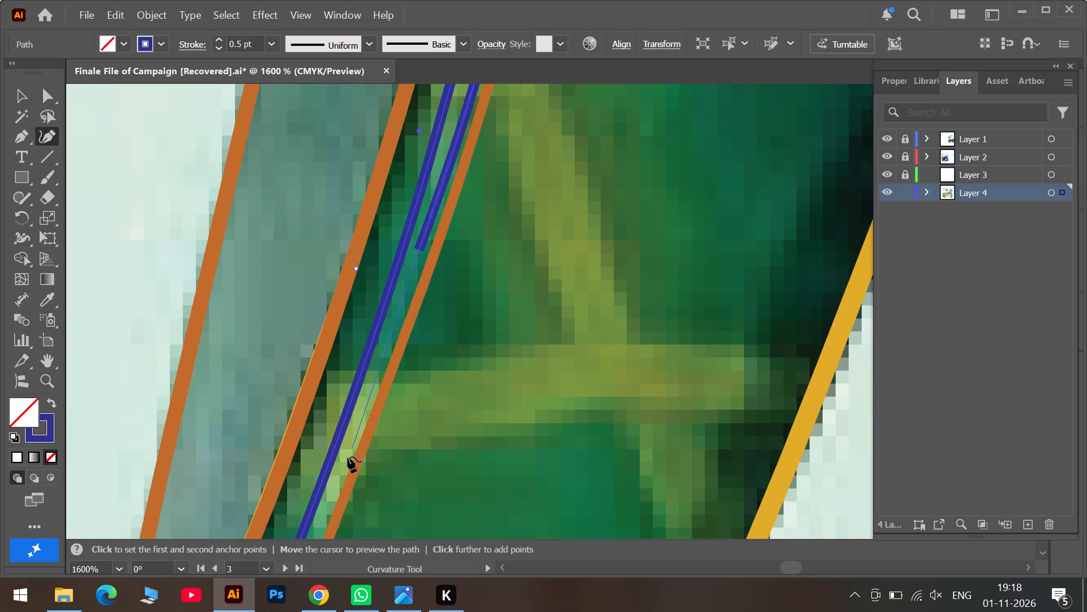
left_click(337, 483)
scroll(337, 483, "down", 7)
scroll(287, 501, "down", 4)
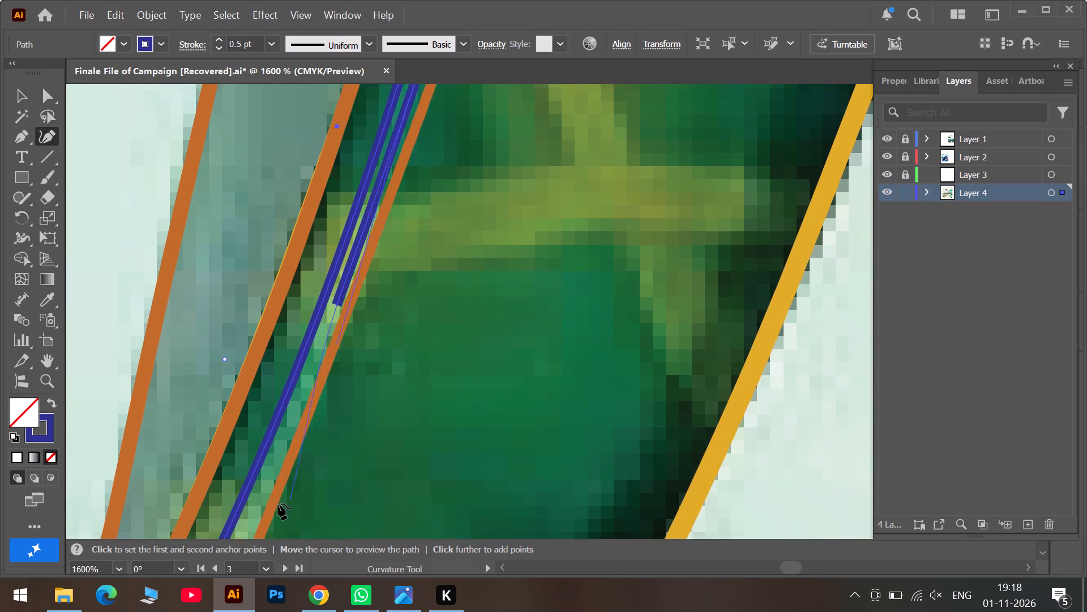
scroll(278, 504, "down", 2)
left_click(221, 516)
scroll(221, 516, "down", 2)
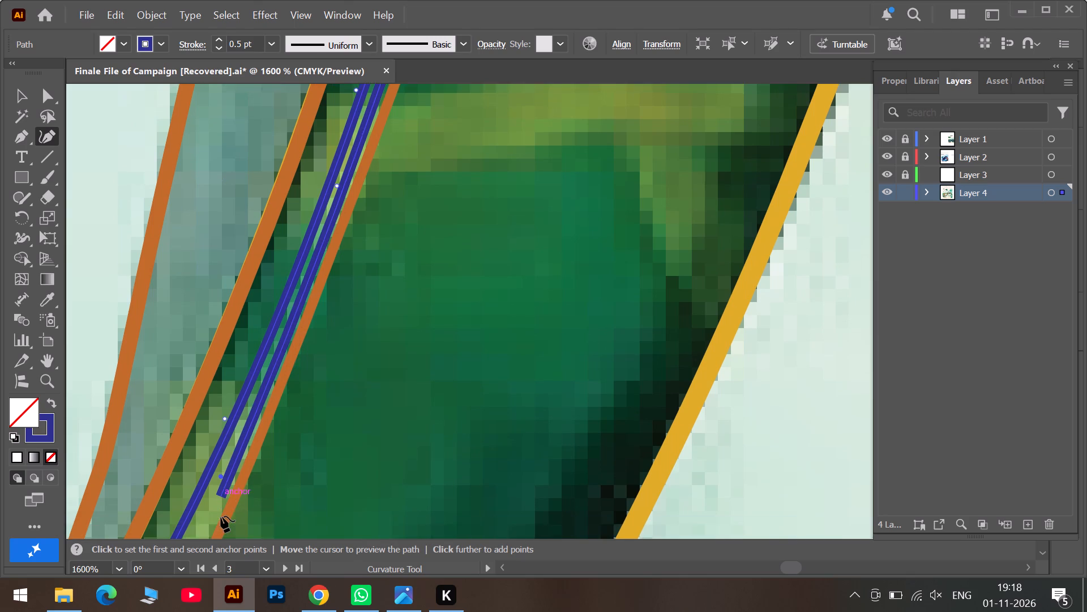
scroll(221, 516, "down", 4)
left_click(165, 518)
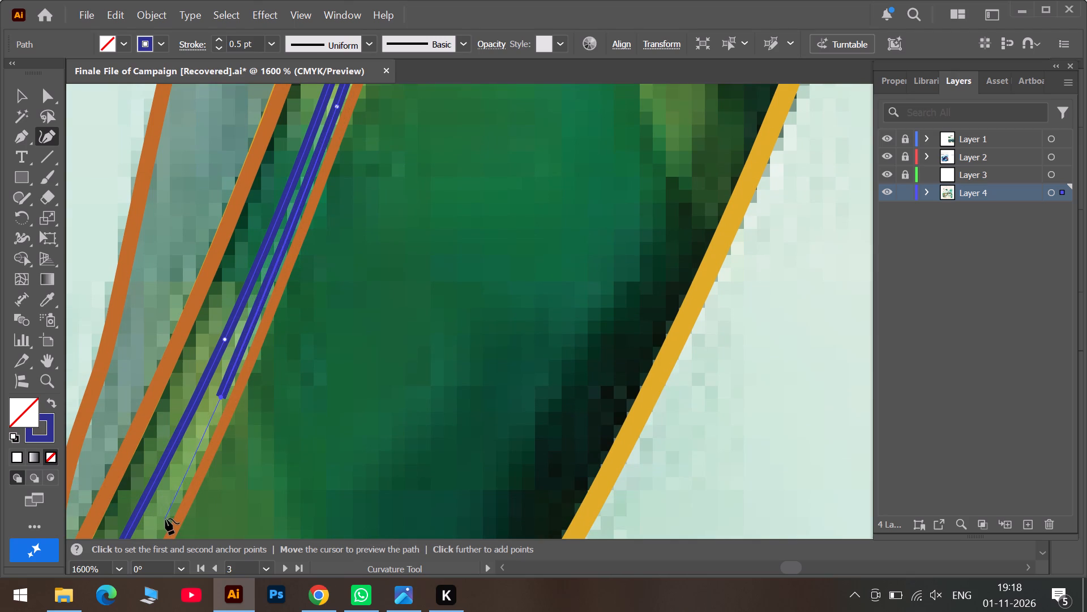
scroll(508, 525, "down", 6)
scroll(636, 539, "down", 4)
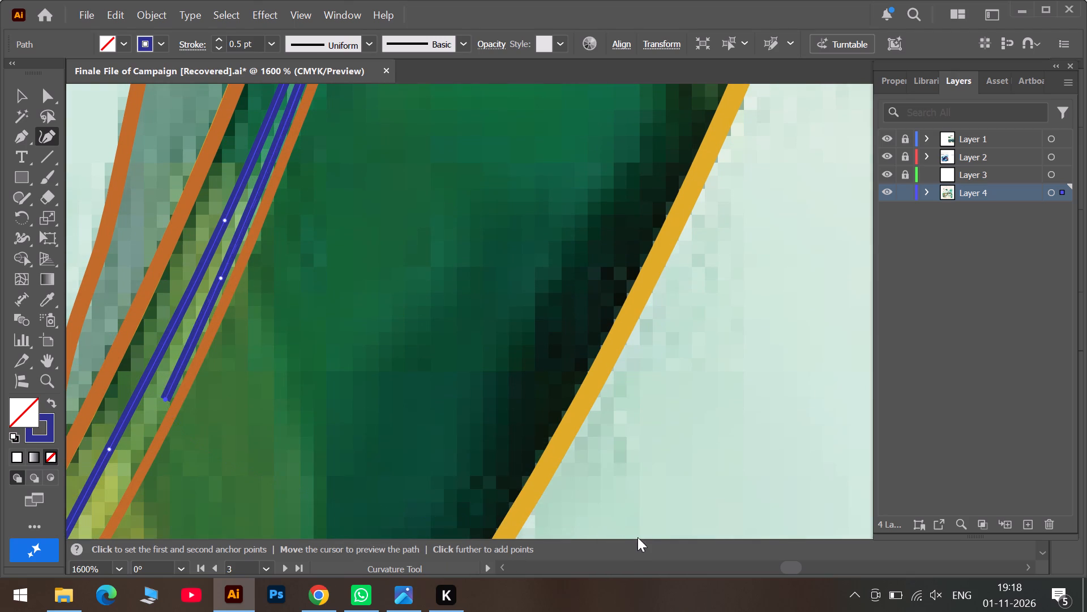
scroll(641, 529, "down", 4)
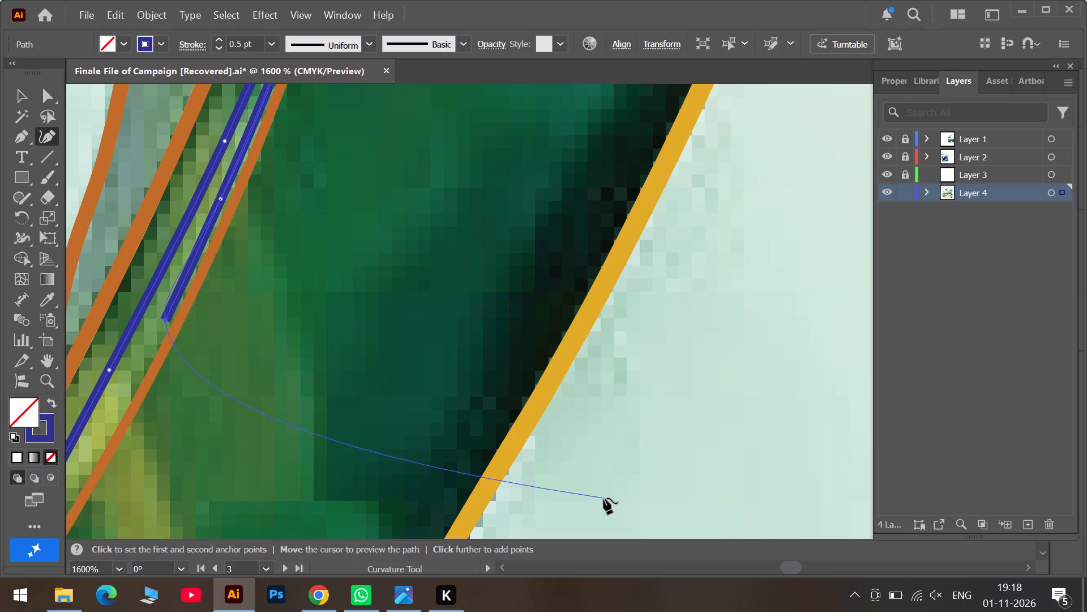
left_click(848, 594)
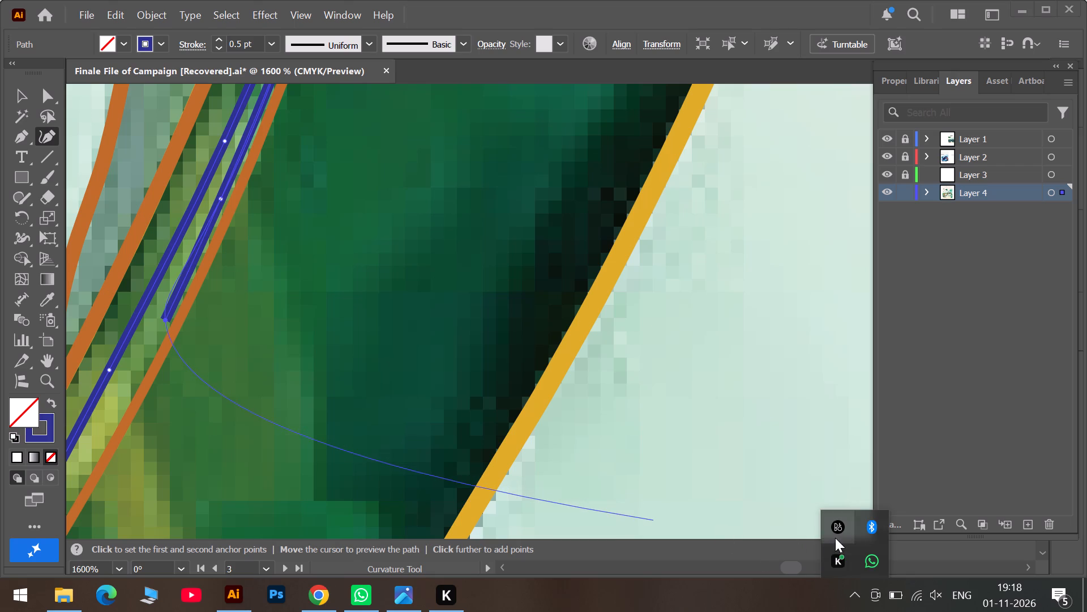
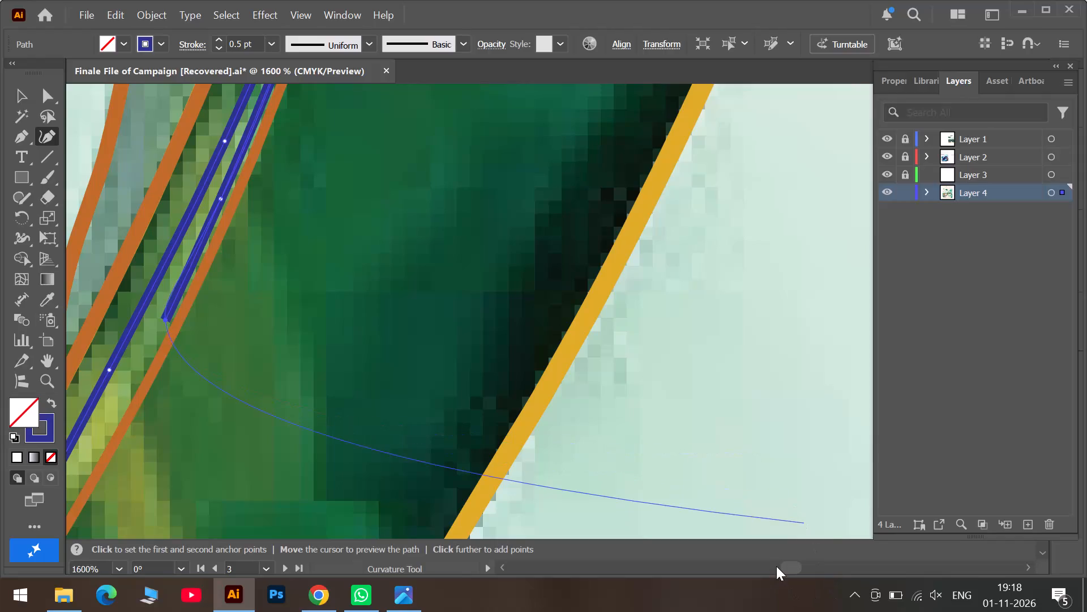
Extend the blue Curvature path down the green band's steep right-hand slope, following the inside of the lower orange line to the yellow-green vein.
left_click(774, 566)
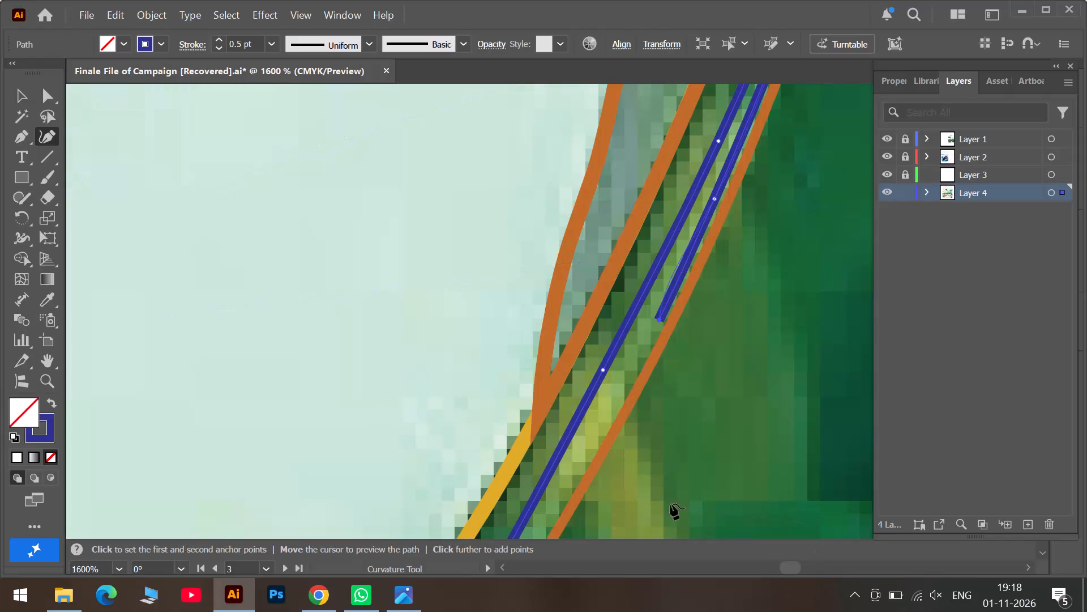
scroll(607, 442, "down", 4)
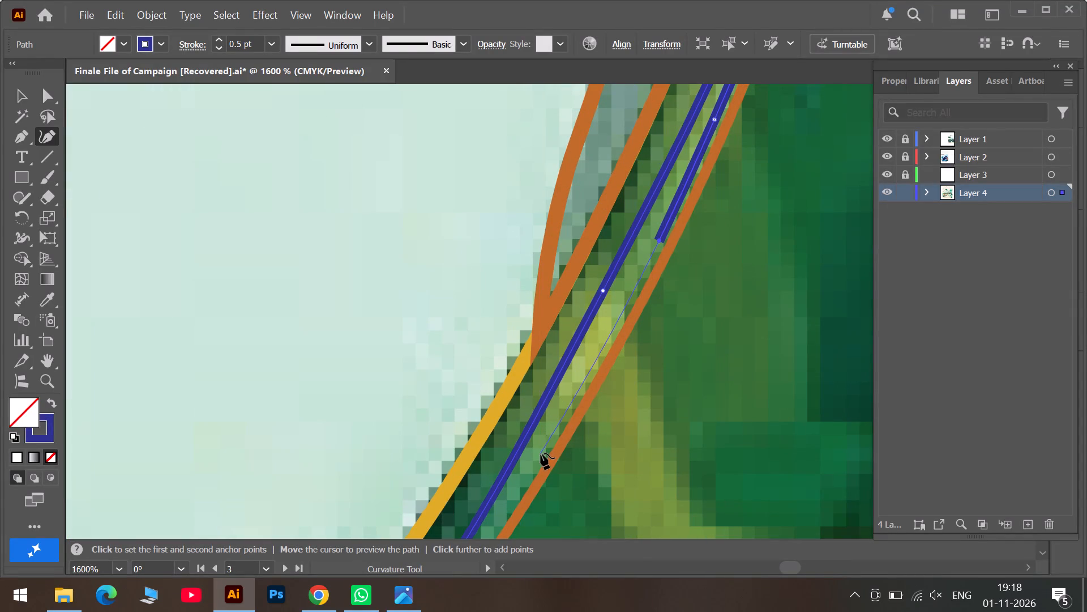
left_click(541, 453)
scroll(541, 452, "down", 4)
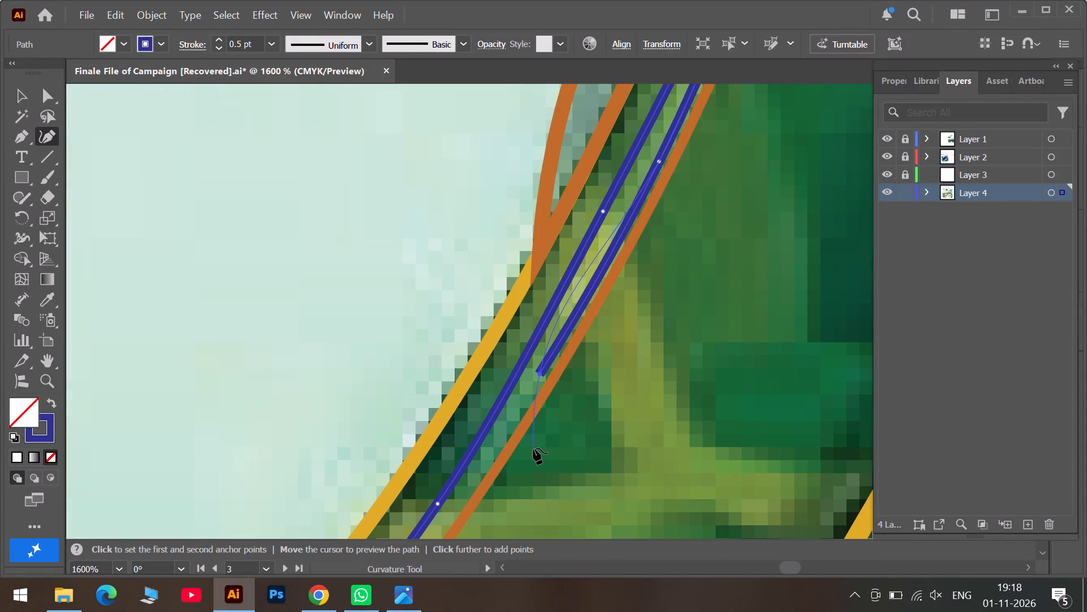
scroll(532, 448, "down", 4)
left_click(432, 469)
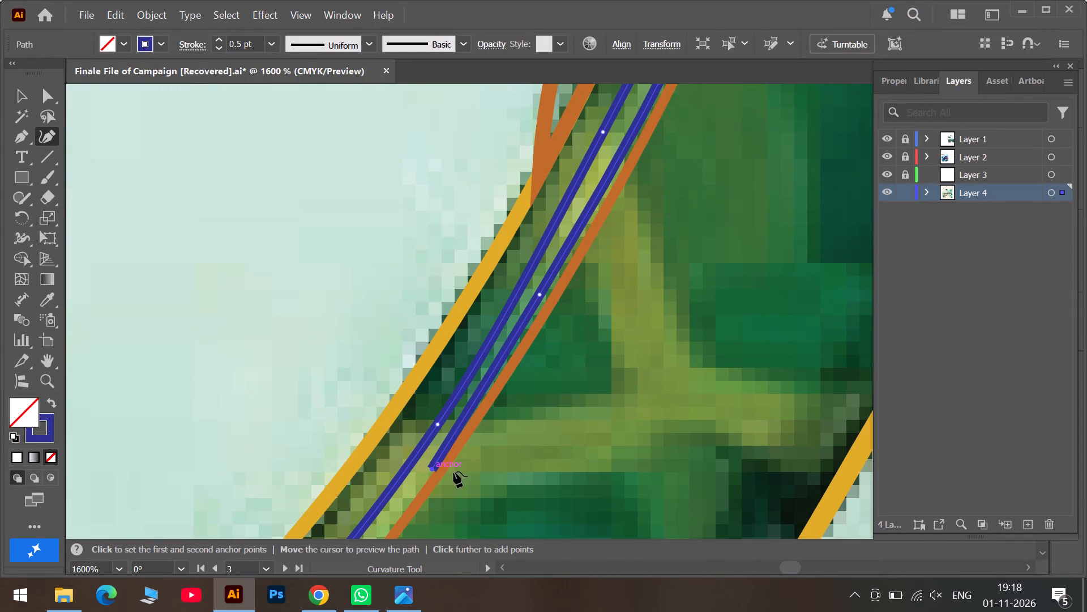
Continue the blue path around the band's lower-right bend, tracing the pale teal highlight's lower edge to the light green patch.
left_click(772, 571)
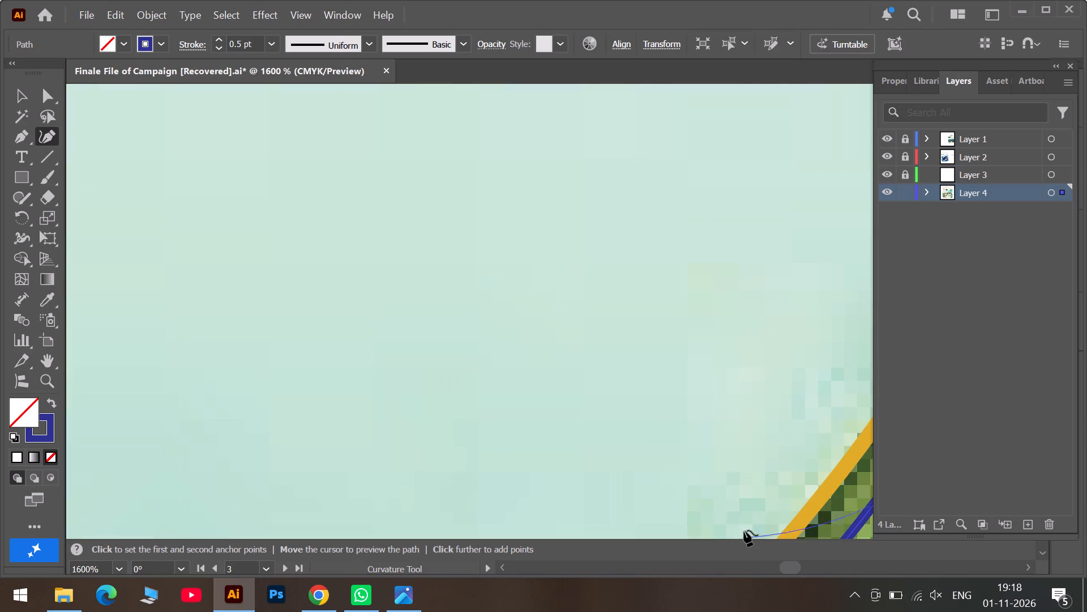
scroll(743, 530, "down", 13)
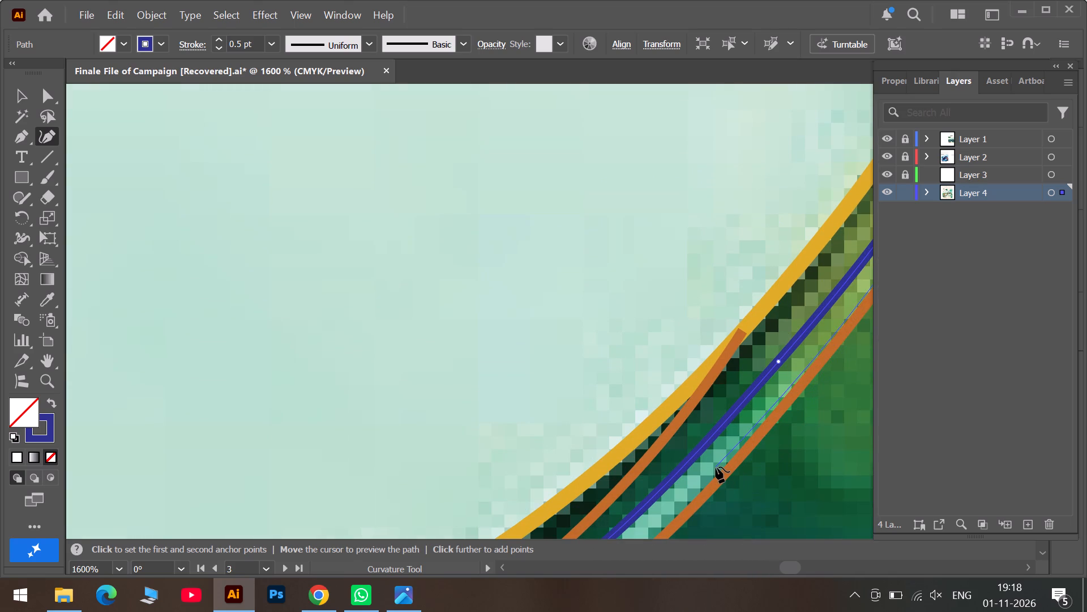
left_click(716, 467)
scroll(712, 467, "down", 5)
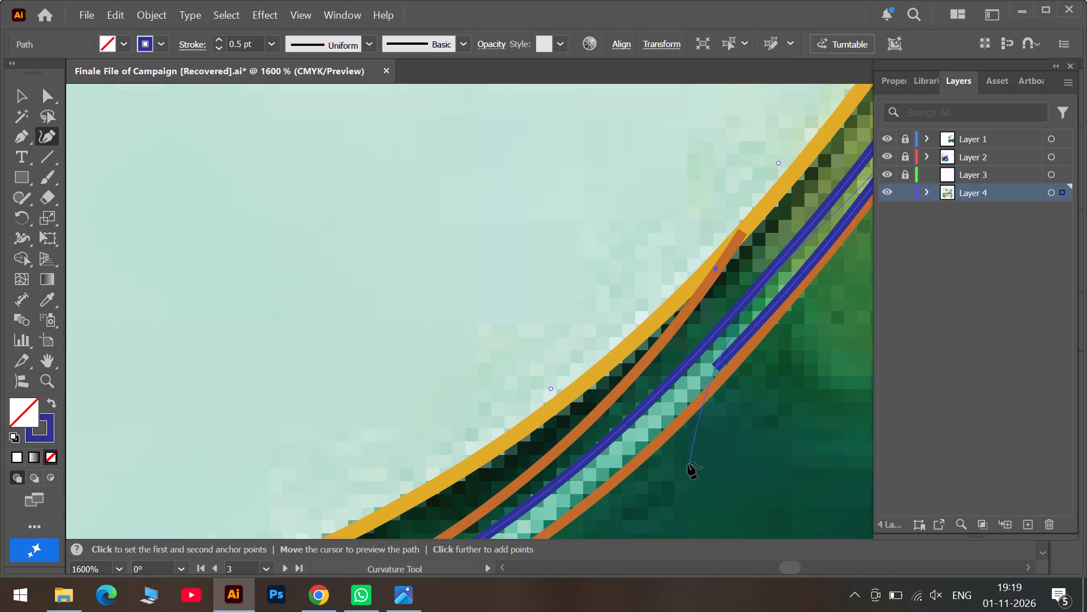
scroll(628, 461, "down", 3)
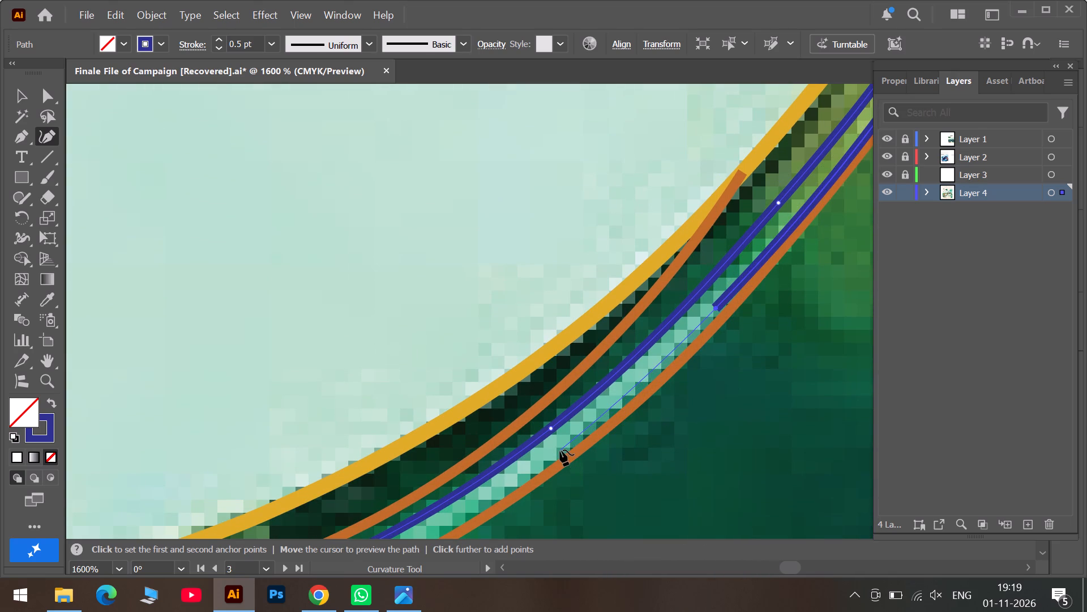
left_click(560, 450)
scroll(538, 459, "down", 6)
left_click(354, 457)
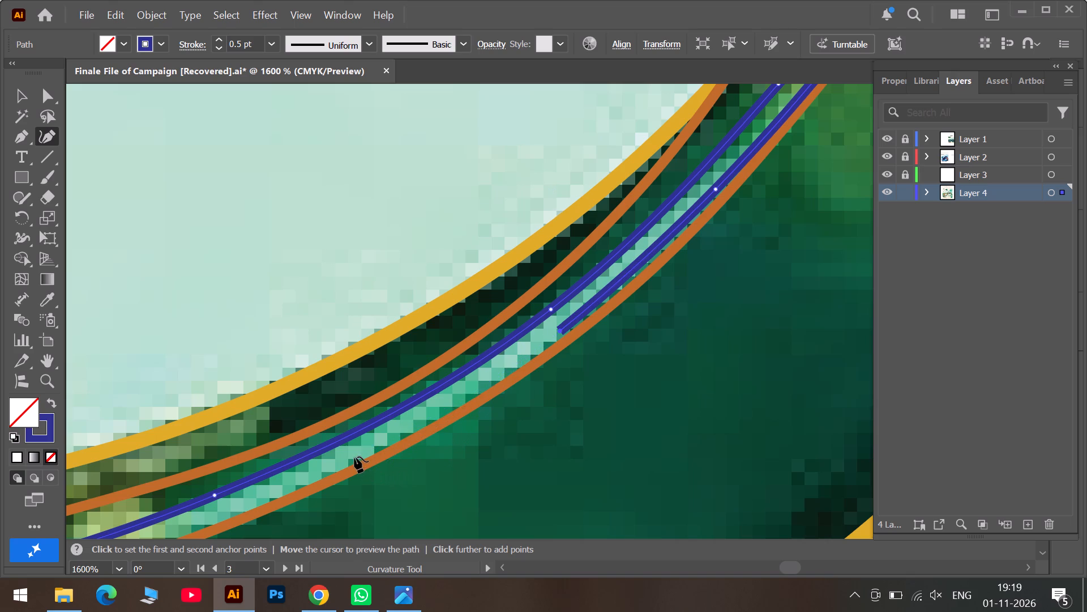
scroll(292, 472, "down", 5)
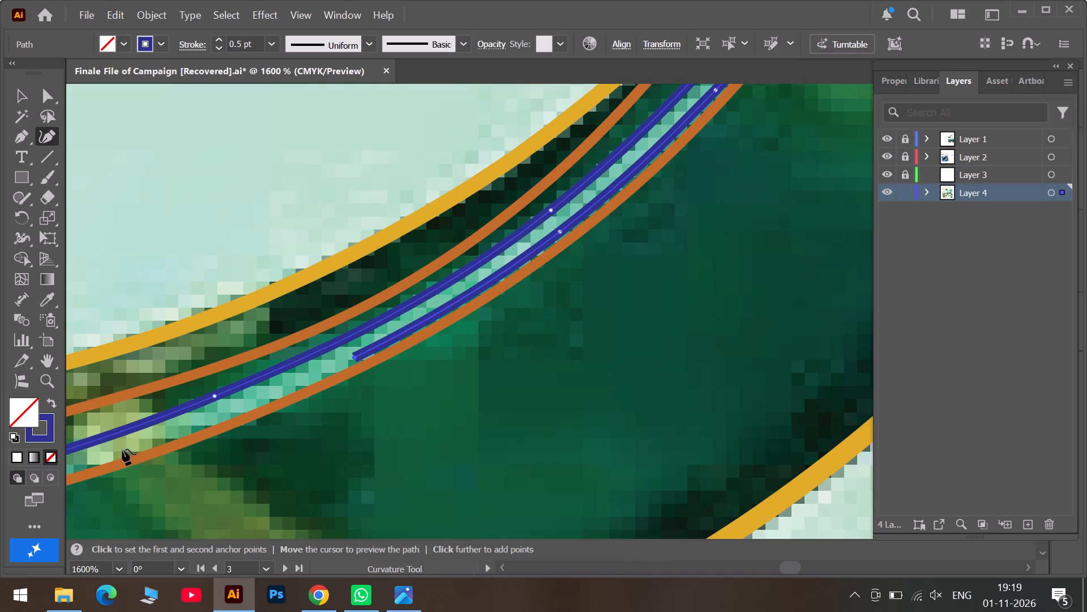
left_click(120, 453)
Trace the blue path leftward along the flat bottom of the band, just above the lower orange line.
left_click(758, 571)
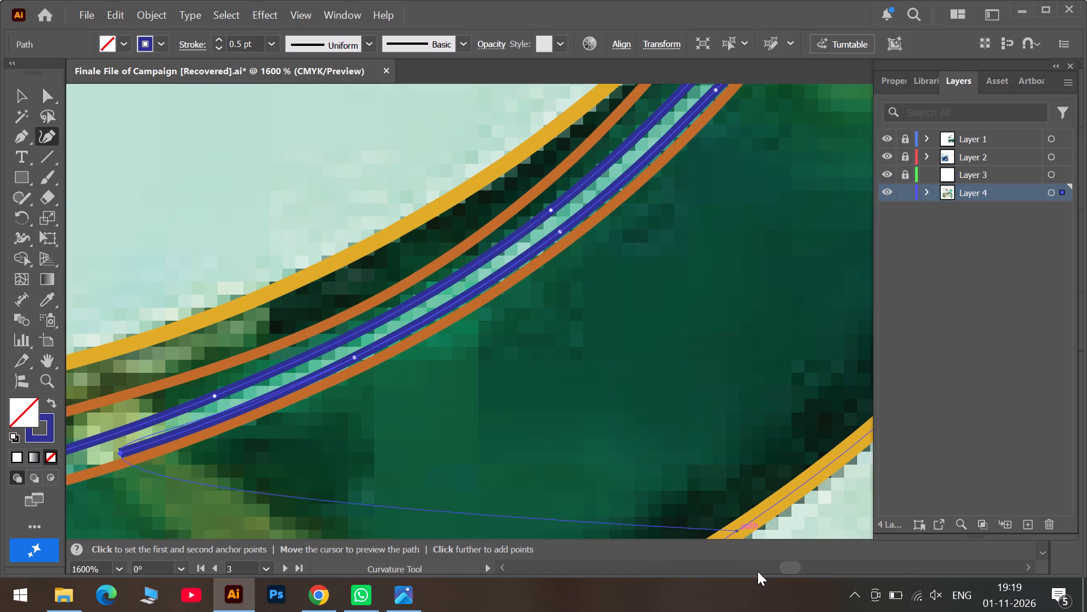
scroll(515, 459, "down", 4)
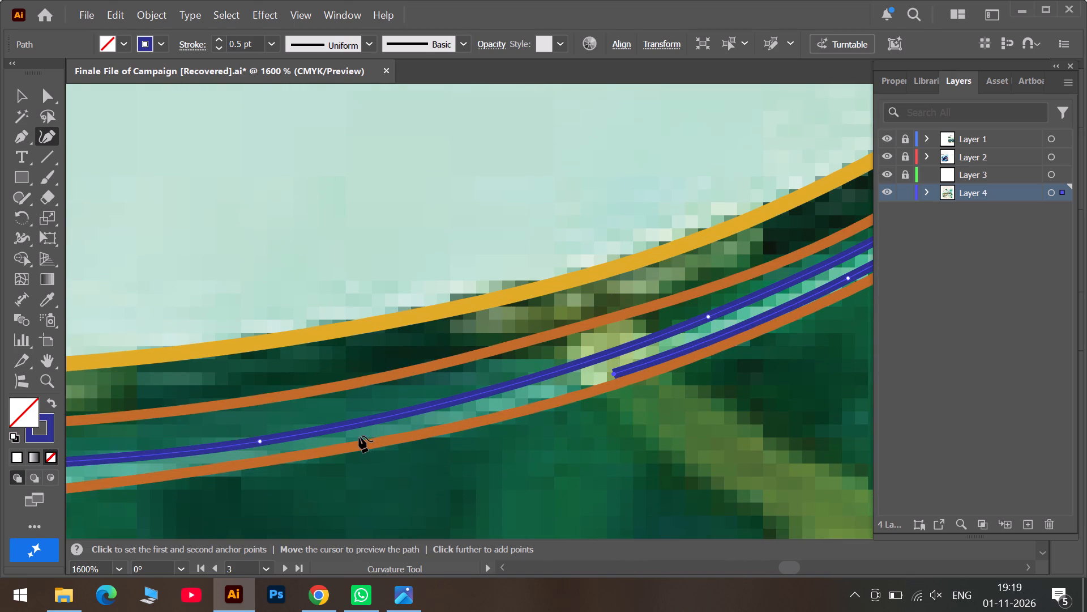
left_click(374, 432)
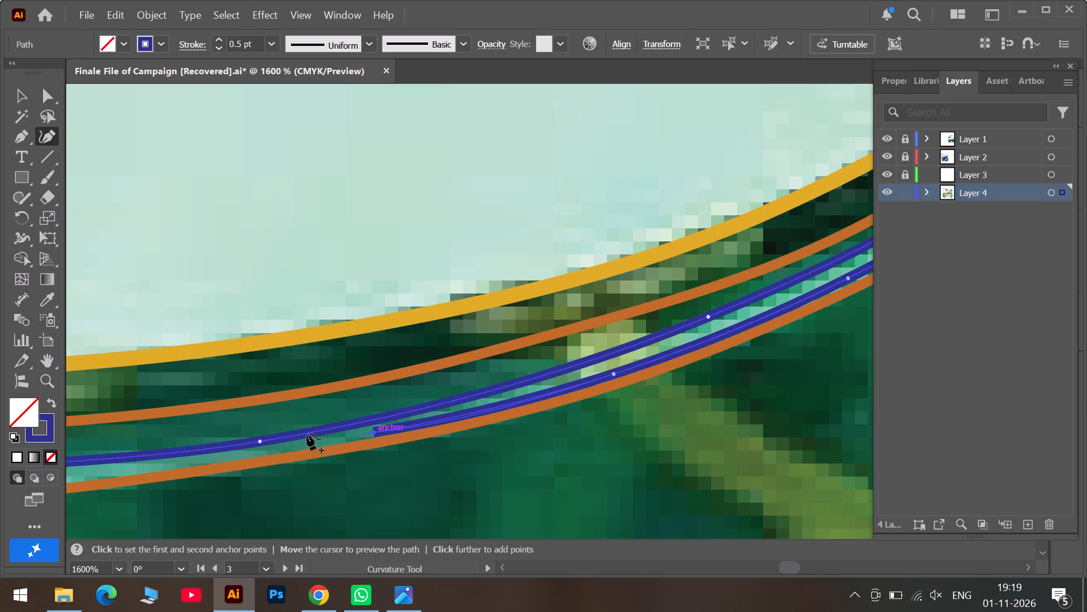
left_click(138, 471)
left_click(768, 569)
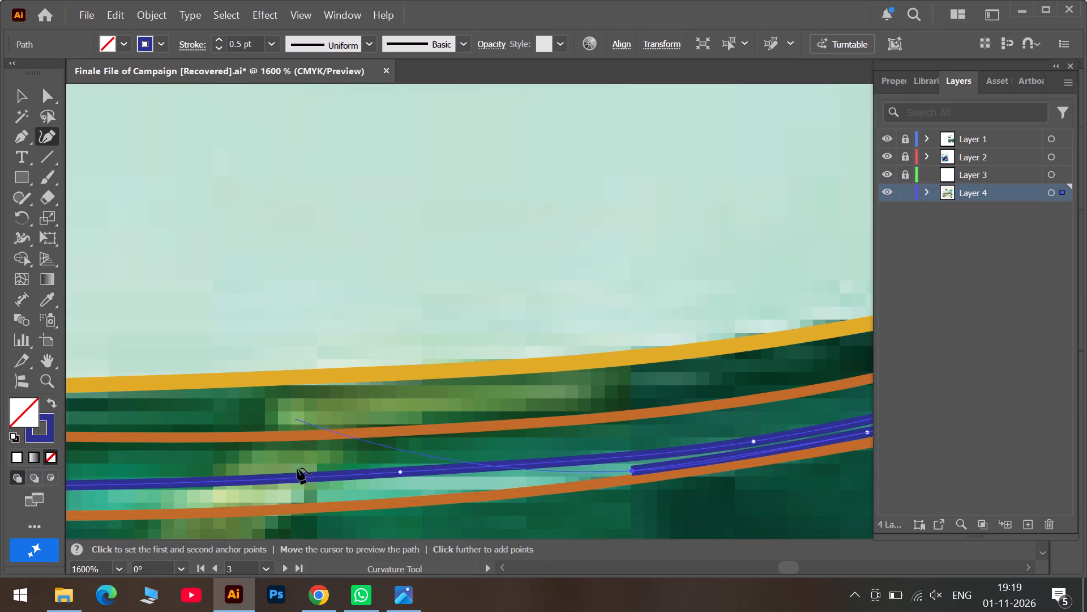
left_click(308, 497)
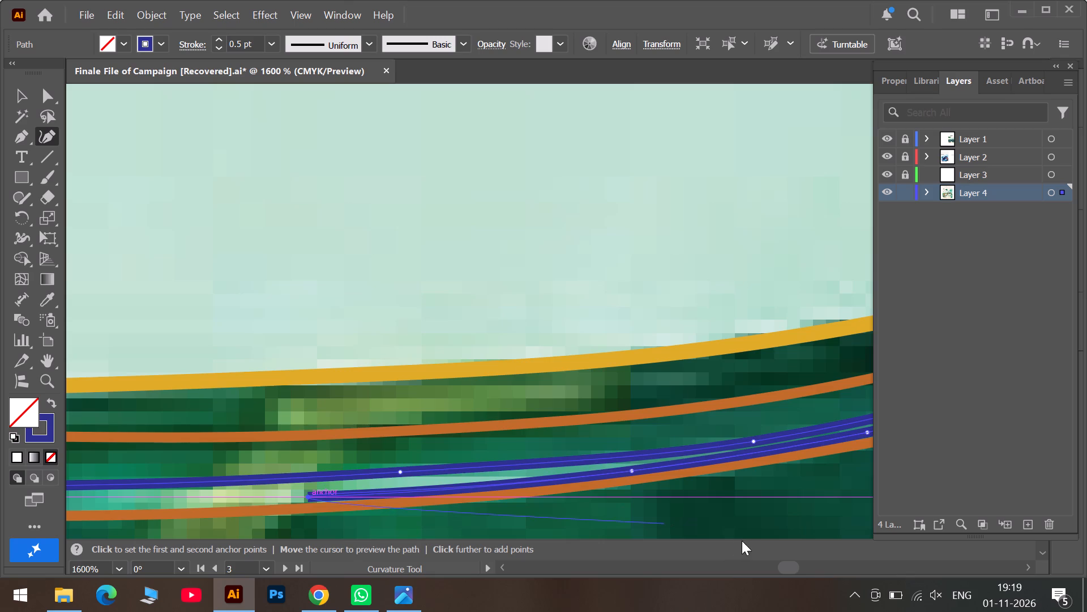
left_click(749, 571)
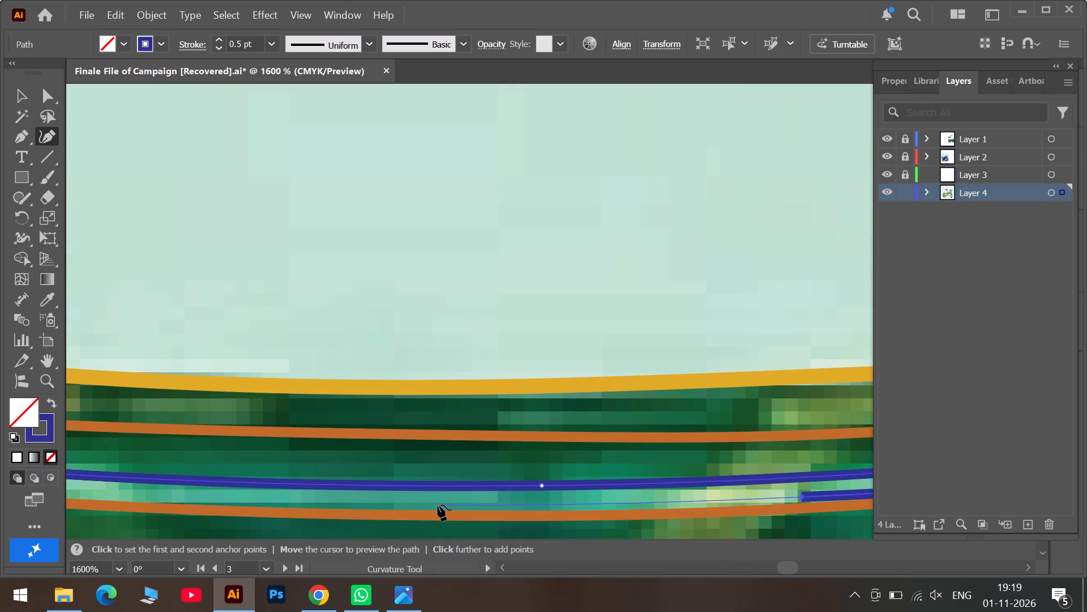
left_click(438, 505)
left_click(148, 492)
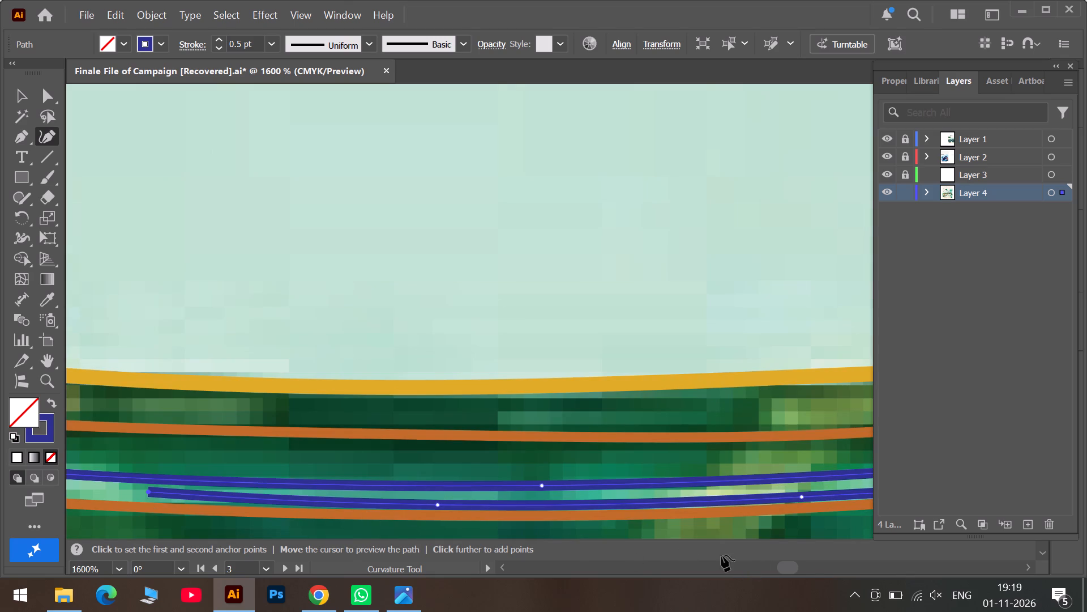
Continue the blue path along the band's gently rising left part, following the pale highlight just above the lower orange line.
left_click(763, 567)
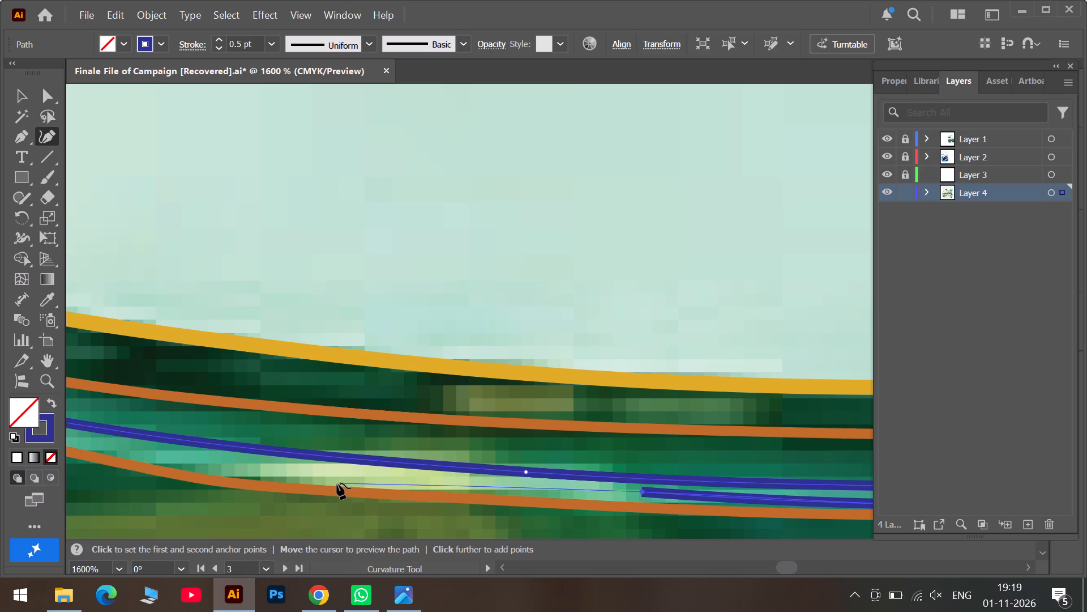
left_click(323, 475)
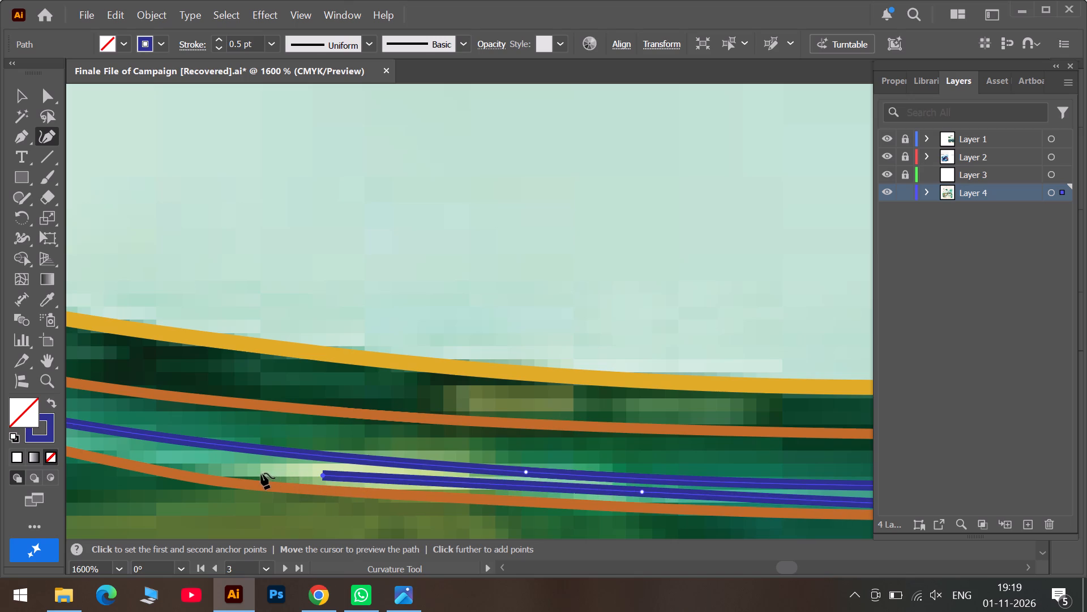
left_click(198, 466)
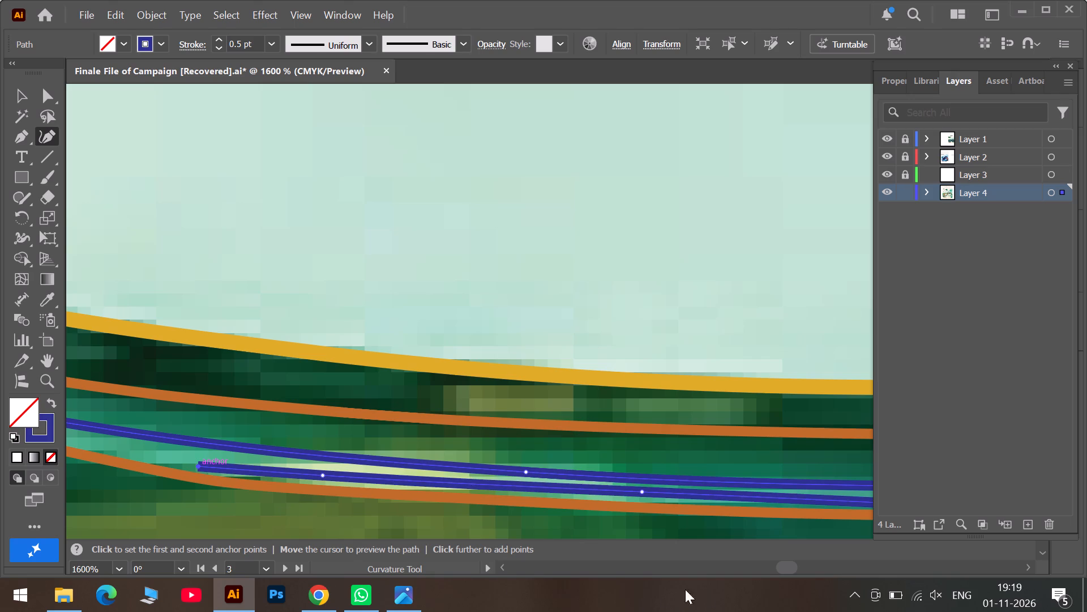
left_click(762, 567)
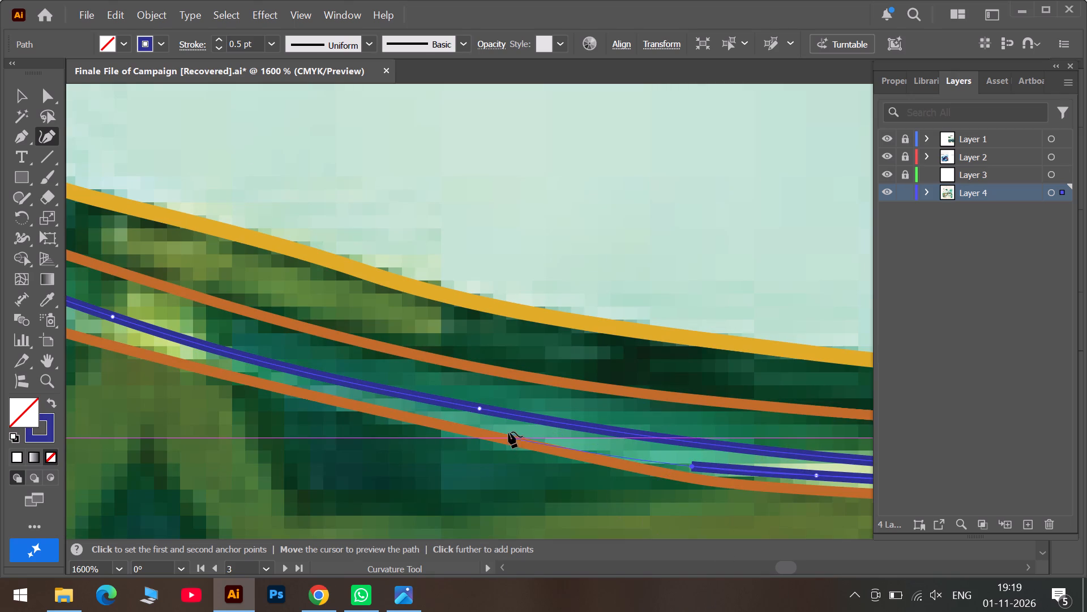
left_click(508, 431)
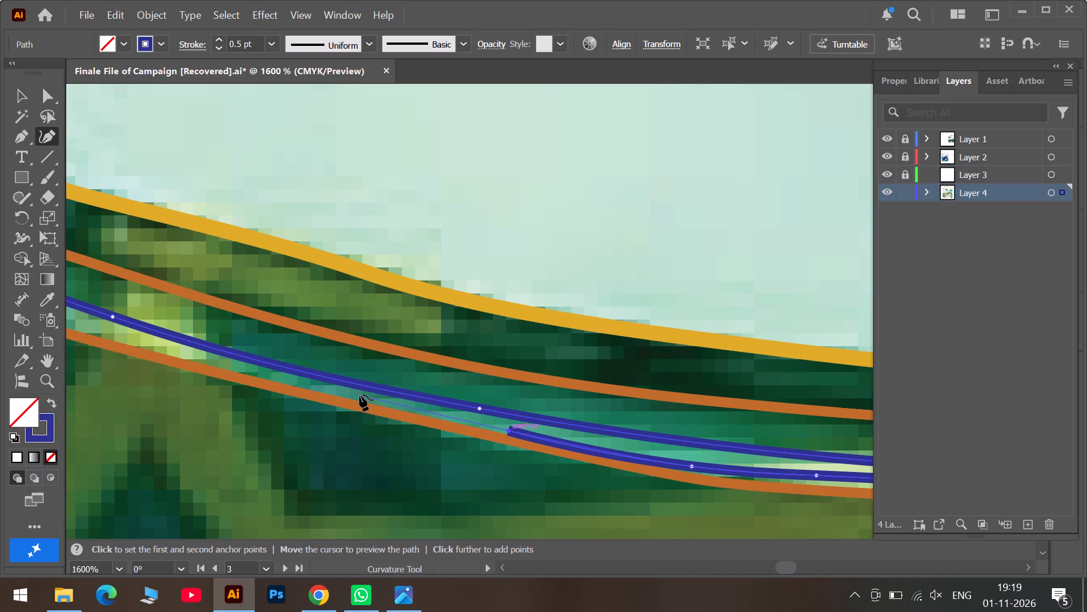
left_click(360, 395)
left_click(744, 566)
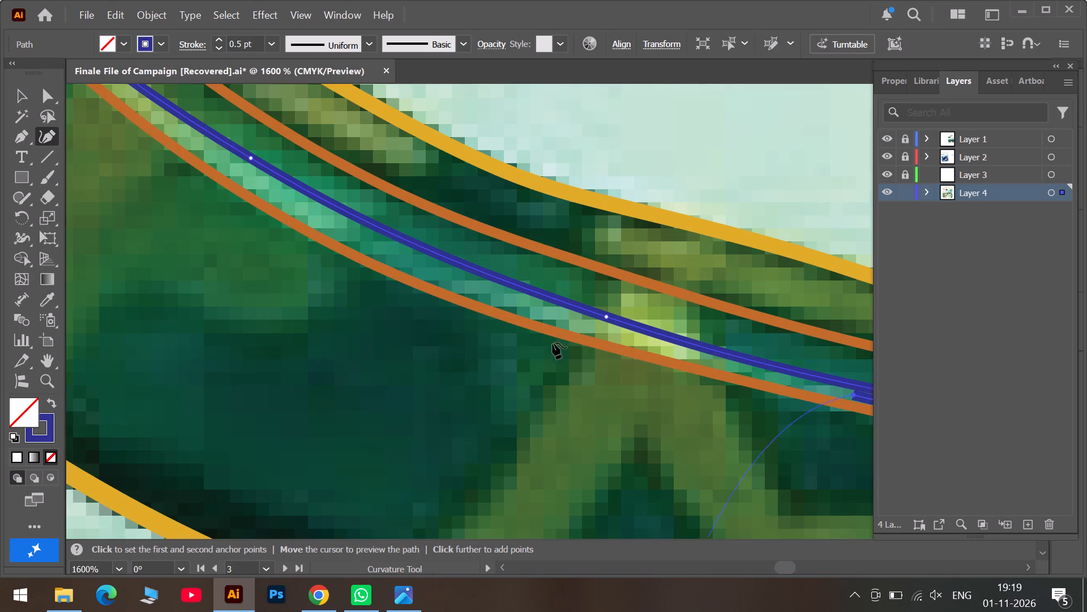
left_click(553, 317)
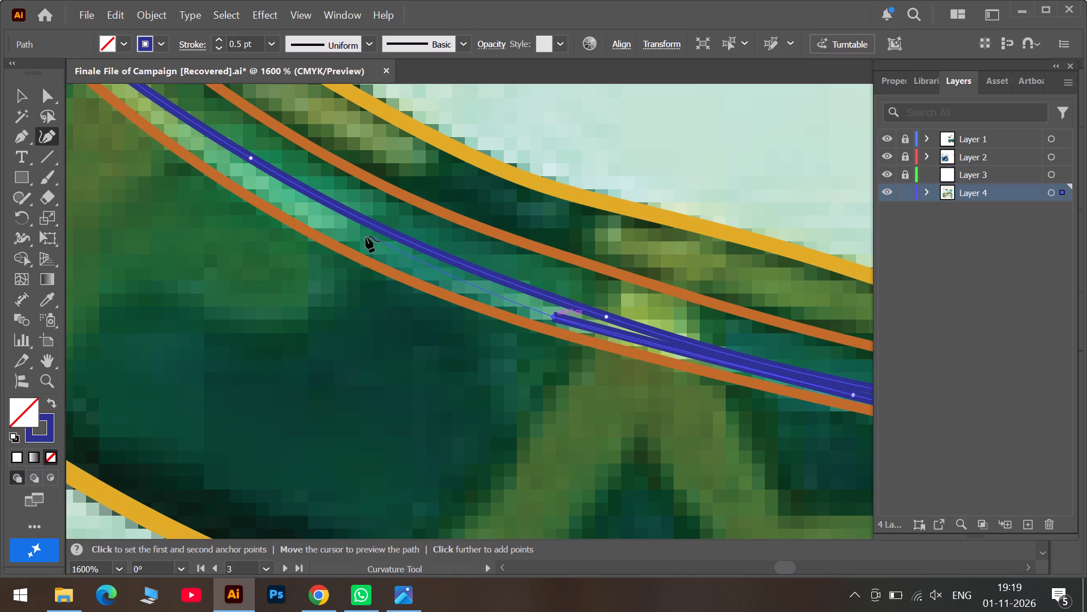
left_click(342, 235)
Carry the blue path up the band's left-hand bend, between its existing blue edge and the adjacent orange line.
left_click(759, 572)
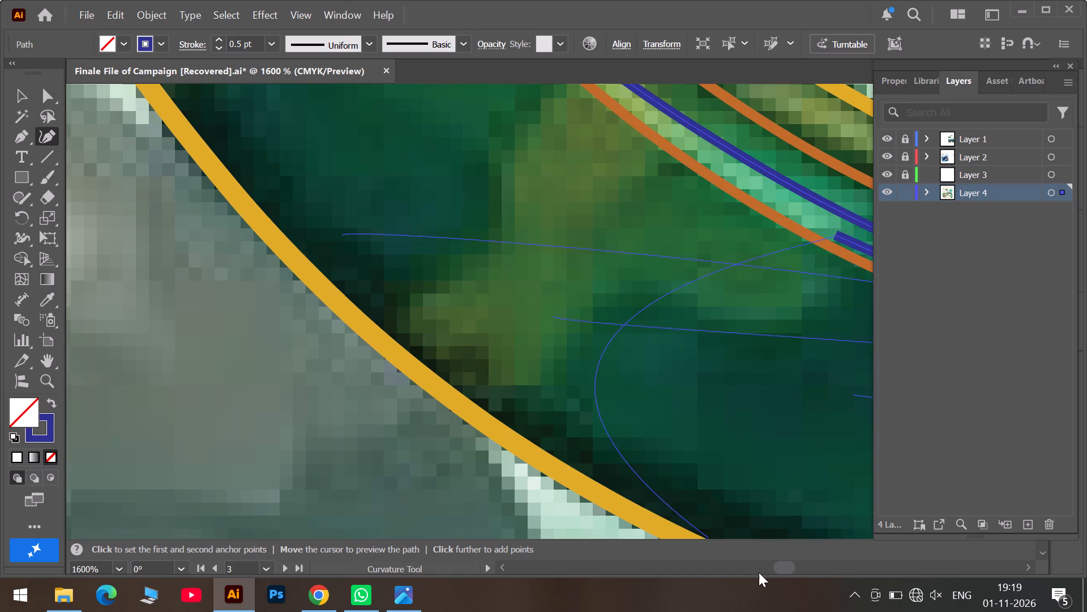
scroll(725, 348, "up", 11)
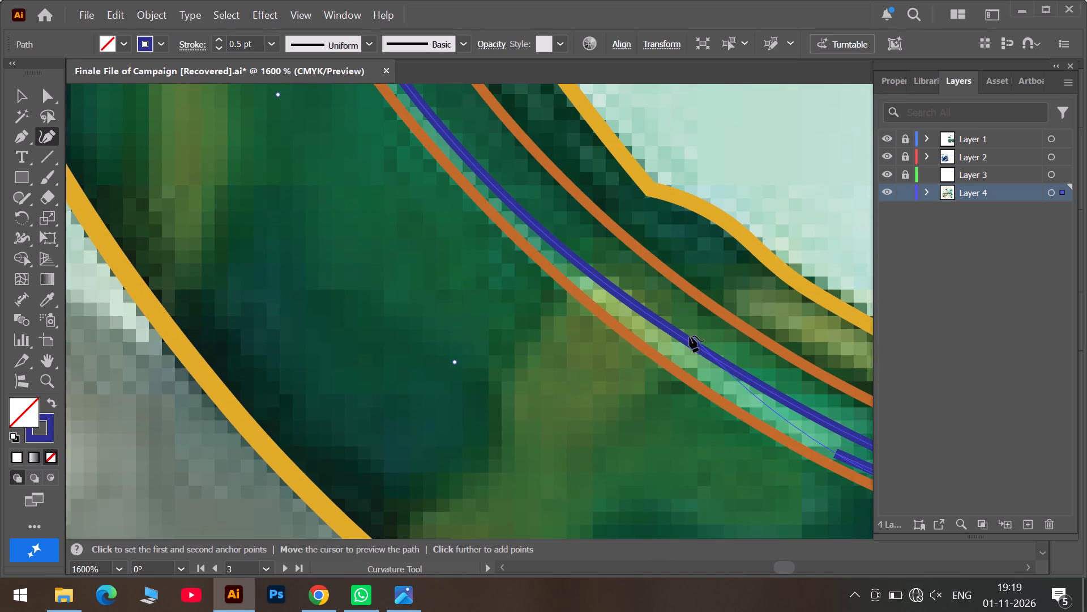
left_click(659, 346)
scroll(570, 294, "up", 6)
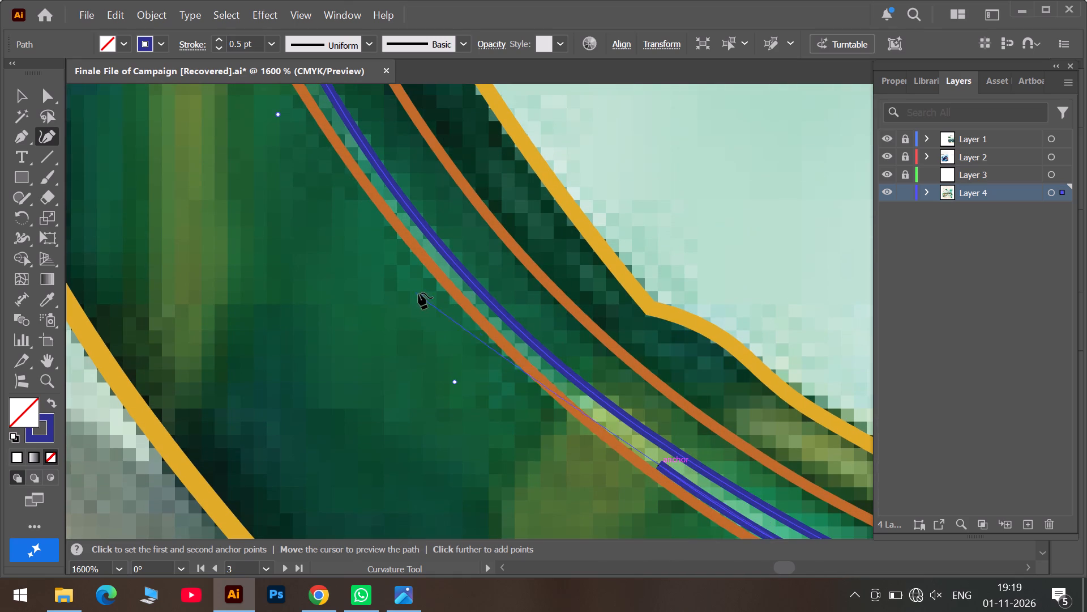
left_click(448, 272)
scroll(445, 270, "up", 6)
scroll(276, 209, "up", 2)
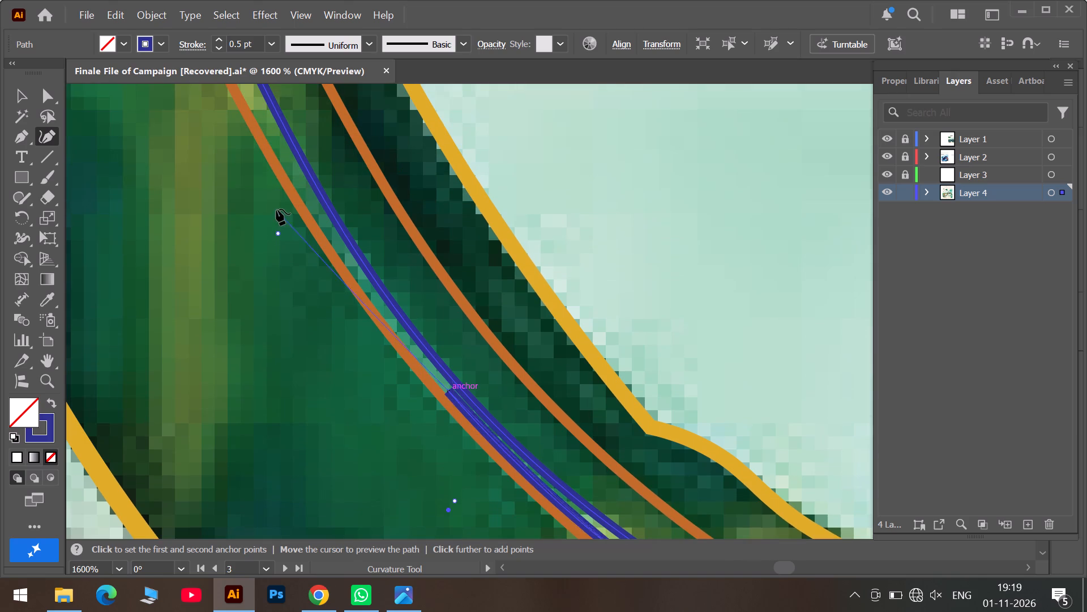
scroll(276, 209, "up", 3)
left_click(264, 224)
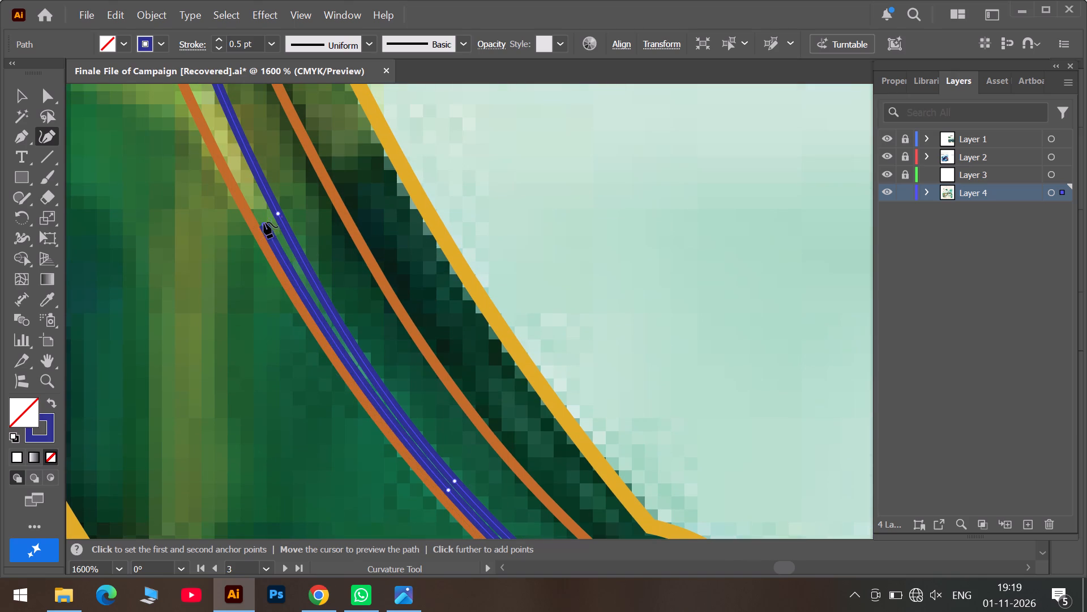
Trace the last stretch up the steep left side and close the blue path at its starting anchor, forming the thin highlight shape.
scroll(264, 222, "up", 6)
scroll(221, 198, "up", 6)
left_click(151, 204)
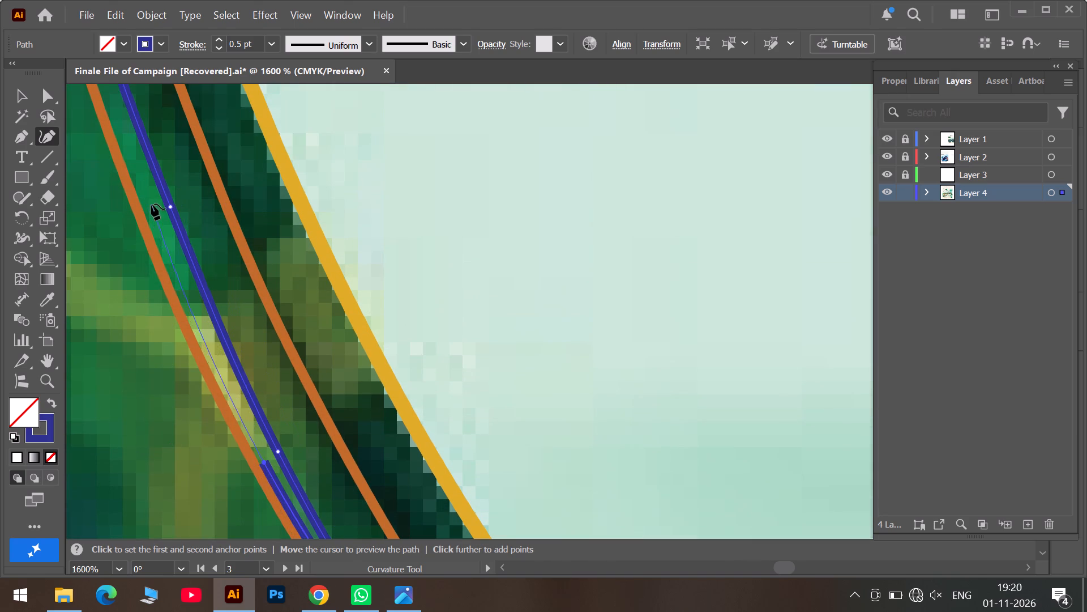
scroll(152, 210, "up", 13)
left_click(79, 257)
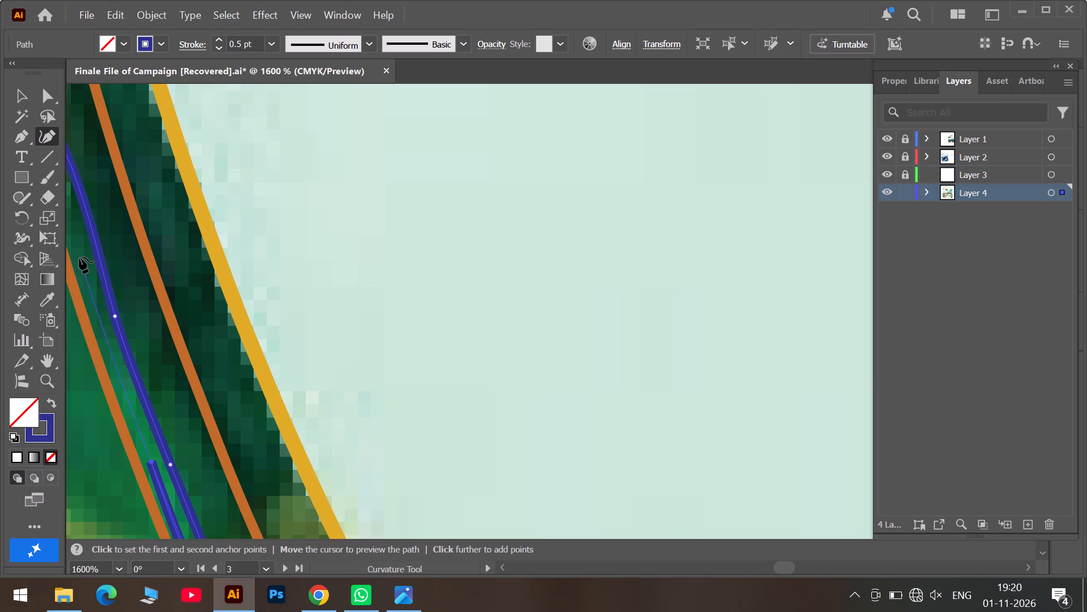
left_click(741, 573)
scroll(644, 320, "up", 6)
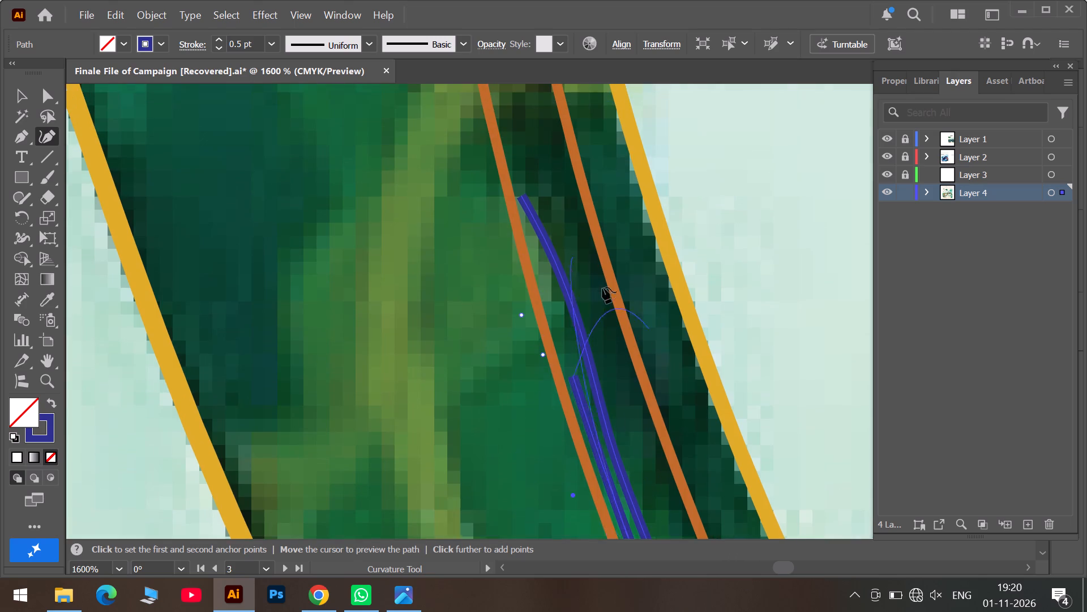
scroll(540, 265, "up", 5)
left_click(521, 298)
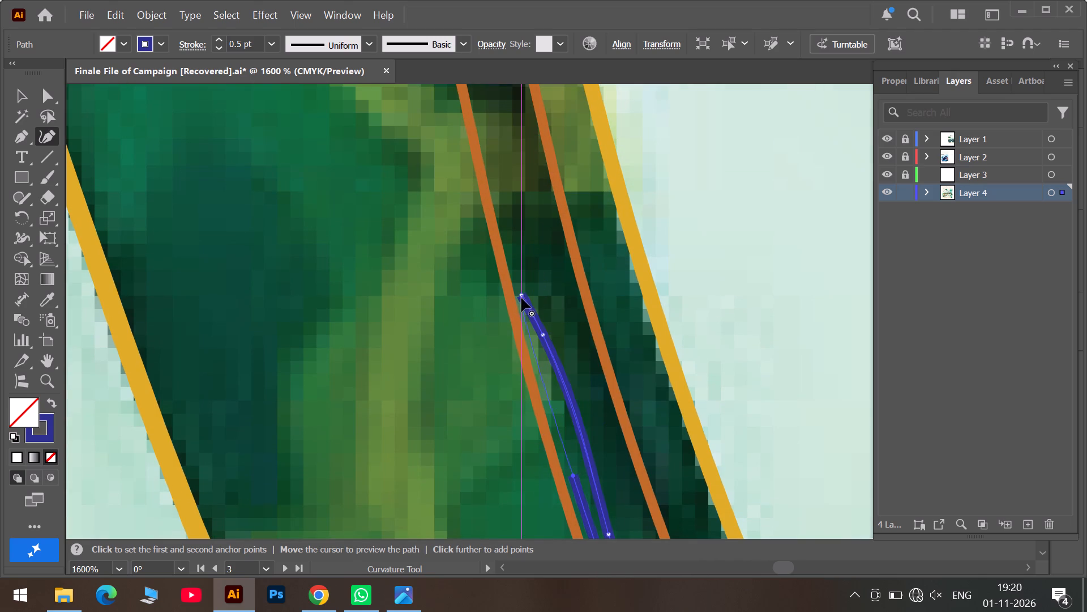
left_click(526, 325)
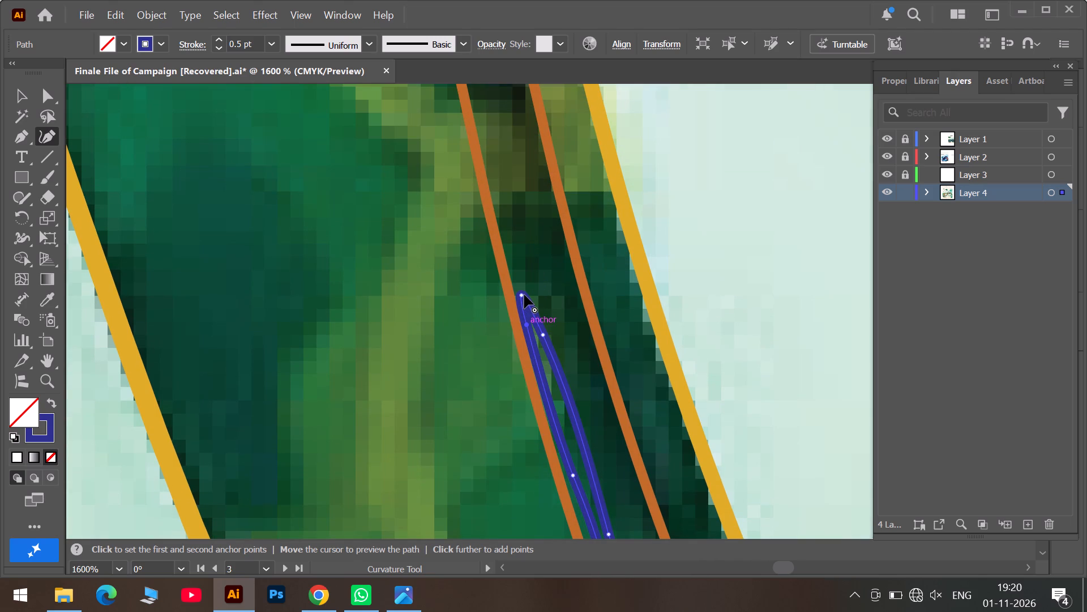
left_click_drag(521, 296, 519, 296)
Reshape the top tip of the blue highlight path into a sharp corner lying on the adjacent orange line.
left_click_drag(519, 296, 515, 296)
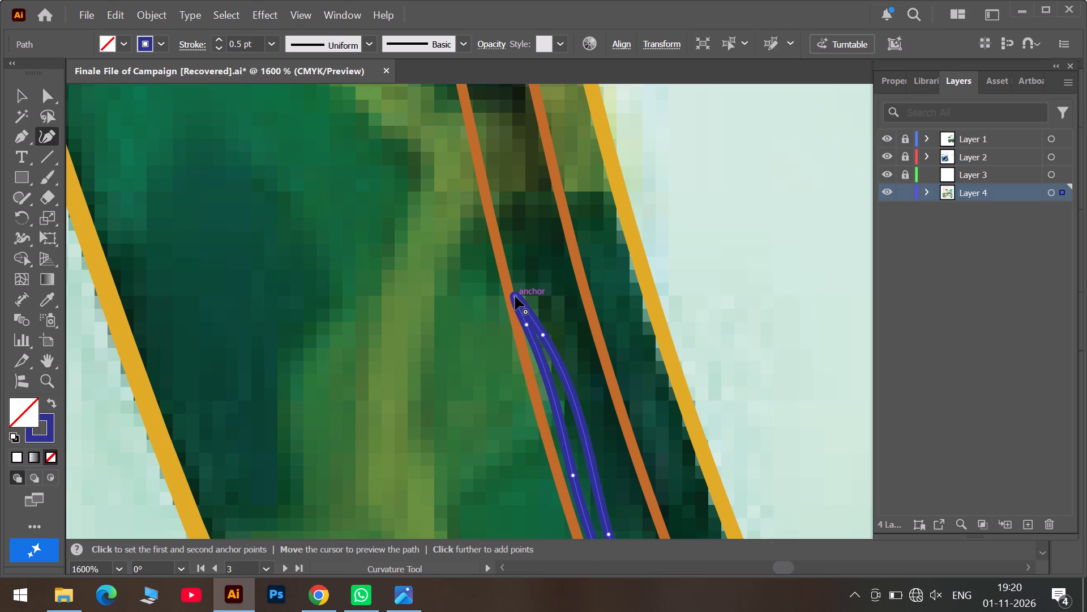
left_click(515, 296)
double_click(515, 296)
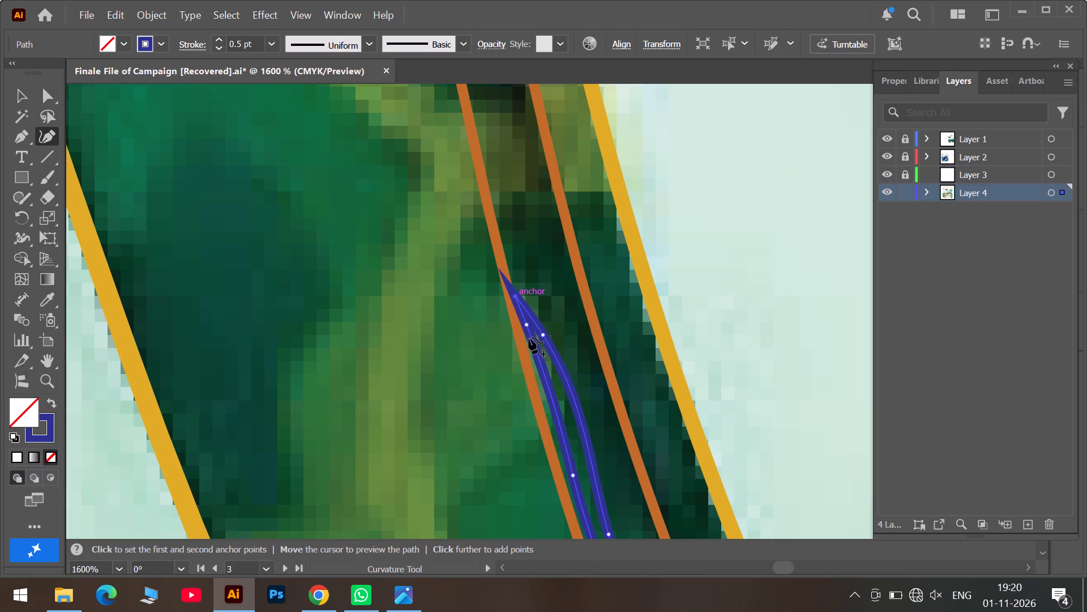
left_click_drag(525, 324, 525, 331)
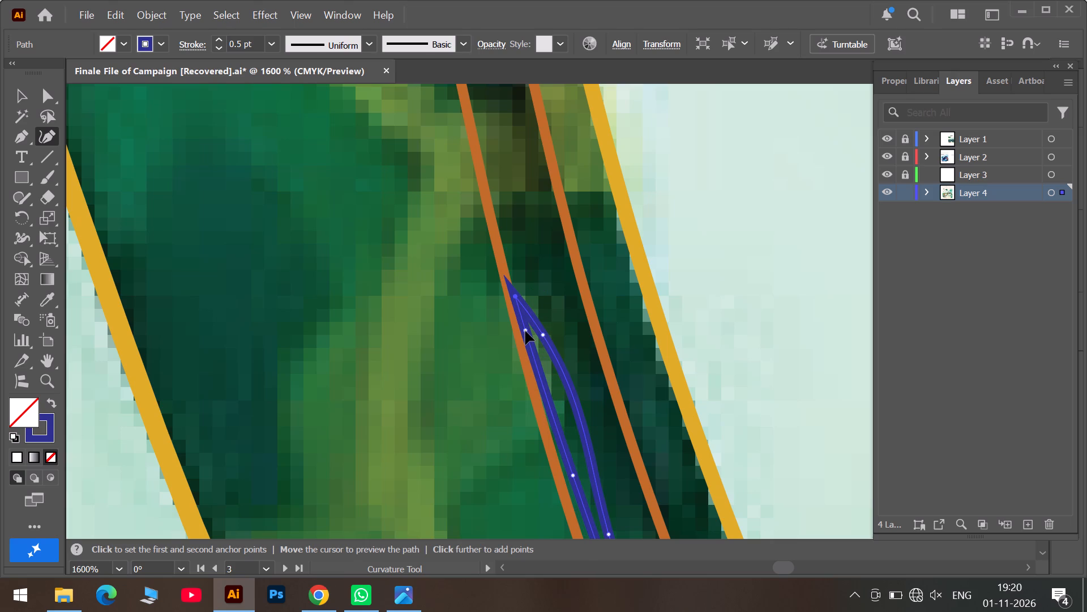
Reposition the blue highlight path's tip and the upper anchors of its left edge so that edge follows the adjacent orange line.
left_click_drag(525, 331, 523, 343)
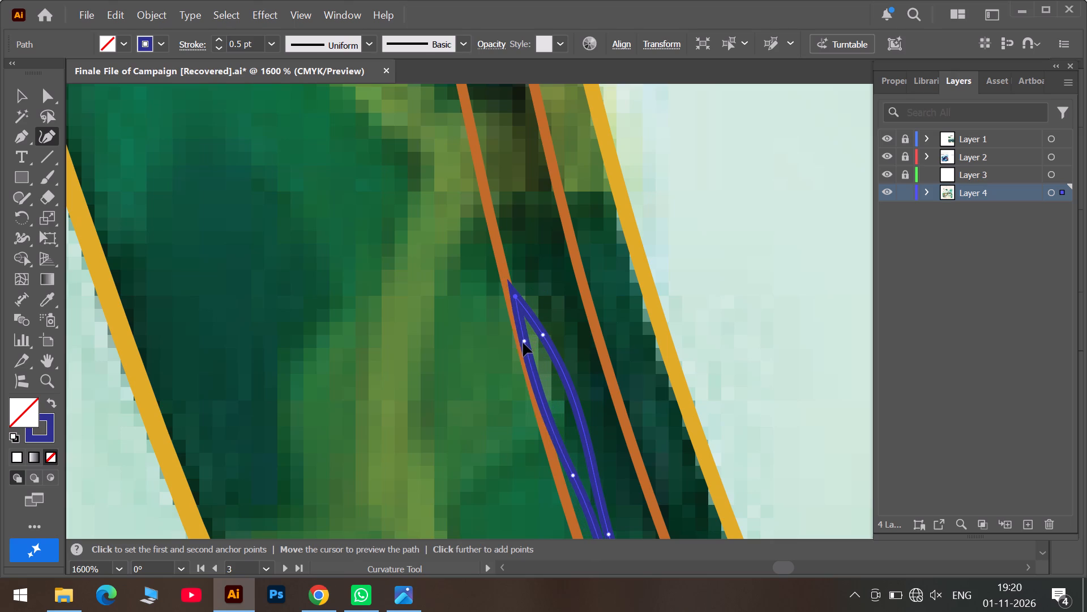
left_click_drag(523, 343, 520, 329)
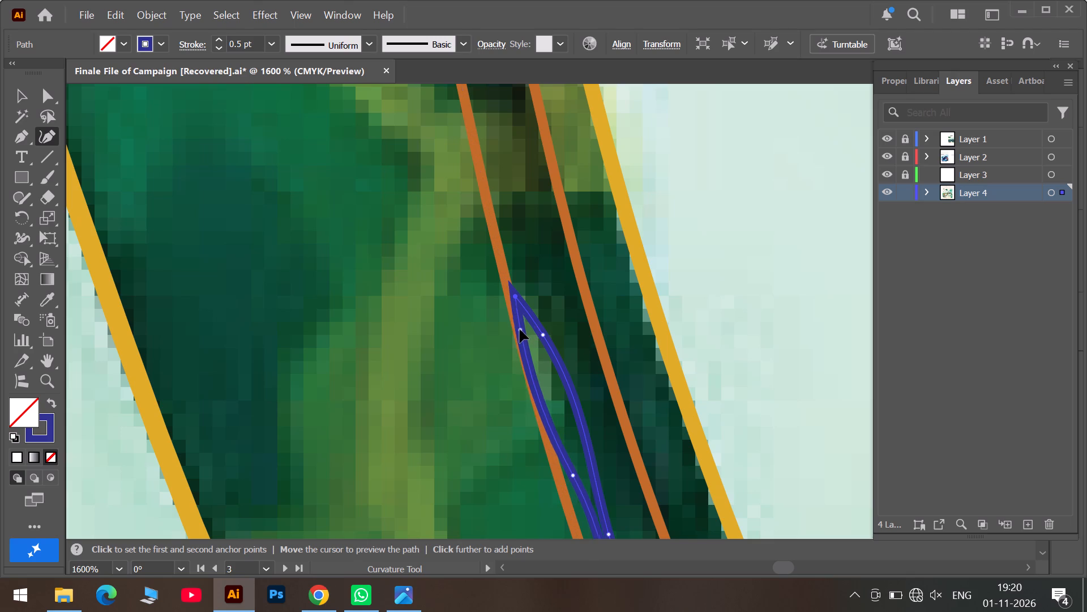
left_click_drag(520, 329, 518, 320)
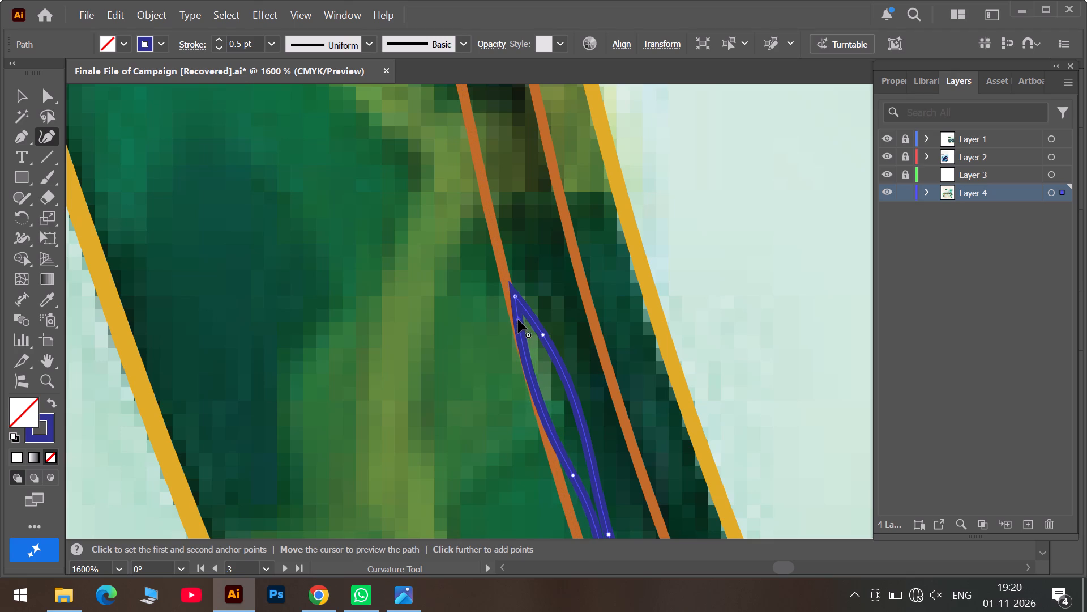
left_click(515, 296)
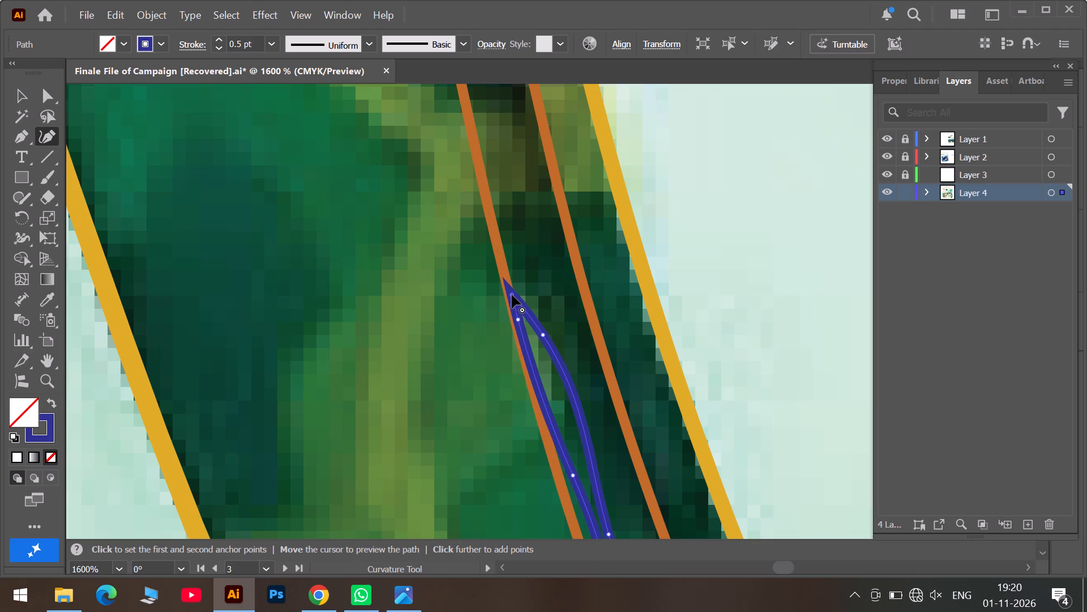
scroll(605, 475, "down", 3)
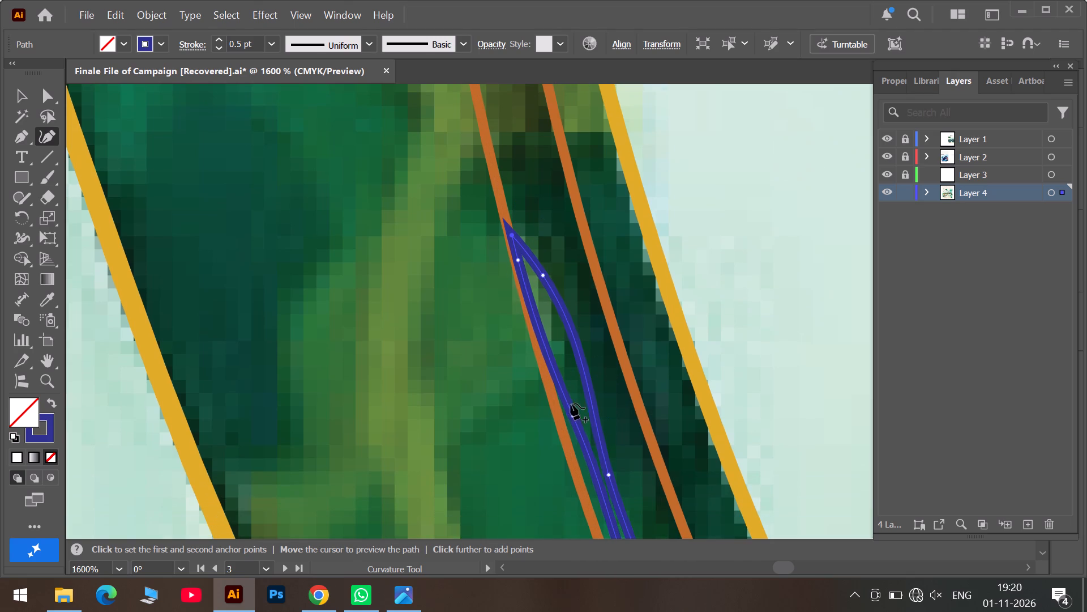
left_click_drag(572, 416, 559, 418)
left_click(517, 261)
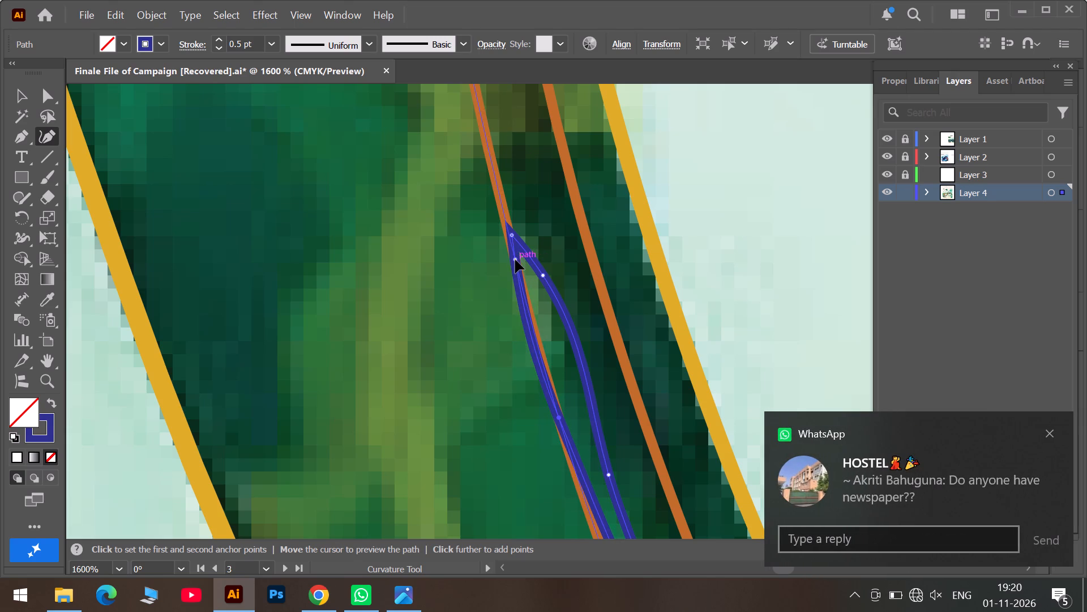
left_click(512, 235)
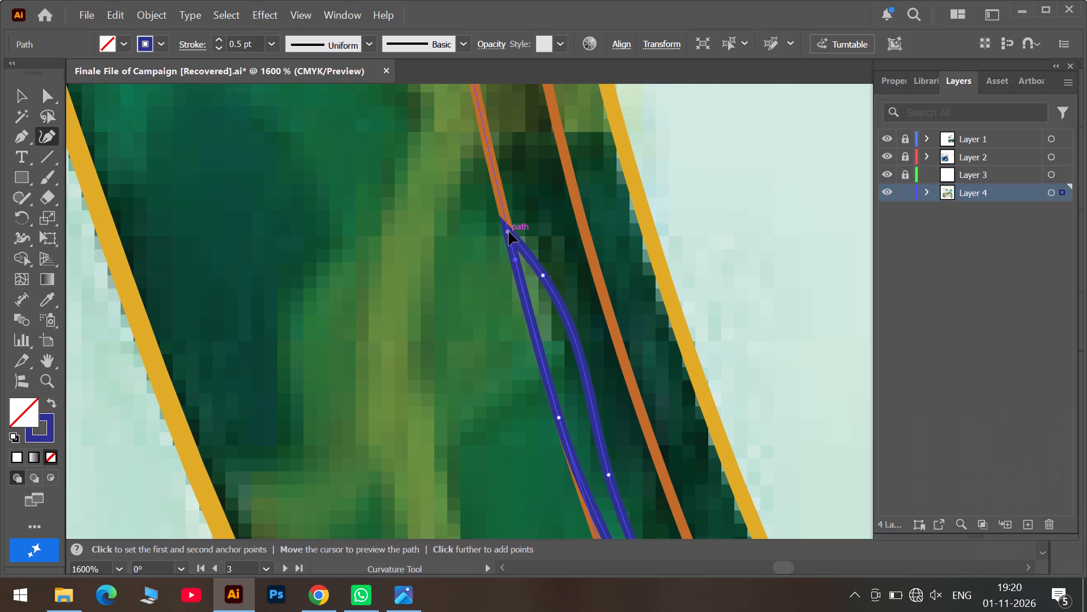
Add an anchor farther down the blue path's left edge and fit that stretch onto the adjacent orange line.
scroll(592, 419, "down", 4)
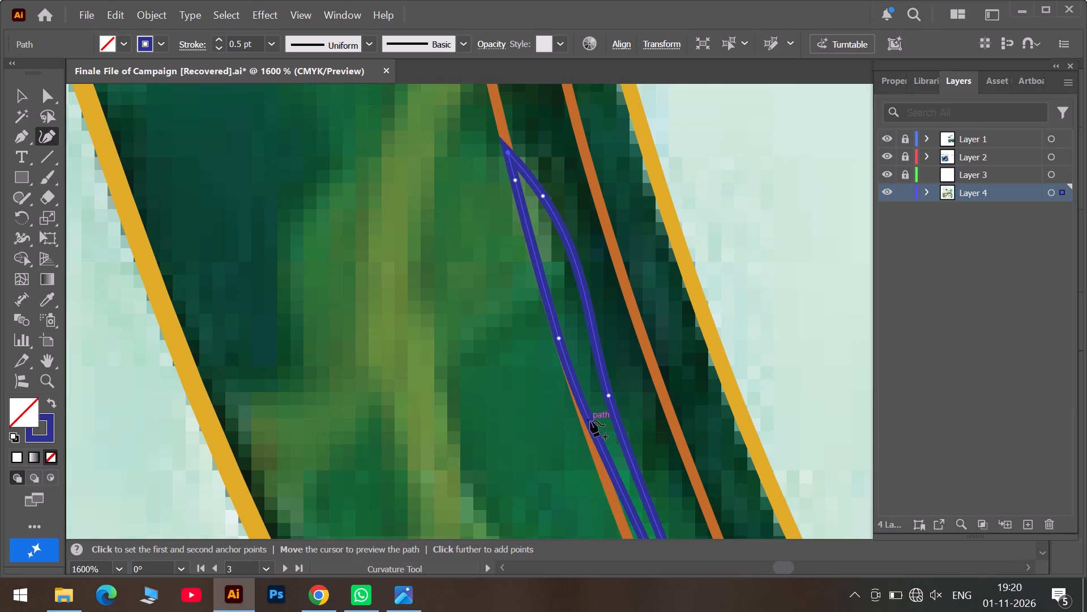
left_click_drag(590, 420, 591, 428)
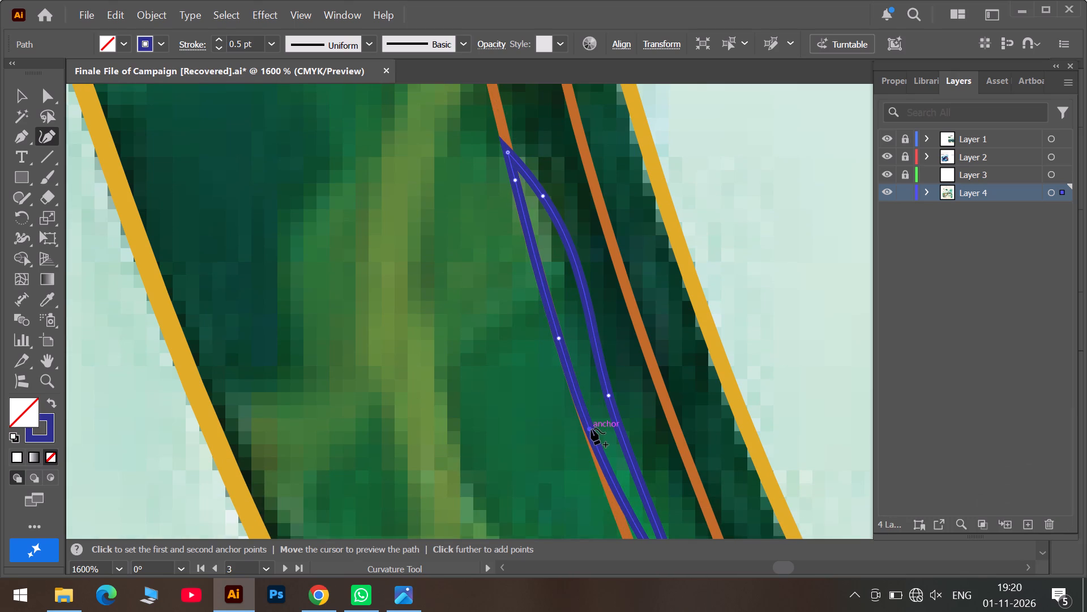
left_click_drag(591, 428, 589, 434)
left_click_drag(589, 434, 589, 436)
scroll(591, 436, "down", 6)
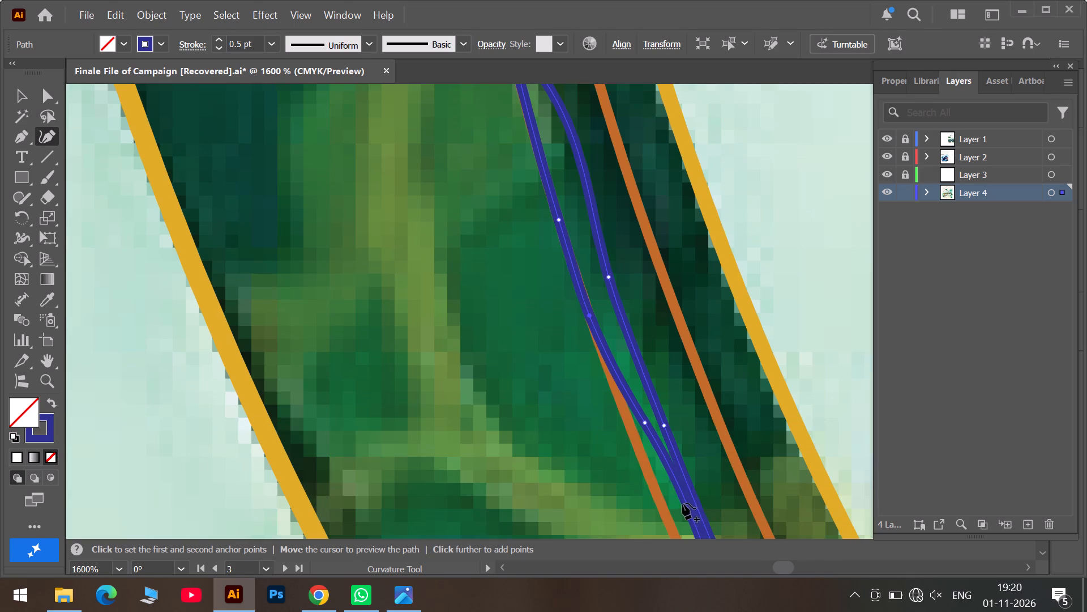
Fit the blue path's inner edge to the orange line down the band's steep left side, moving anchors and adding ones between them.
left_click_drag(645, 422, 634, 441)
scroll(634, 441, "down", 9)
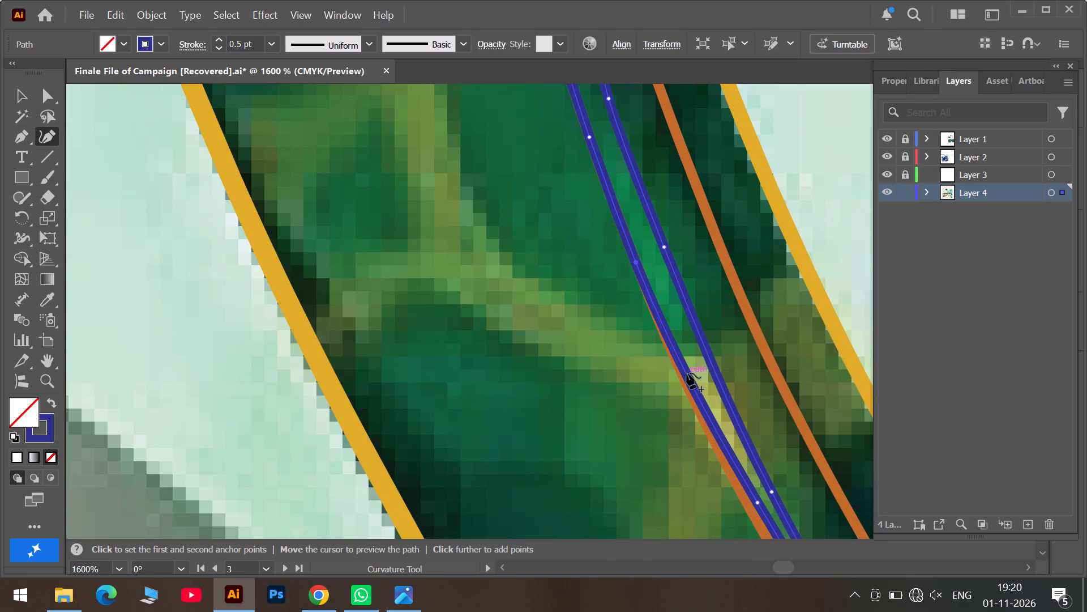
left_click(686, 372)
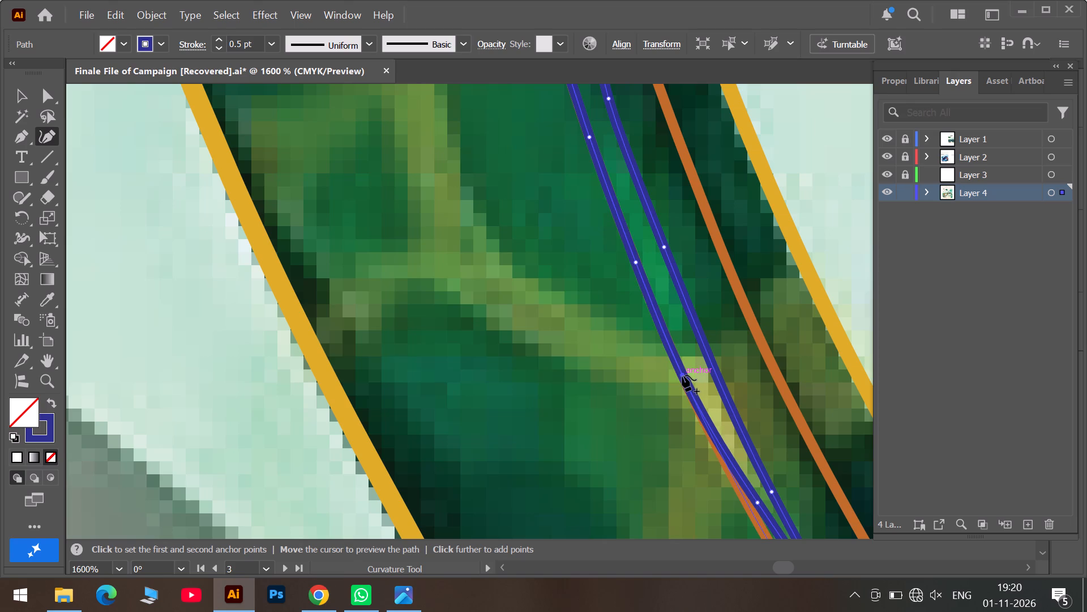
scroll(725, 430, "down", 5)
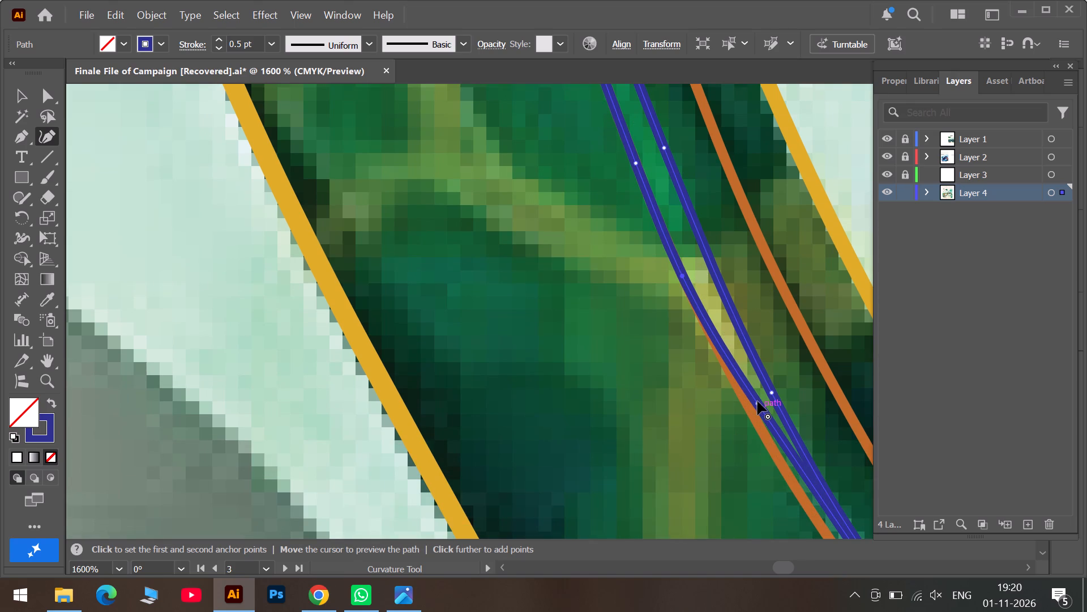
left_click_drag(758, 402, 751, 410)
scroll(771, 451, "down", 5)
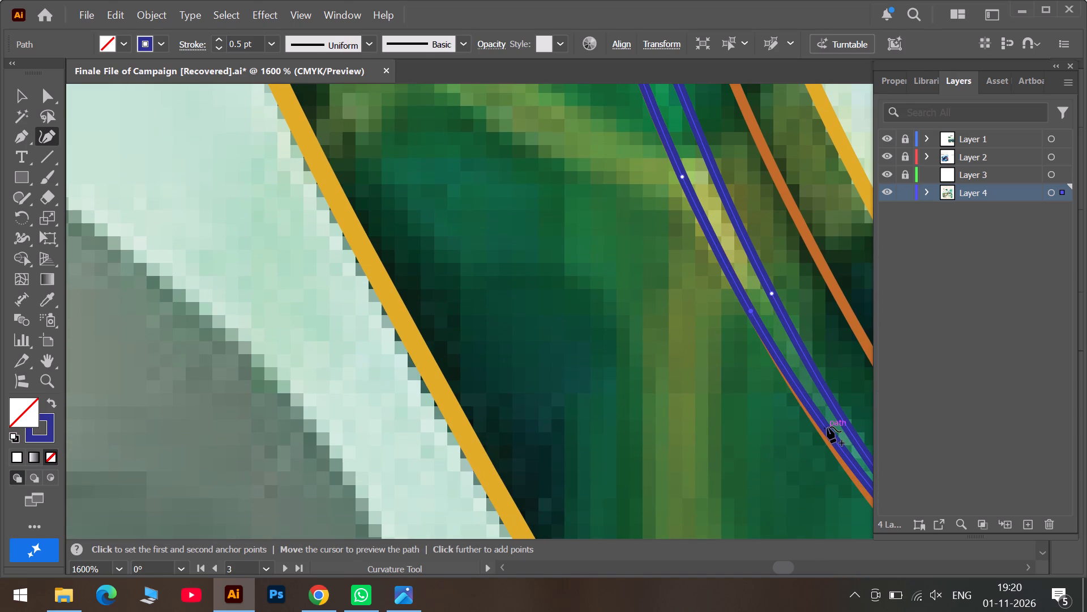
left_click(827, 427)
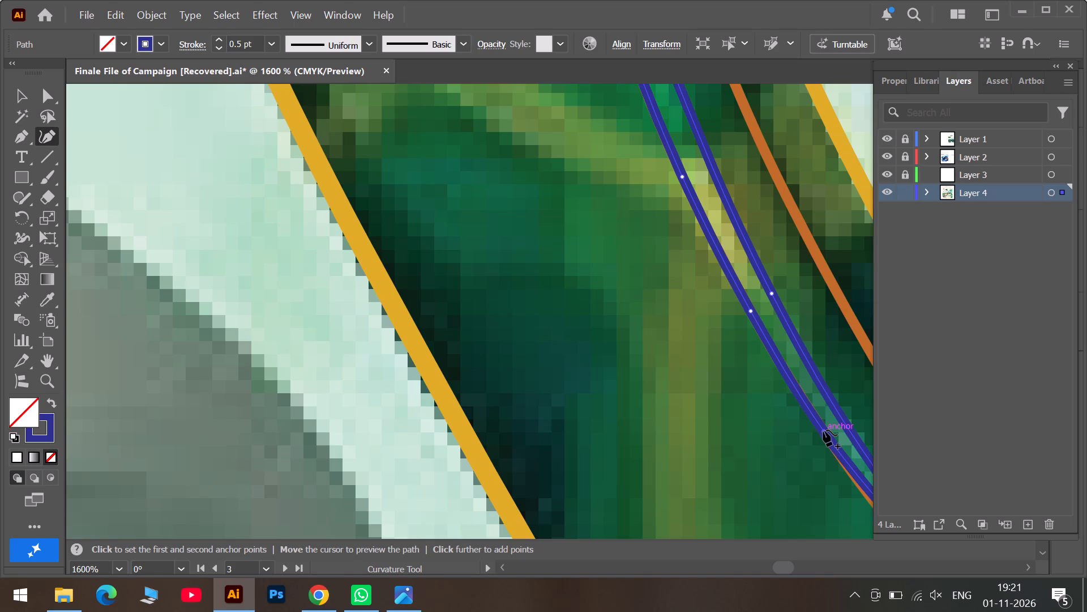
Move the blue path's lower-edge anchors toward the orange line around the left-hand bend, as far as the olive patch.
scroll(821, 444, "down", 1)
left_click(815, 570)
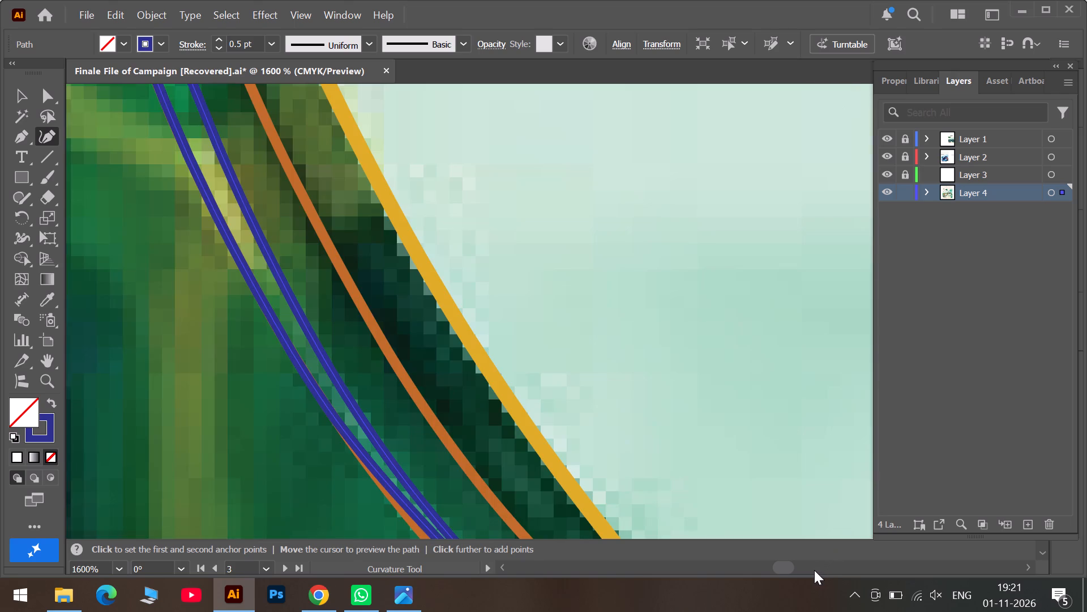
scroll(546, 514, "down", 6)
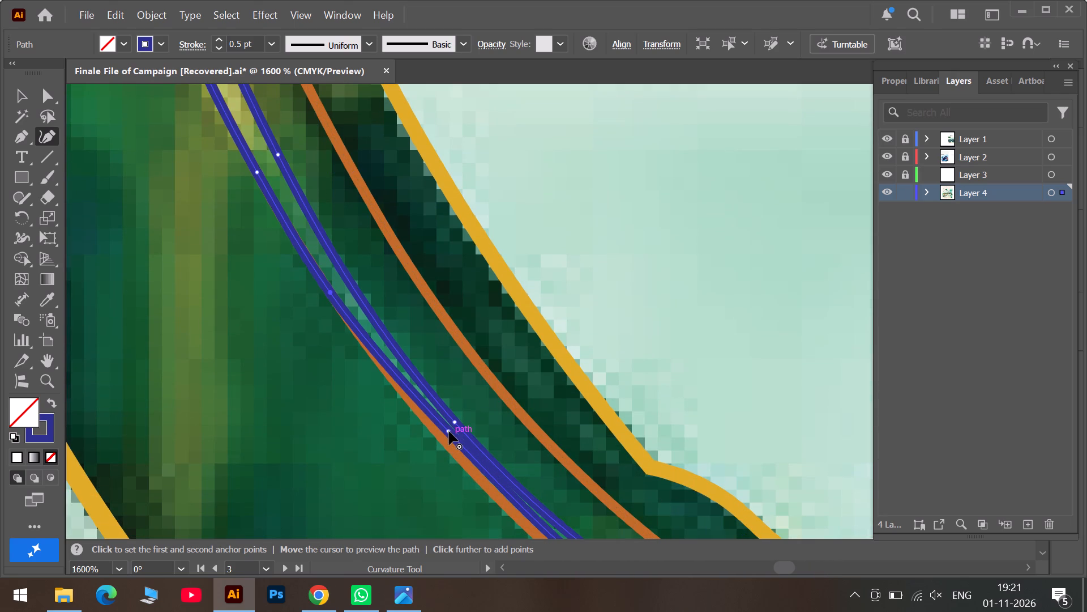
left_click_drag(449, 431, 438, 431)
scroll(467, 452, "down", 2)
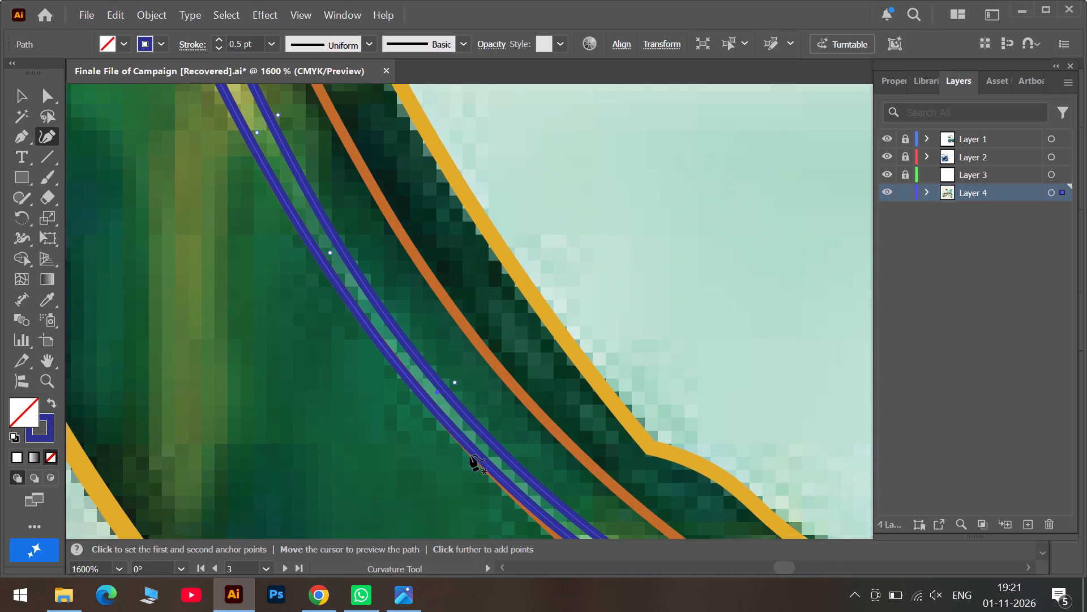
scroll(470, 455, "down", 4)
left_click_drag(572, 443, 565, 440)
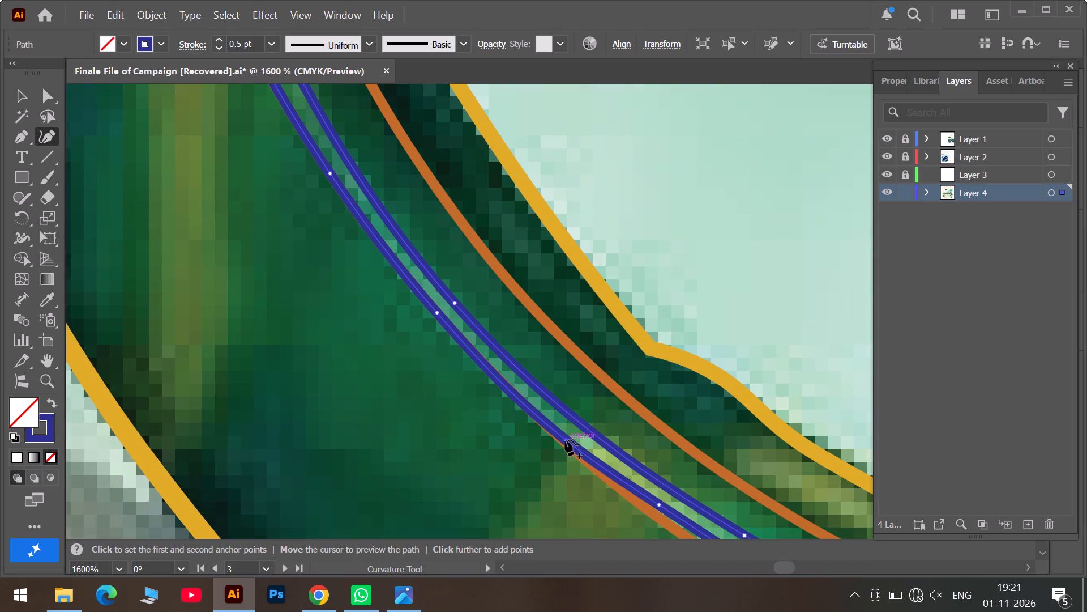
left_click_drag(565, 440, 519, 399)
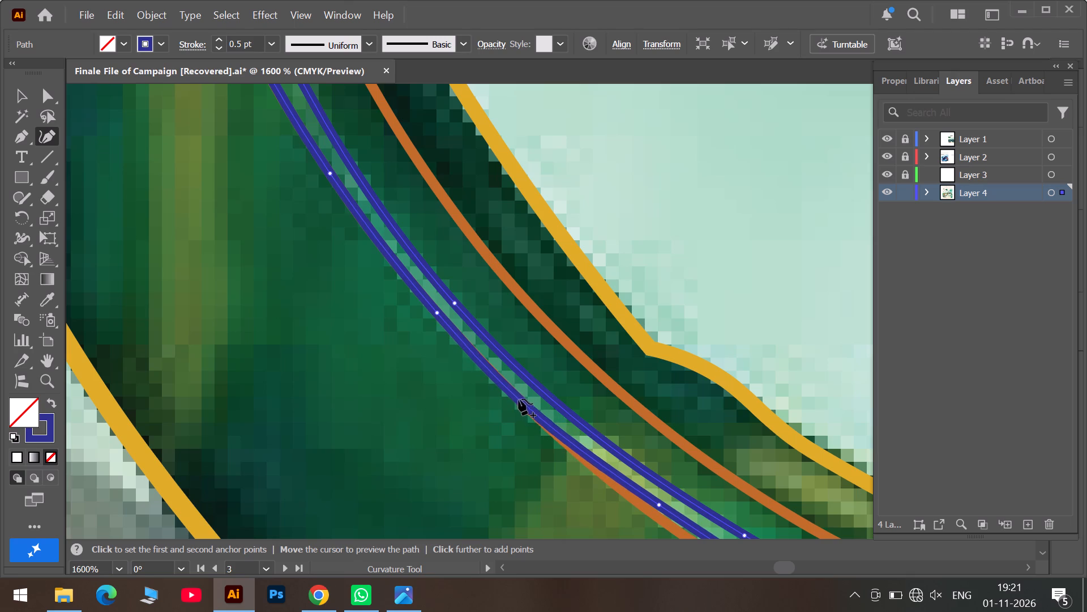
left_click_drag(519, 399, 512, 394)
Refine the lower edge beside the olive patch, shifting its two anchors onto the orange line and adding one between them.
scroll(633, 504, "down", 4)
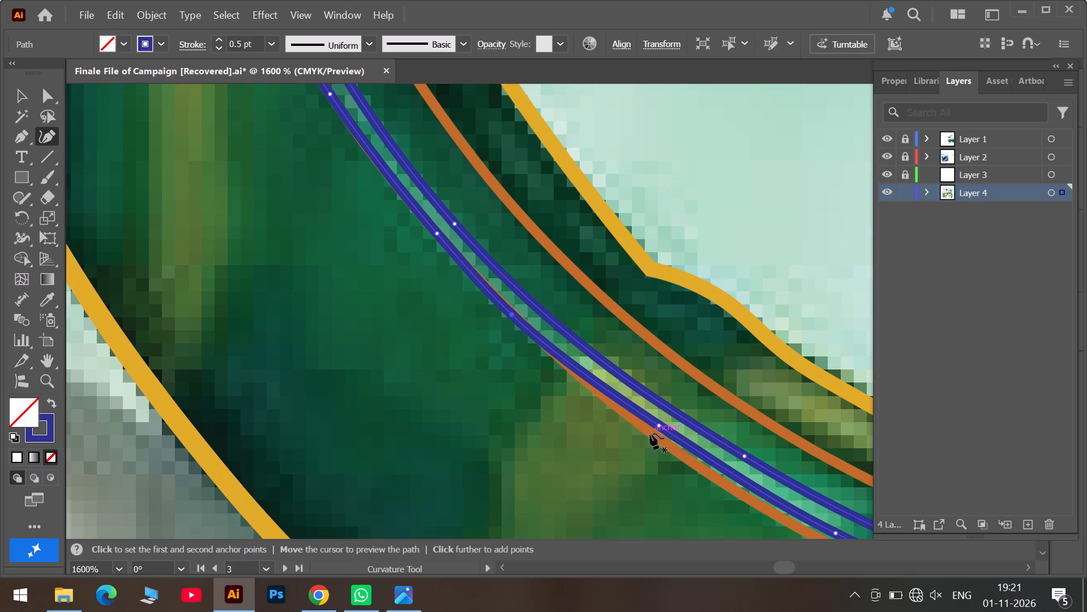
left_click_drag(658, 425, 646, 429)
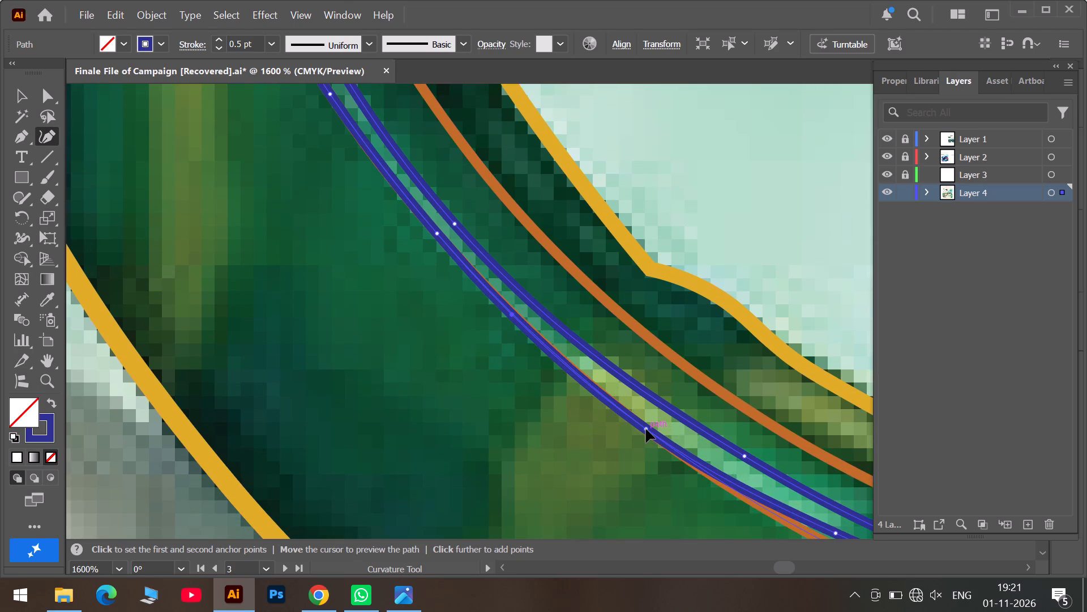
left_click_drag(646, 429, 645, 429)
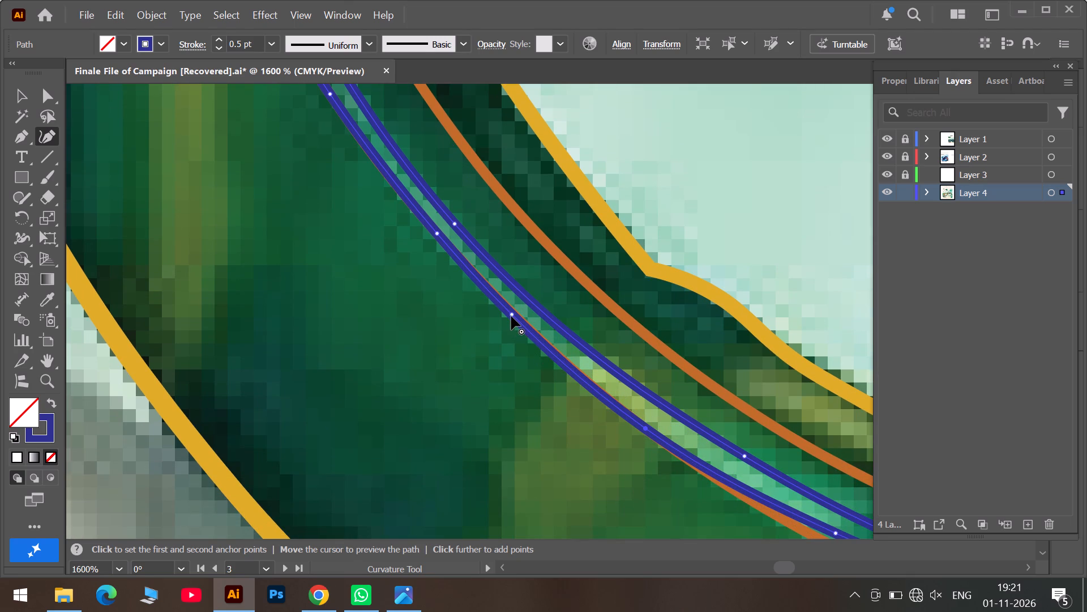
left_click_drag(512, 316, 519, 320)
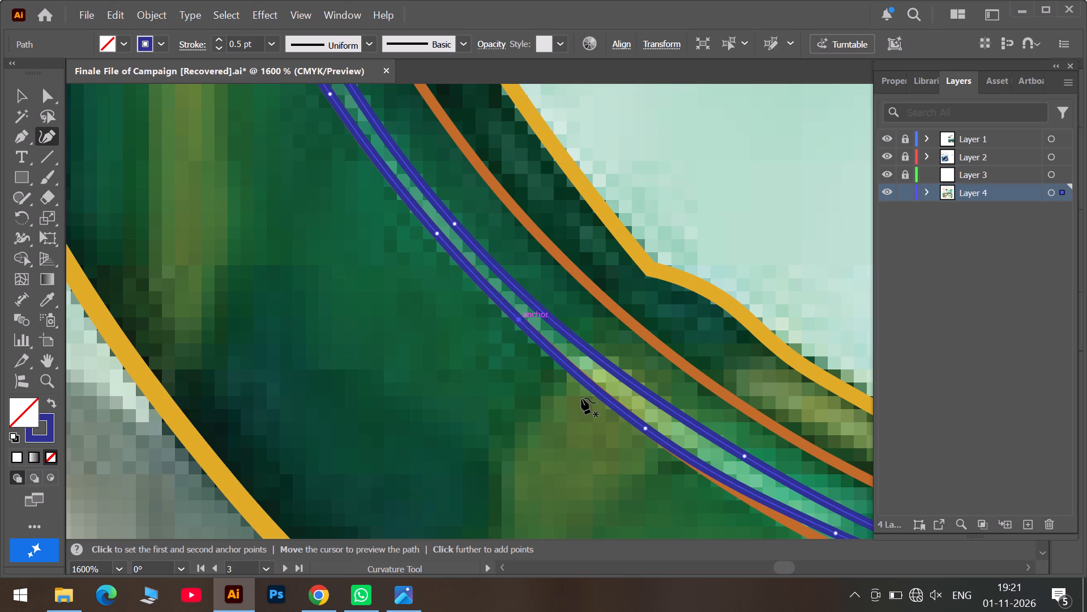
left_click(594, 390)
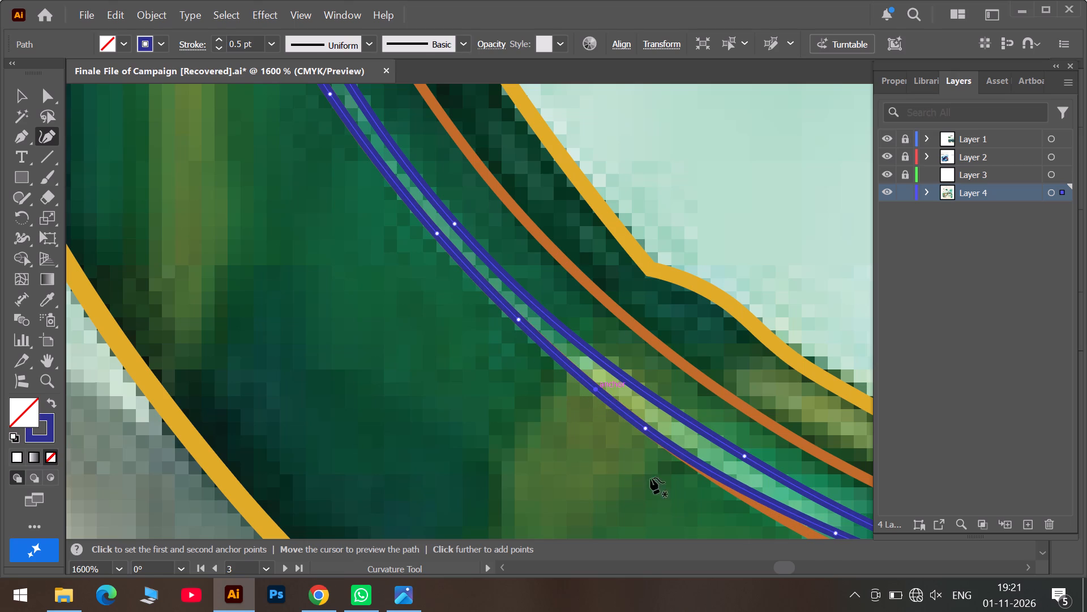
Shift the next two lower-edge anchors back along the curve onto the orange line, beneath the pale green highlight.
scroll(807, 573, "down", 3)
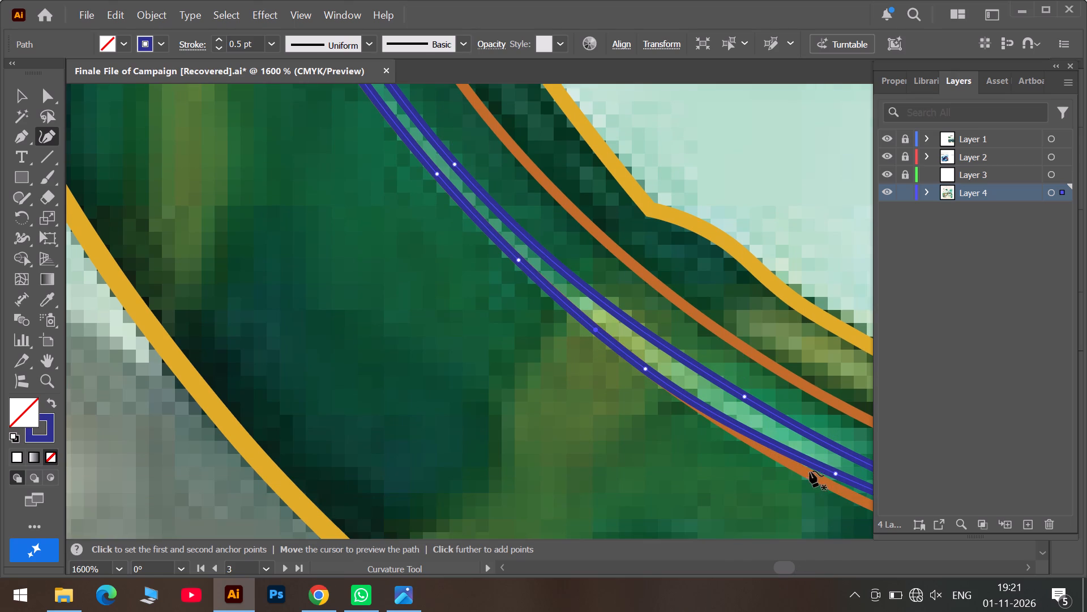
left_click_drag(836, 473, 801, 466)
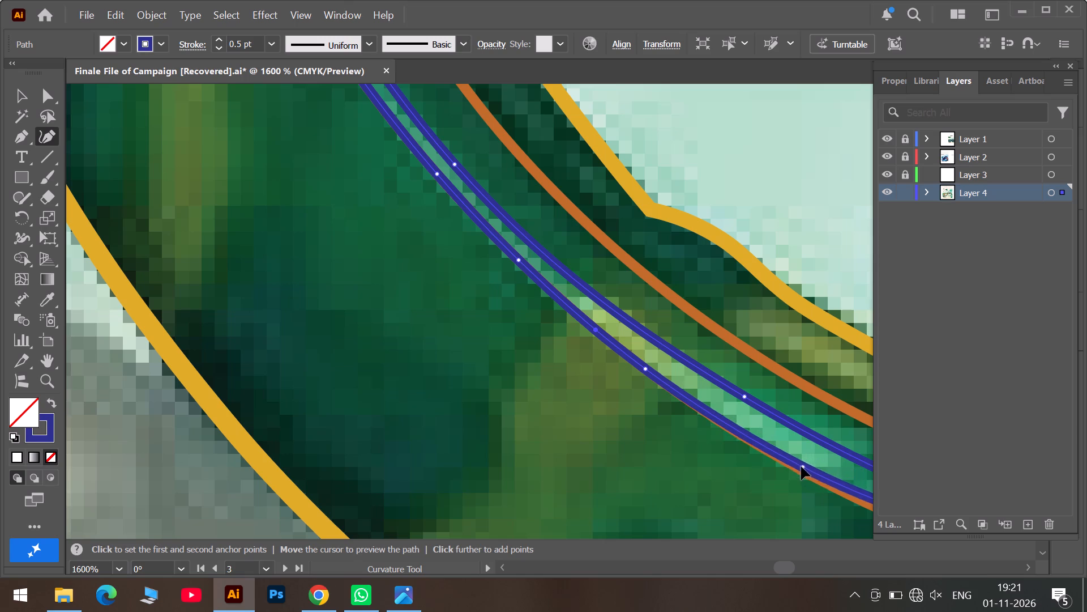
left_click_drag(801, 466, 792, 465)
left_click(821, 569)
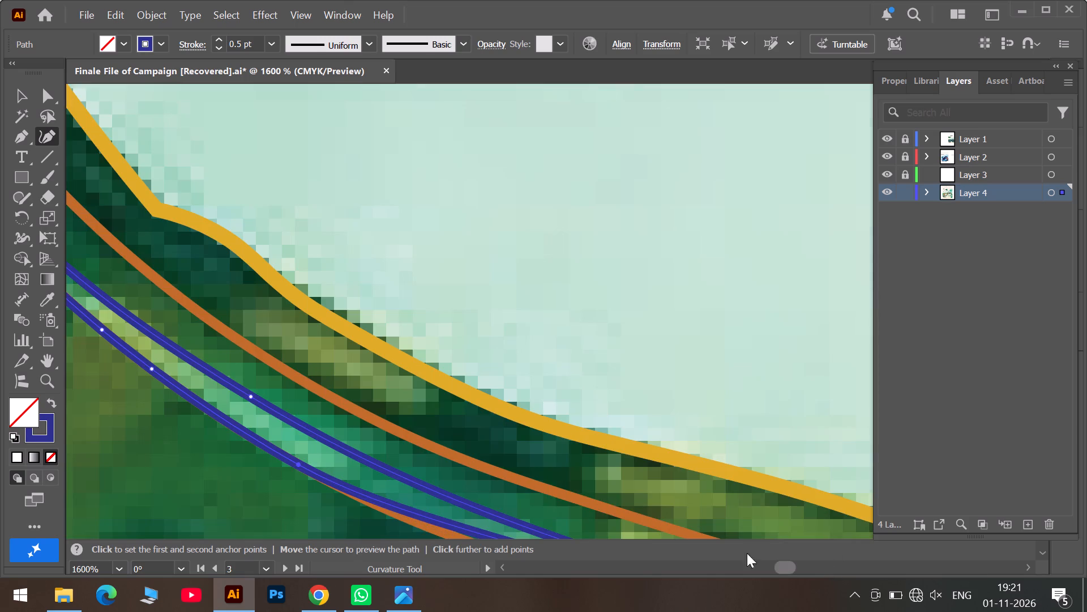
scroll(682, 537, "down", 4)
left_click_drag(554, 478, 537, 480)
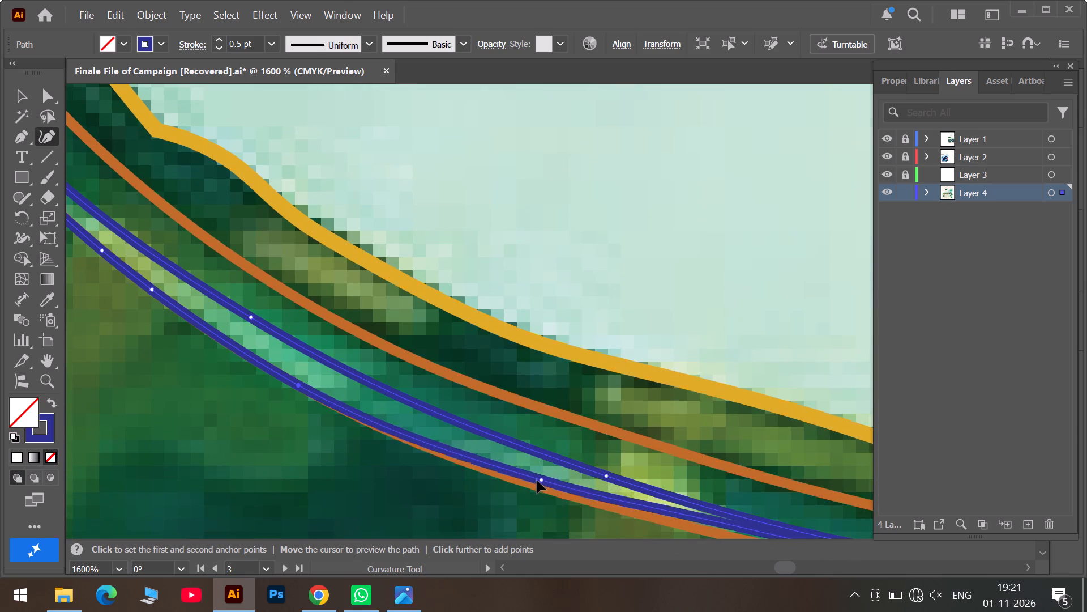
left_click_drag(537, 480, 507, 475)
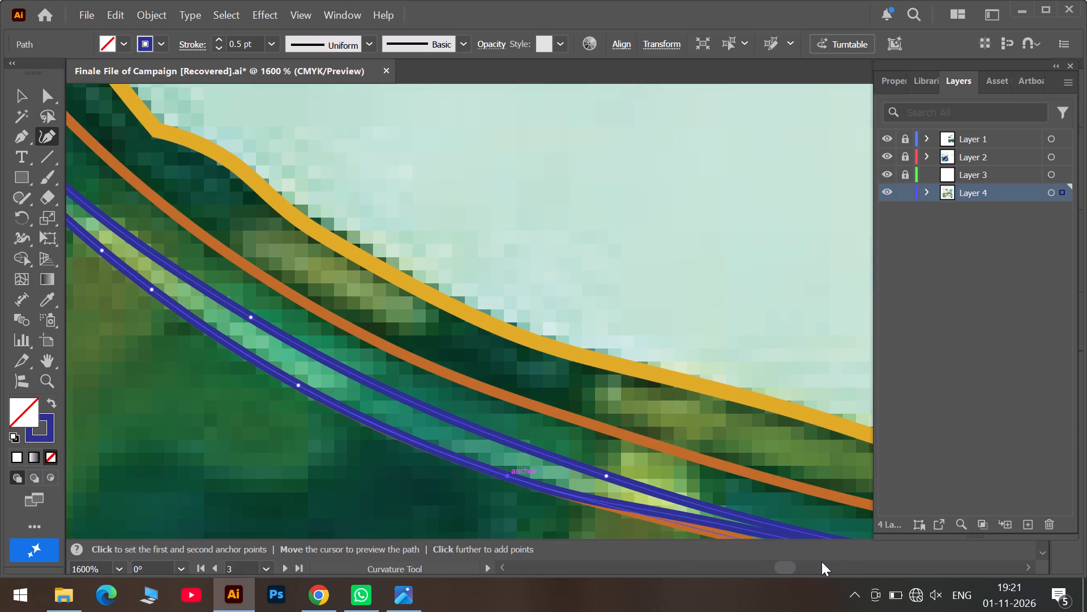
Align the lower edge around the bright yellow-green patch with the orange line, moving one anchor back and adding two more before it.
left_click(816, 566)
scroll(560, 551, "down", 5)
scroll(314, 492, "down", 2)
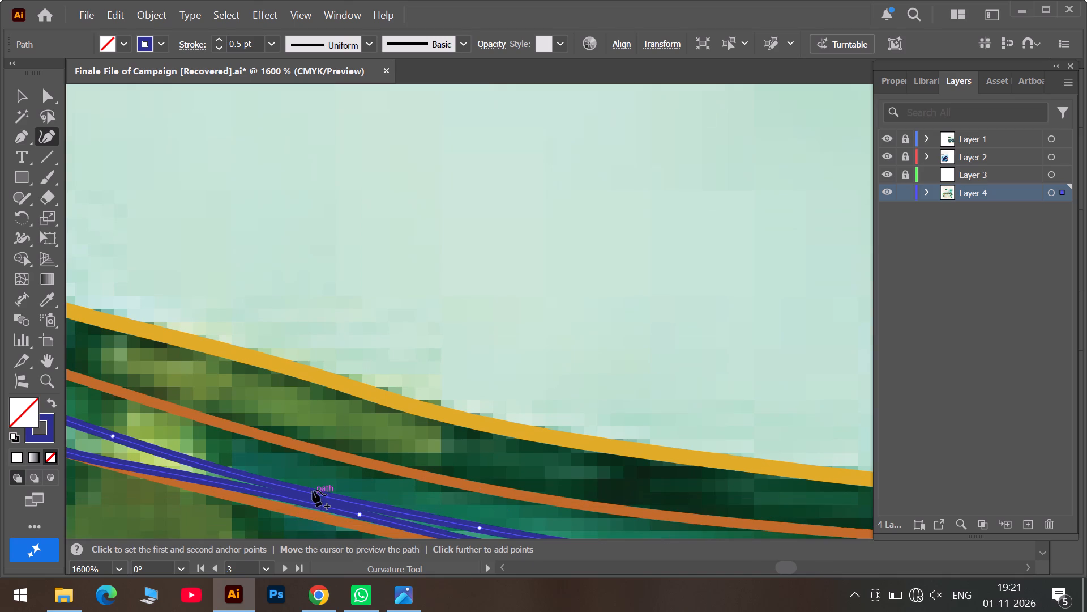
scroll(314, 490, "down", 3)
left_click_drag(362, 454, 352, 454)
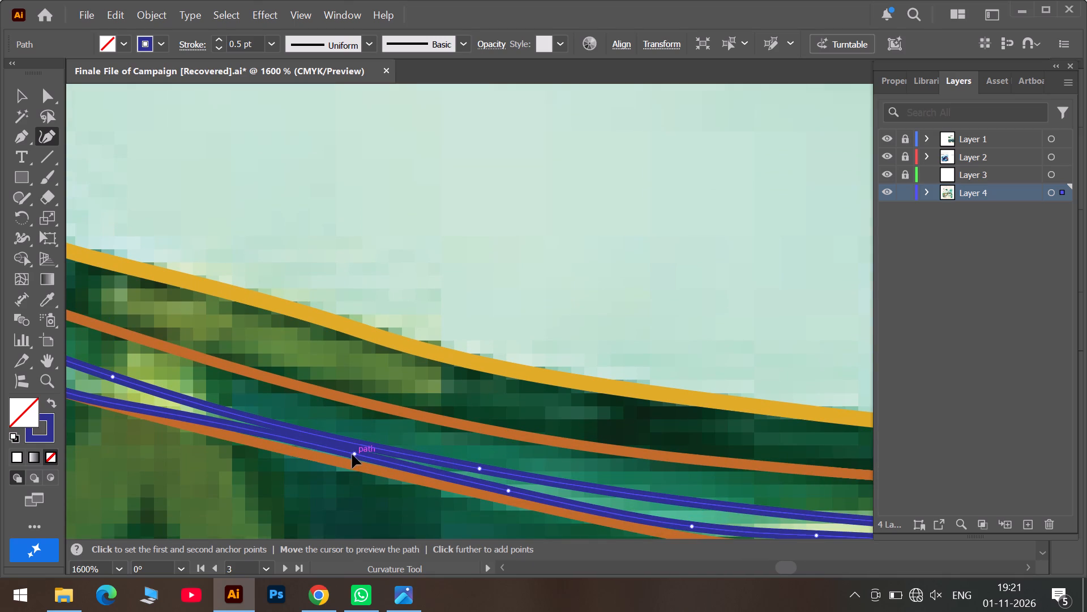
left_click_drag(352, 454, 312, 456)
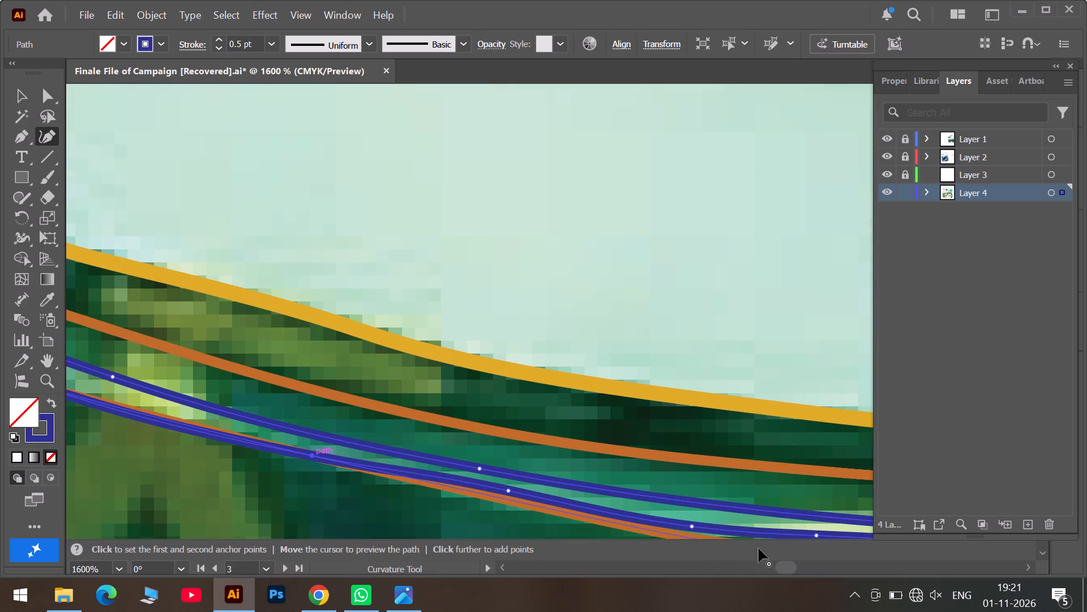
left_click(767, 572)
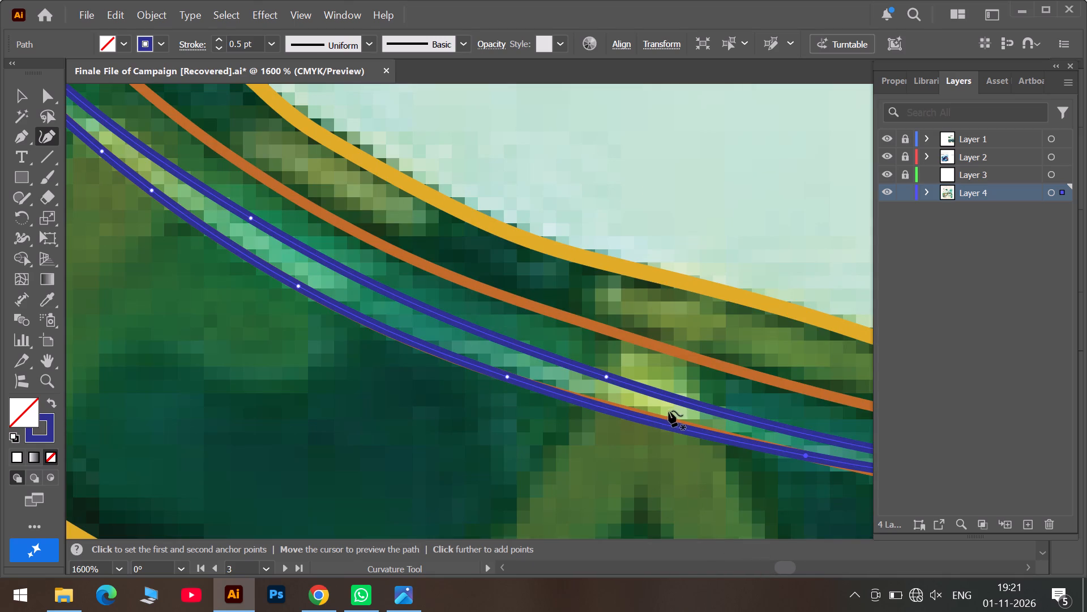
left_click(657, 423)
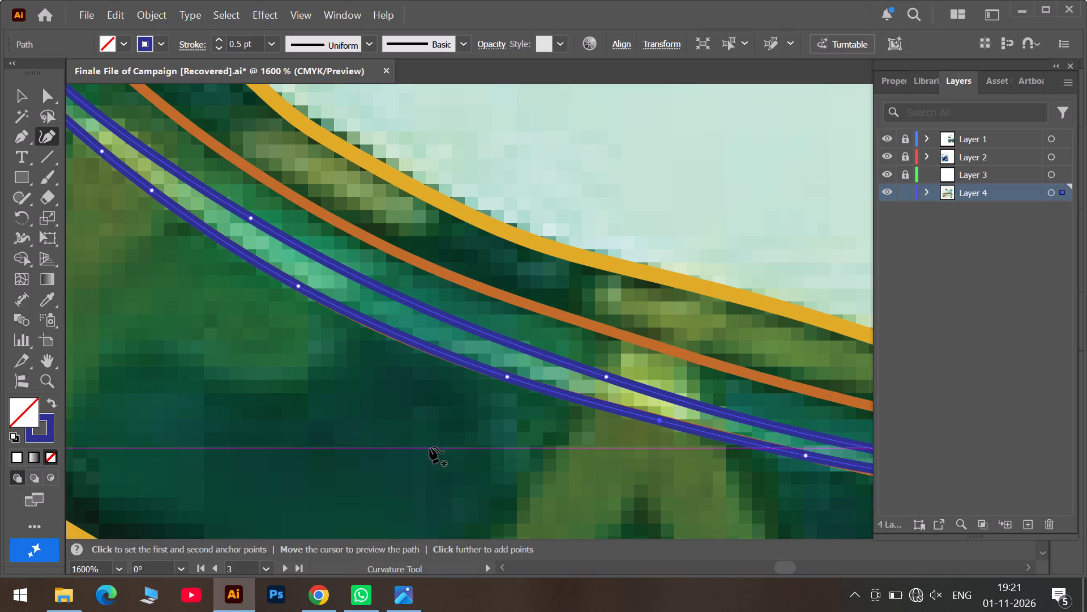
left_click(412, 341)
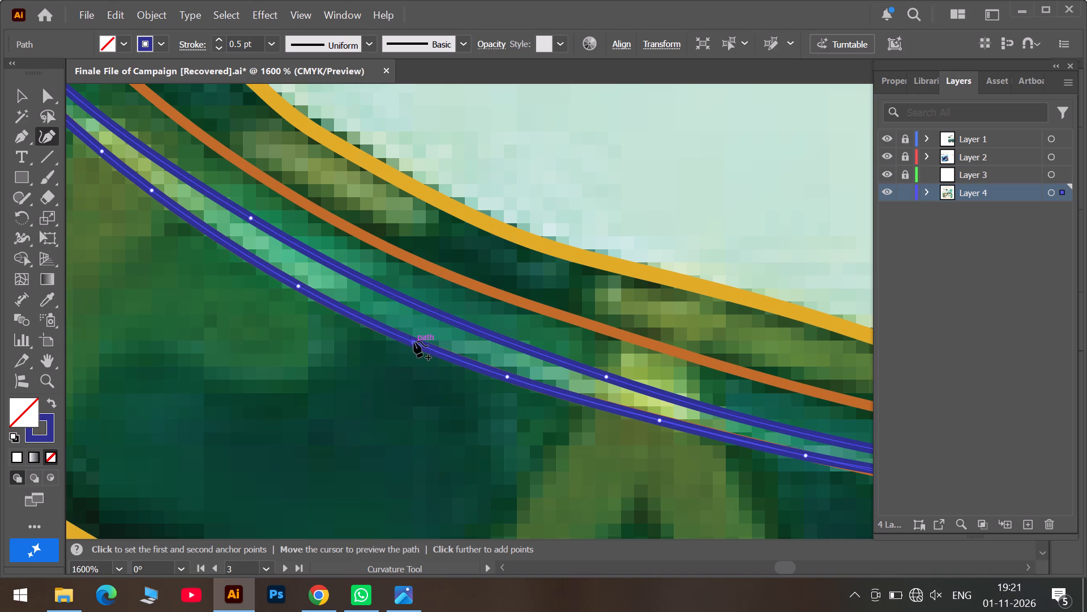
Move the next two lower-edge anchors beyond the bright yellow-green patch back along the curve onto the orange line.
left_click(820, 564)
scroll(554, 511, "down", 1)
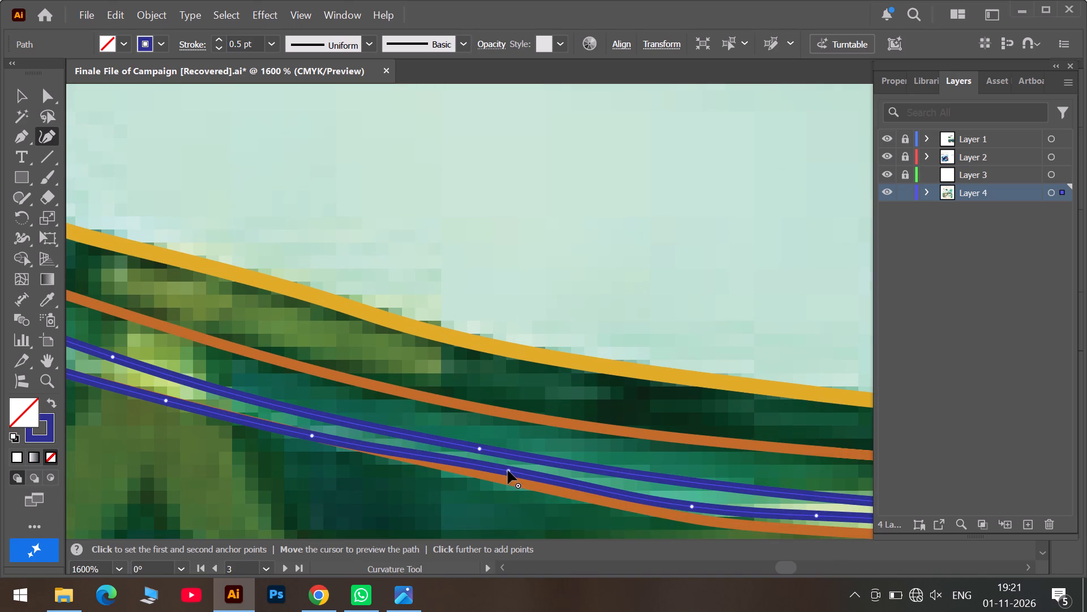
left_click_drag(508, 470, 482, 474)
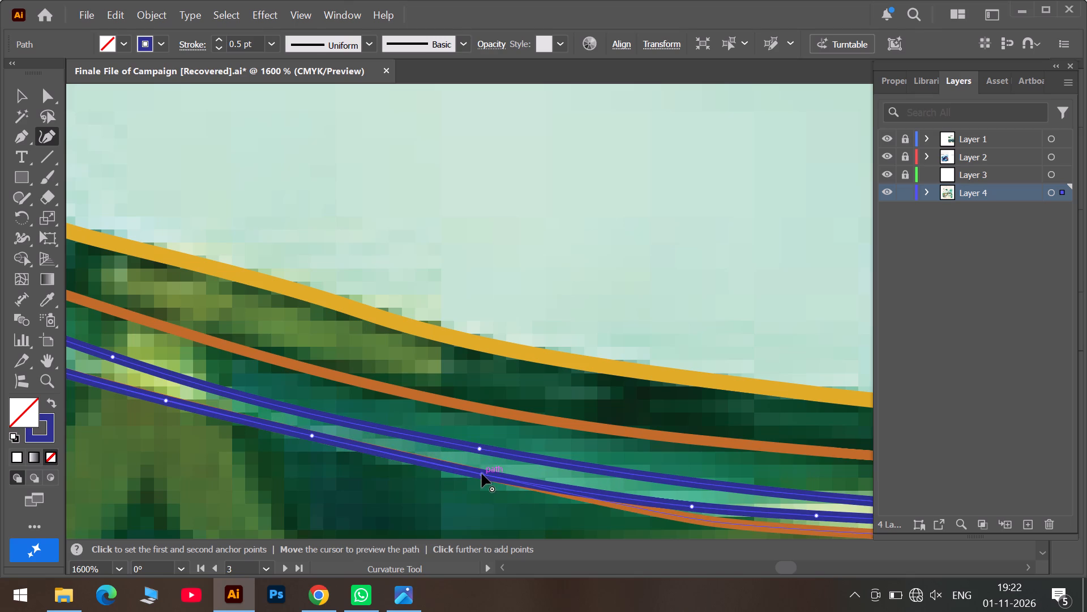
left_click_drag(692, 506, 684, 511)
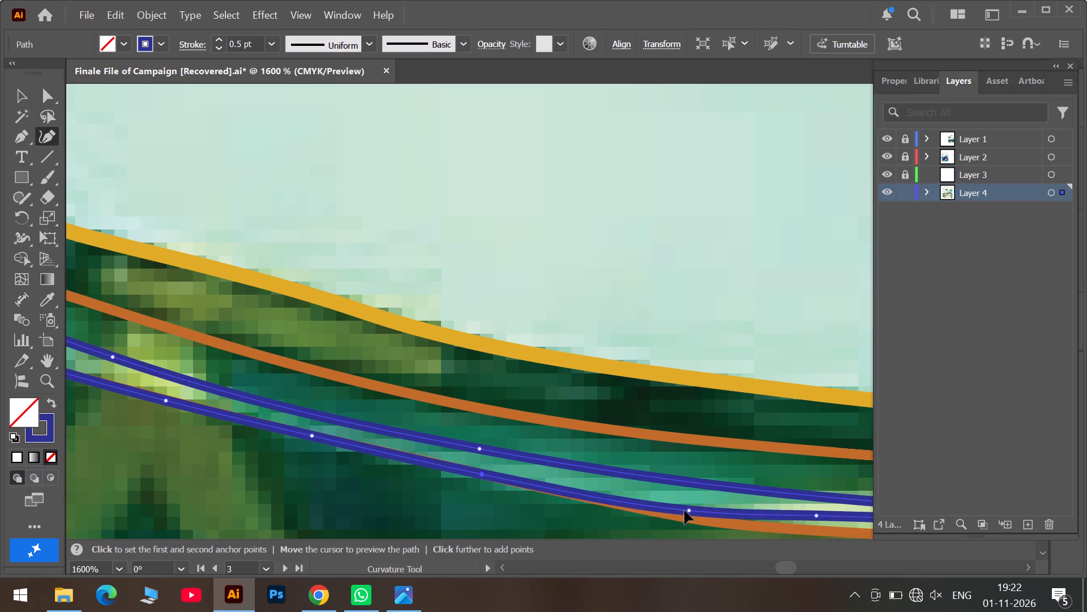
left_click_drag(684, 511, 607, 500)
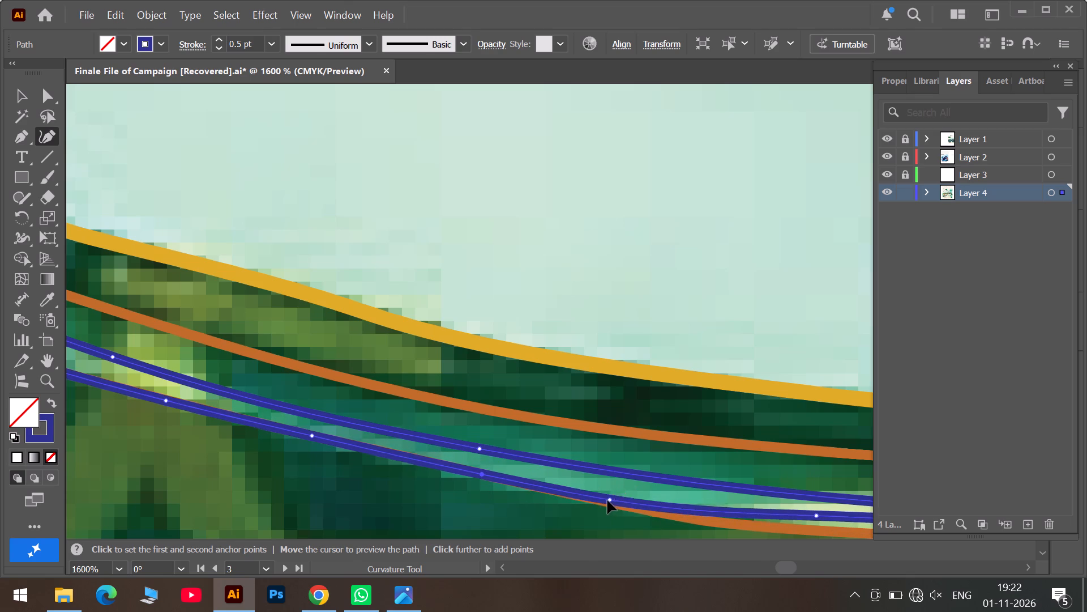
left_click_drag(607, 500, 604, 501)
Reshape the lower edge beneath the pale yellow highlight, shifting two anchors back onto the orange line and adding two more around them.
left_click(811, 567)
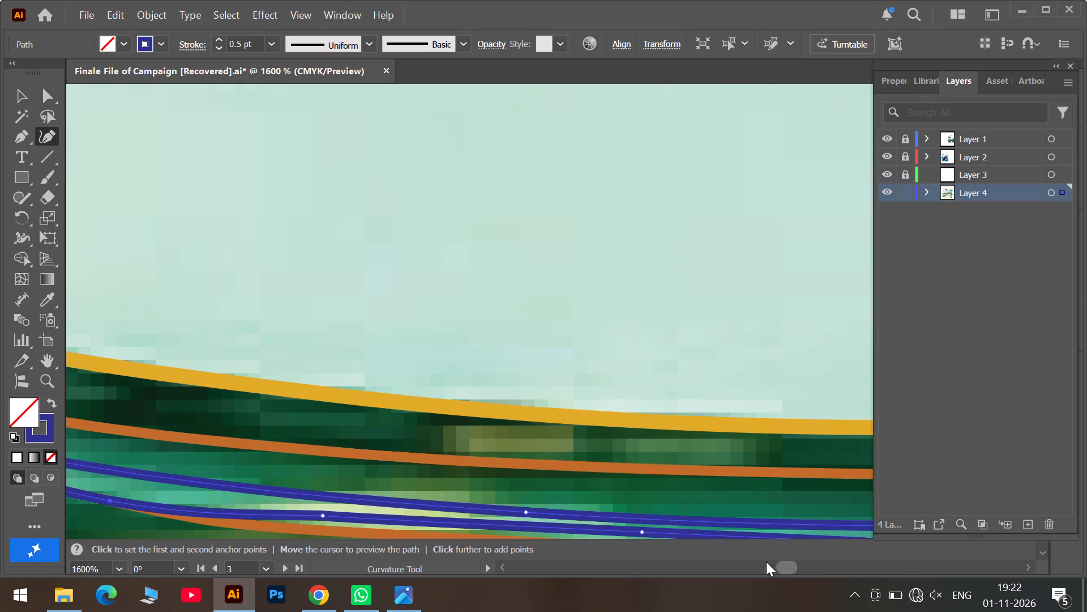
scroll(406, 551, "down", 3)
scroll(335, 515, "down", 2)
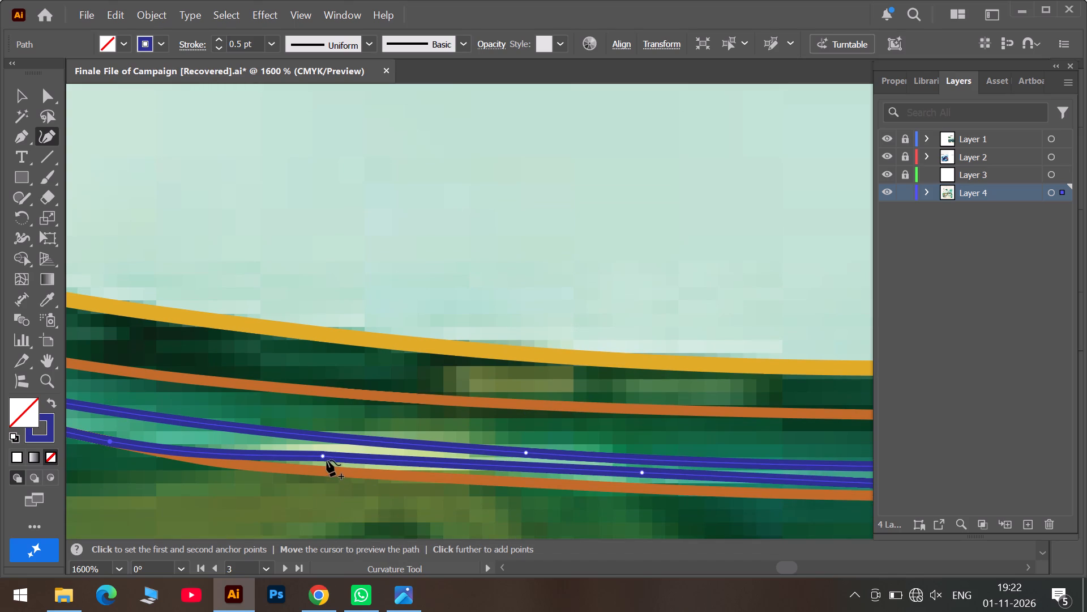
left_click_drag(324, 456, 292, 469)
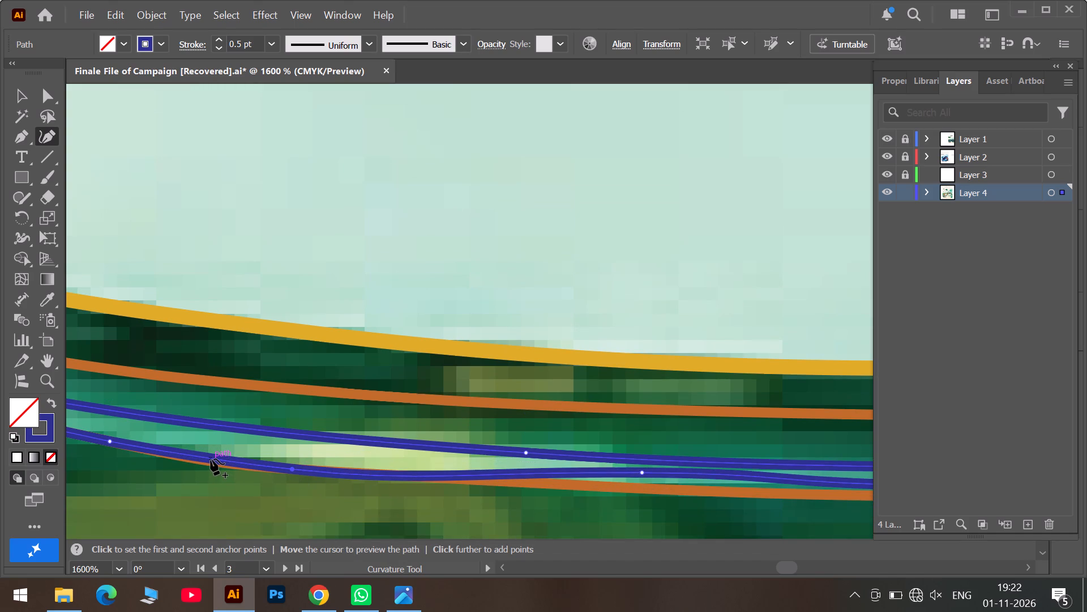
left_click(209, 459)
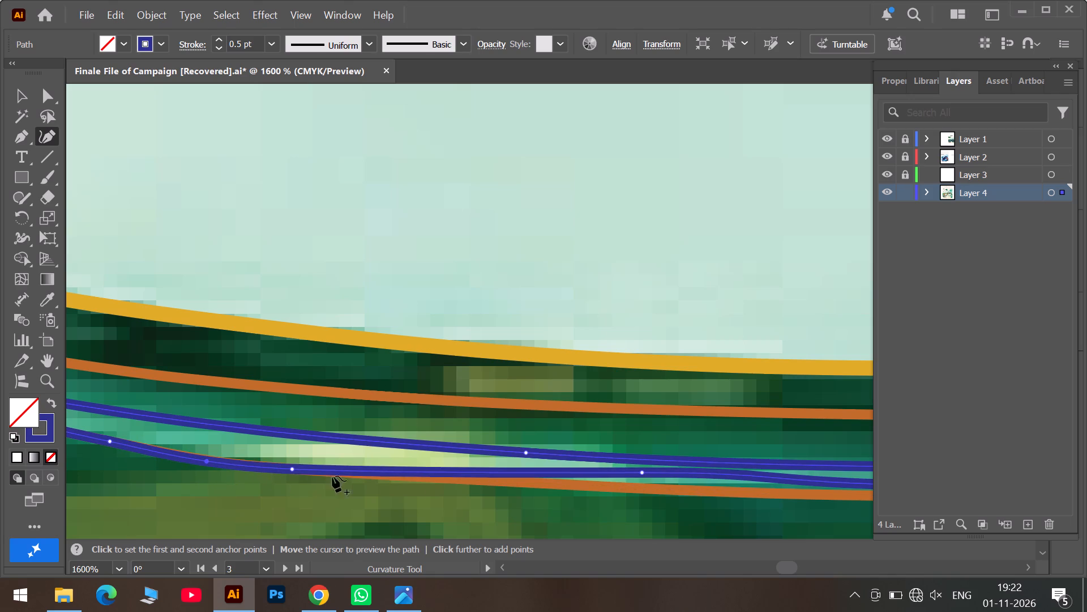
left_click_drag(641, 471, 631, 481)
left_click_drag(631, 481, 516, 482)
left_click_drag(348, 472, 354, 474)
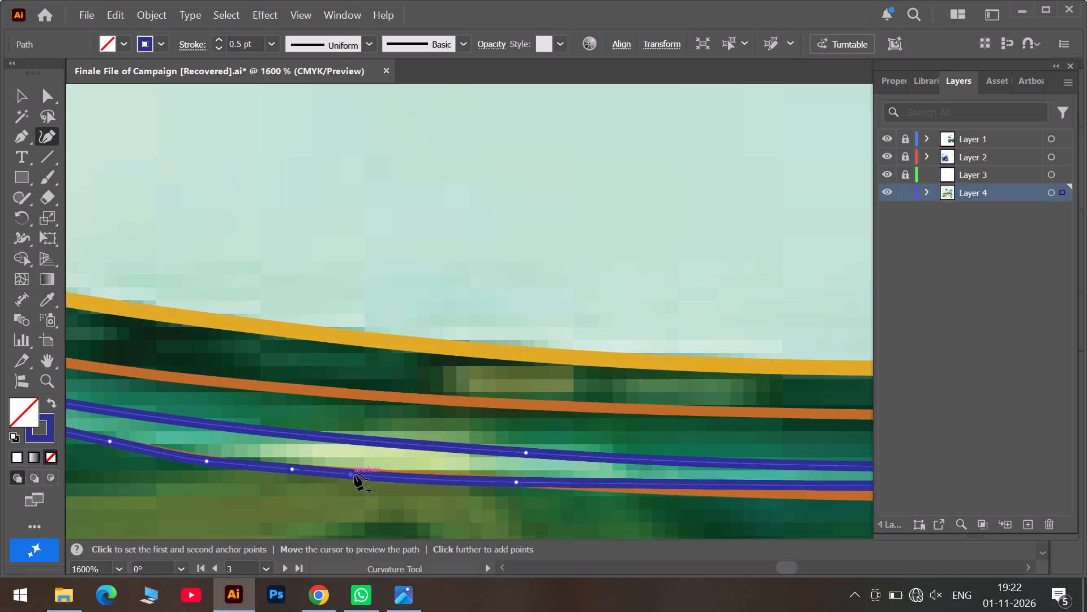
left_click_drag(354, 474, 379, 476)
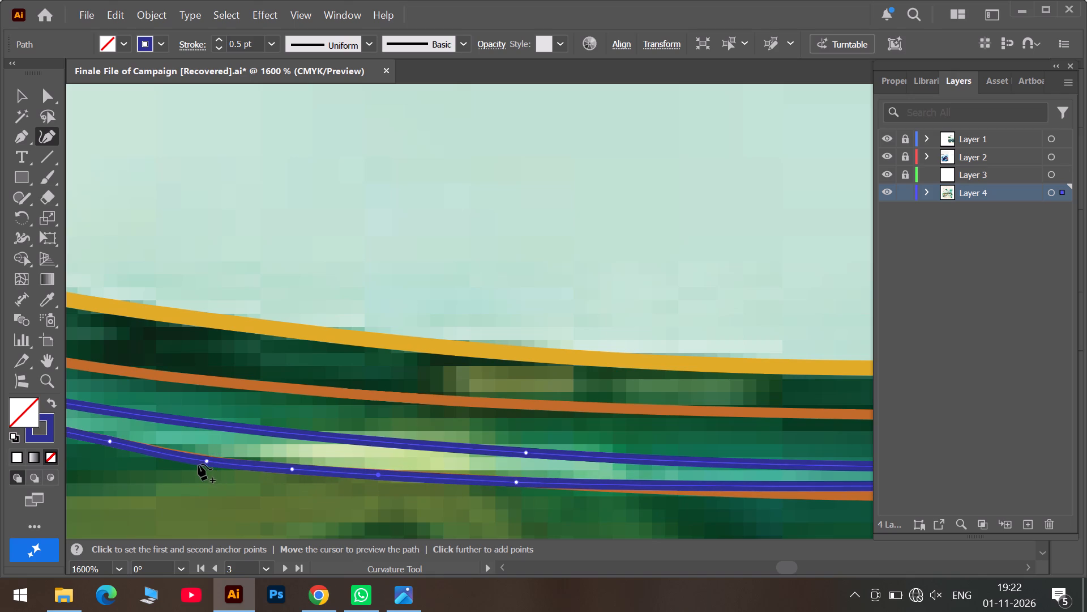
Fine-tune the lower edge under the pale yellow highlight, nudging two anchors onto the orange line and adding one near the highlight's far end.
left_click_drag(188, 459, 182, 454)
key("ctrl+z")
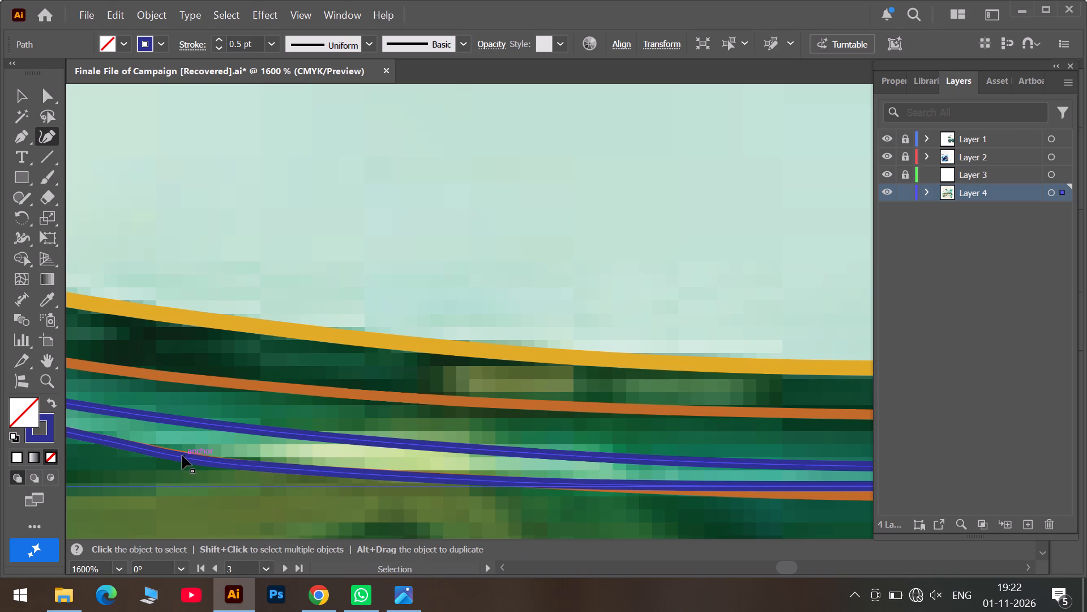
scroll(185, 479, "up", 1, "alt")
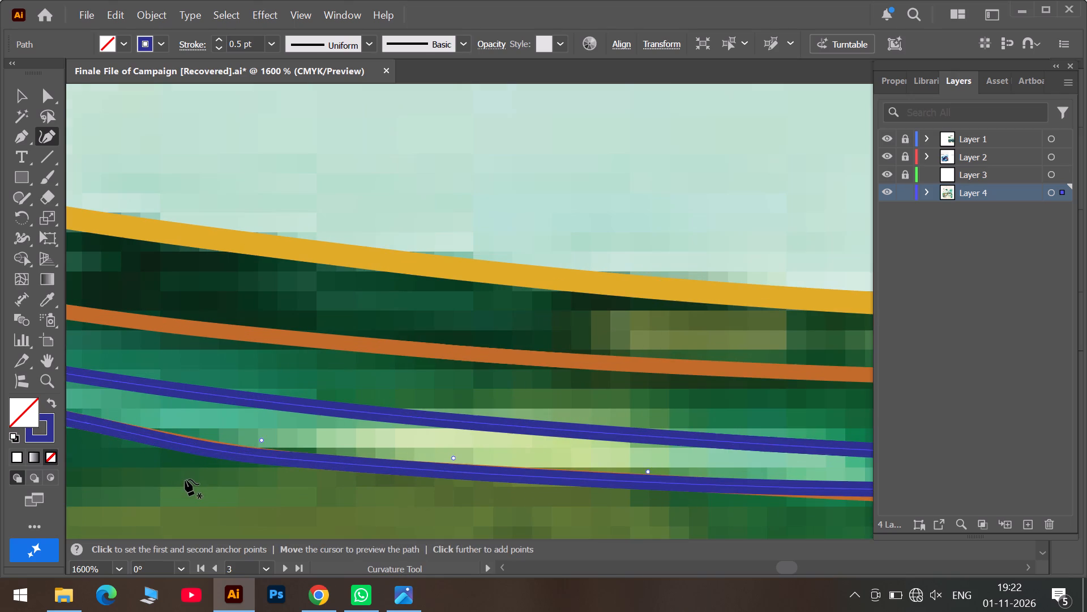
left_click_drag(237, 453, 230, 452)
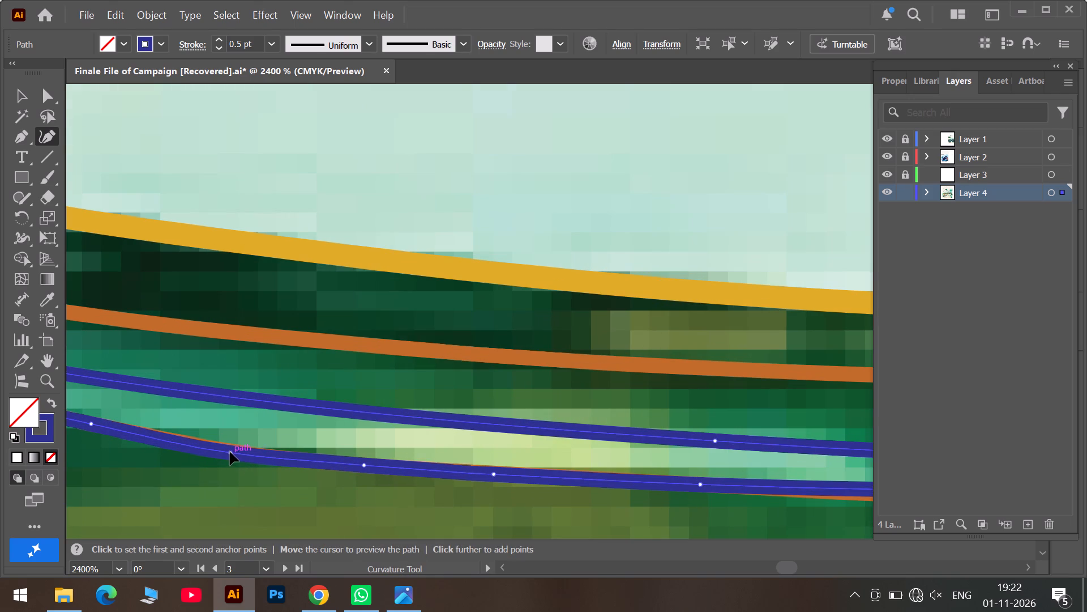
left_click_drag(230, 452, 228, 450)
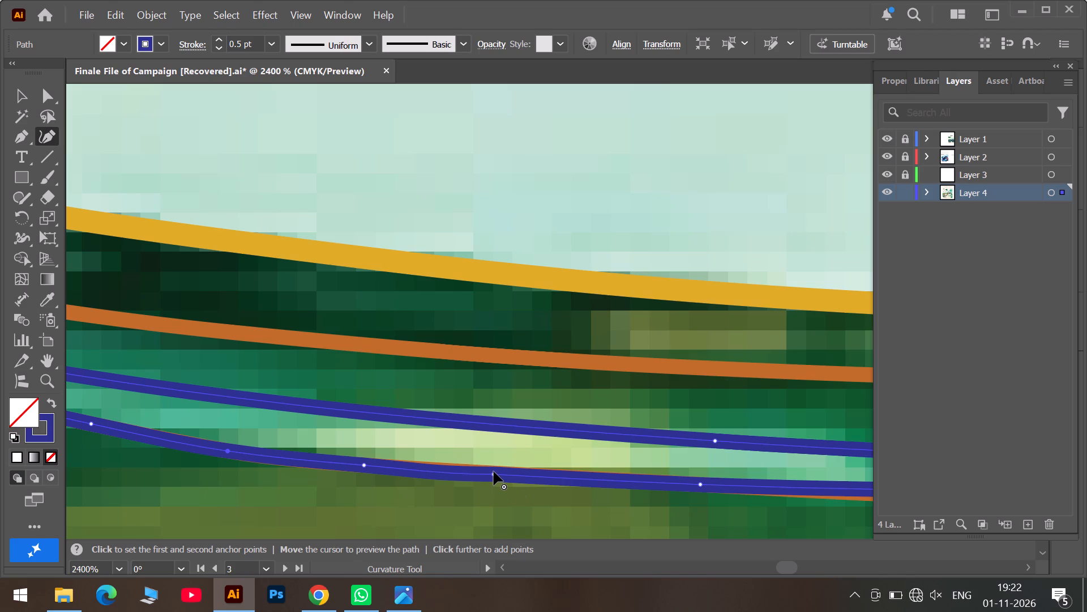
left_click(592, 481)
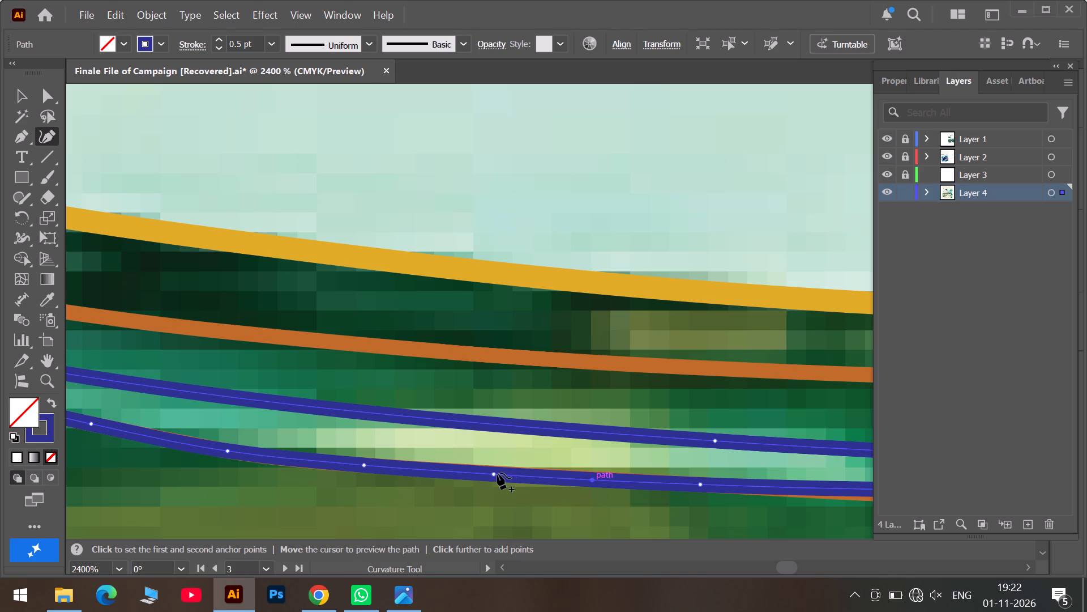
left_click_drag(494, 473, 484, 473)
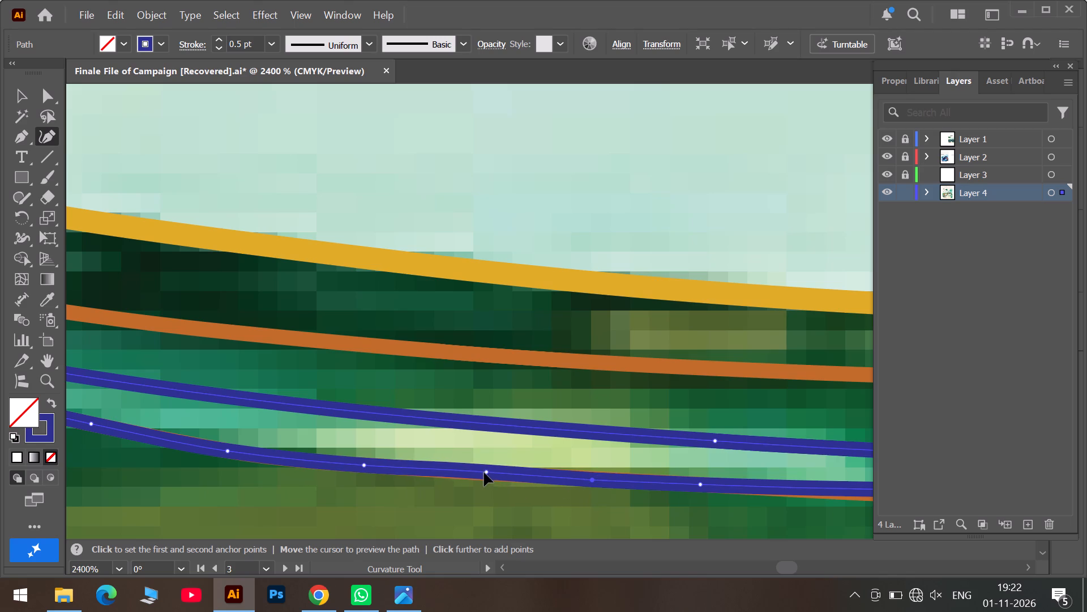
left_click_drag(484, 473, 482, 474)
left_click_drag(591, 482, 583, 478)
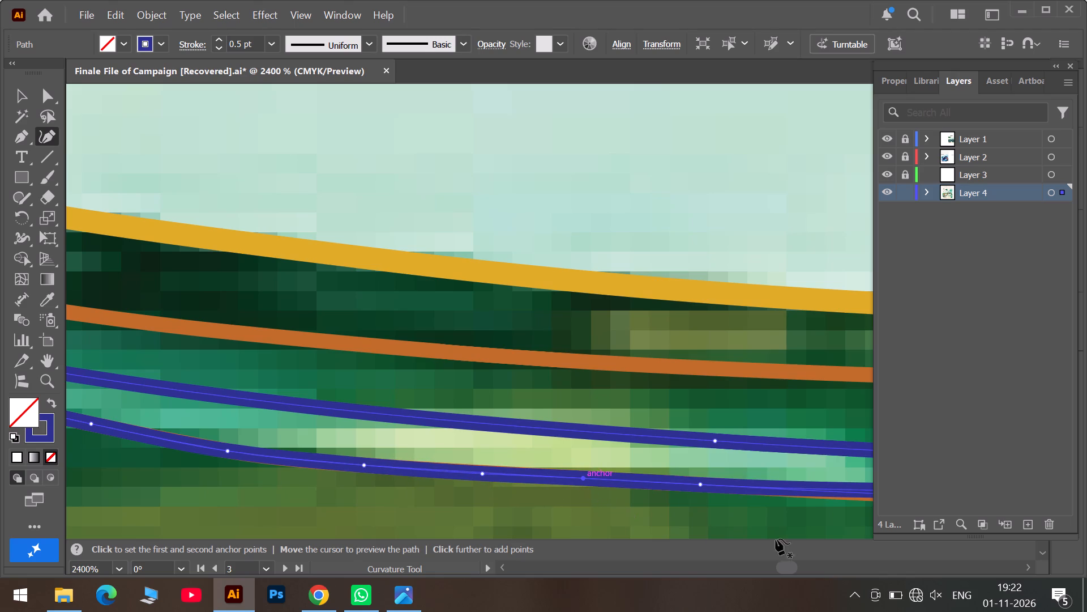
Fit the lower edge to the orange line along the band's flat bottom stretch, lowering two anchors and adding anchors before and between them.
left_click(818, 566)
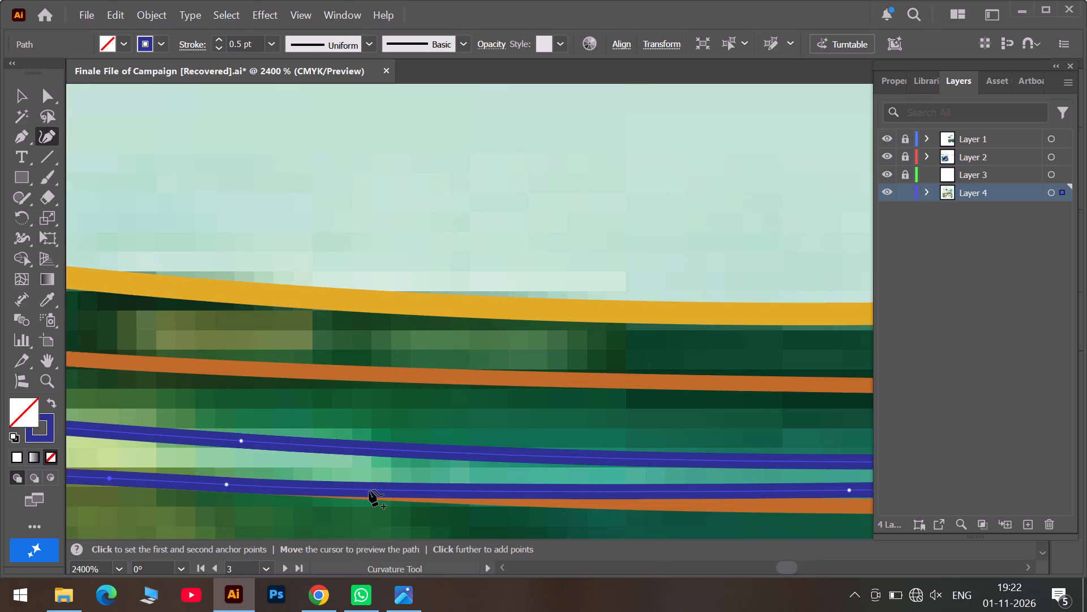
left_click_drag(369, 490, 358, 493)
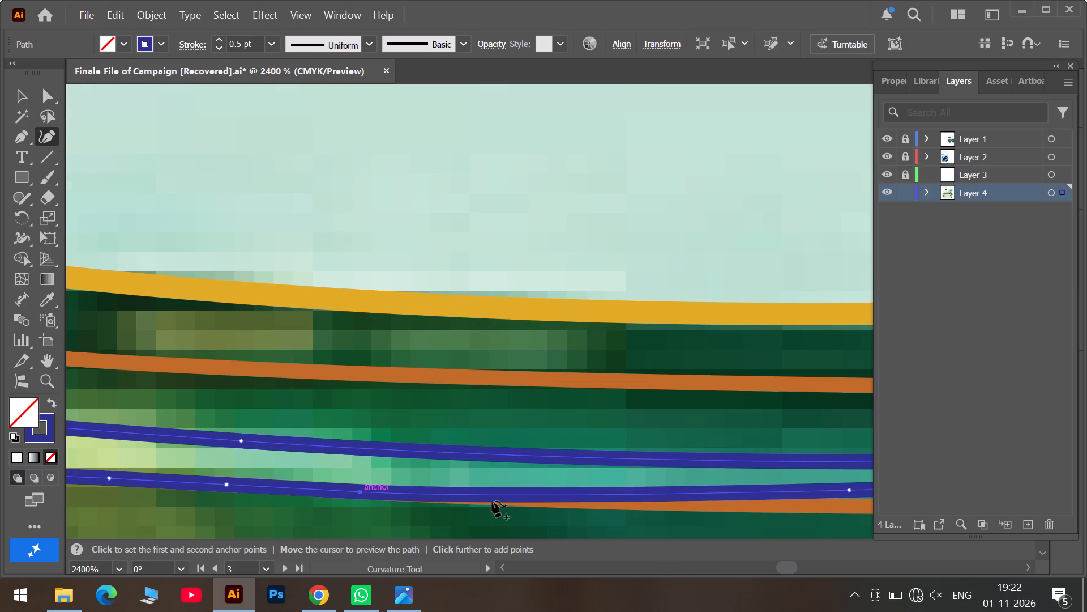
left_click_drag(849, 489, 847, 506)
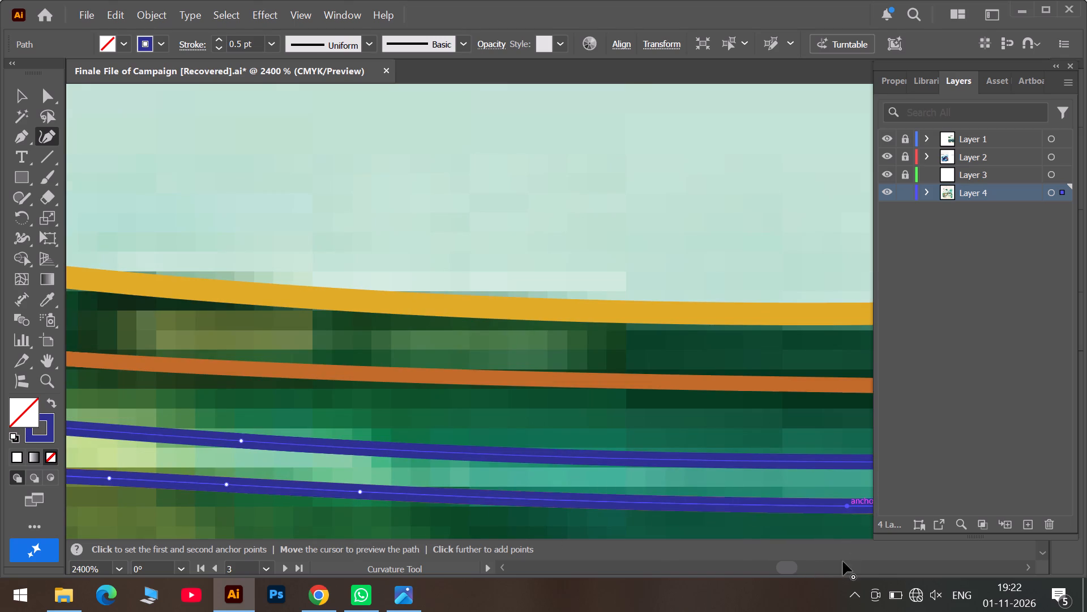
left_click(842, 571)
left_click_drag(705, 493, 695, 499)
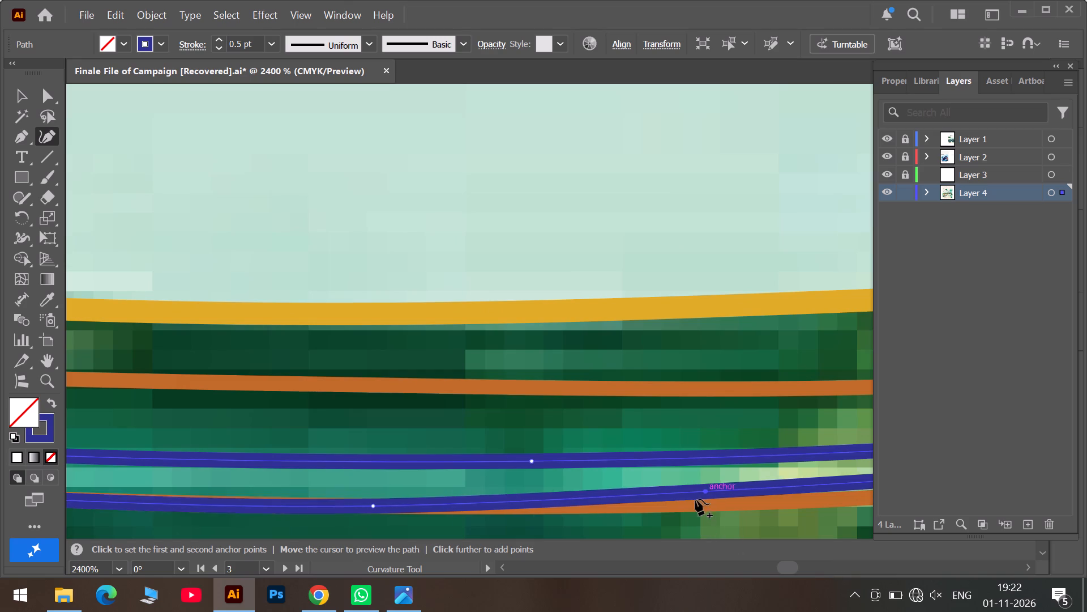
left_click_drag(695, 499, 619, 506)
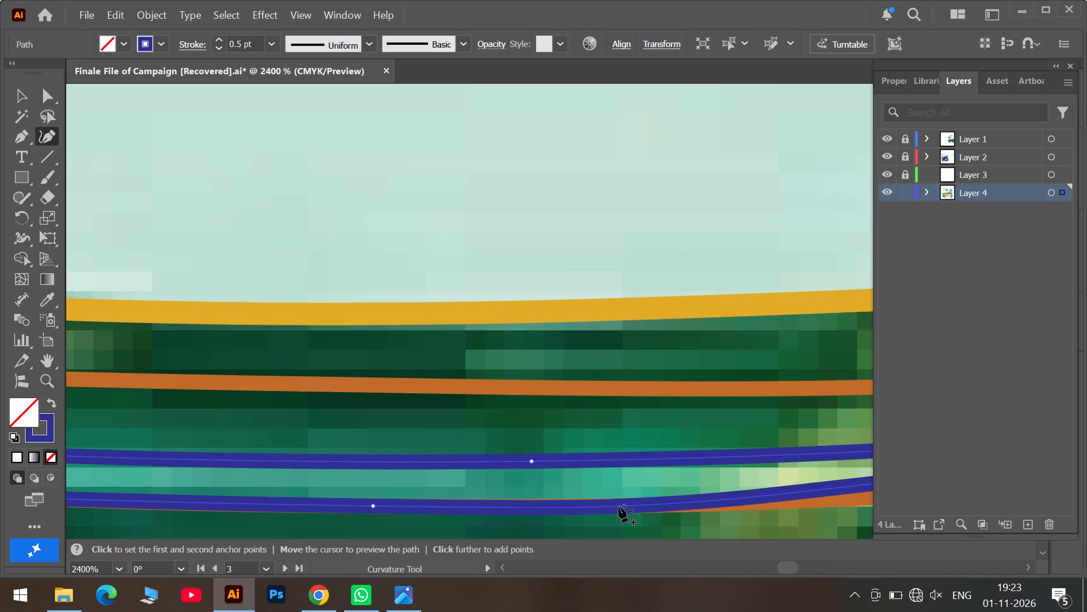
left_click_drag(619, 506, 554, 507)
left_click_drag(114, 500, 115, 507)
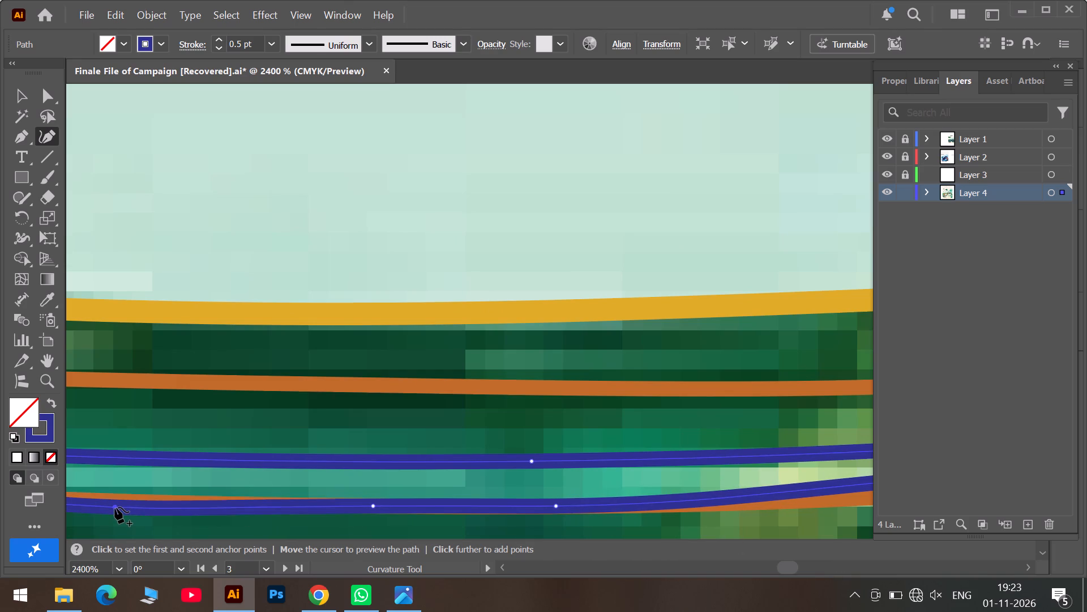
left_click_drag(115, 507, 129, 501)
key("ctrl+z")
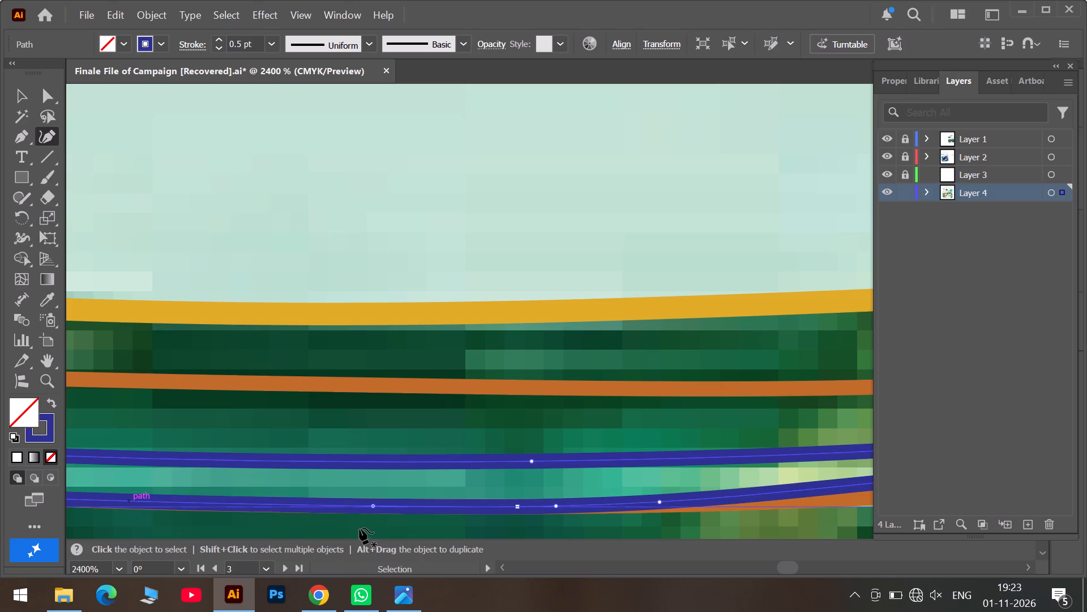
Reposition the two lower-edge anchors before and beneath the pale yellow-green patch onto the orange line past the flat bottom stretch.
left_click_drag(661, 501, 653, 509)
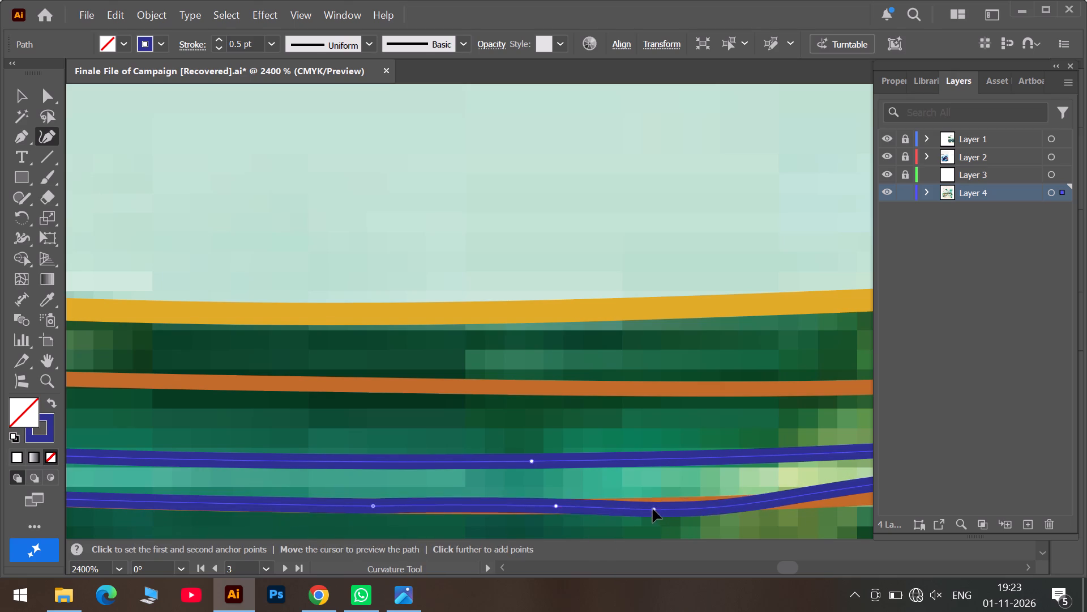
left_click_drag(653, 509, 648, 504)
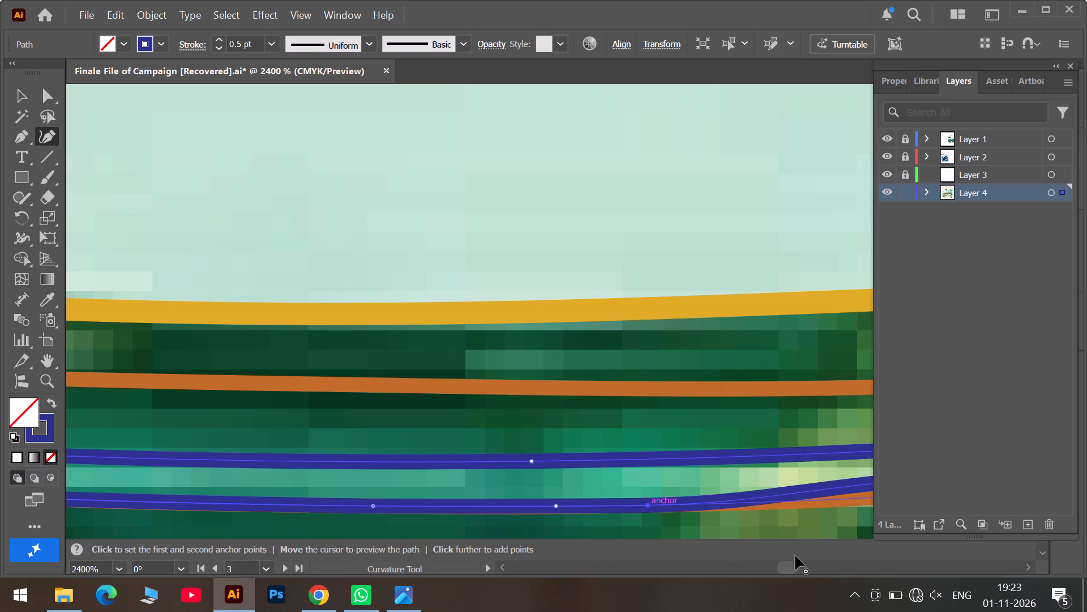
left_click(810, 564)
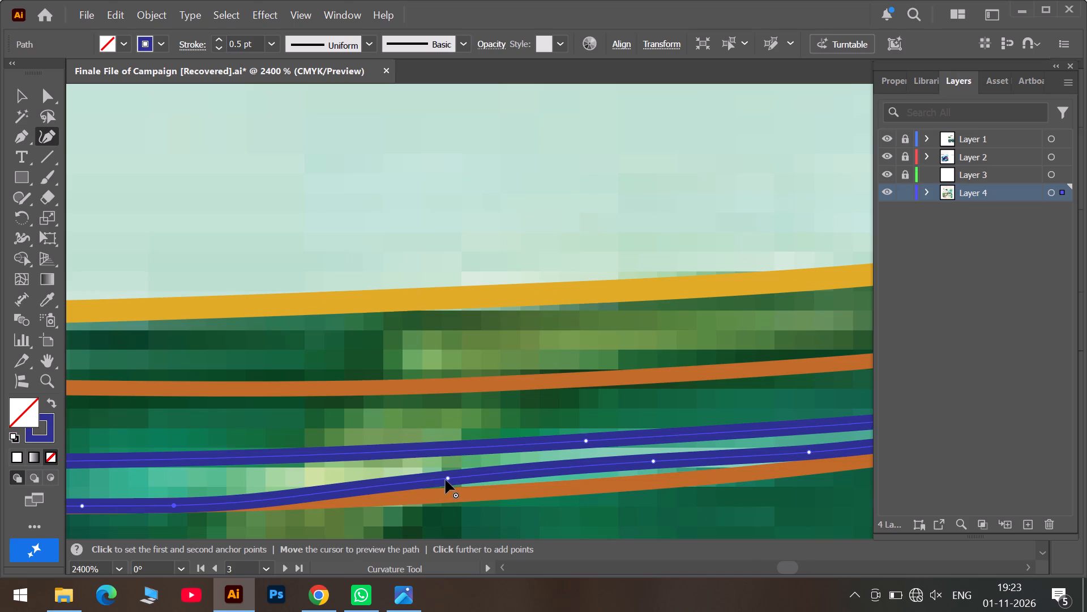
left_click_drag(450, 482, 448, 483)
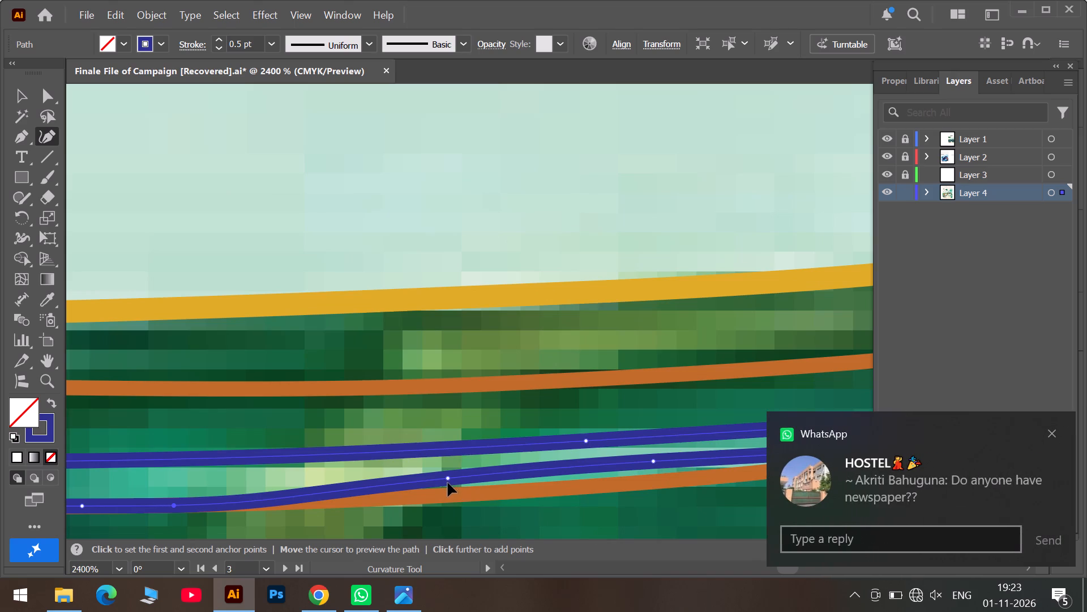
left_click_drag(448, 483, 370, 498)
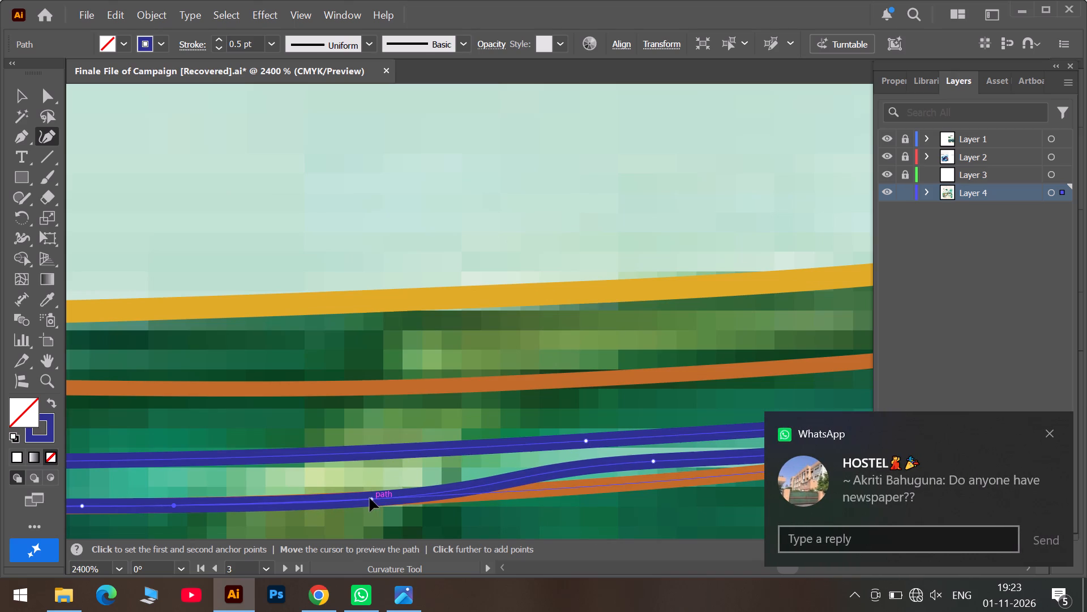
left_click_drag(370, 498, 364, 498)
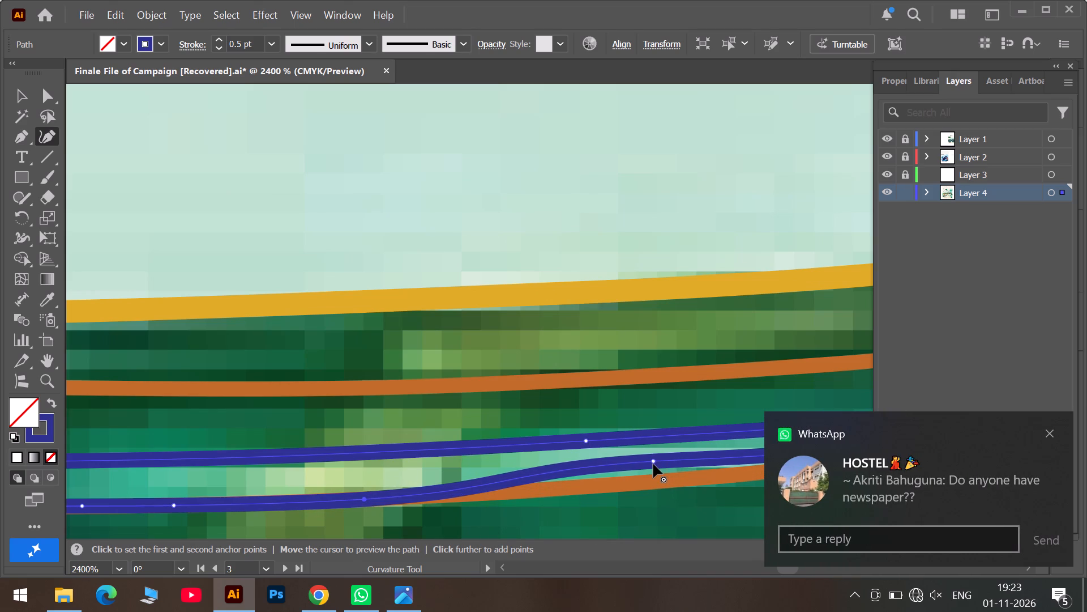
Move the next two lower-edge anchors, beneath the pale teal highlight, down and back along the curve onto the orange line.
left_click_drag(653, 464, 581, 488)
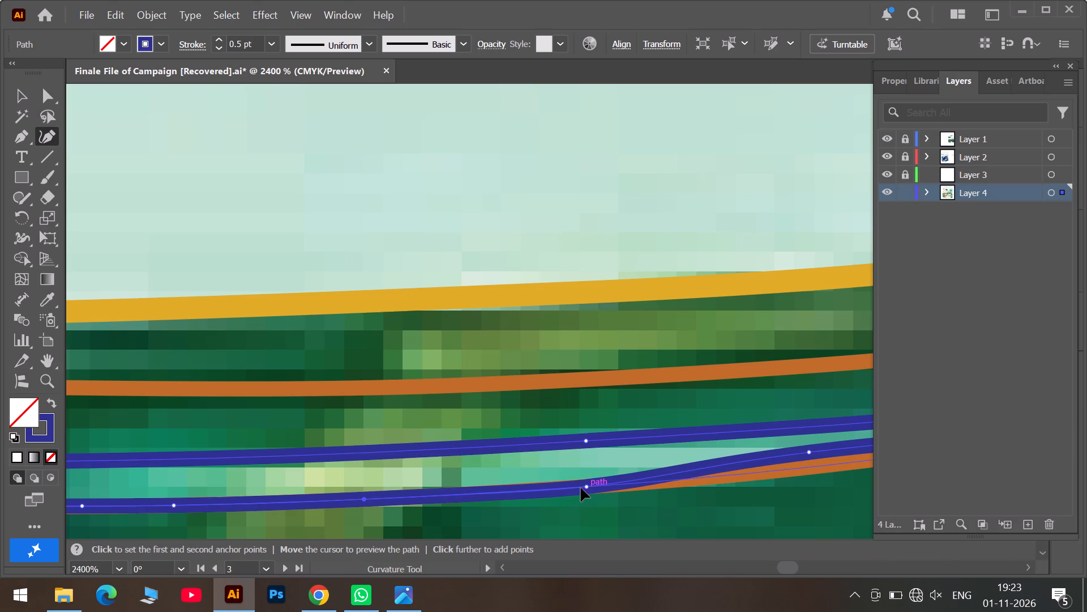
left_click_drag(581, 488, 567, 489)
left_click_drag(808, 453, 721, 478)
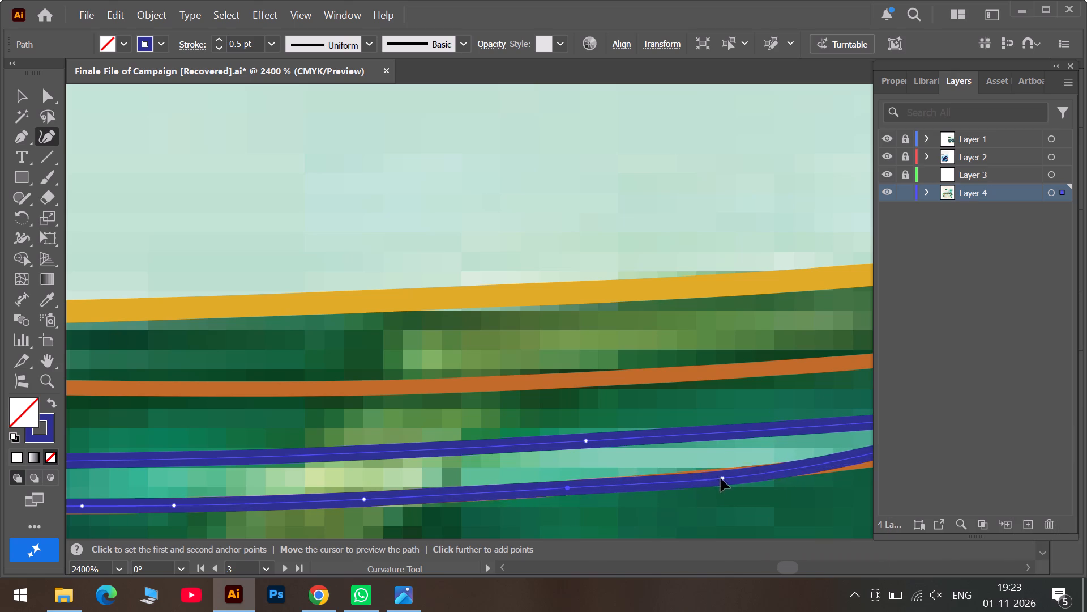
left_click_drag(721, 478, 705, 478)
Fit the rising lower edge past the pale teal highlight to the orange line, adding an anchor and lowering the following one.
left_click(831, 563)
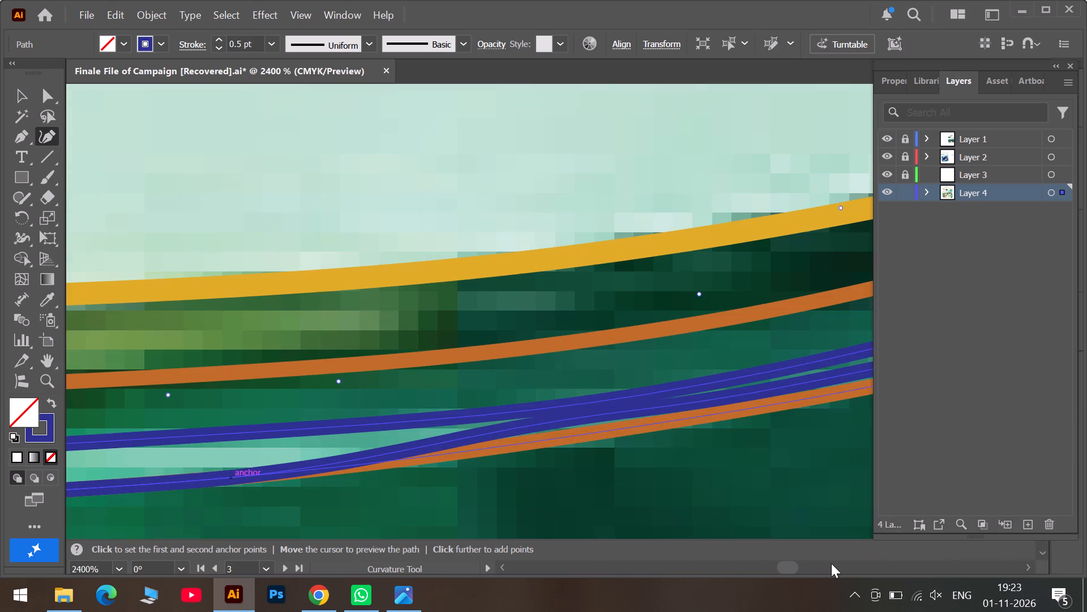
left_click_drag(459, 442, 459, 454)
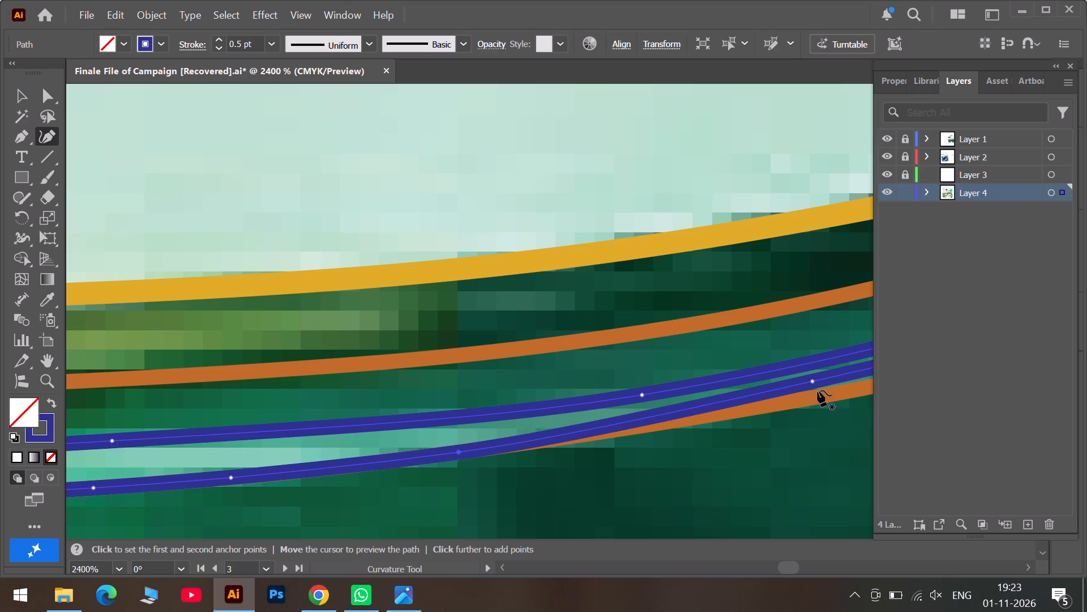
left_click_drag(814, 382, 779, 403)
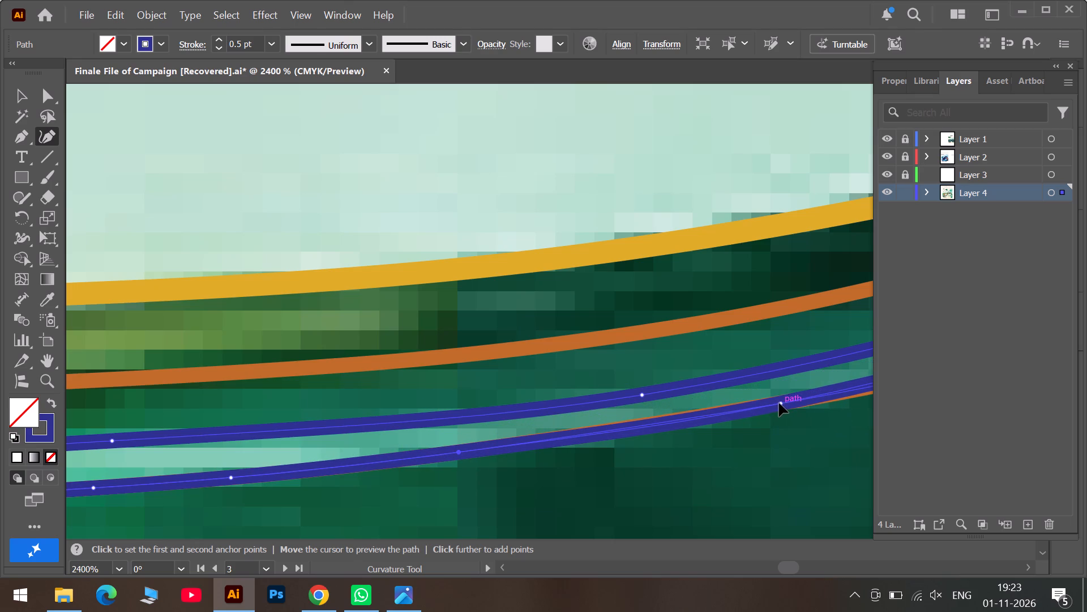
Refine the lower edge where the band starts rising, nudging one anchor and adding another before it on the orange line.
left_click_drag(779, 403, 778, 403)
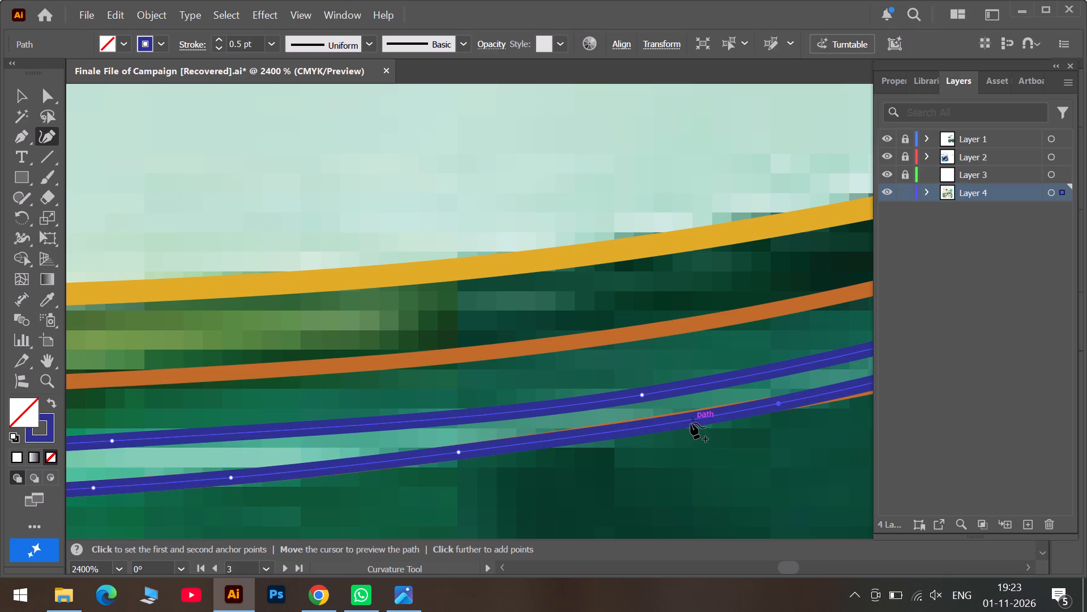
left_click_drag(653, 427, 652, 426)
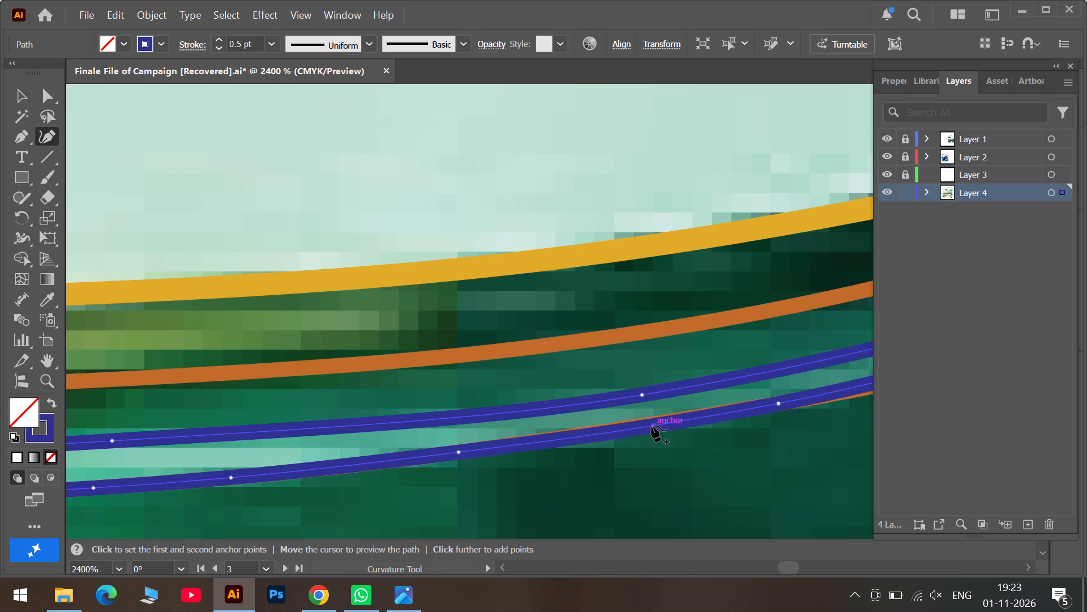
left_click_drag(652, 426, 632, 428)
left_click_drag(632, 428, 626, 428)
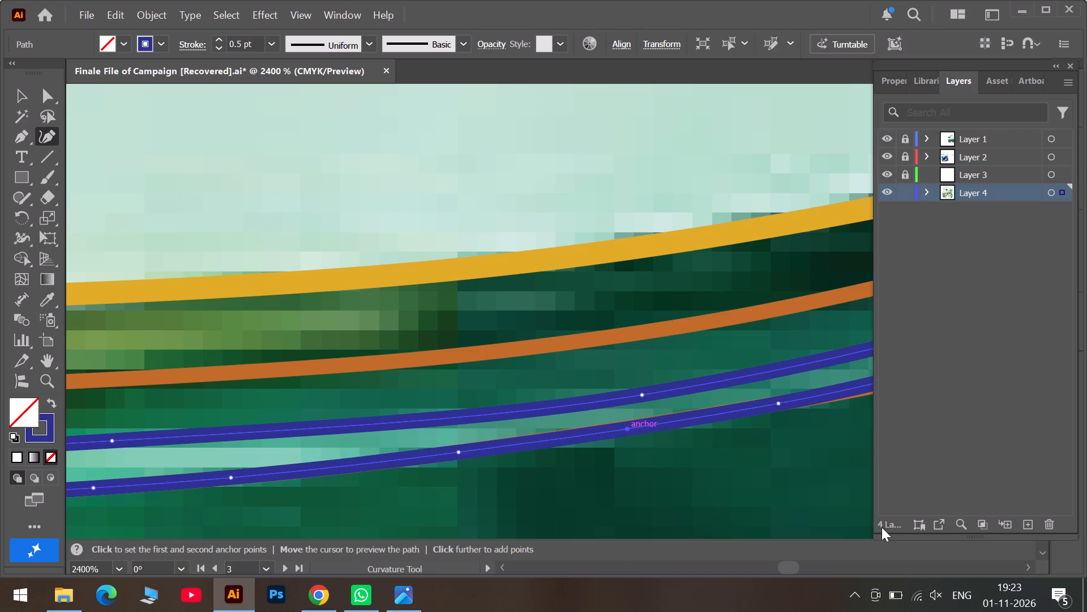
Align the rising lower edge up to the light yellow-green patch with the orange line, moving two anchors and adding two more.
left_click(836, 566)
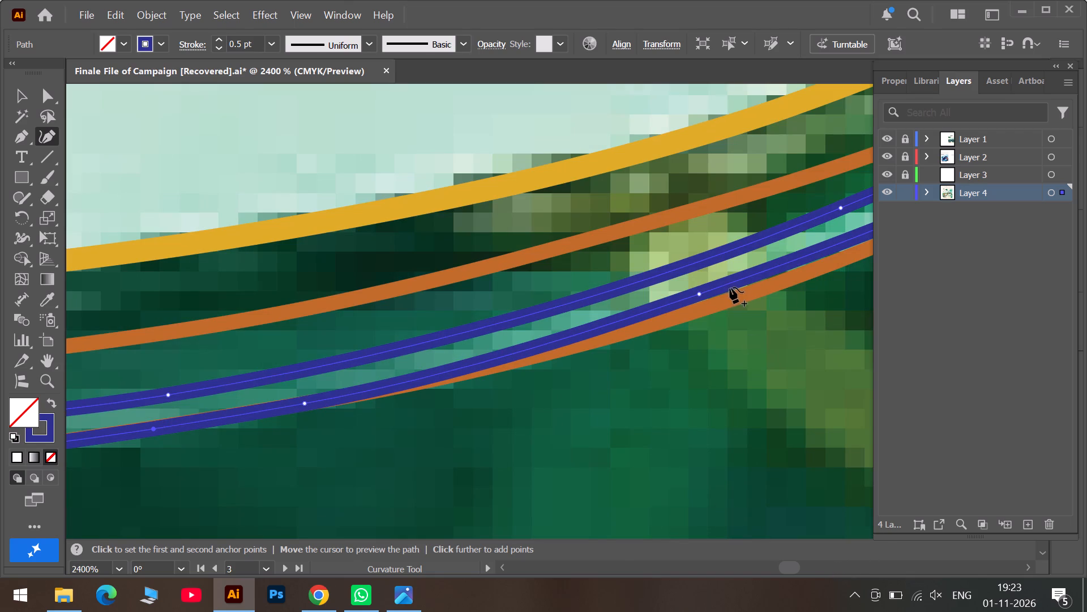
left_click_drag(700, 295, 638, 326)
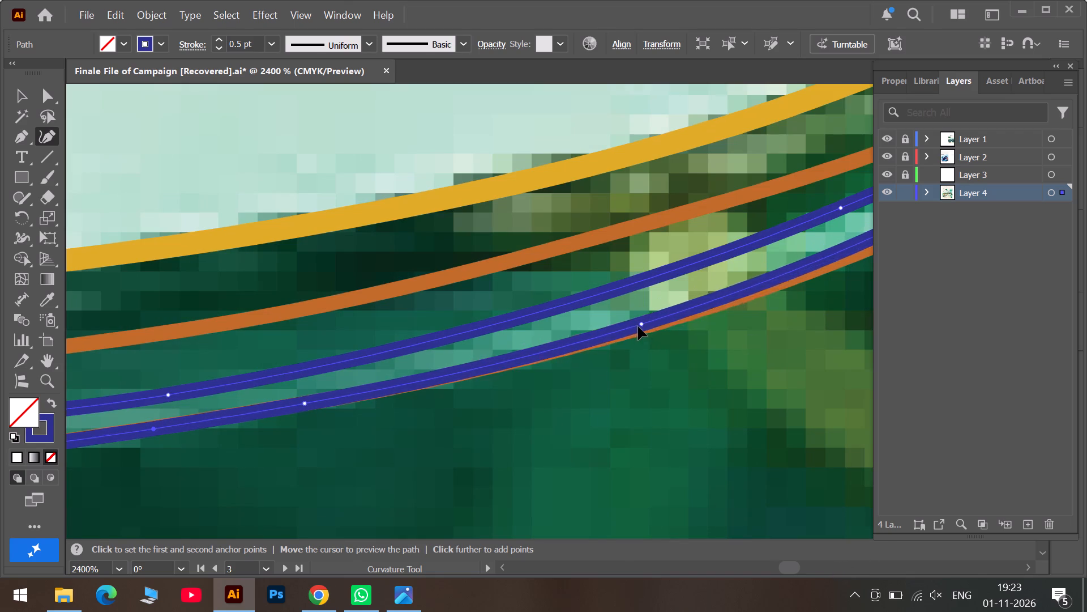
left_click_drag(638, 326, 563, 349)
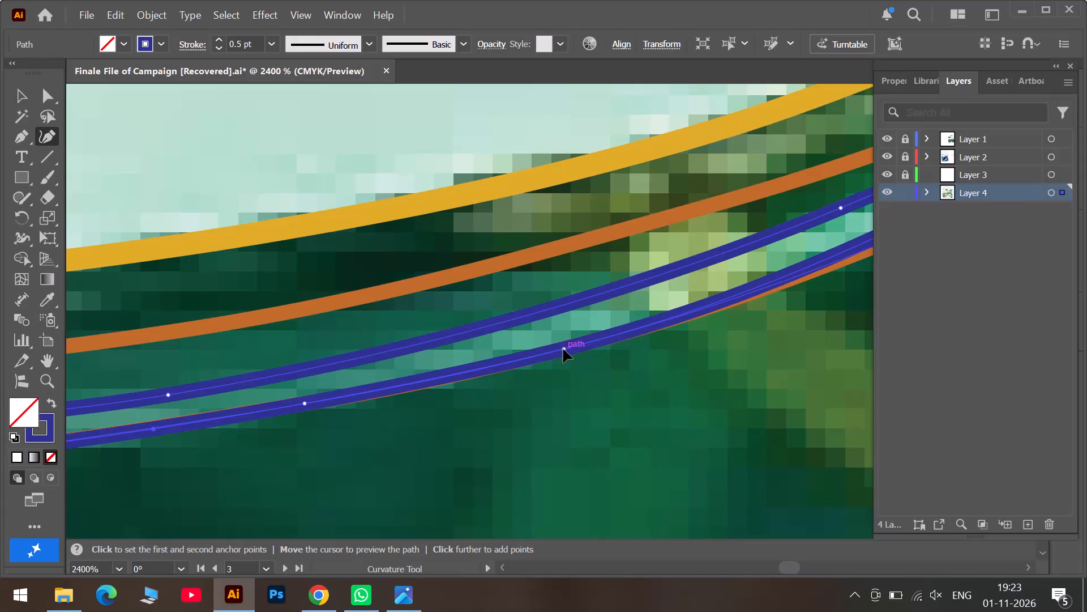
left_click_drag(563, 349, 562, 349)
left_click(443, 378)
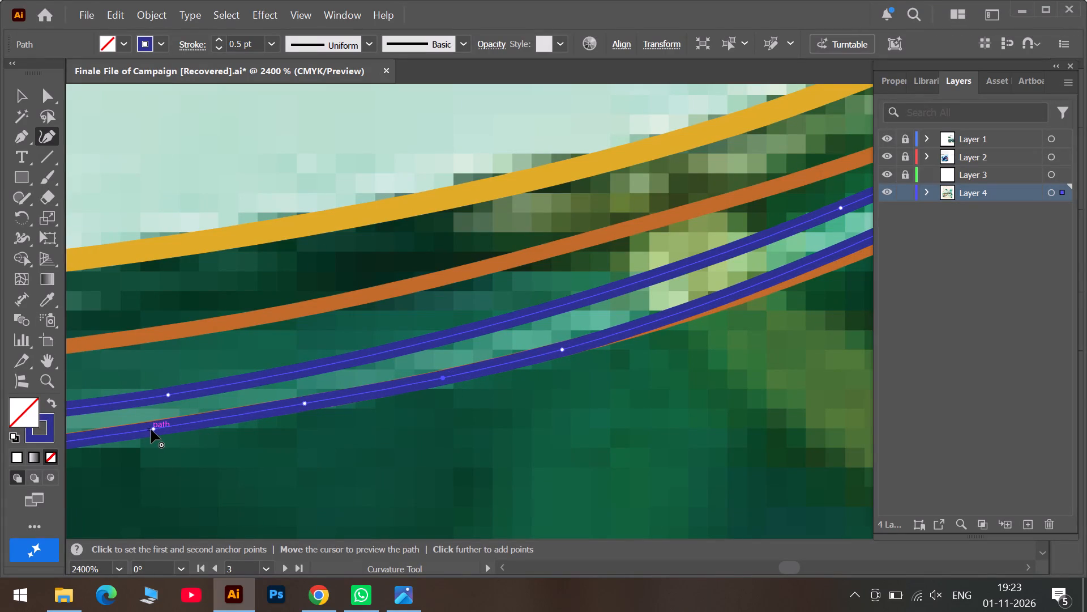
left_click_drag(153, 430, 142, 430)
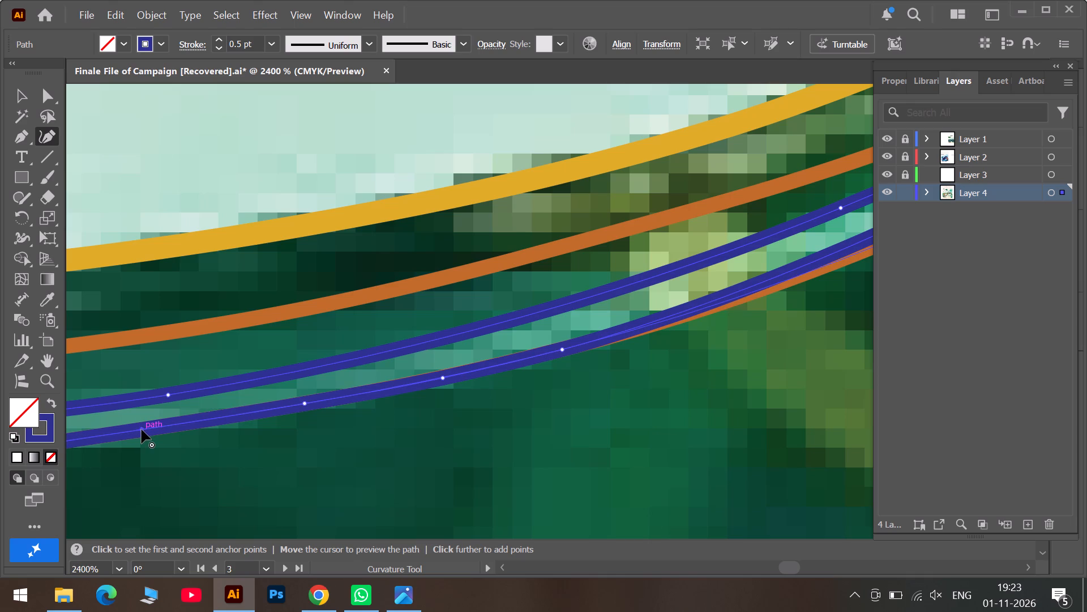
left_click_drag(684, 311, 662, 320)
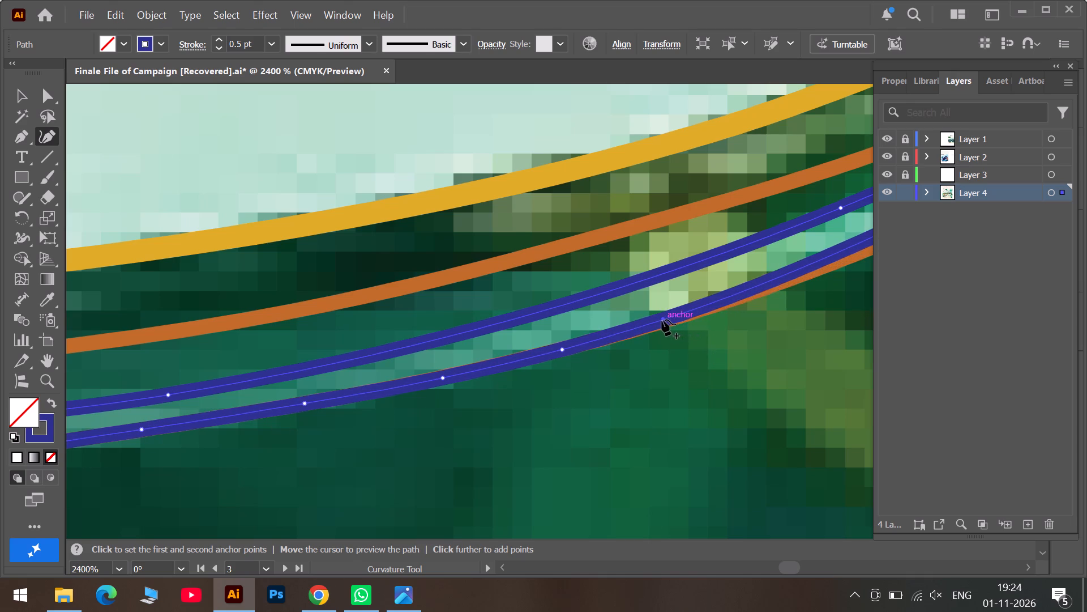
Align the lower edge just past the light yellow-green patch with the orange line, moving two anchors onto it and adding one further up.
left_click_drag(662, 320, 663, 324)
left_click(823, 566)
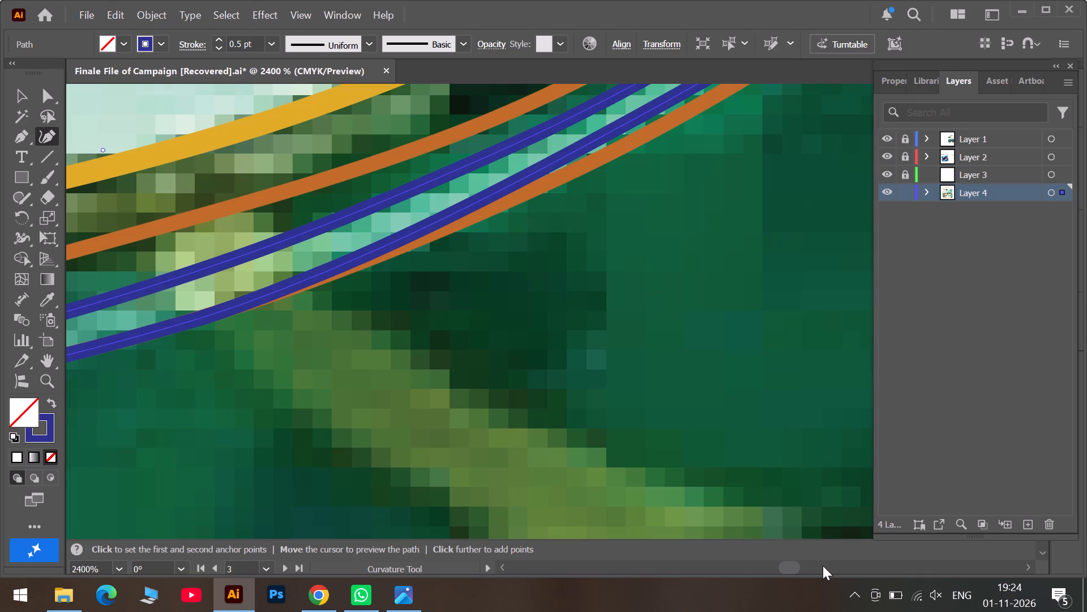
scroll(523, 243, "up", 2)
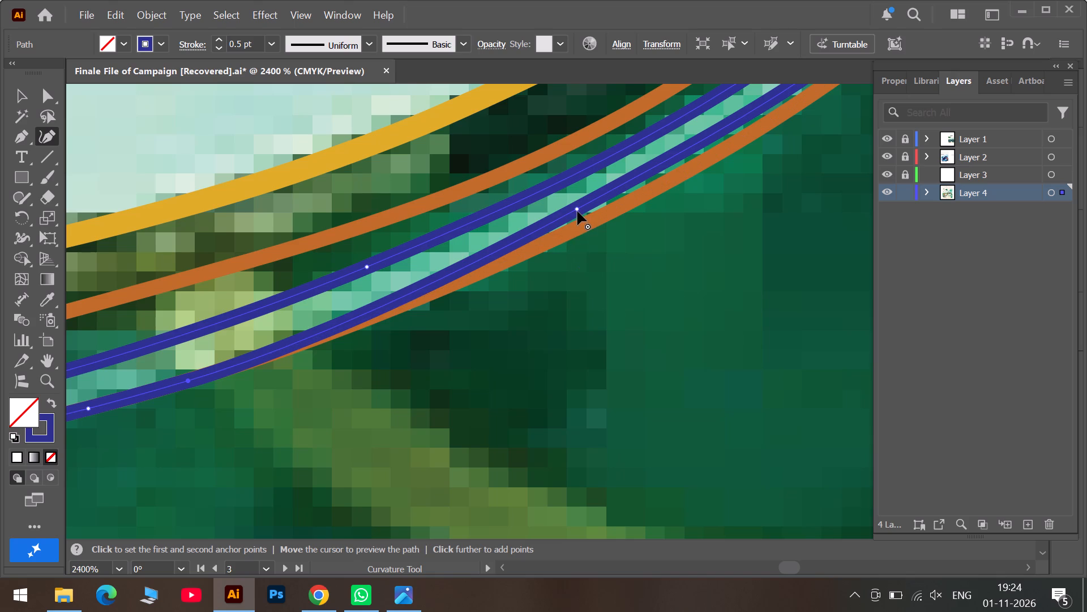
left_click_drag(577, 210, 527, 253)
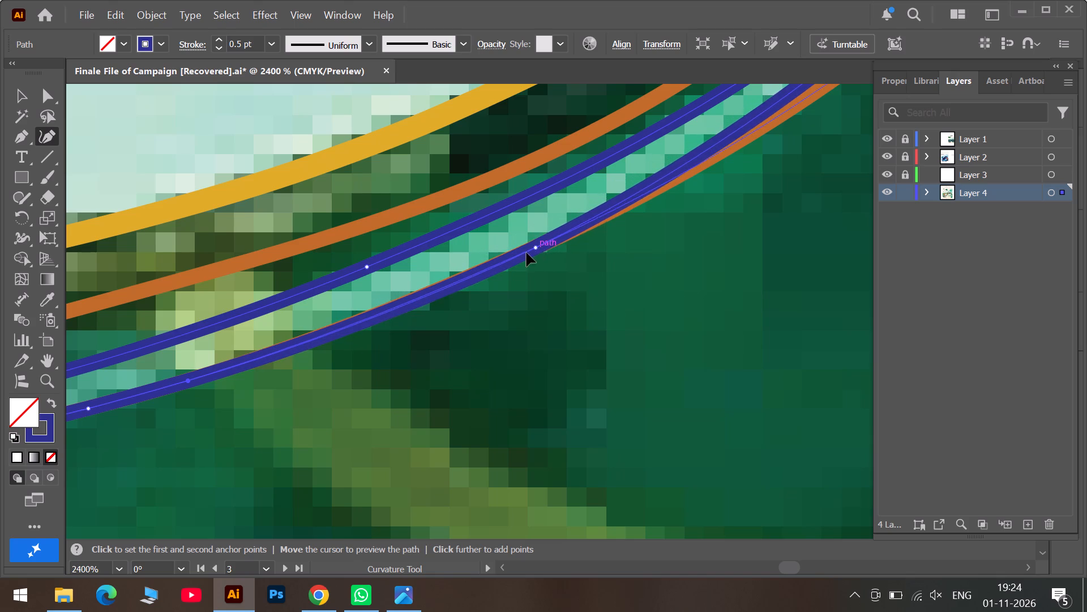
left_click_drag(527, 253, 370, 320)
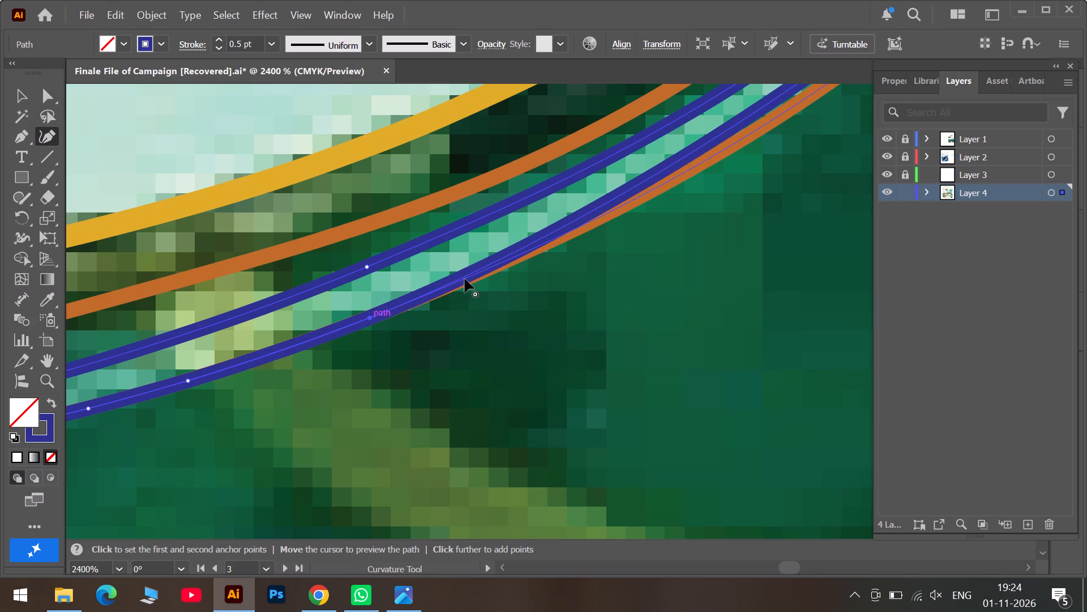
left_click_drag(665, 171, 594, 222)
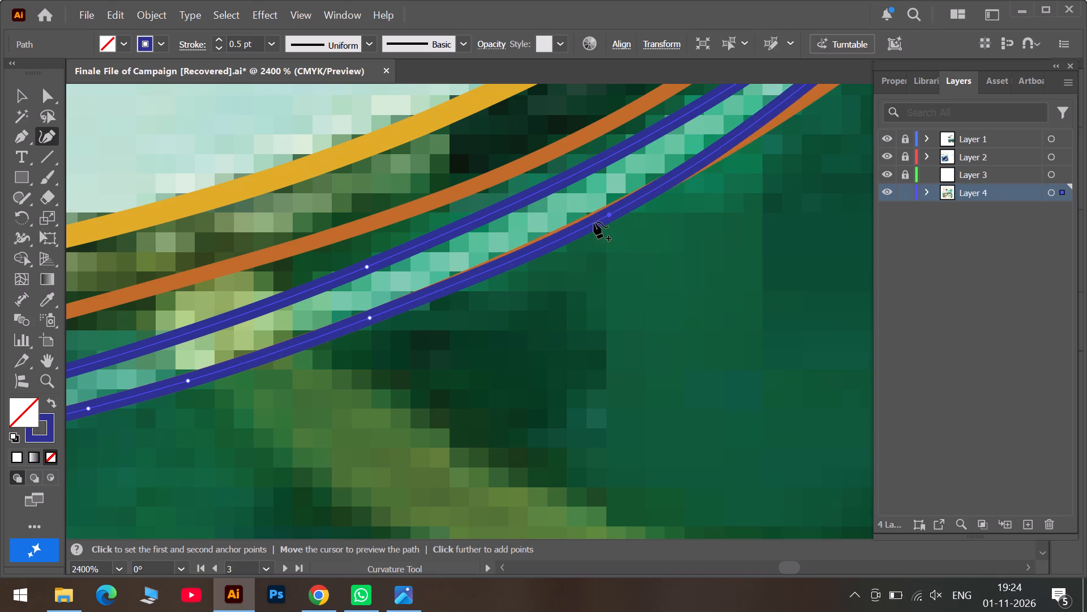
left_click_drag(594, 222, 533, 249)
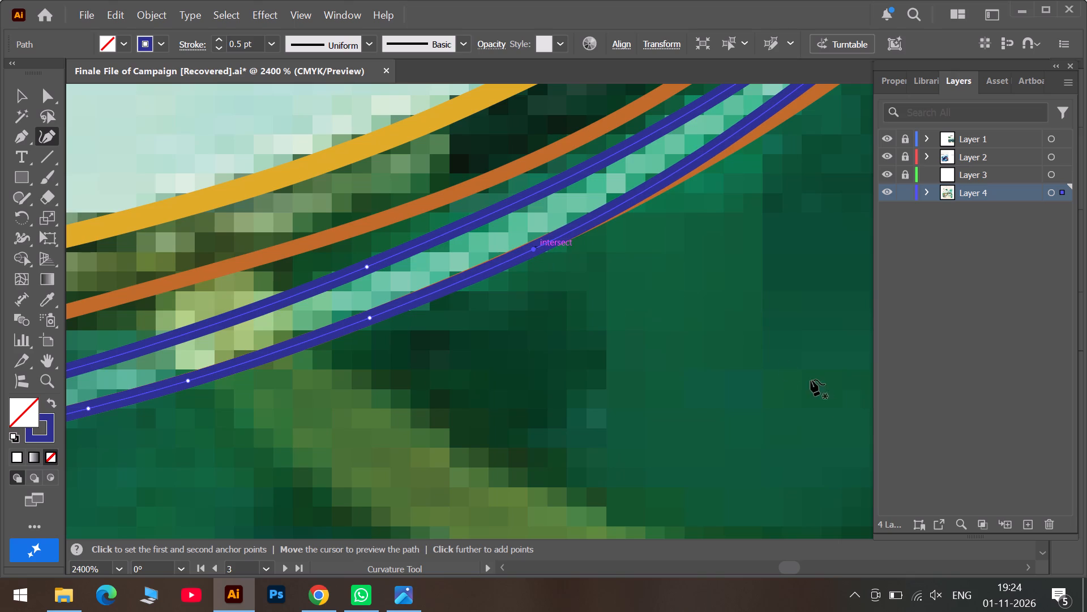
Fit the lower edge to the orange line where the teal band steepens, sliding one anchor back down the curve and adding another beyond it.
left_click(817, 566)
scroll(423, 209, "up", 9)
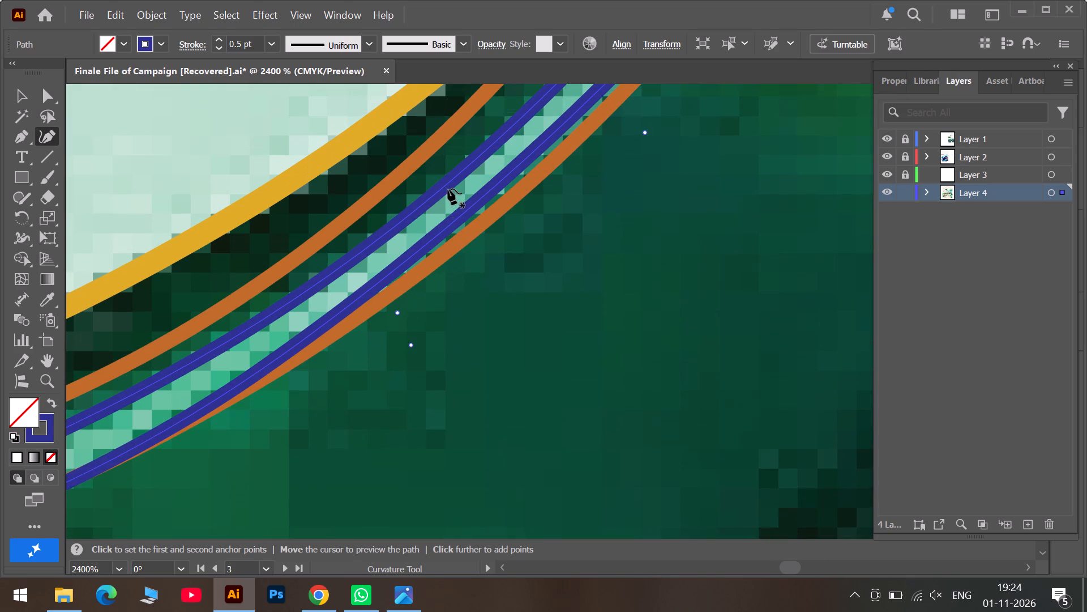
left_click_drag(410, 286, 409, 296)
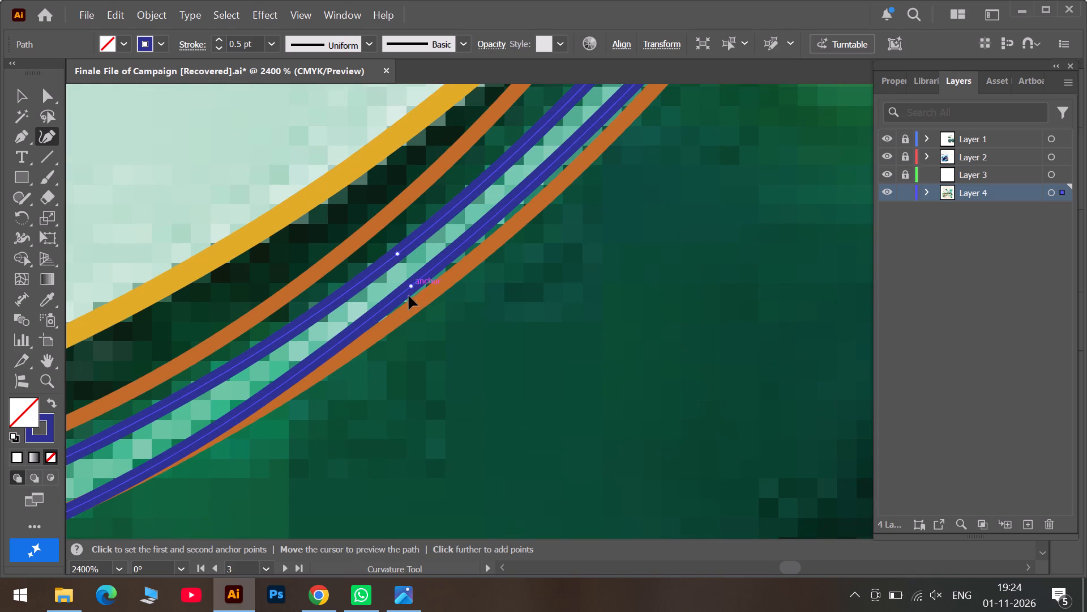
left_click_drag(409, 296, 204, 445)
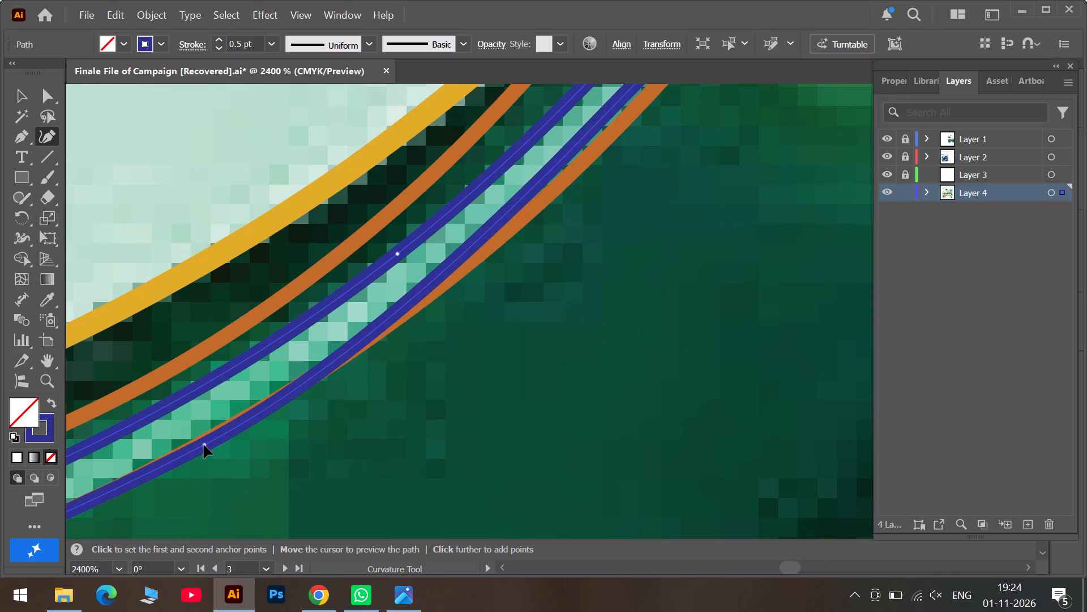
left_click_drag(204, 445, 185, 454)
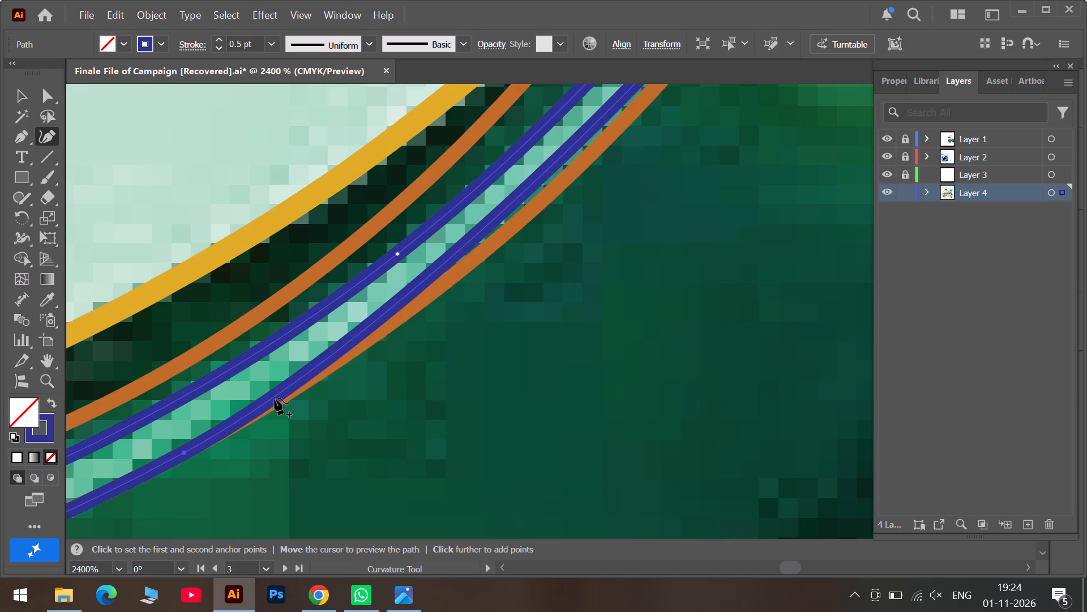
left_click_drag(275, 398, 258, 413)
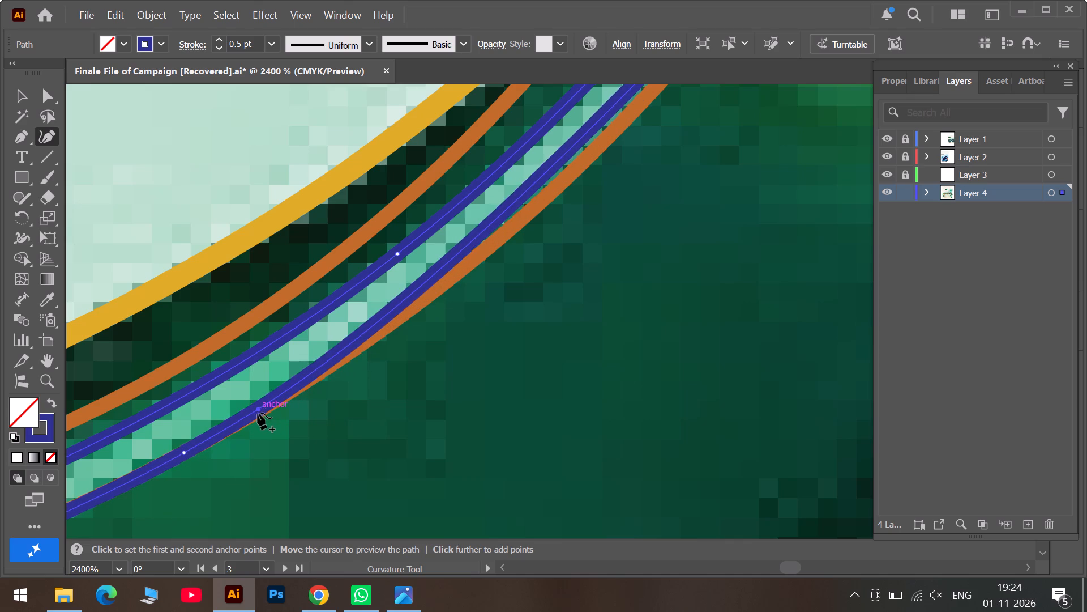
left_click_drag(258, 413, 247, 419)
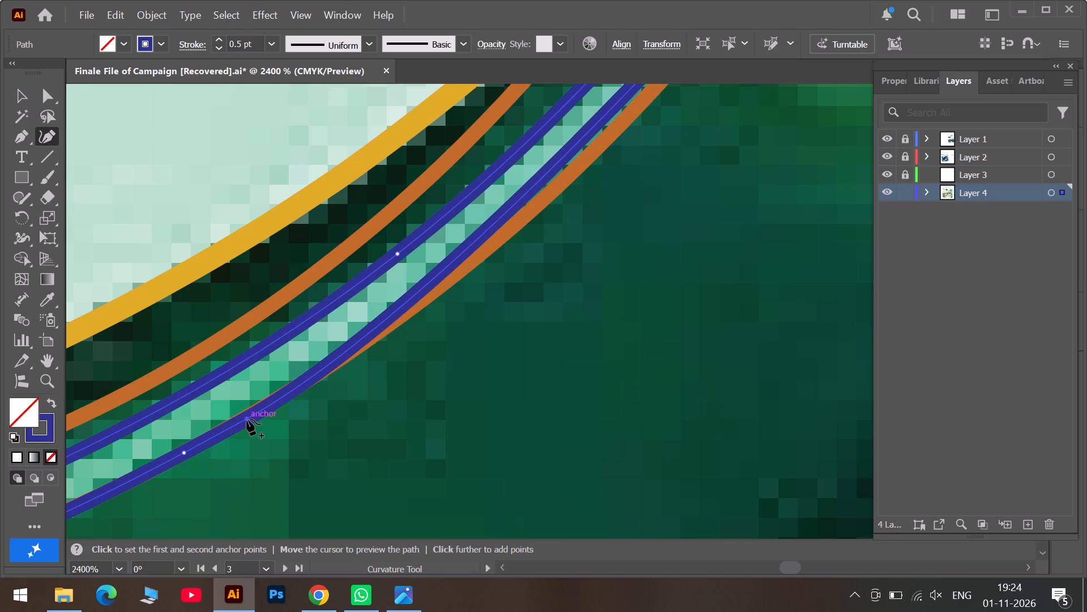
left_click_drag(247, 419, 254, 412)
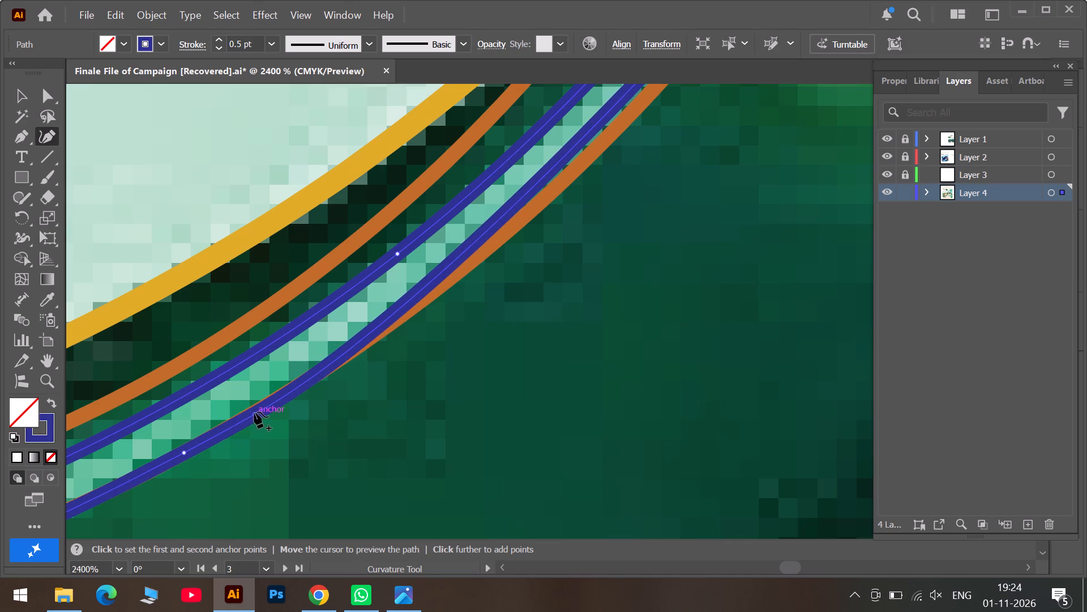
left_click_drag(254, 412, 258, 414)
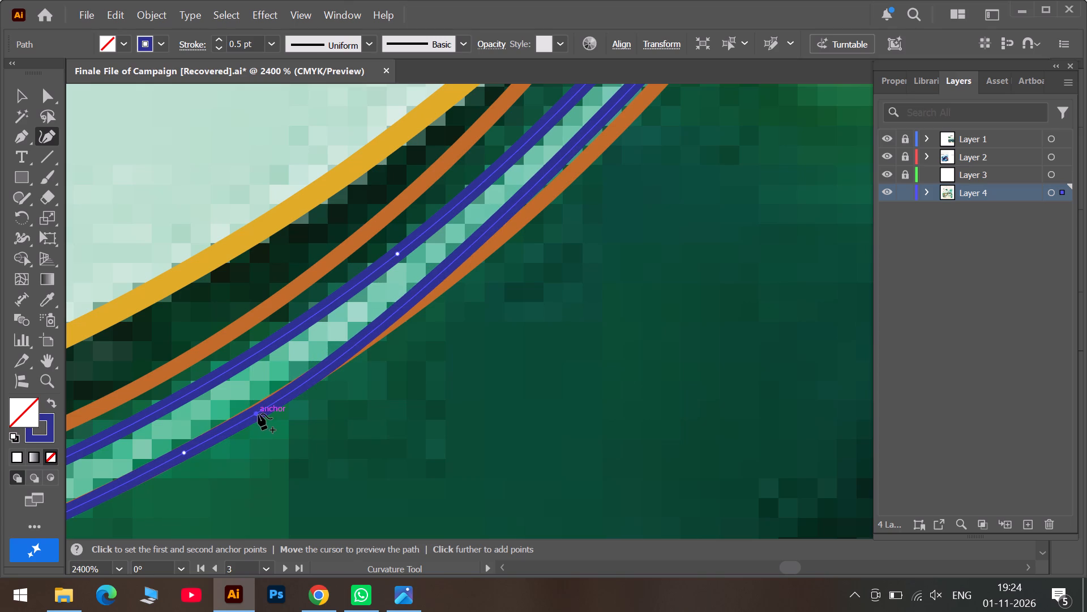
left_click_drag(258, 414, 250, 414)
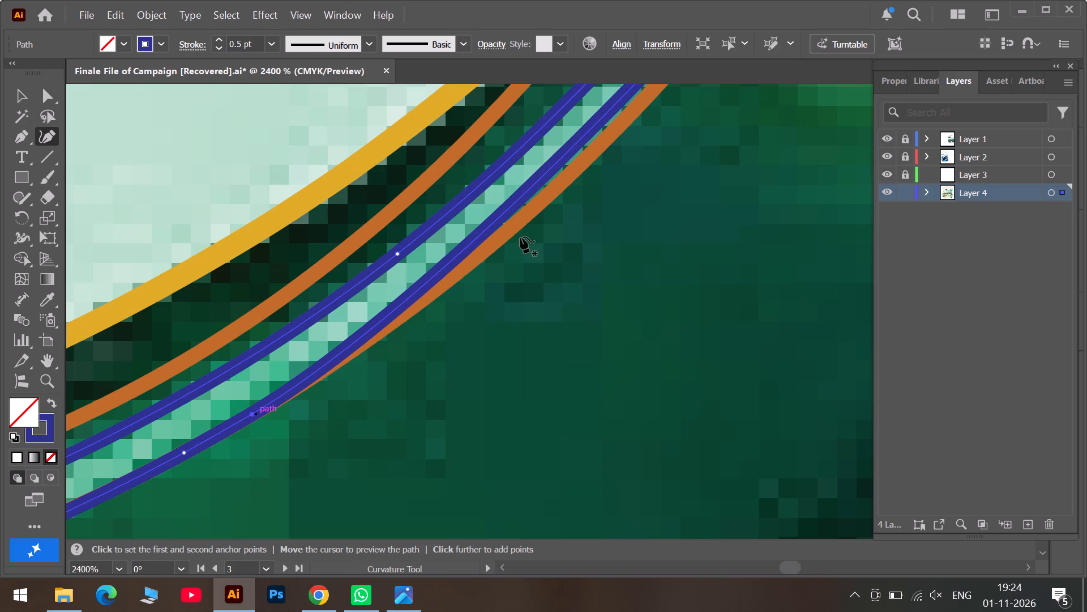
Match the lower edge to the orange line along the pale teal stretch, nudging its upper anchor and adding two anchors below it.
scroll(537, 242, "up", 5)
scroll(669, 226, "up", 6)
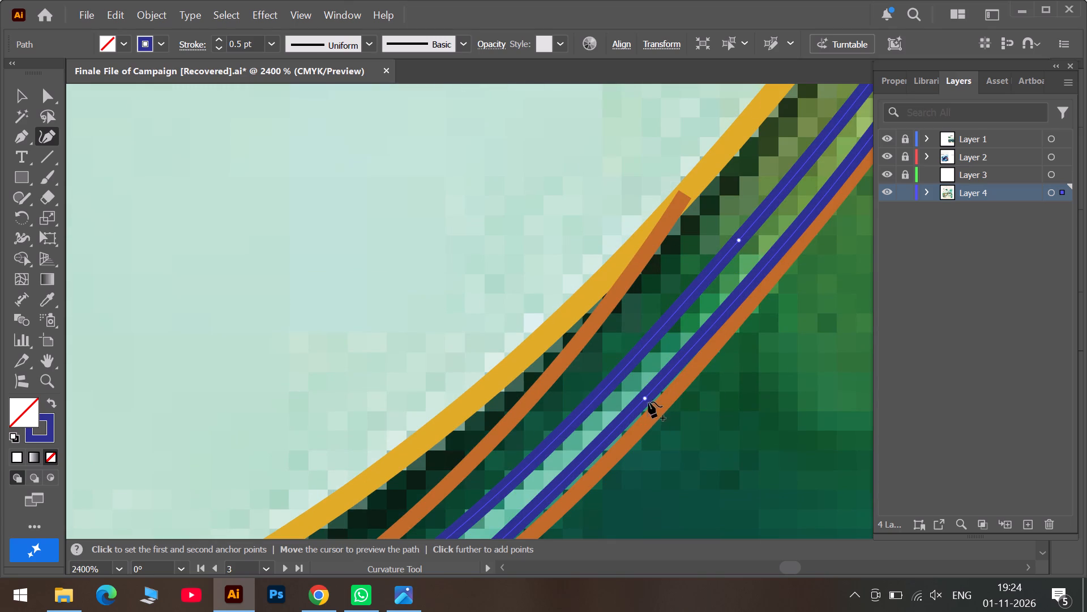
left_click_drag(643, 401, 652, 416)
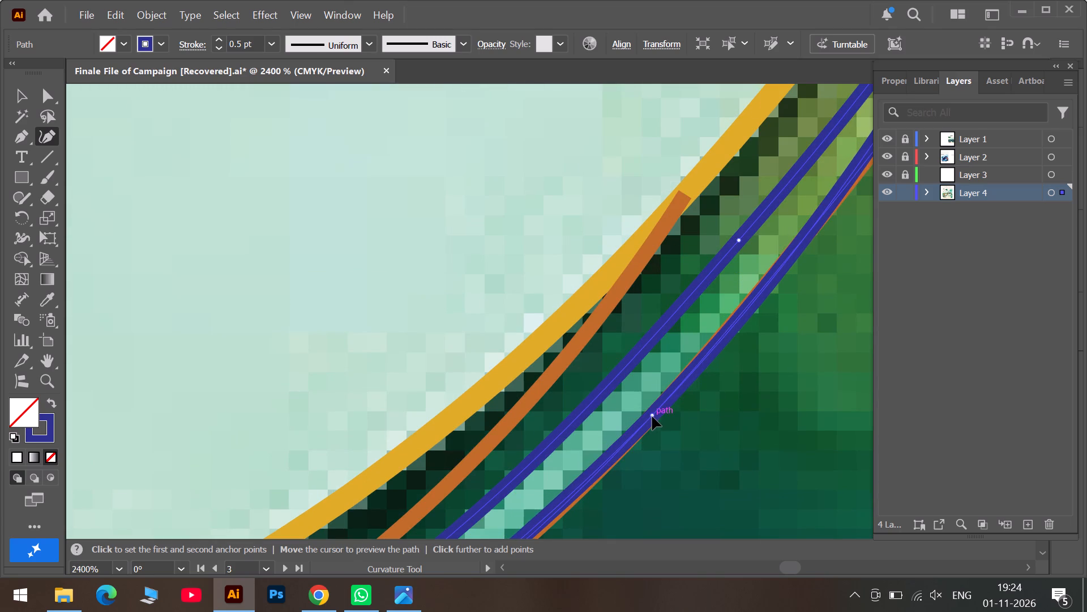
left_click_drag(652, 416, 651, 418)
scroll(636, 438, "down", 4)
scroll(496, 440, "down", 3)
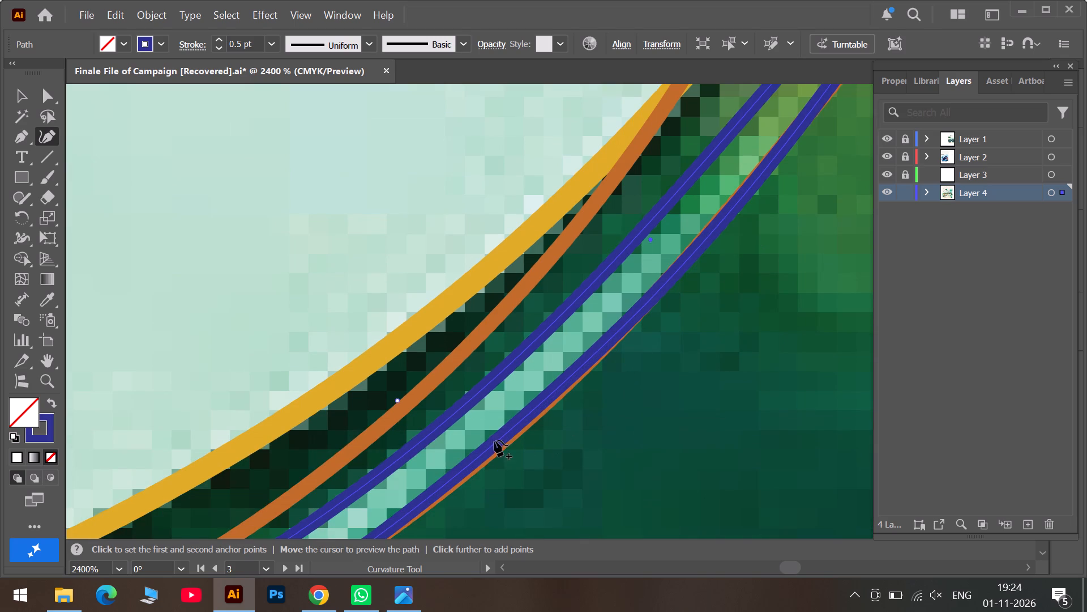
left_click(444, 397)
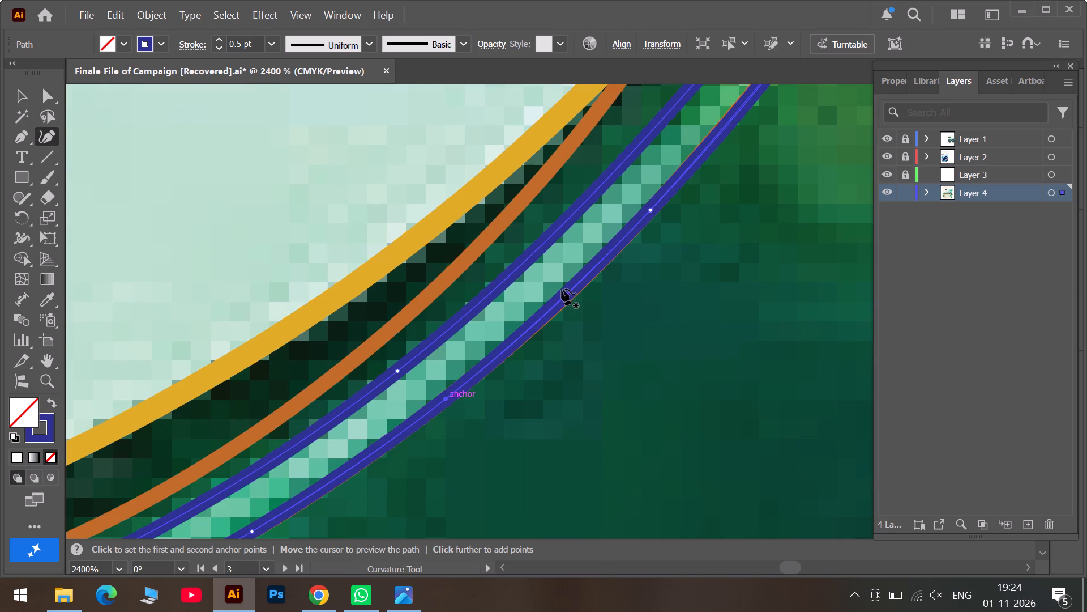
left_click_drag(560, 296, 555, 307)
Align the lower edge with the orange line up to the olive crossing stripe, nudging the anchor near the stripe and adding one below it.
left_click(811, 567)
scroll(361, 294, "up", 6)
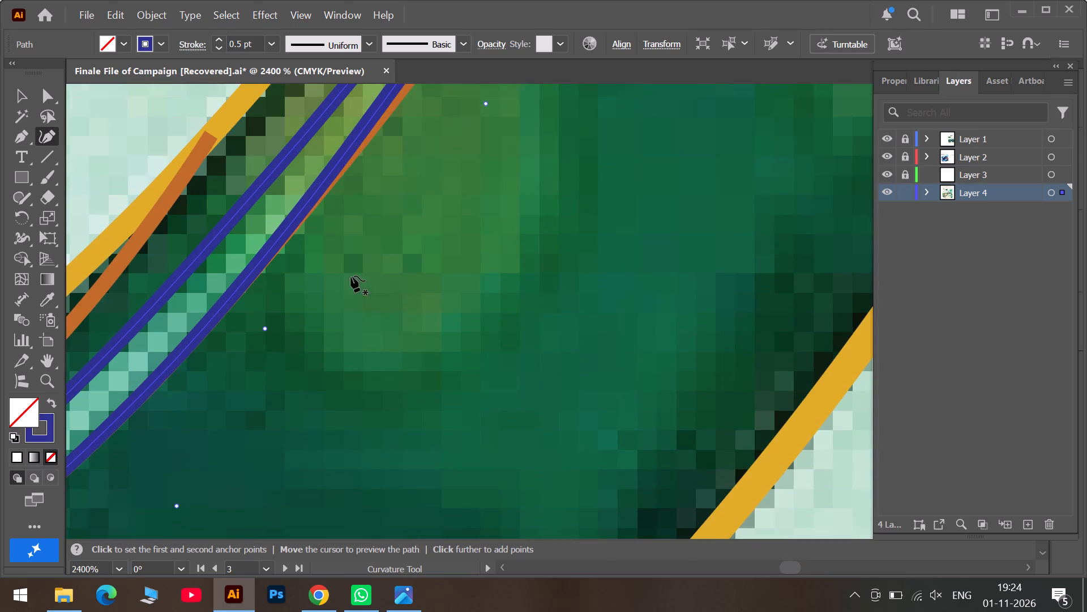
scroll(350, 240, "up", 4)
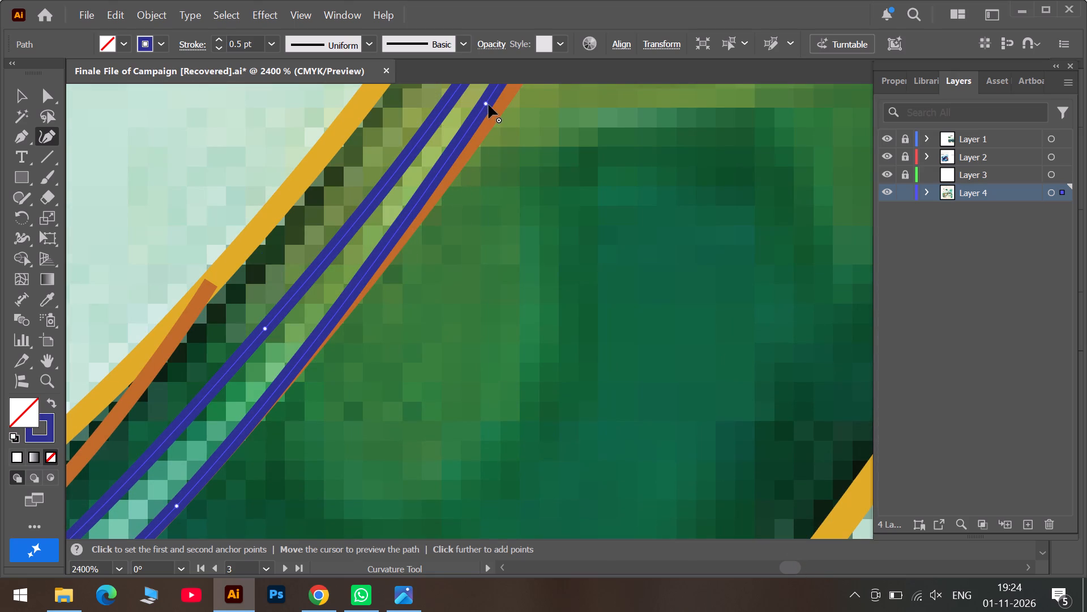
left_click_drag(486, 103, 489, 119)
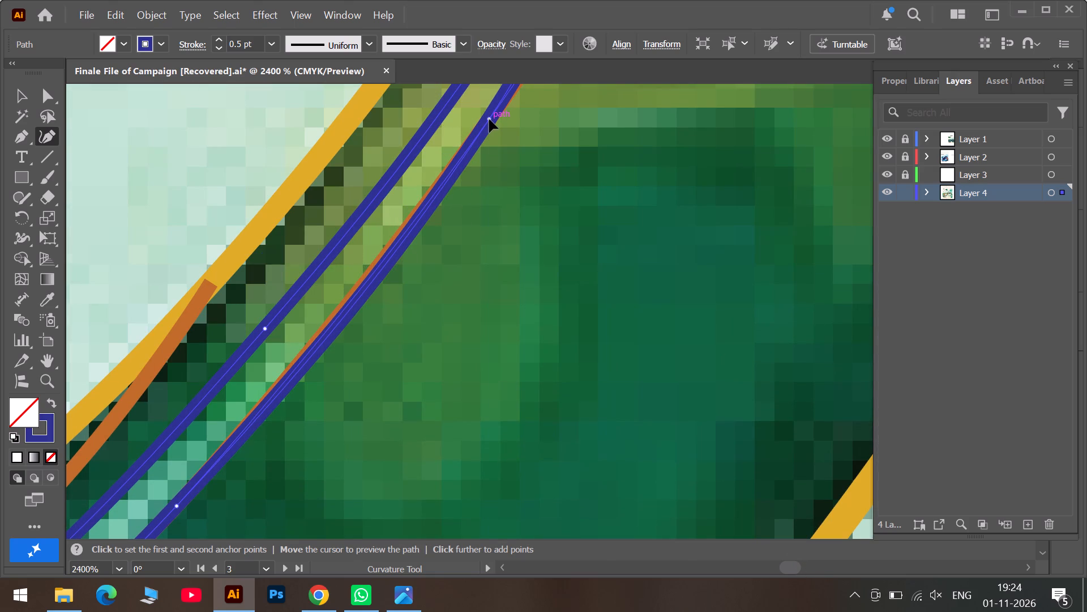
left_click_drag(489, 119, 489, 120)
left_click_drag(401, 243, 385, 258)
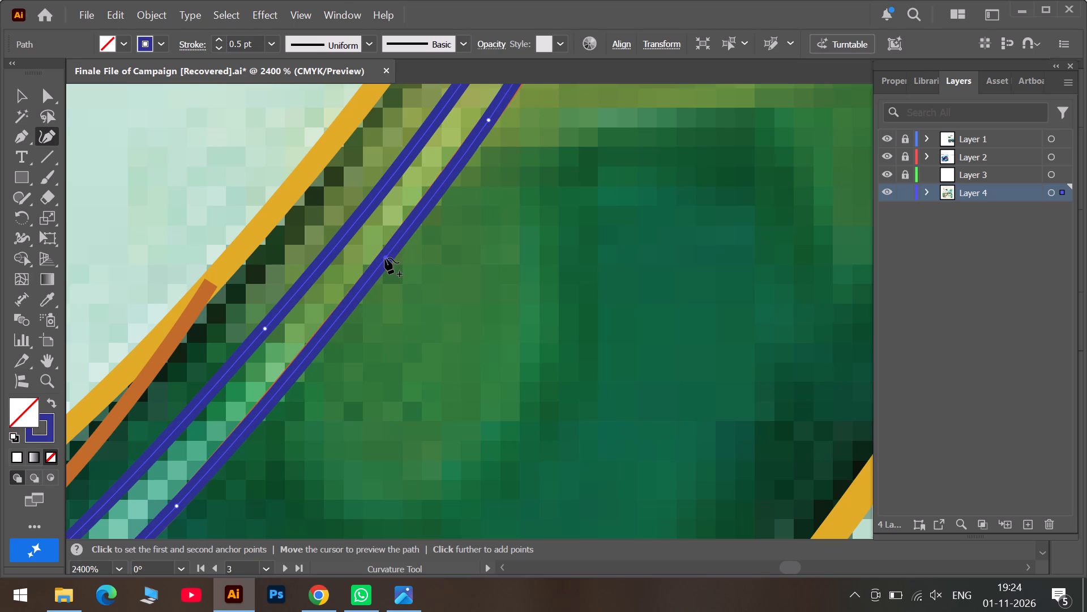
left_click_drag(385, 258, 383, 260)
Fit the lower edge to the orange line from the olive stripe to the bright yellow-green patch, moving one anchor and adding two more.
scroll(489, 180, "up", 6)
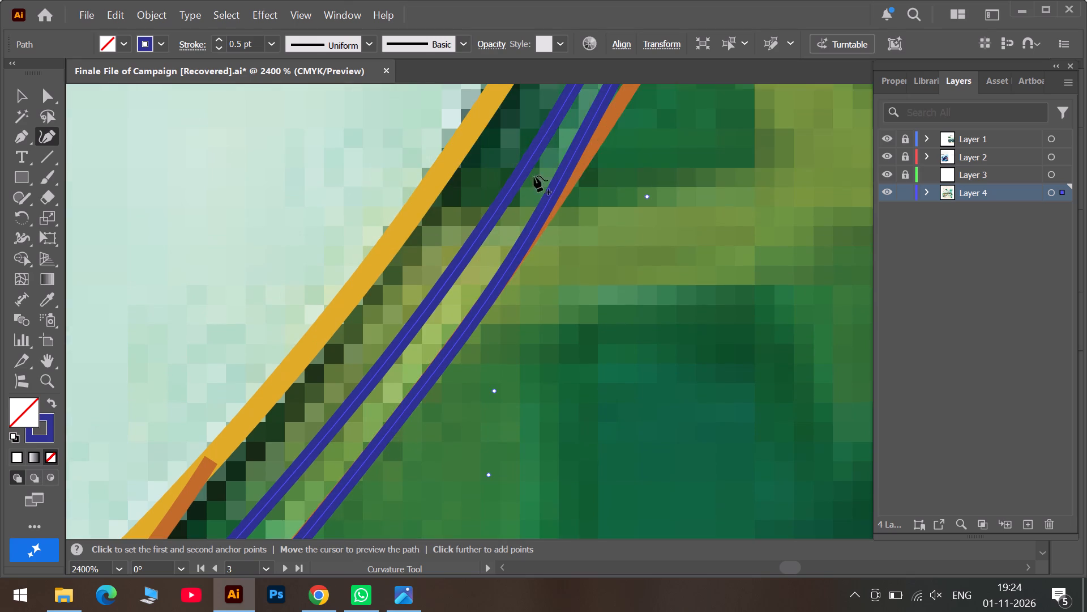
scroll(576, 175, "up", 3)
left_click_drag(648, 107, 650, 107)
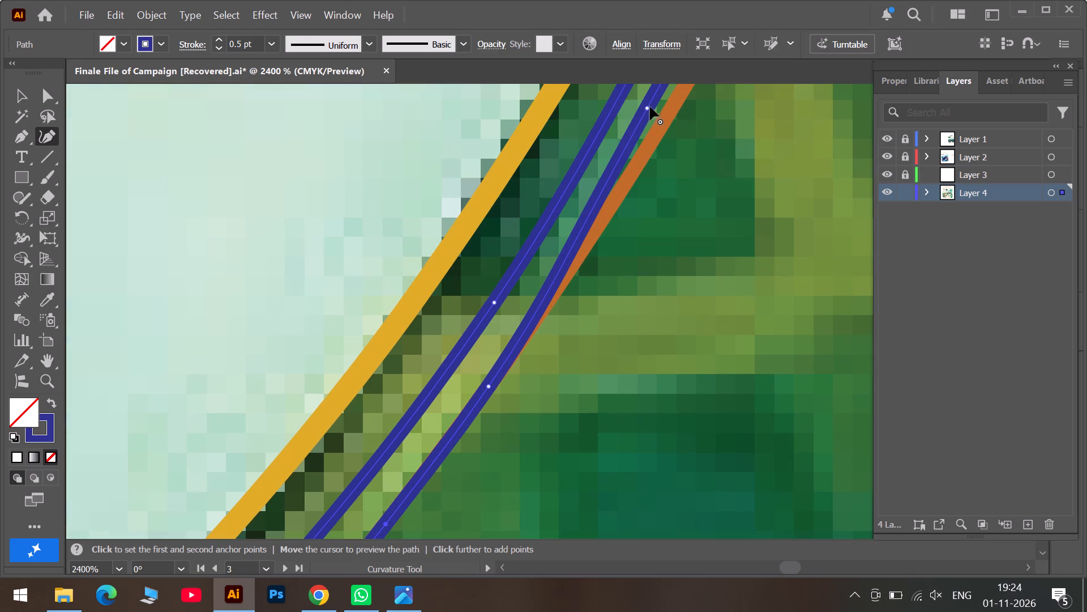
left_click_drag(650, 107, 661, 129)
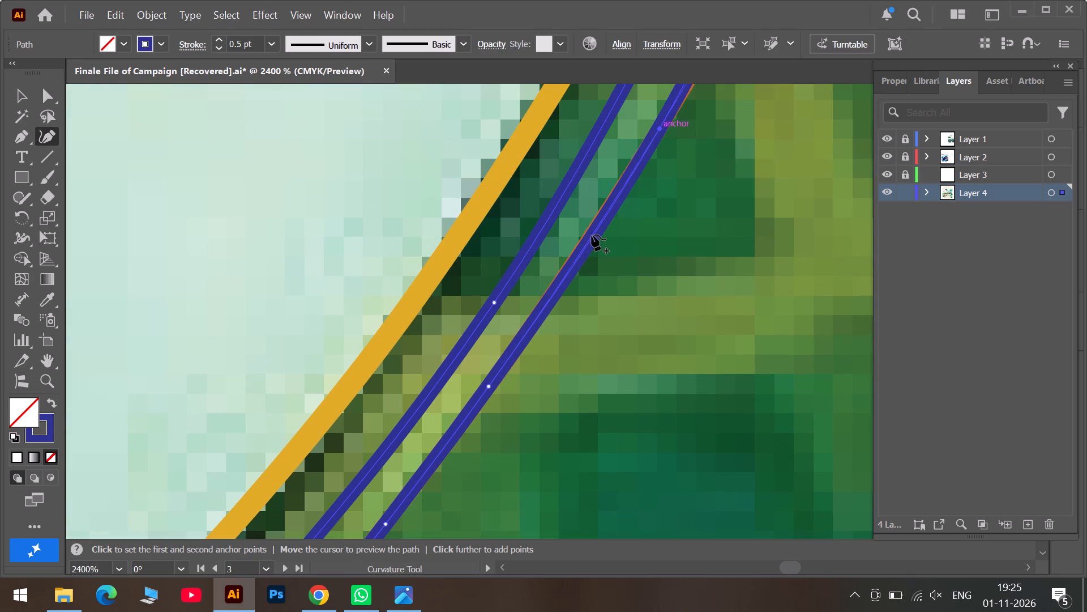
left_click_drag(592, 237, 583, 253)
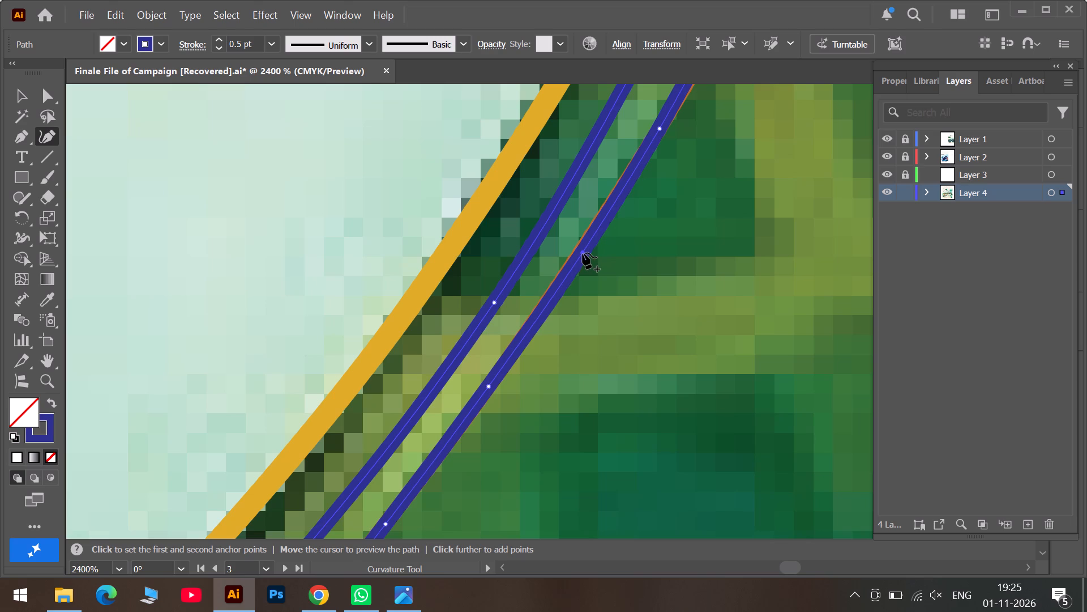
left_click_drag(583, 253, 574, 262)
scroll(653, 211, "up", 5)
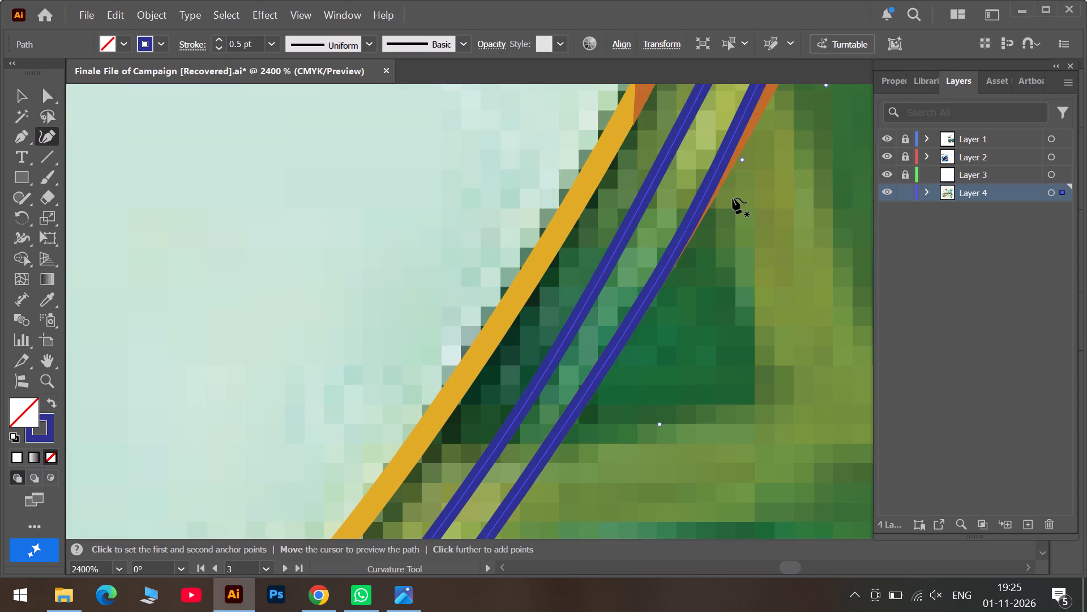
scroll(732, 197, "up", 4)
left_click_drag(782, 155, 730, 267)
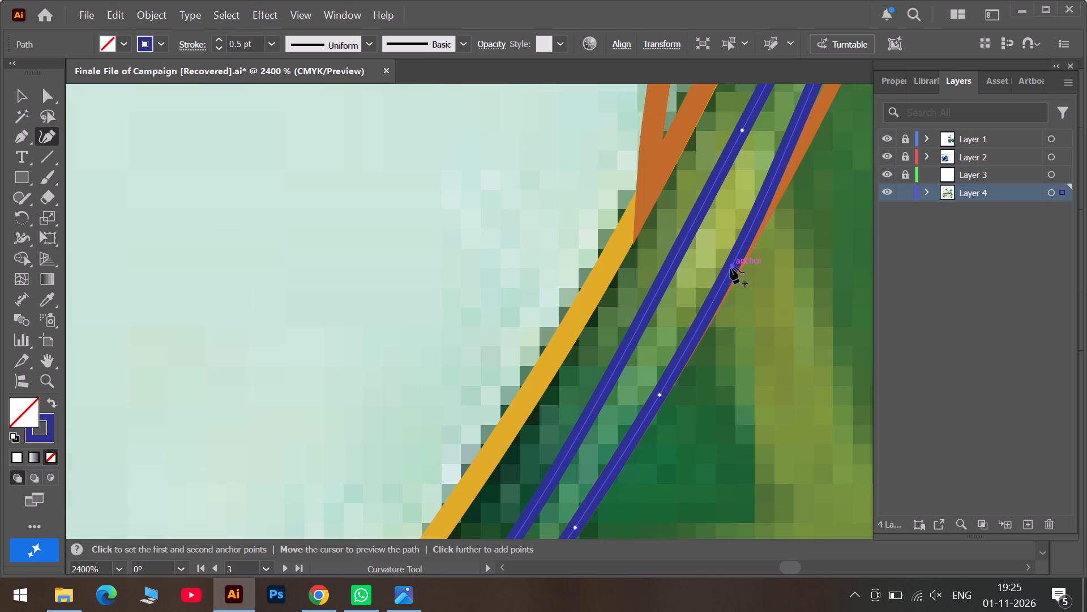
left_click_drag(730, 267, 732, 275)
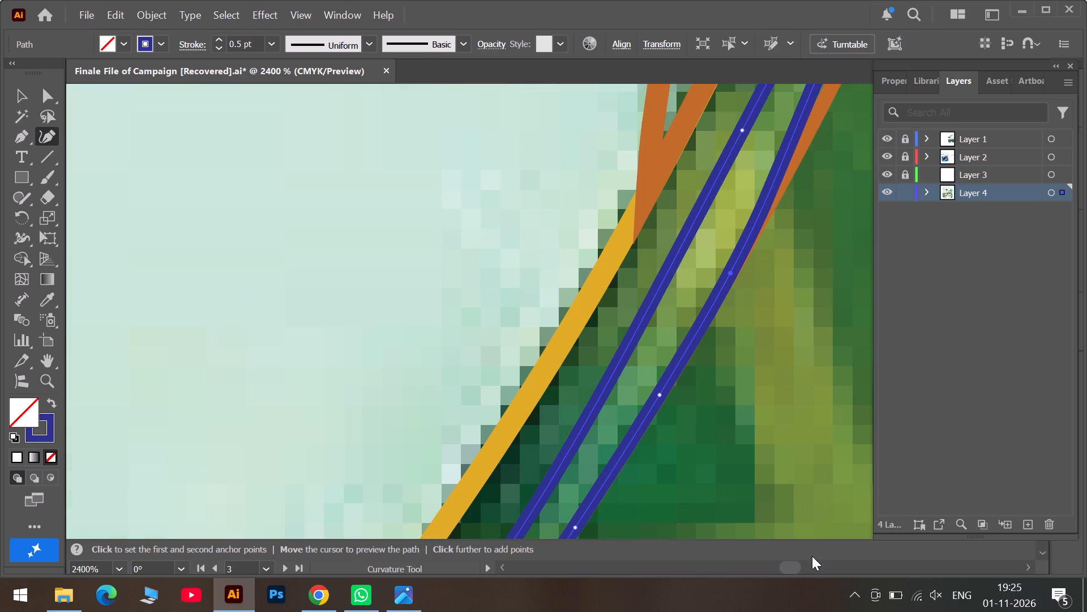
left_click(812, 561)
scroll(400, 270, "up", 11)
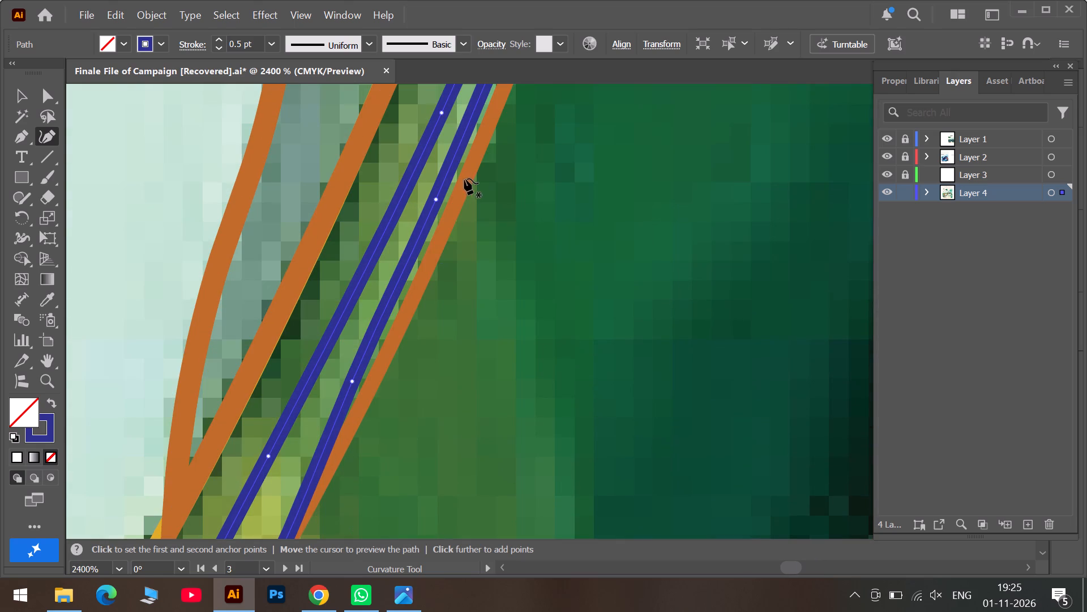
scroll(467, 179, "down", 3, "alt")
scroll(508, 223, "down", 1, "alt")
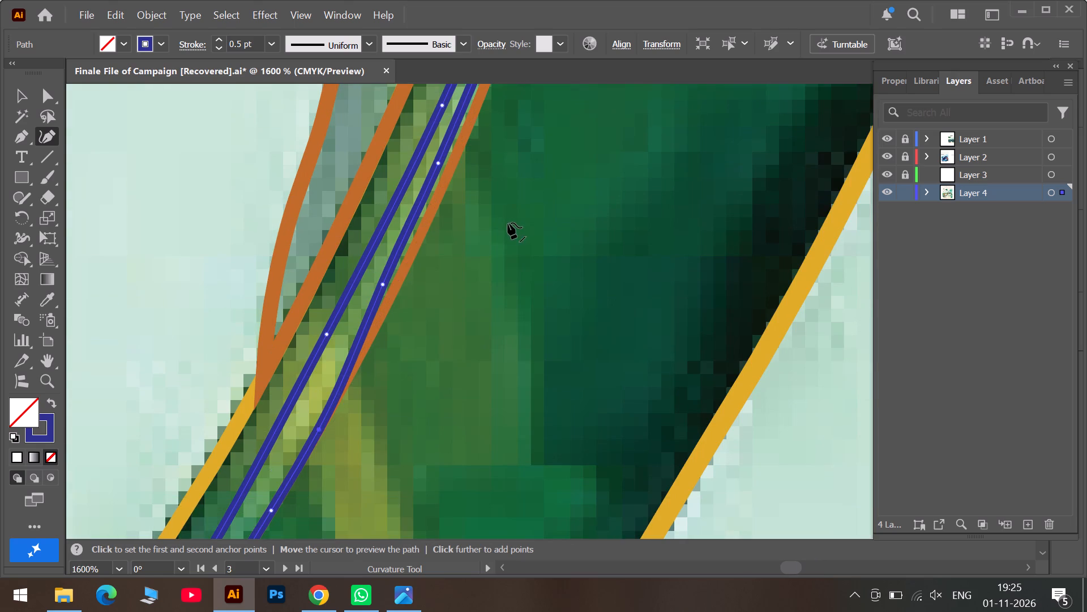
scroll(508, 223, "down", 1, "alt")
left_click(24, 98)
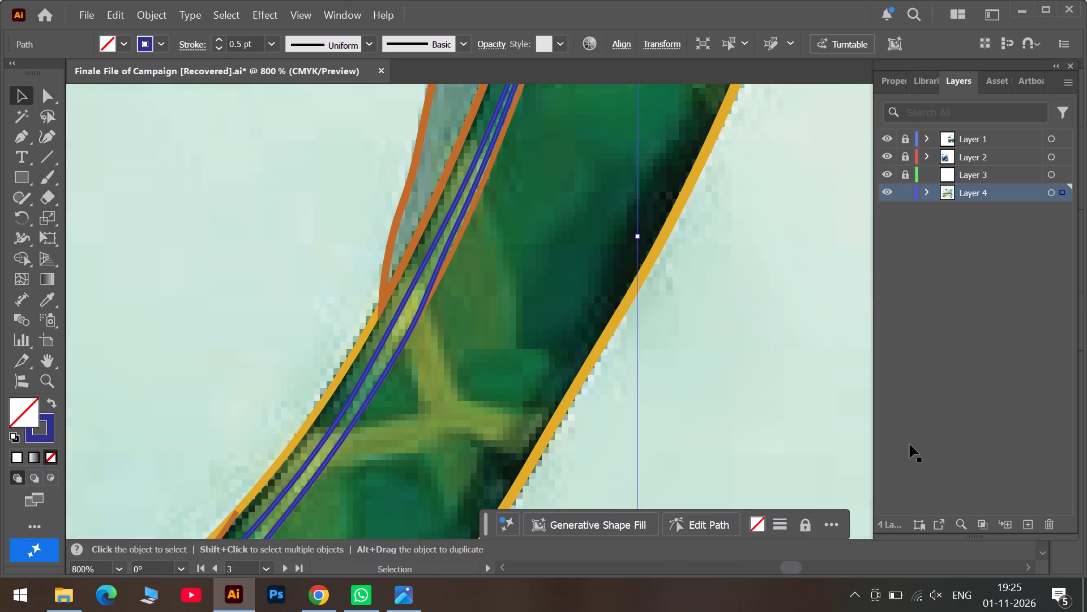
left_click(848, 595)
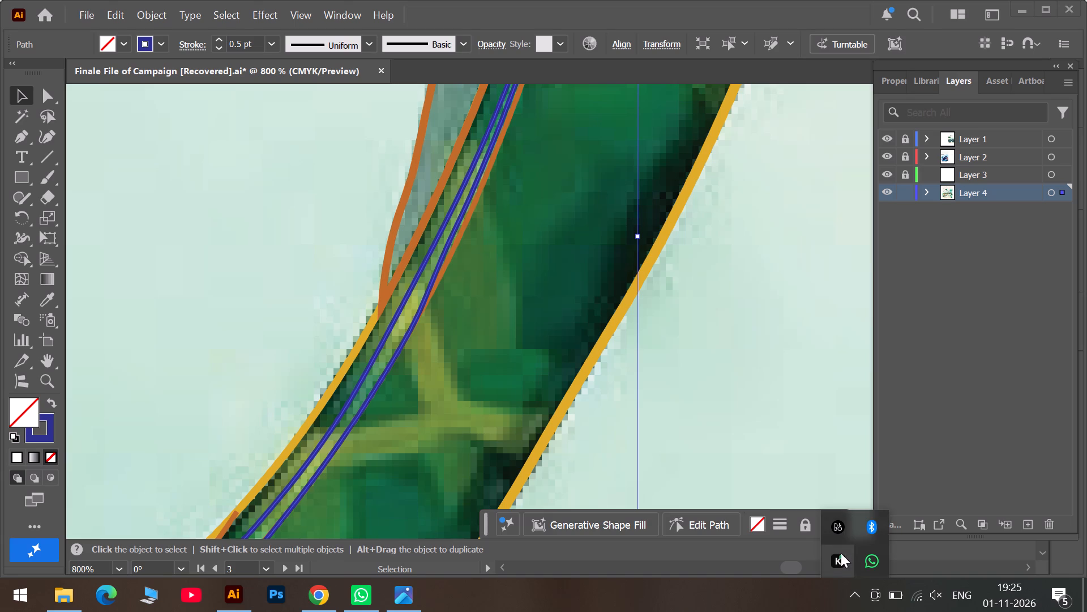